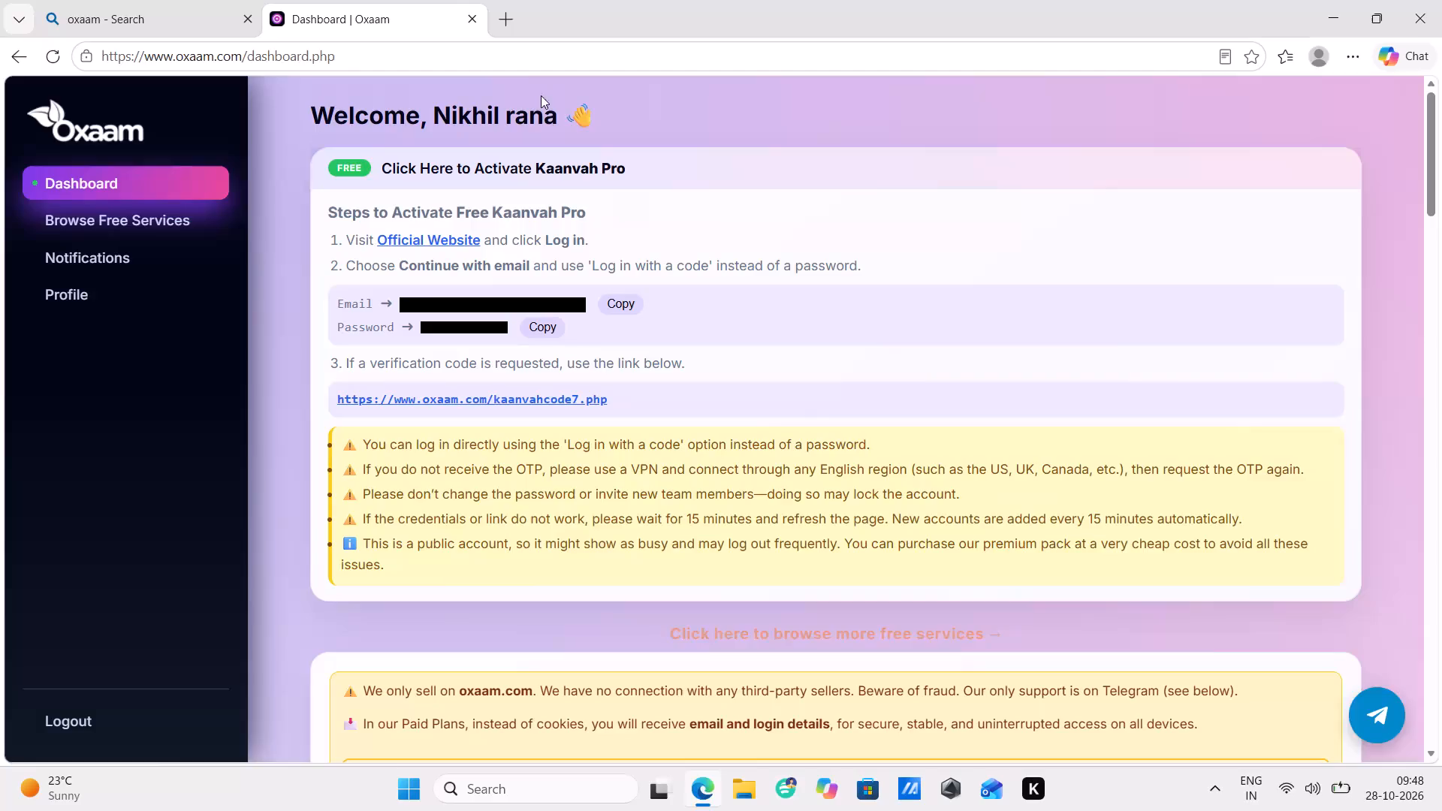
Search the web for canva in a new browser tab and open the official Canva website from the results.
click(501, 20)
text(ca)
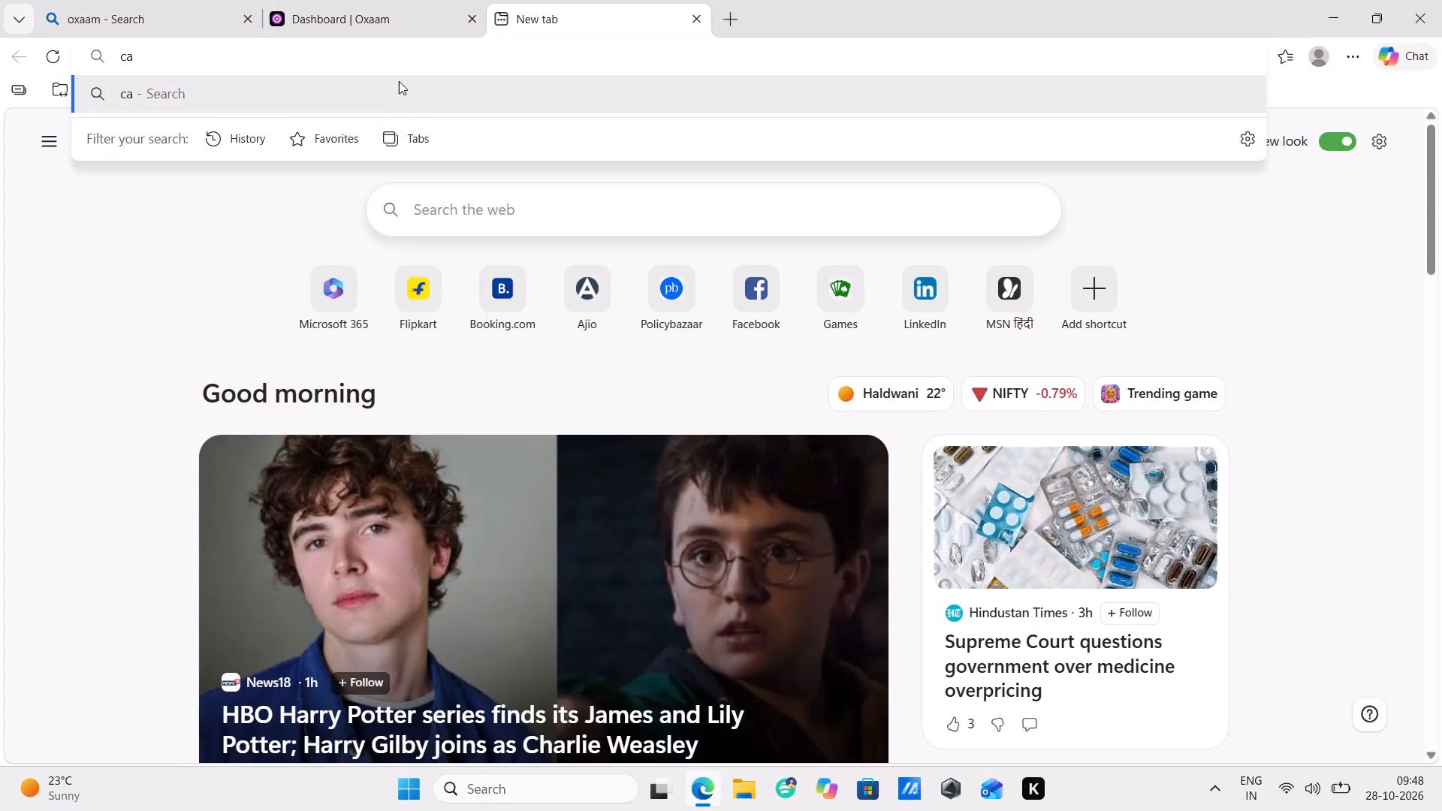
text(nva)
key(Return)
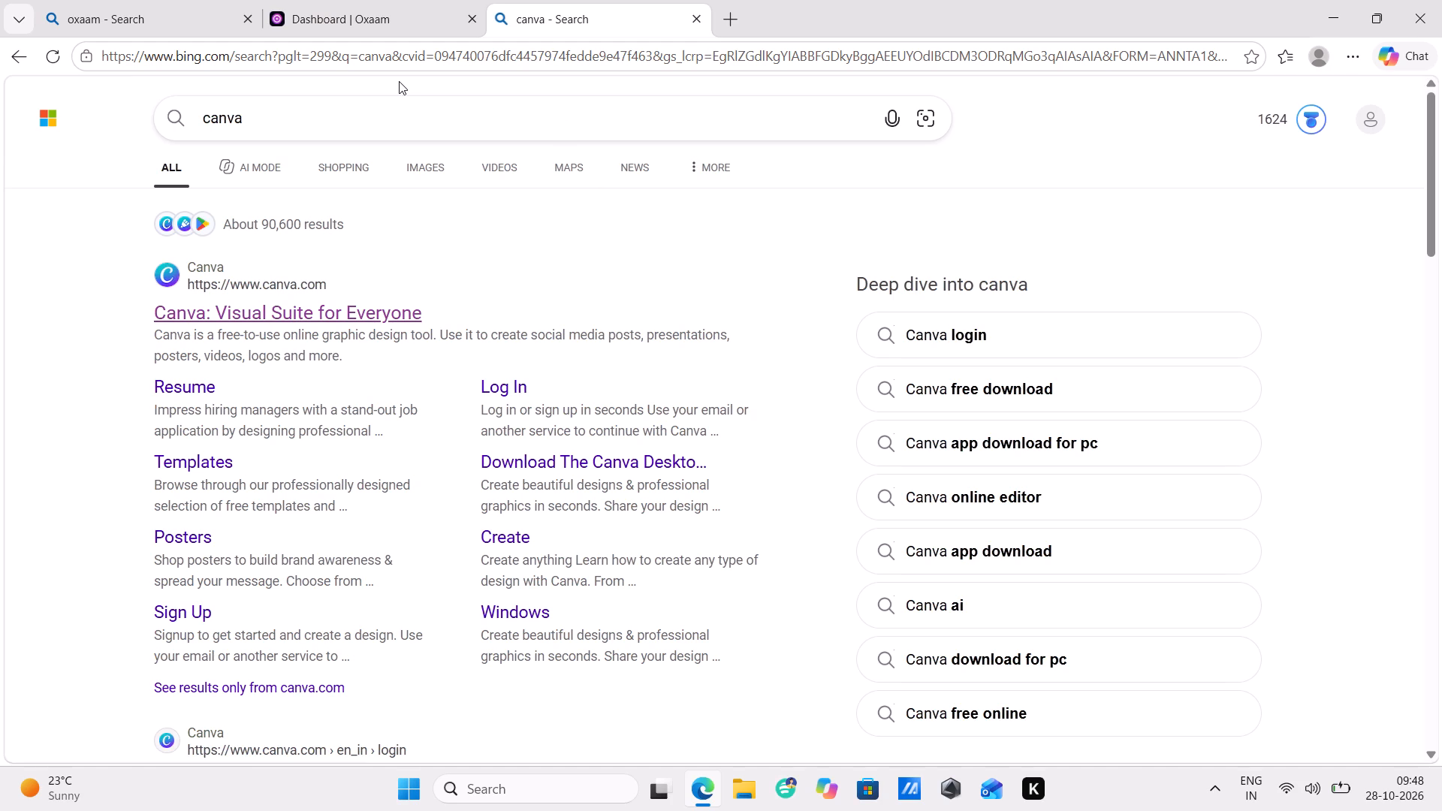
click(280, 310)
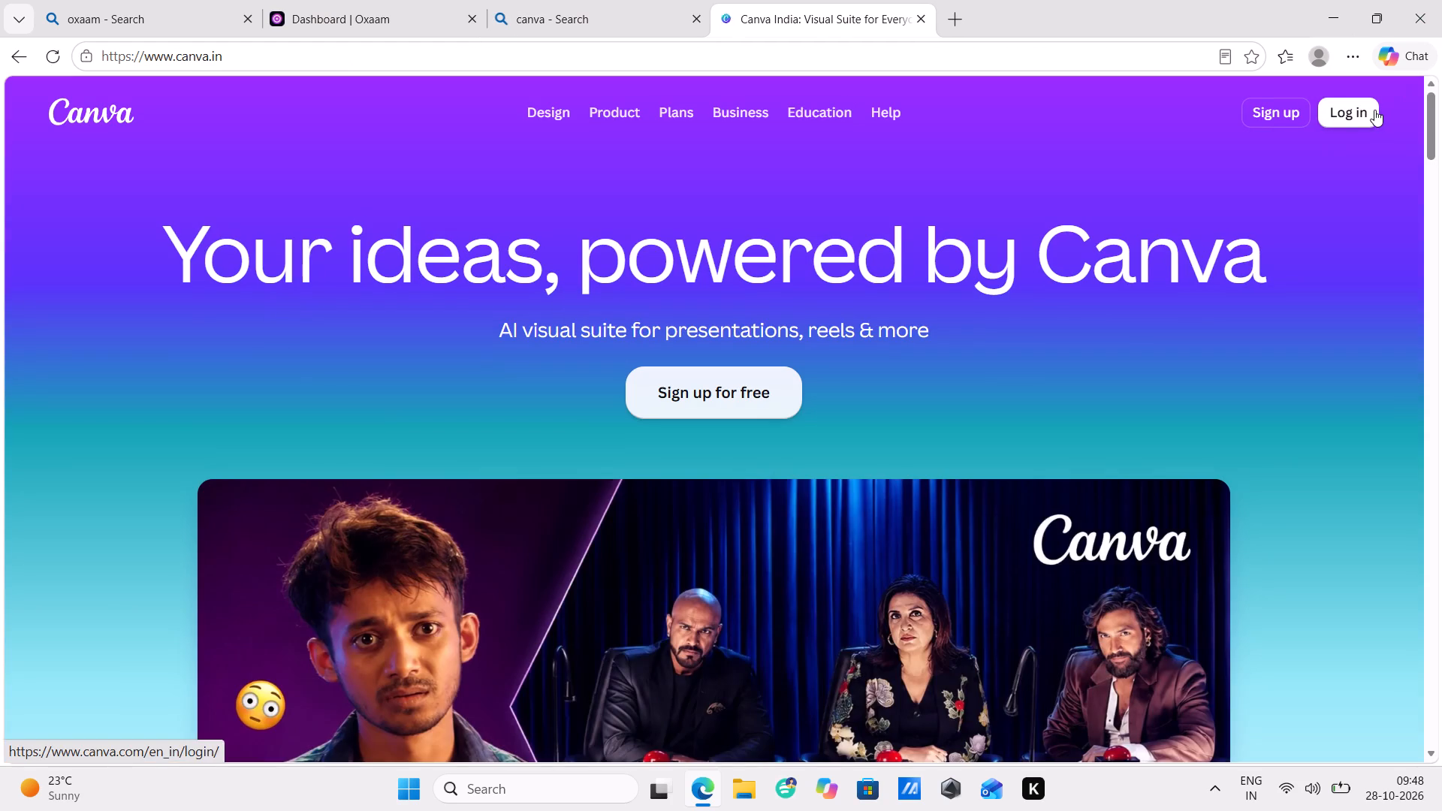
Open the log-in page from the Canva home page.
click(1374, 110)
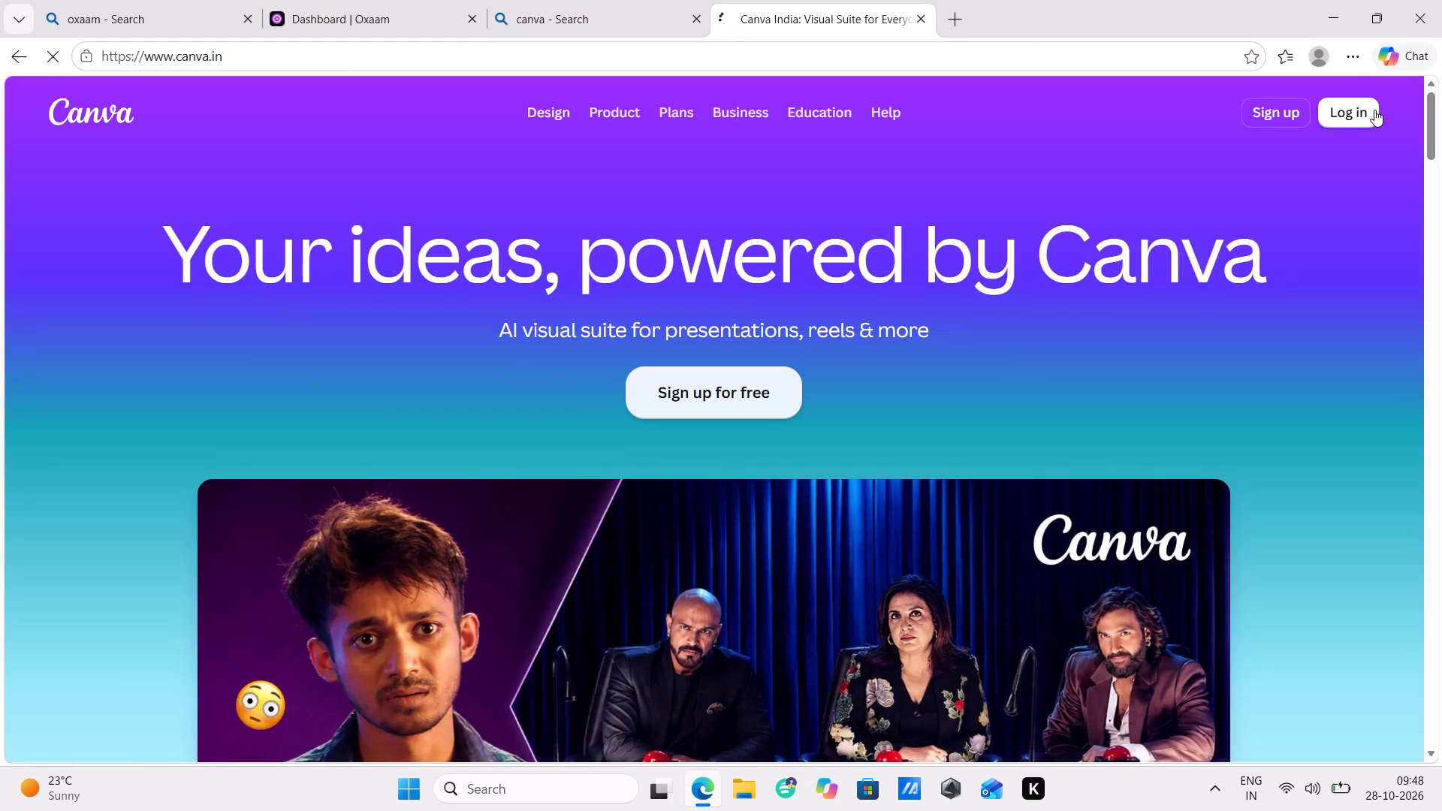
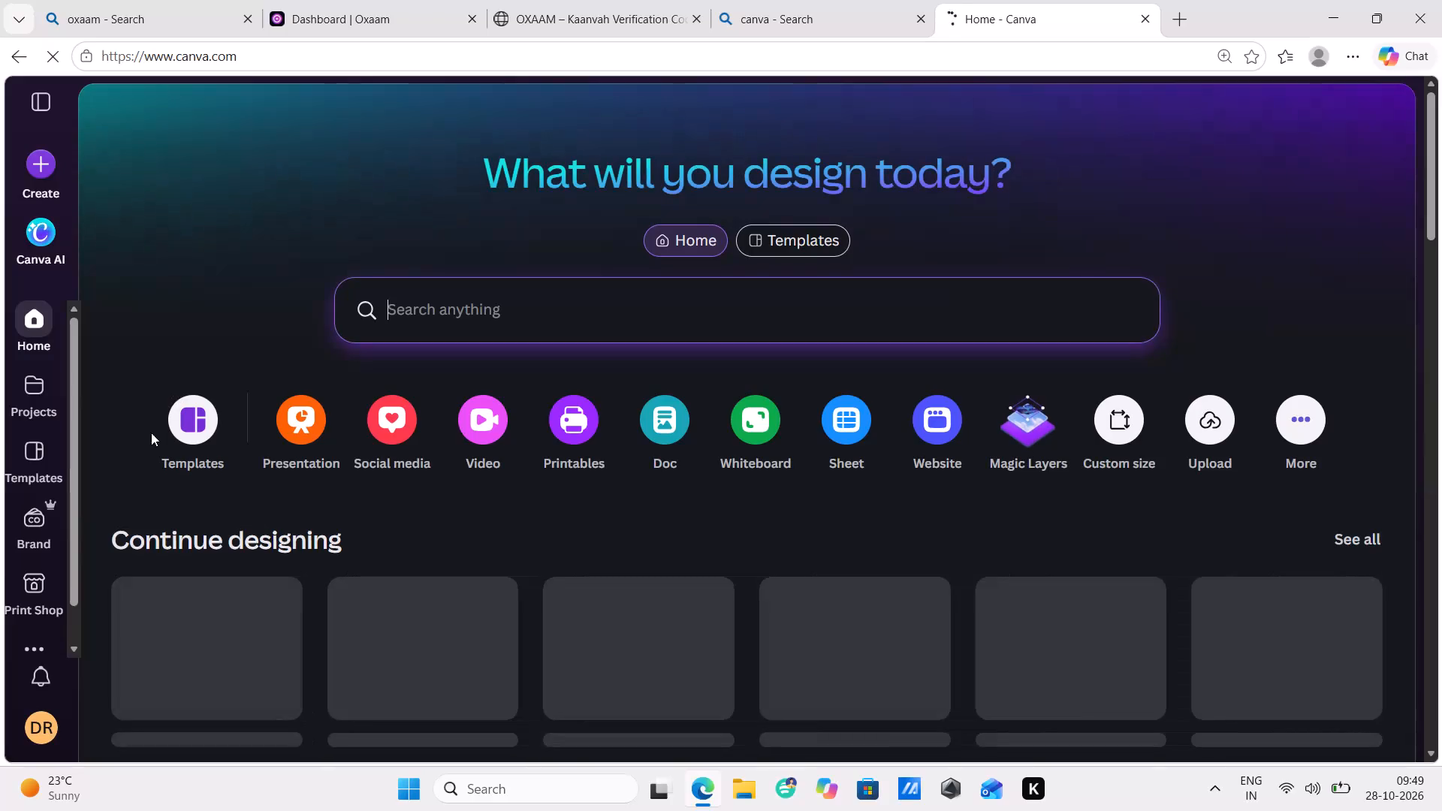
Look over the Canva home page, including the recent designs, recently viewed items, suggested templates and template categories.
scroll(406, 556, down, 2)
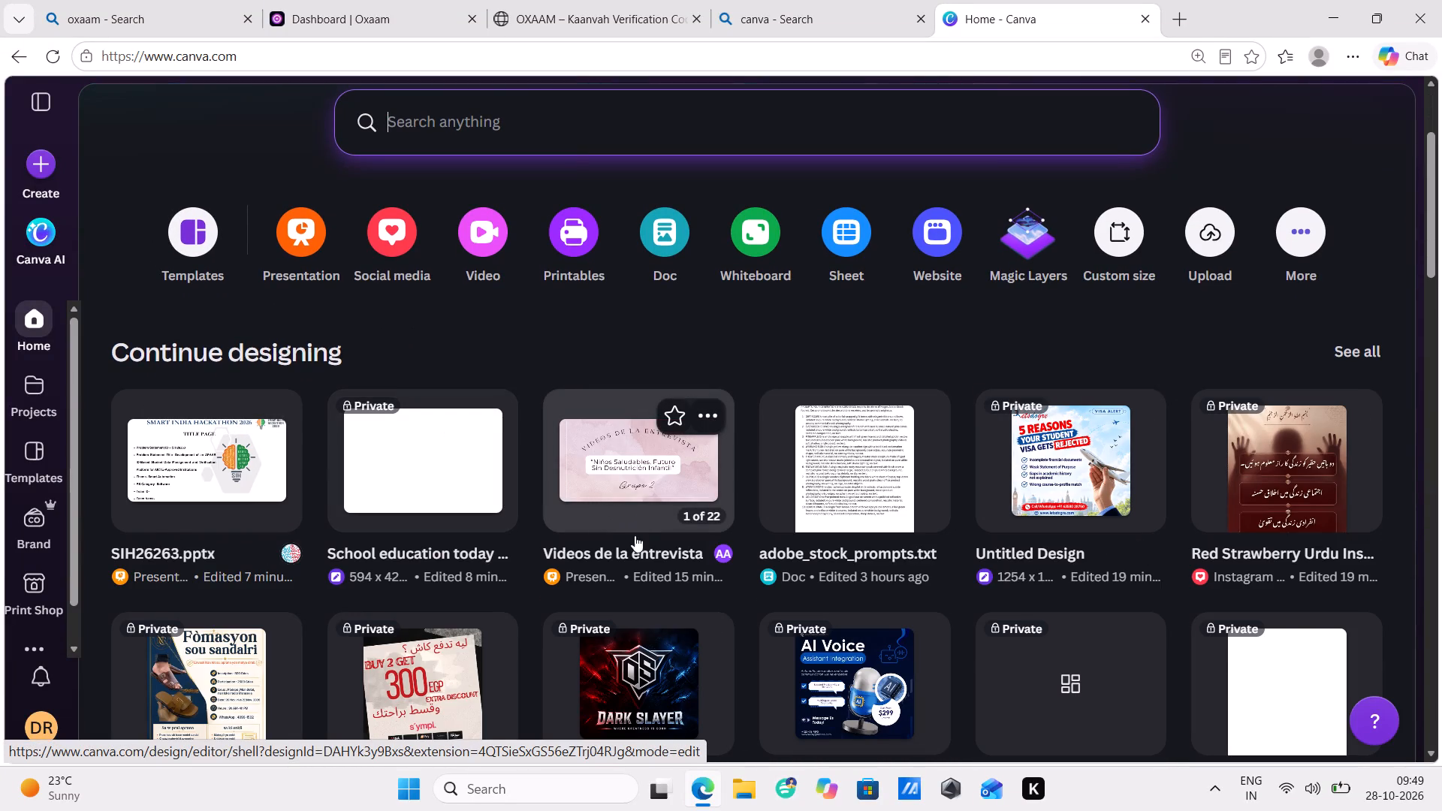
scroll(434, 513, down, 2)
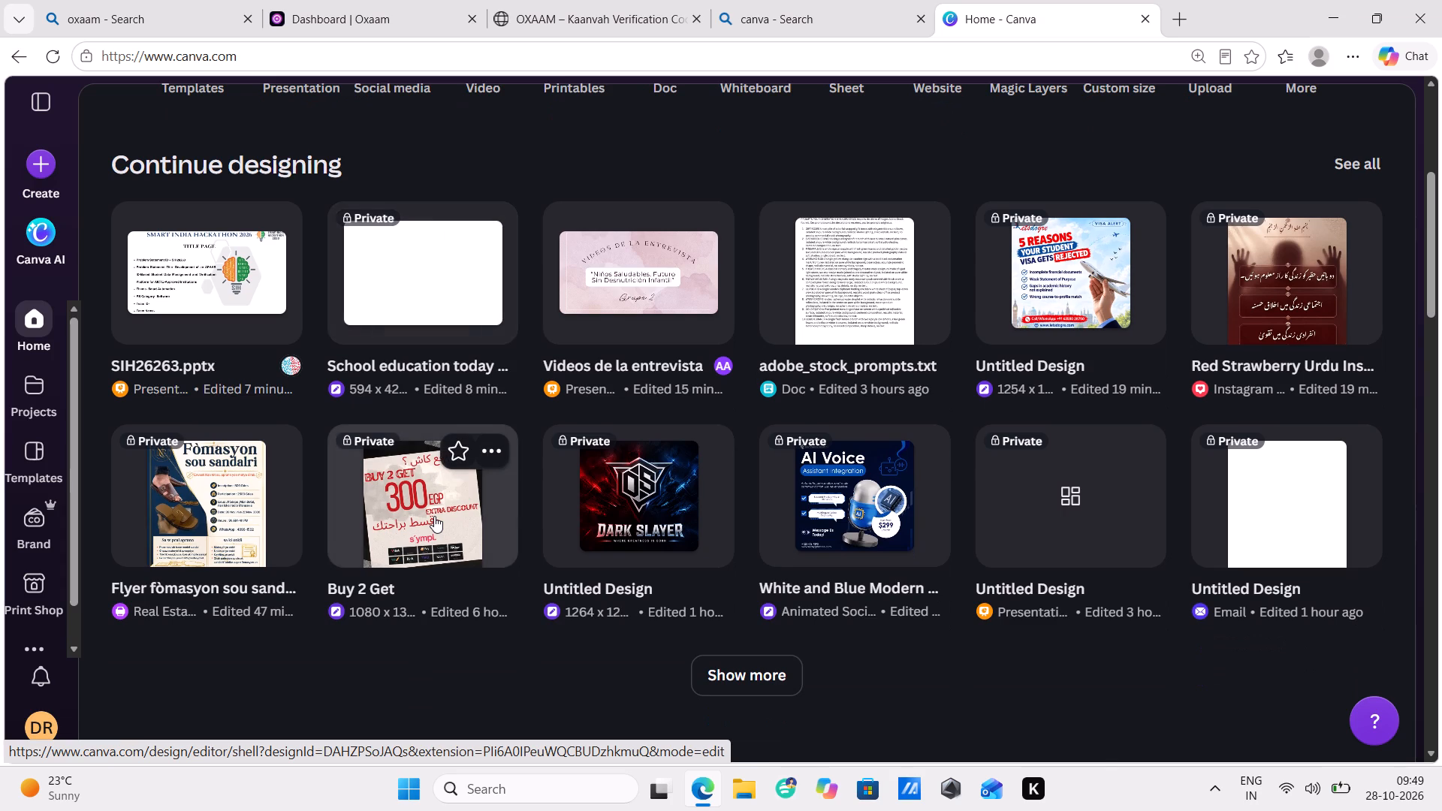
scroll(434, 516, down, 5)
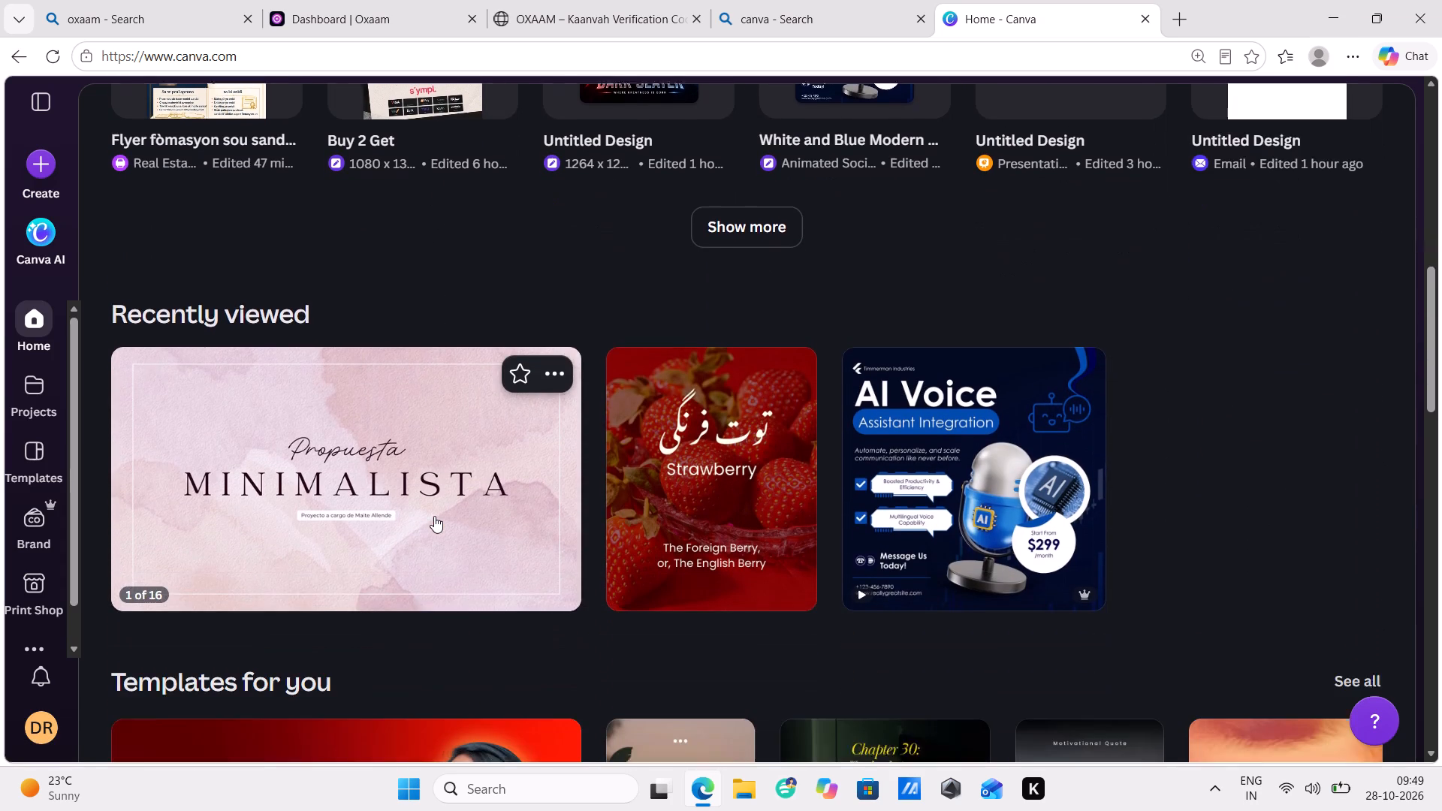
scroll(434, 516, down, 4)
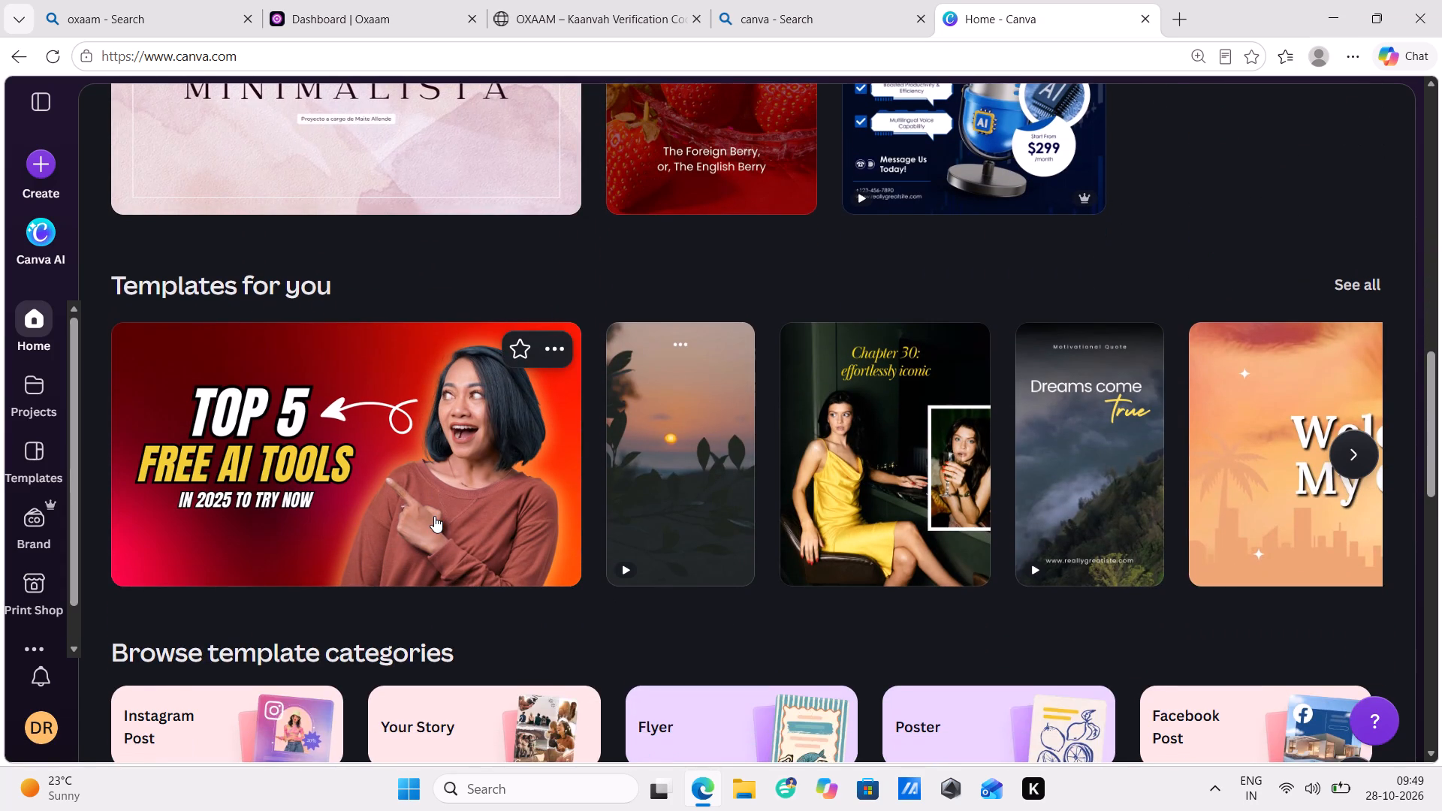
scroll(434, 516, up, 4)
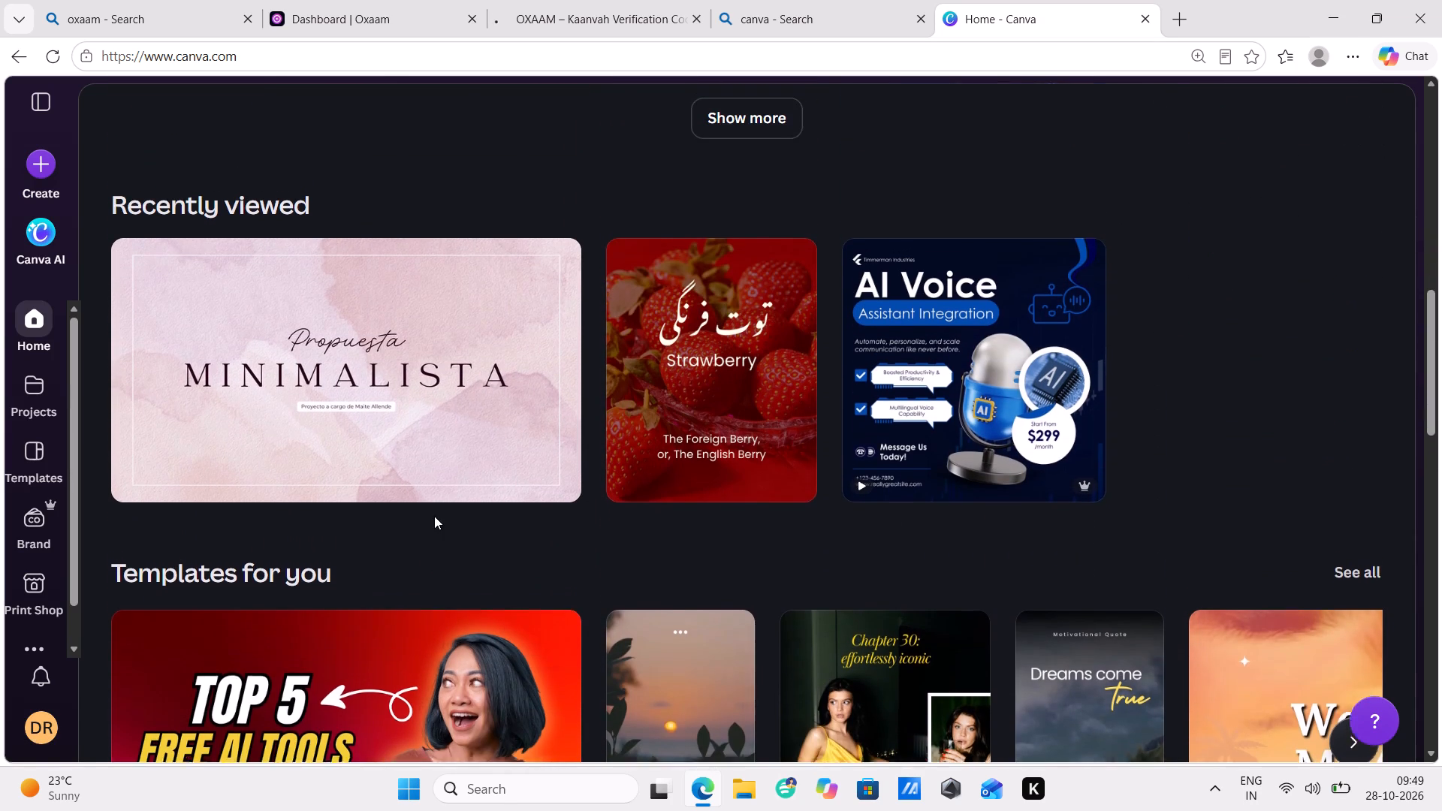
scroll(434, 516, down, 7)
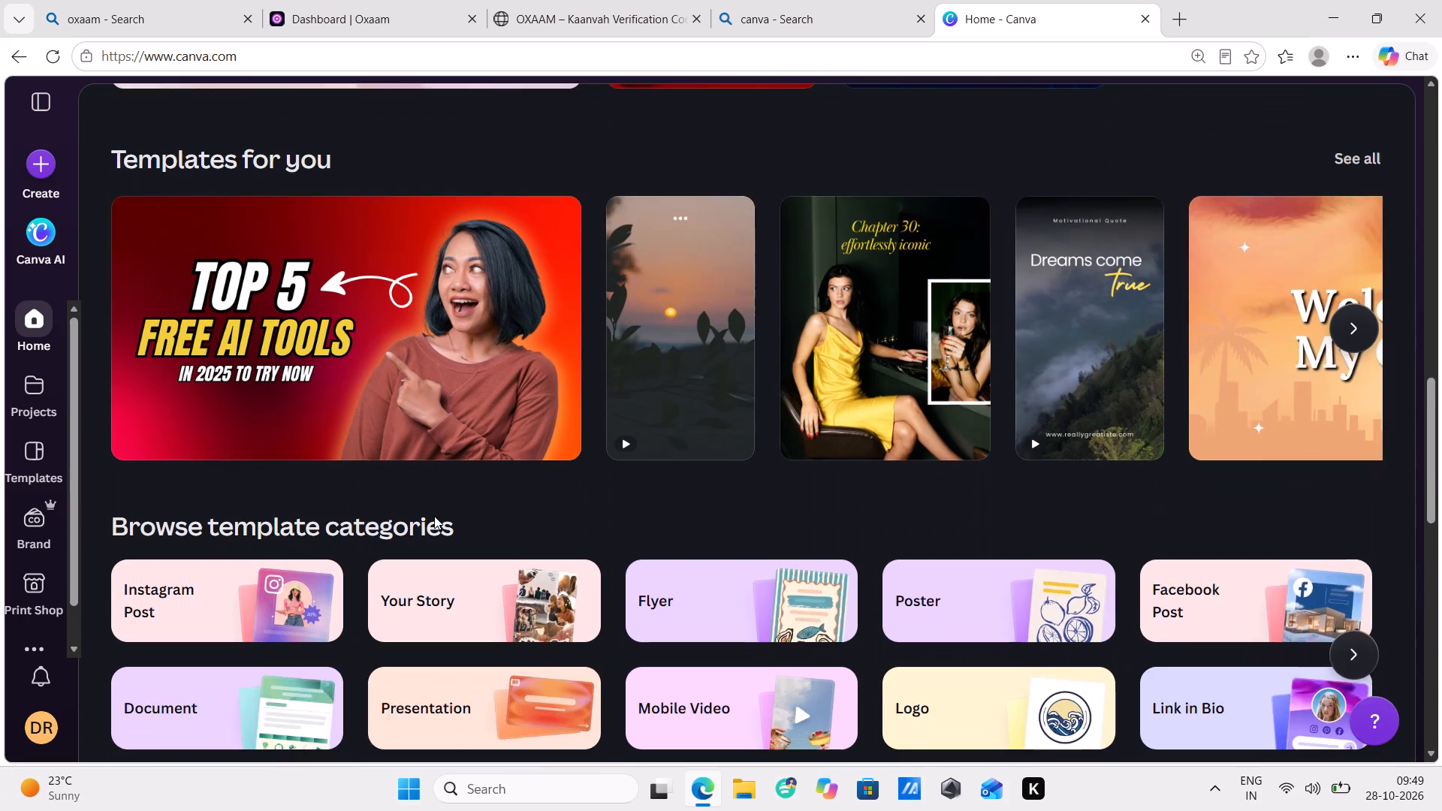
scroll(434, 516, up, 18)
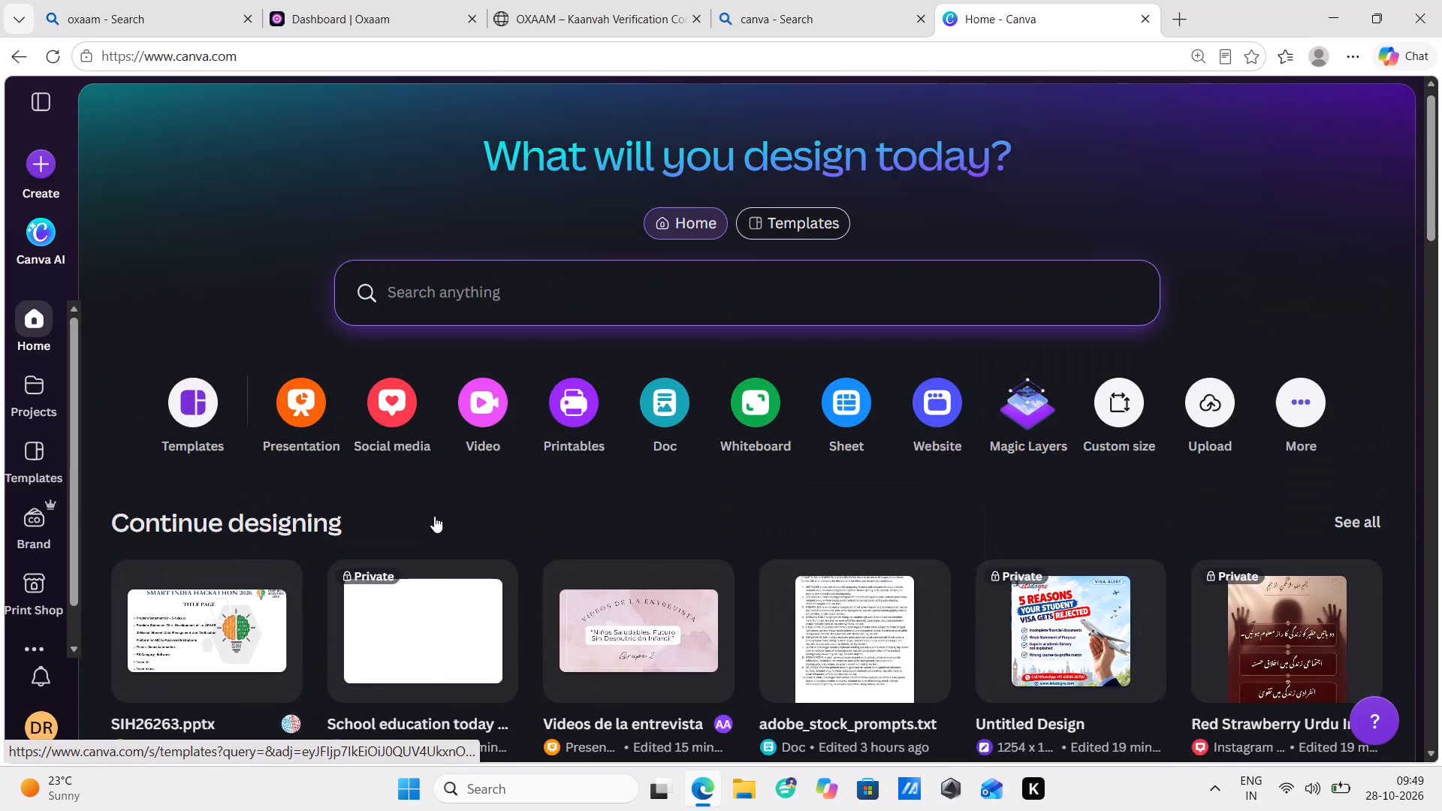
scroll(434, 516, up, 2)
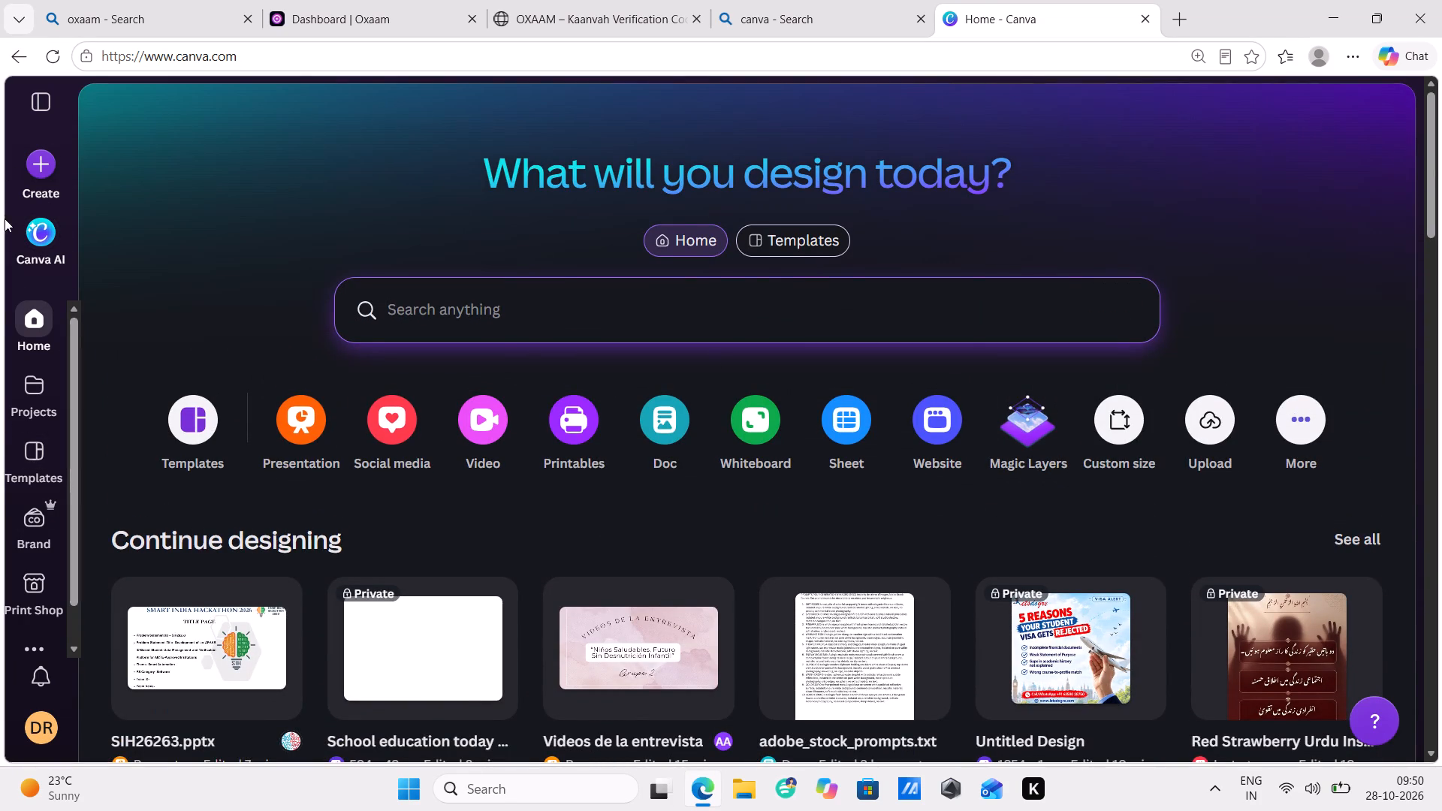
Create a new blank Invitation design of 105 × 148 mm, searching the design types for "in".
click(31, 168)
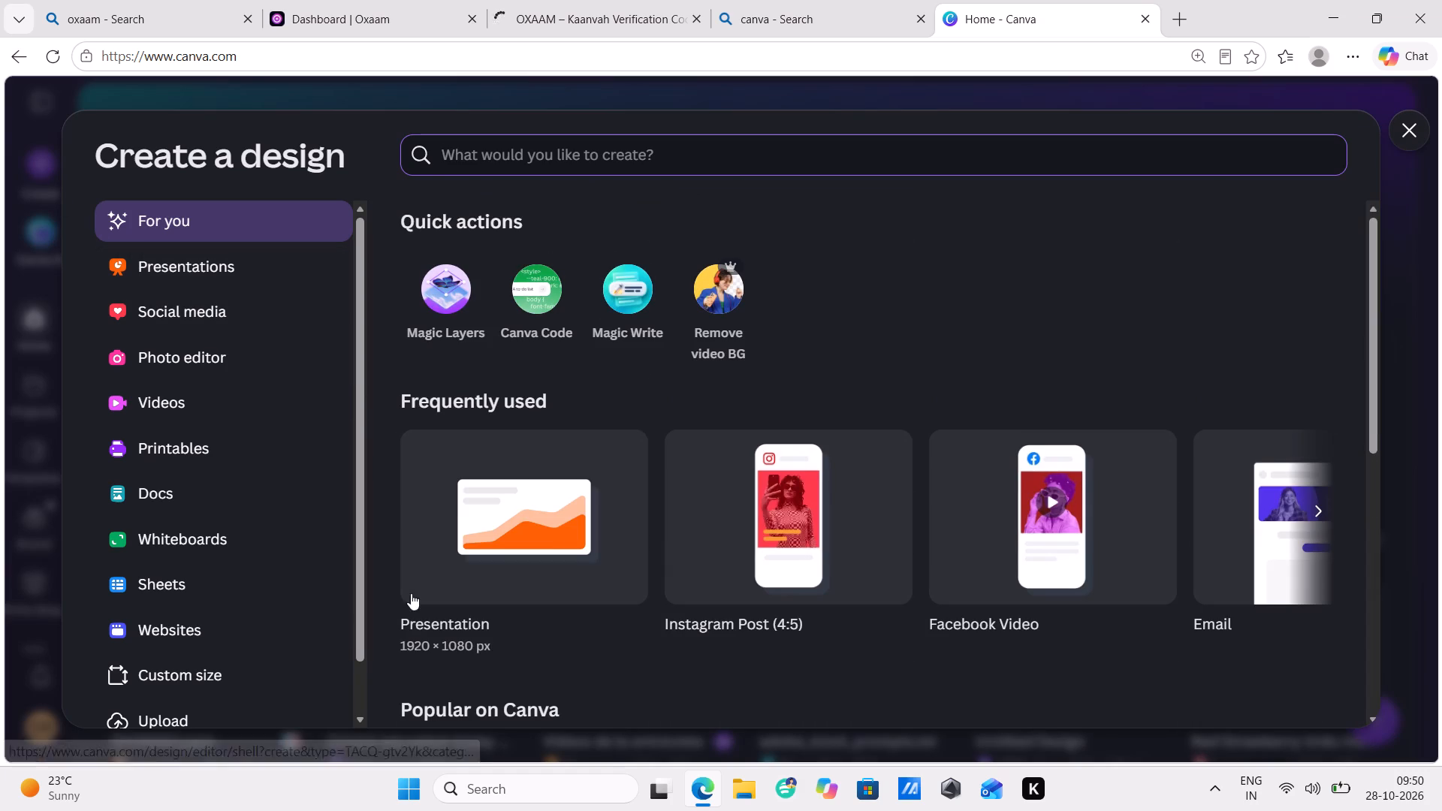
scroll(650, 524, down, 5)
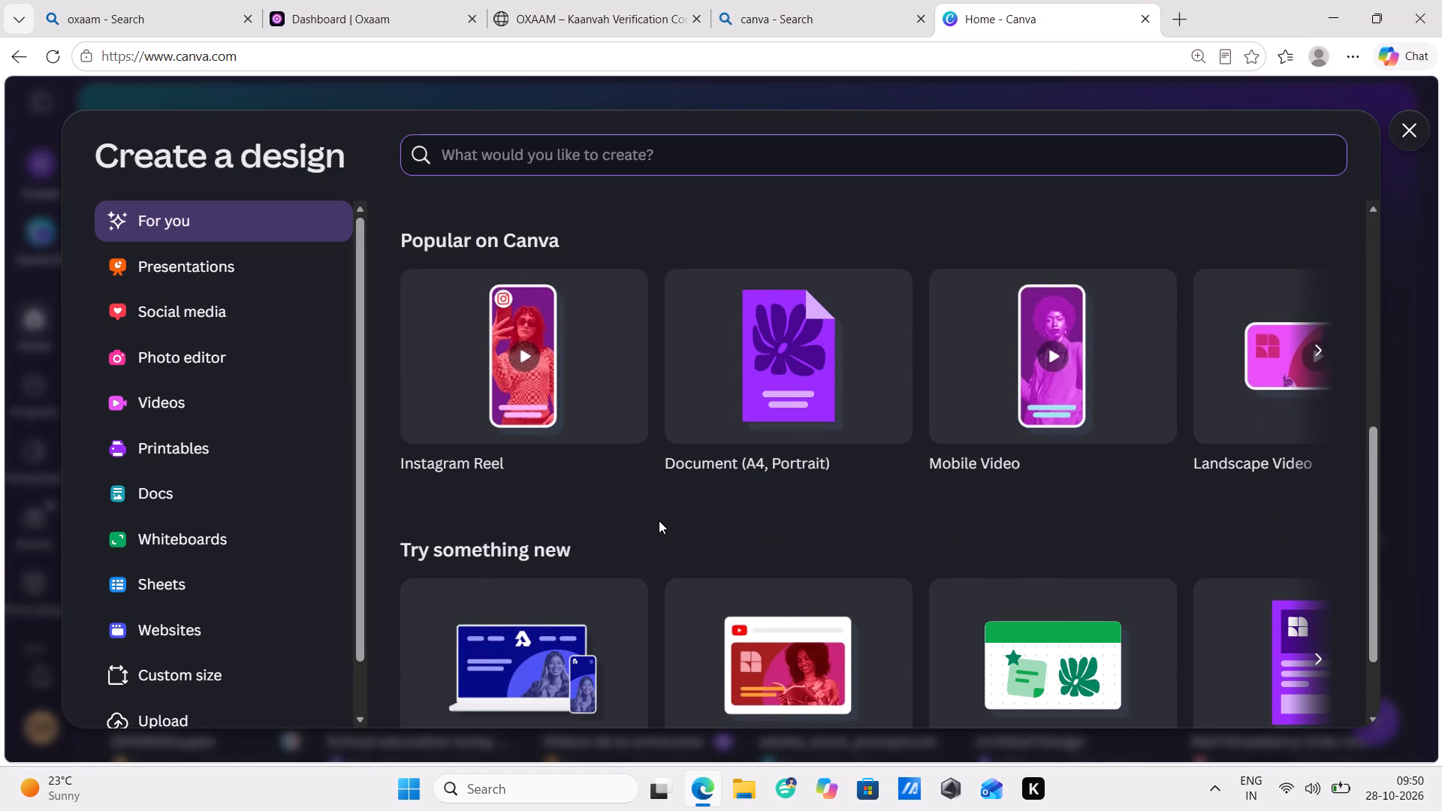
scroll(659, 517, up, 5)
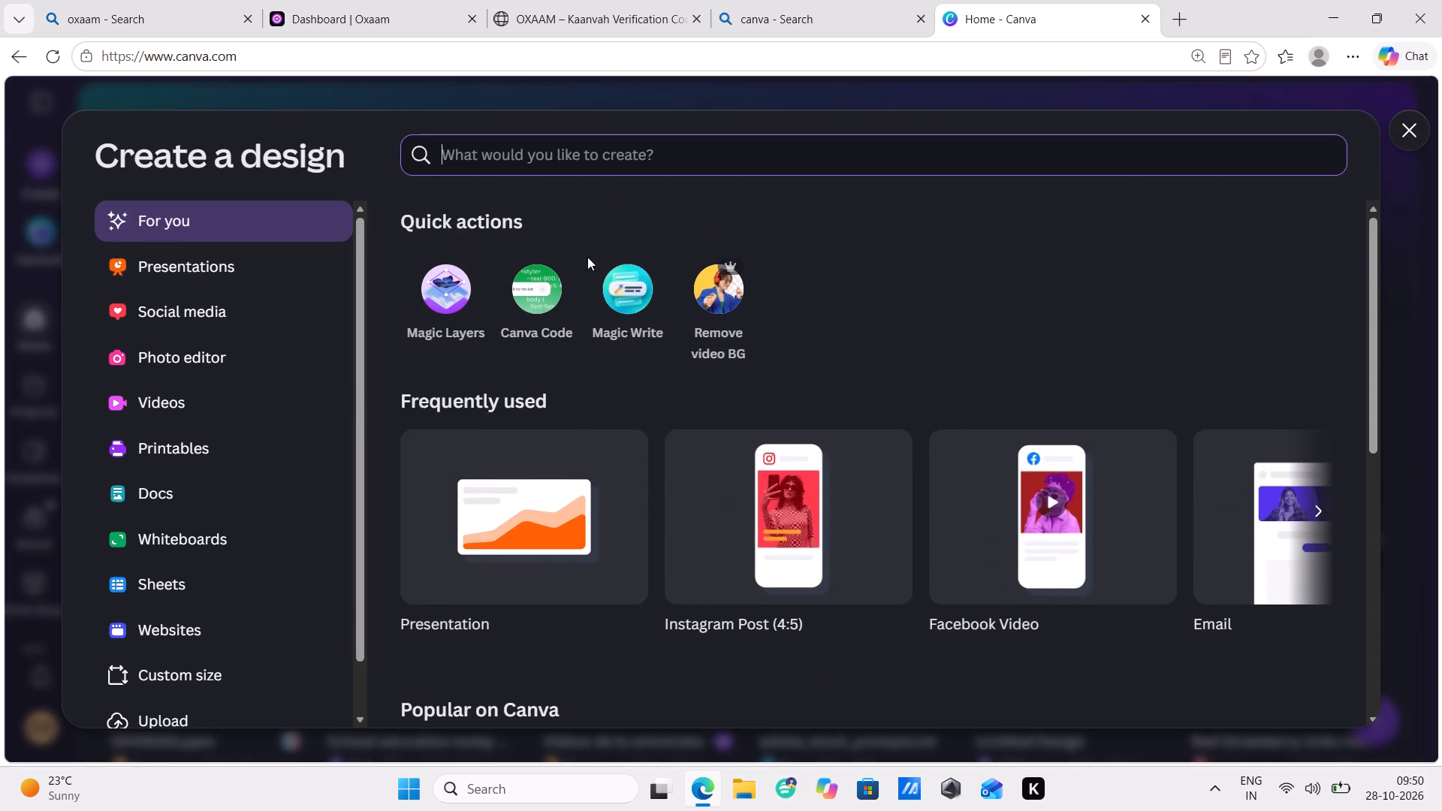
text(in)
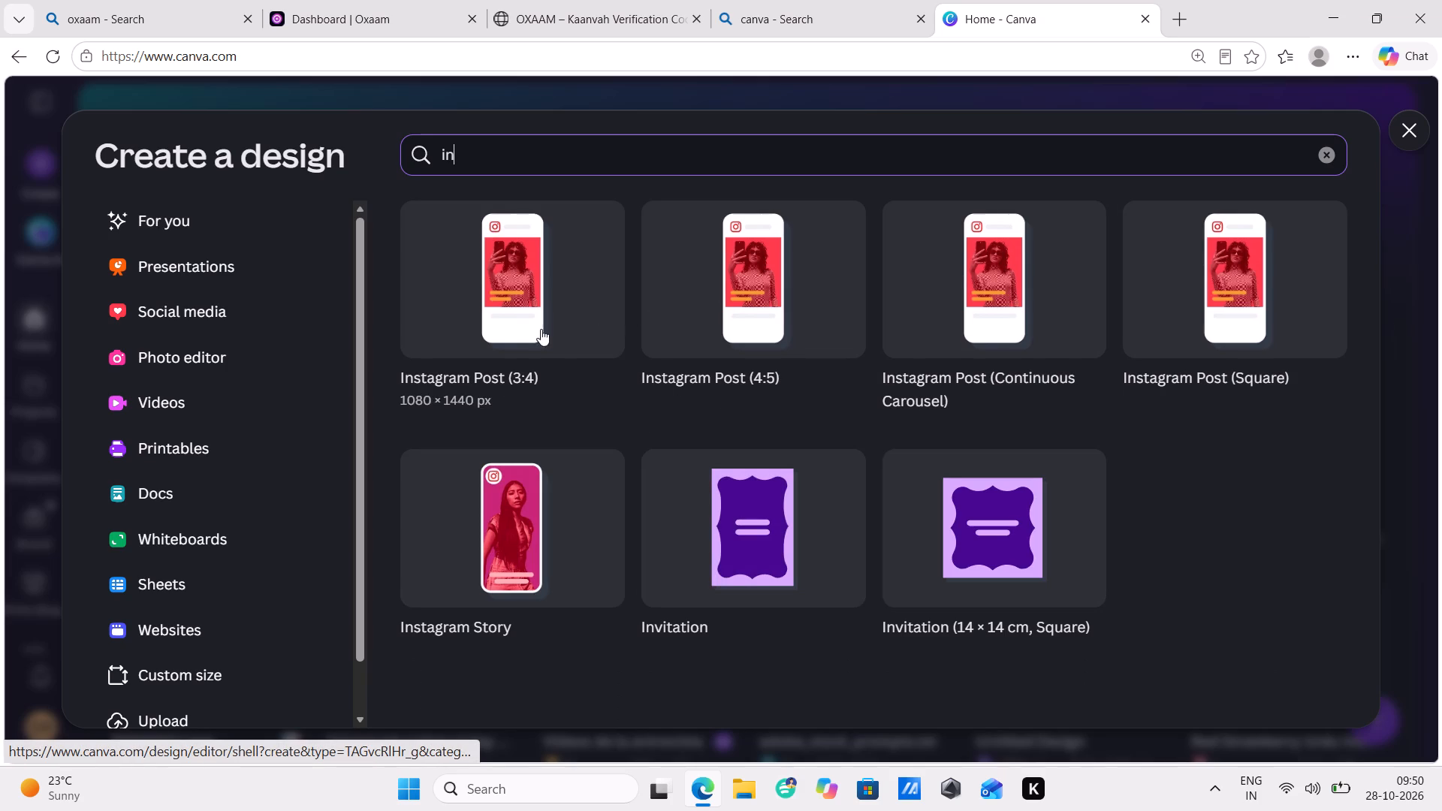
click(734, 610)
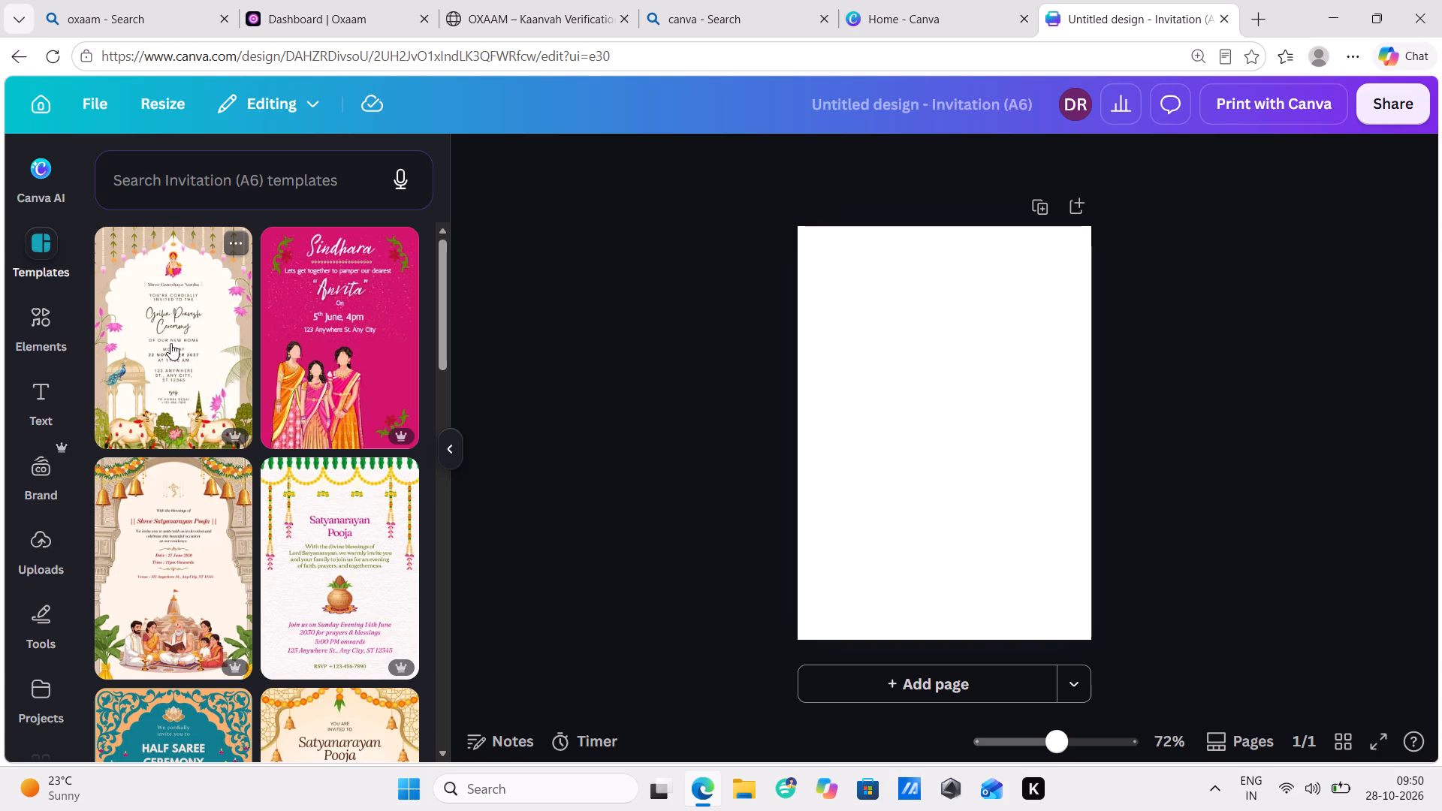
Look through the suggested Invitation (A6) templates.
scroll(218, 482, down, 4)
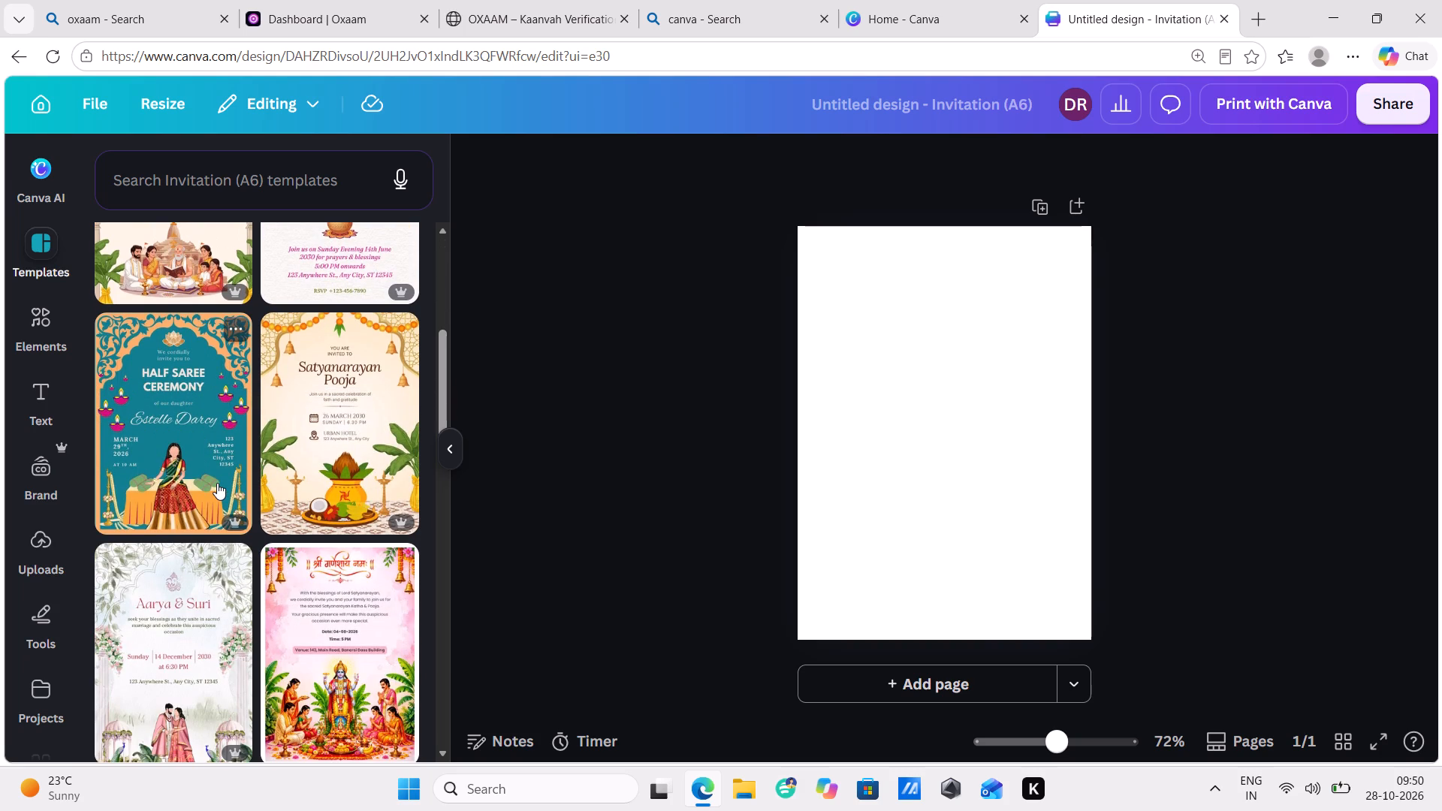
scroll(217, 483, down, 3)
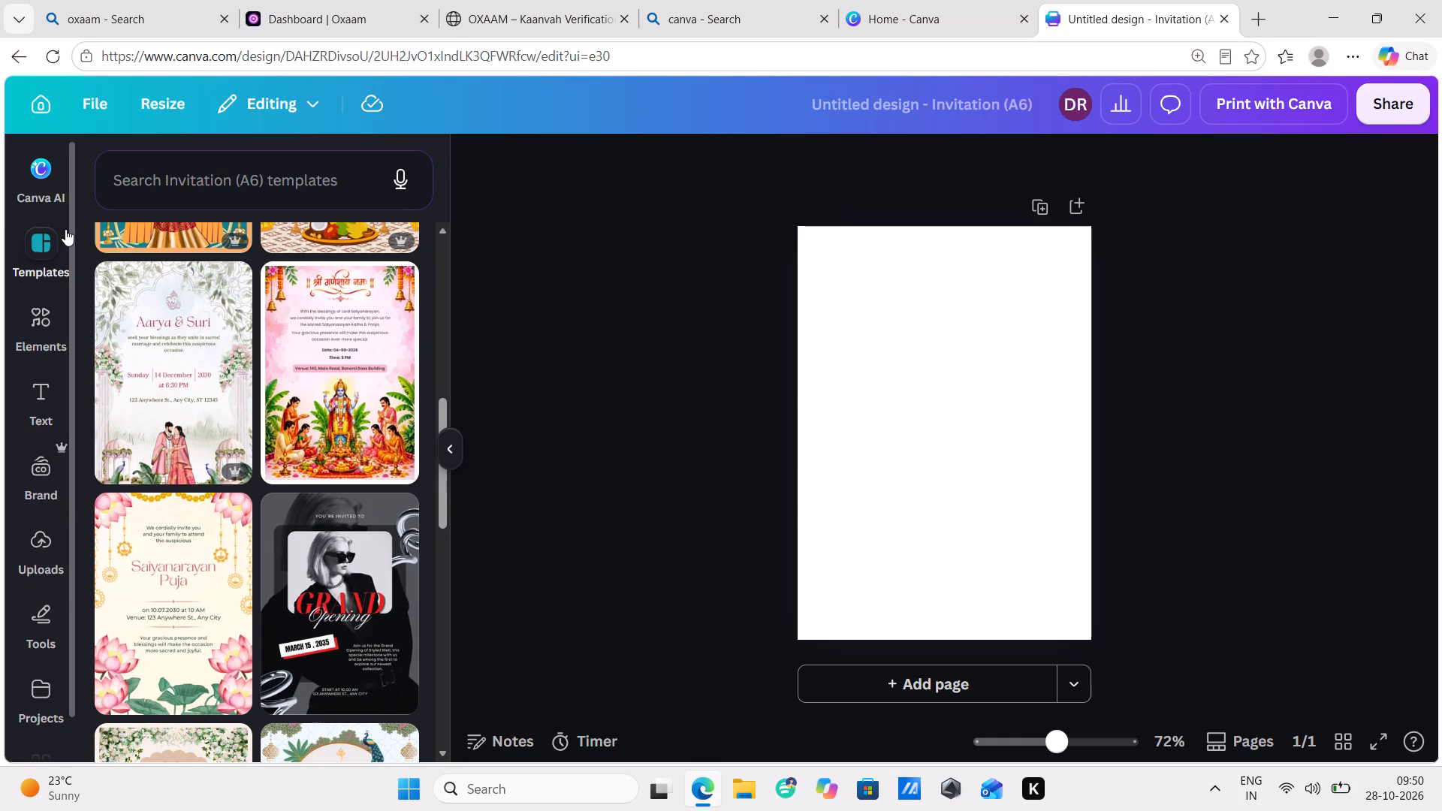
scroll(32, 216, up, 6)
scroll(31, 305, up, 3)
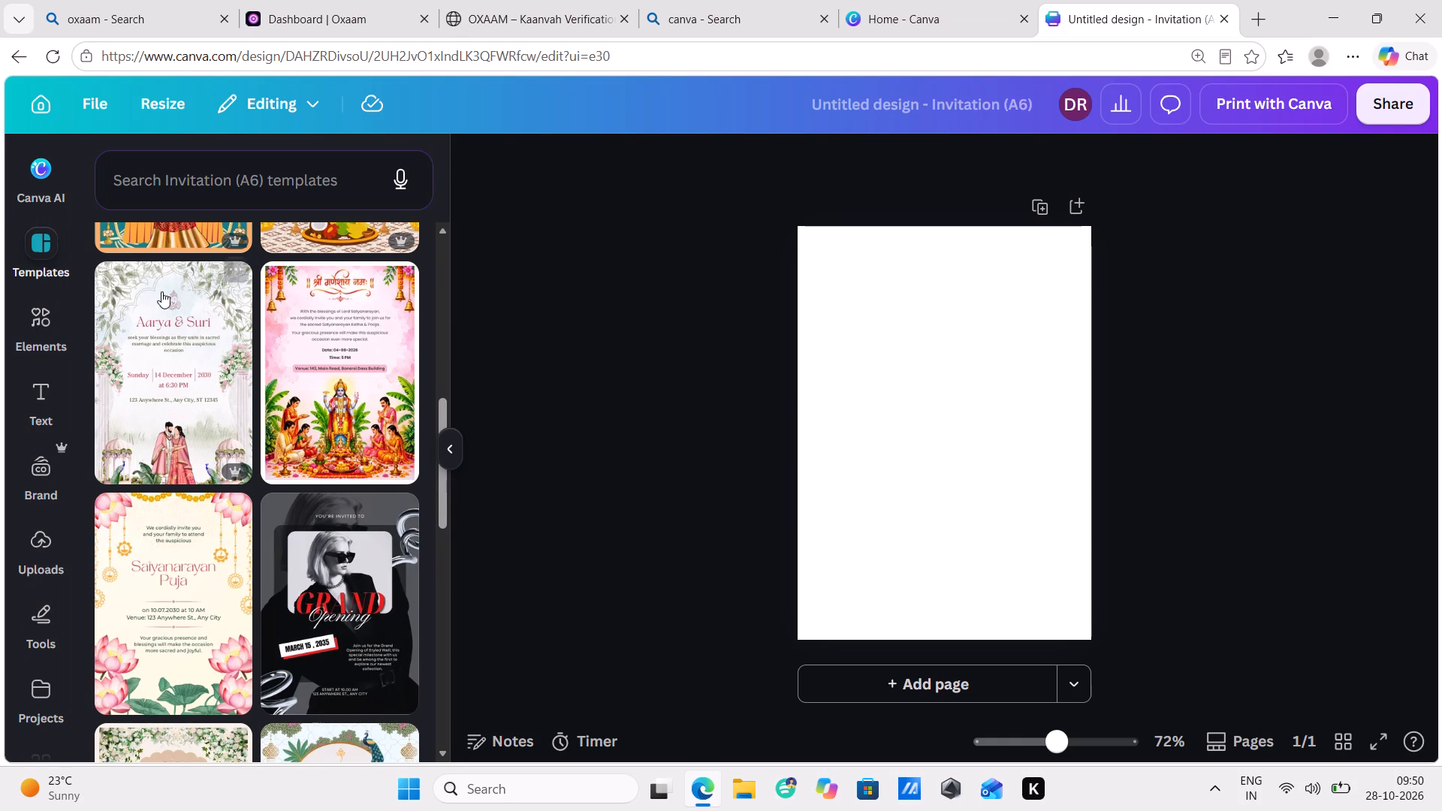
scroll(190, 291, up, 12)
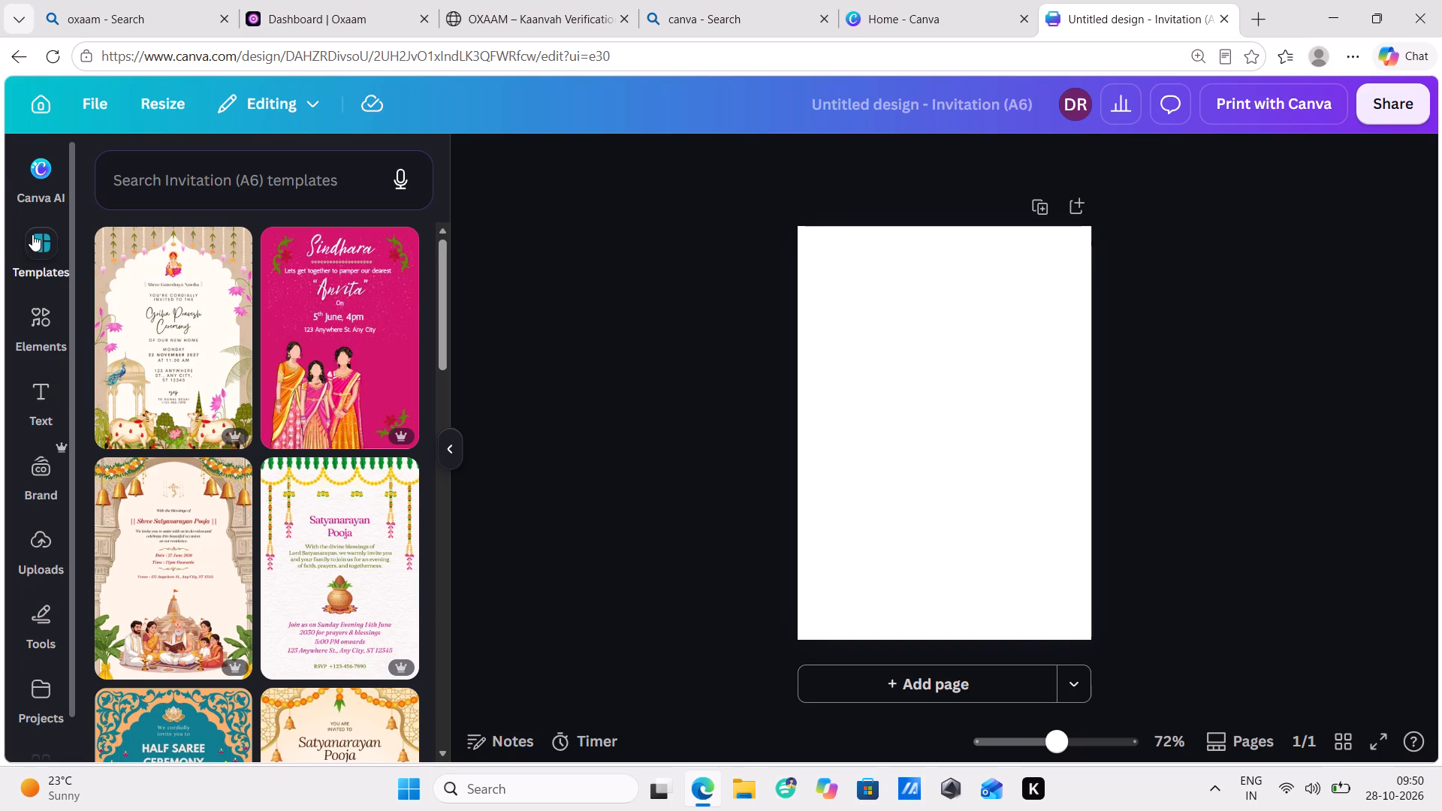
Upload yesterday's save-the-date MP4 video, the file whose name ends in (3), from the Downloads folder.
click(92, 95)
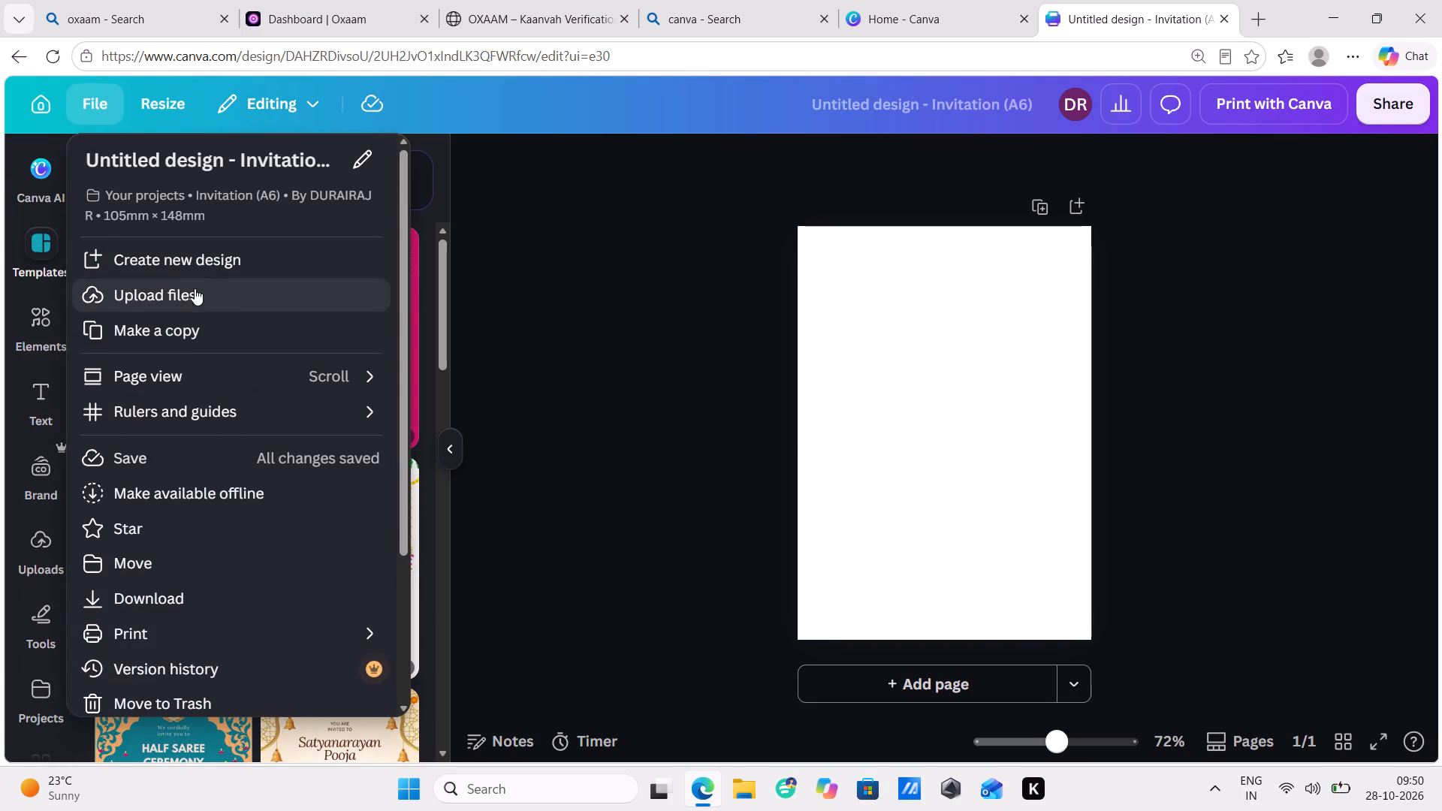
click(217, 300)
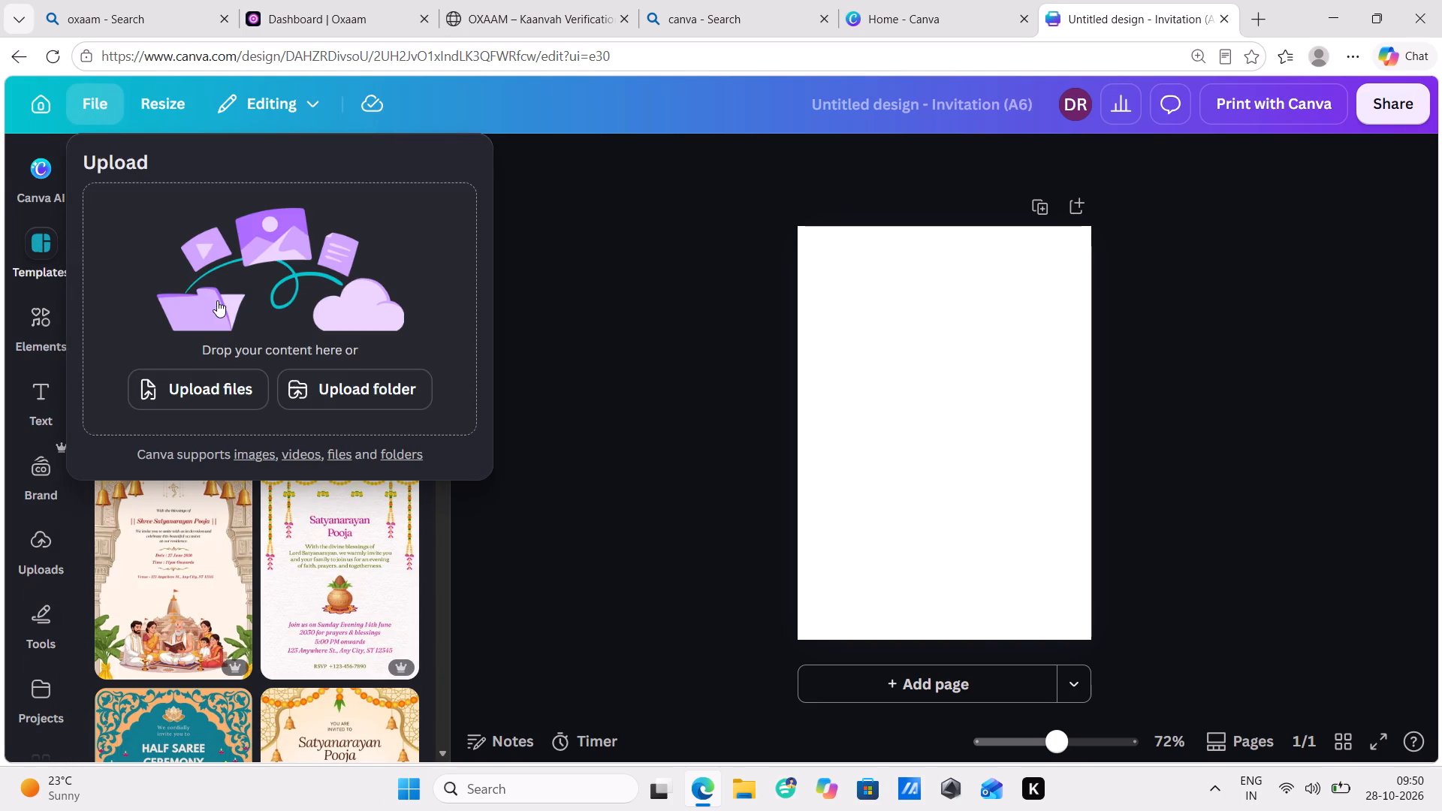
click(217, 387)
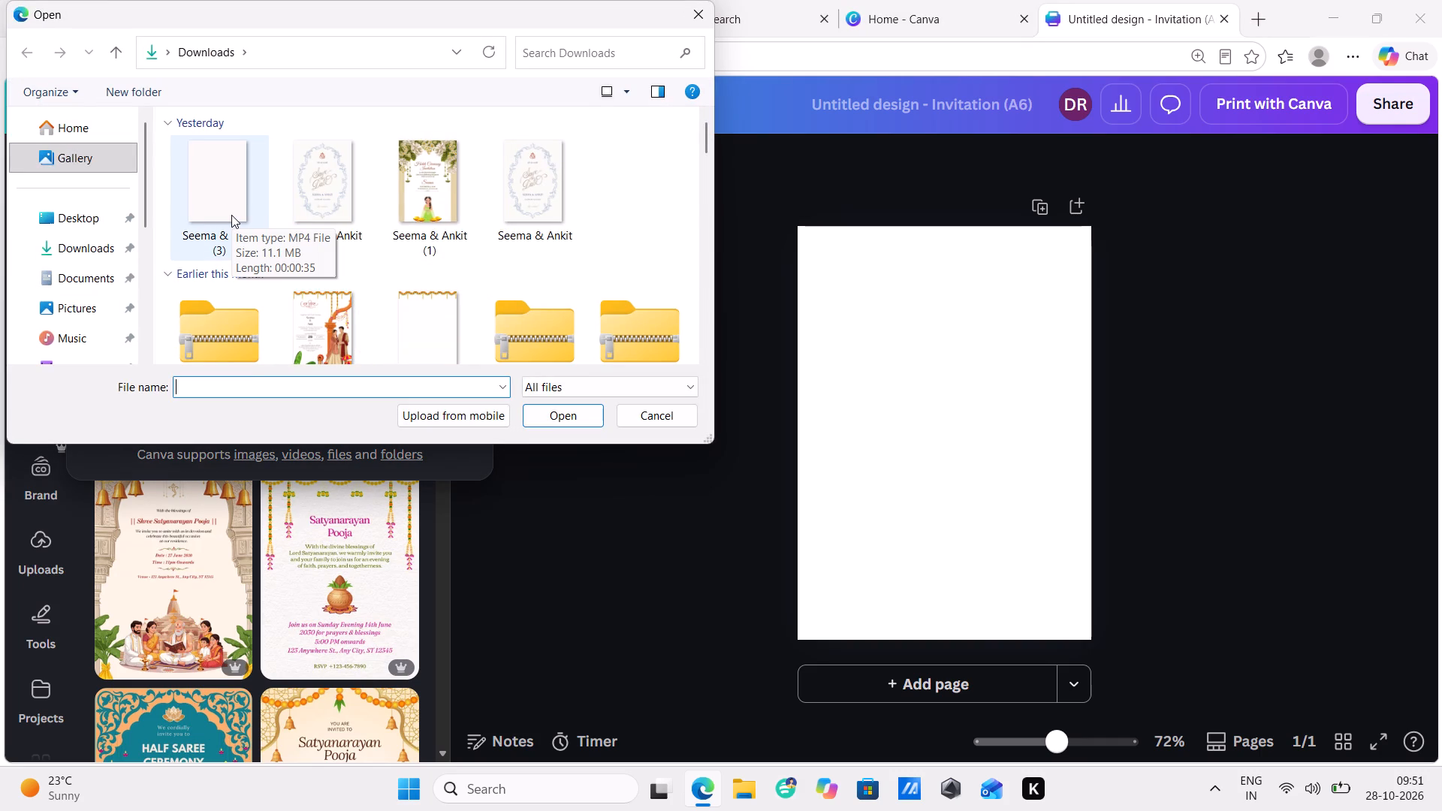
scroll(228, 221, down, 2)
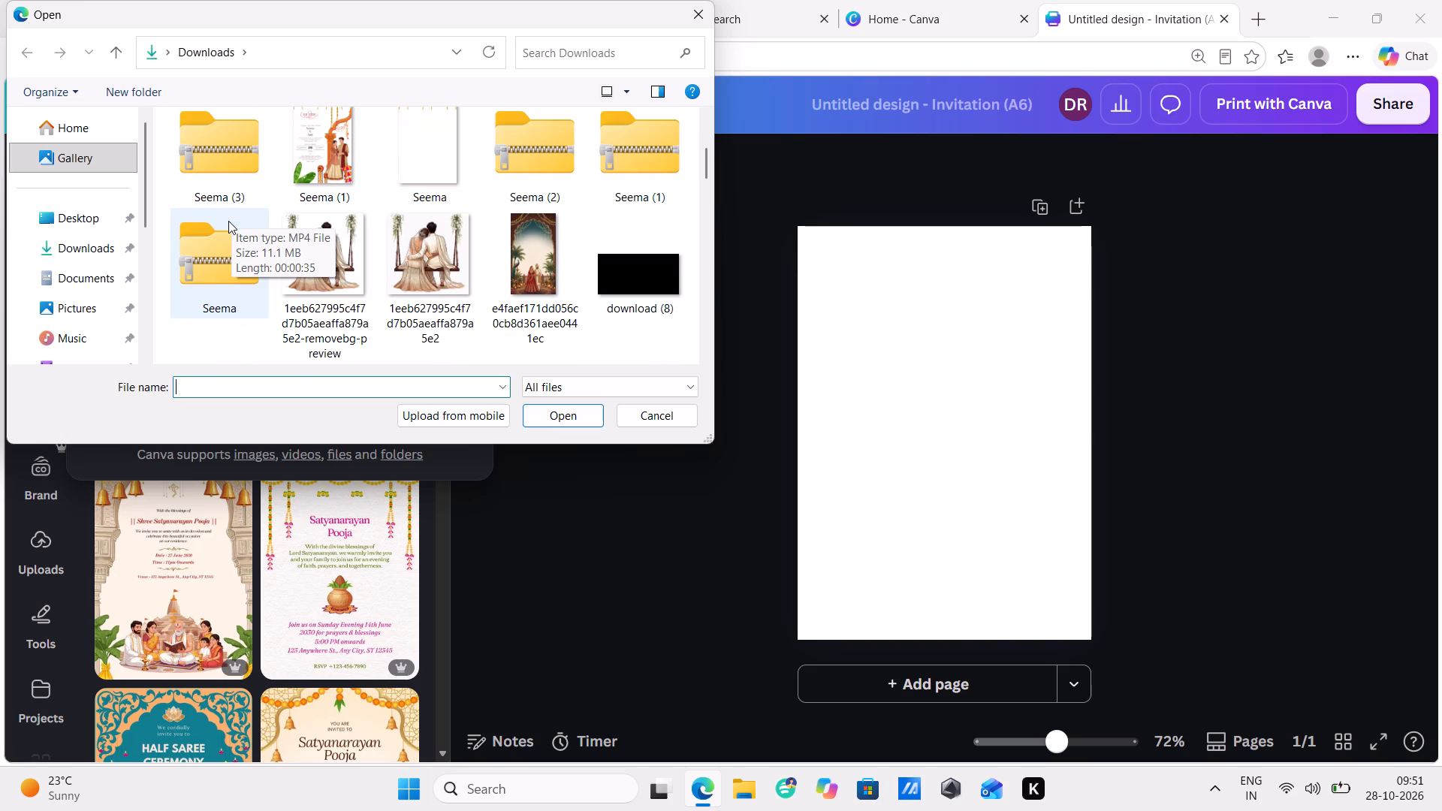
scroll(228, 221, up, 3)
double_click(220, 192)
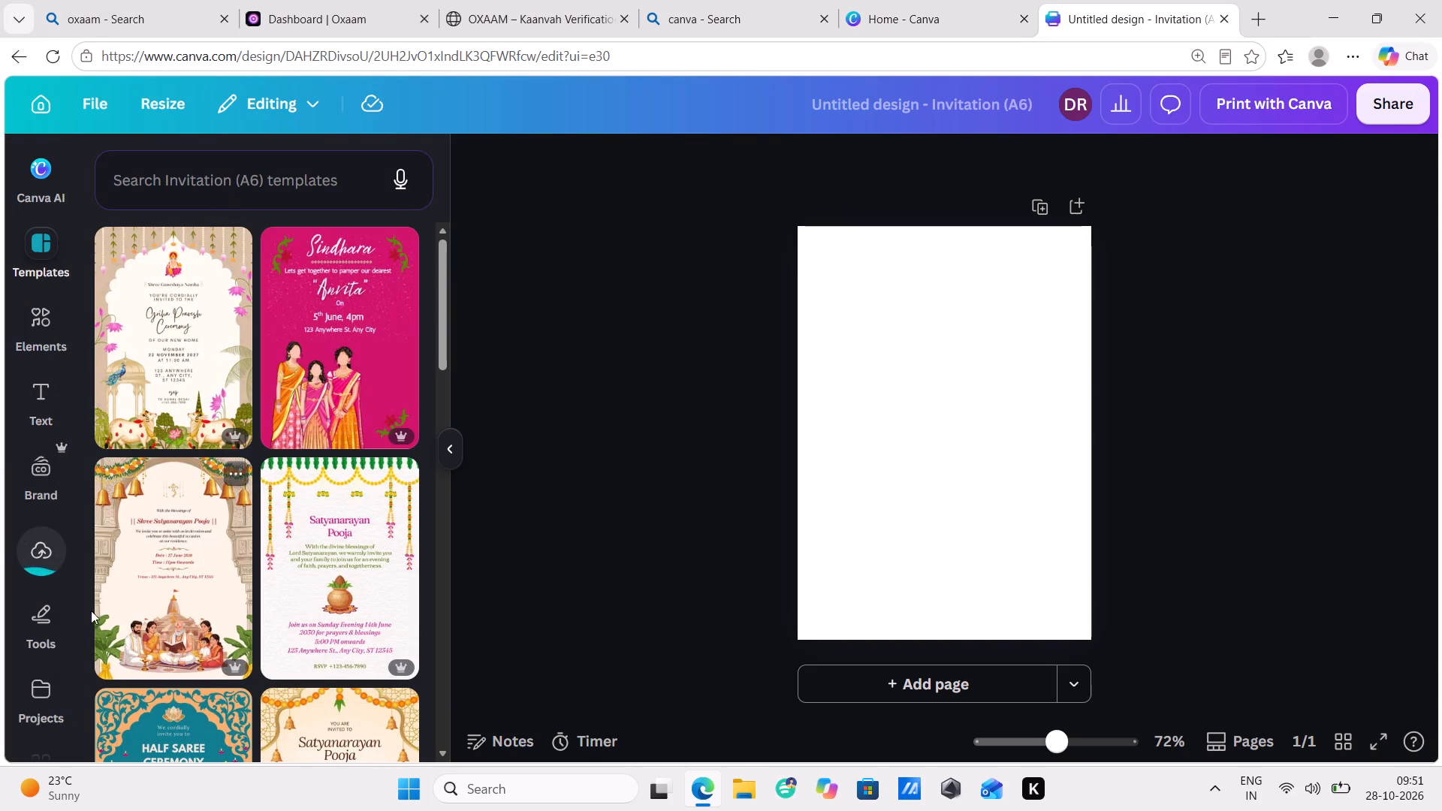
Look through the uploaded images, videos, designs and folders to find the newly uploaded save-the-date video.
click(40, 556)
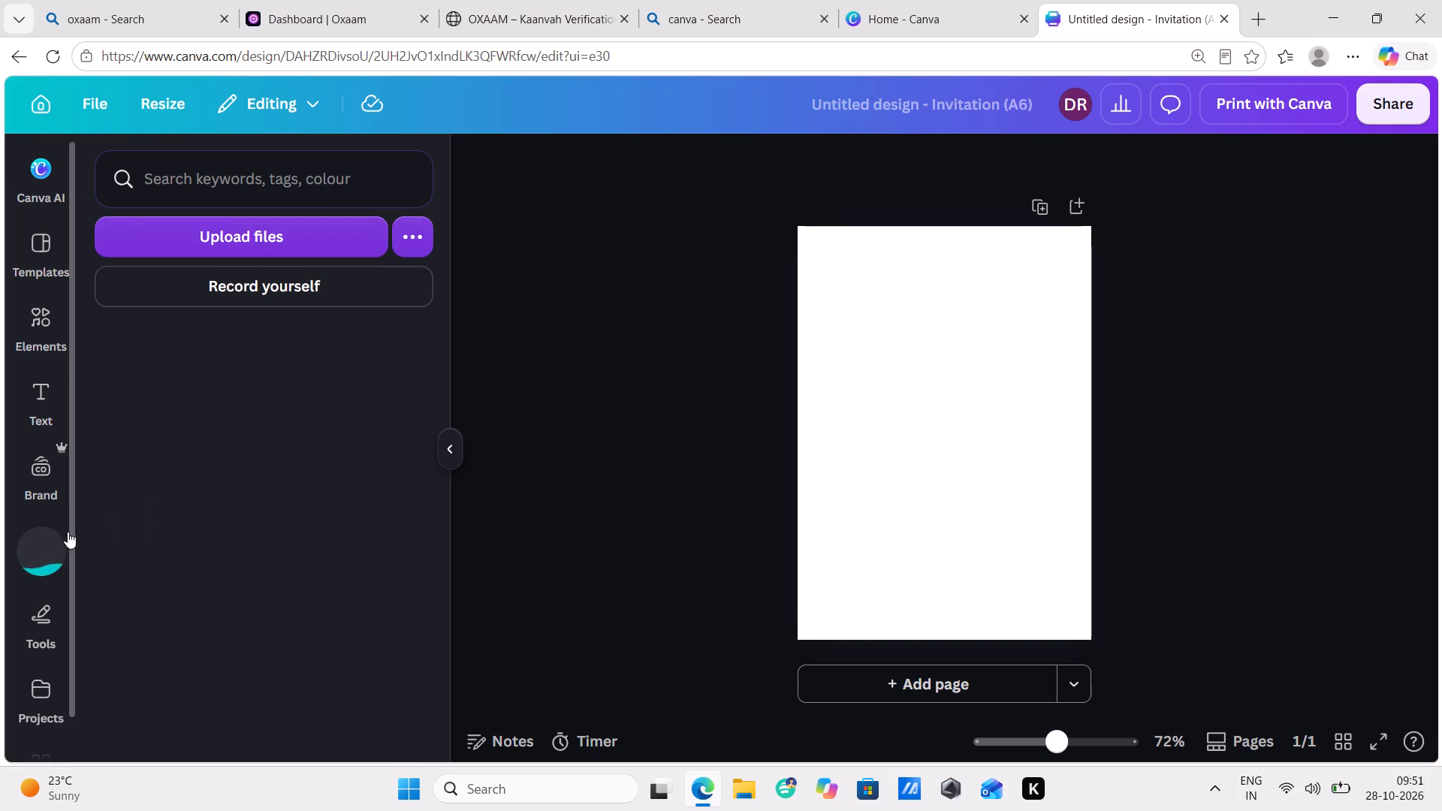
scroll(282, 518, down, 2)
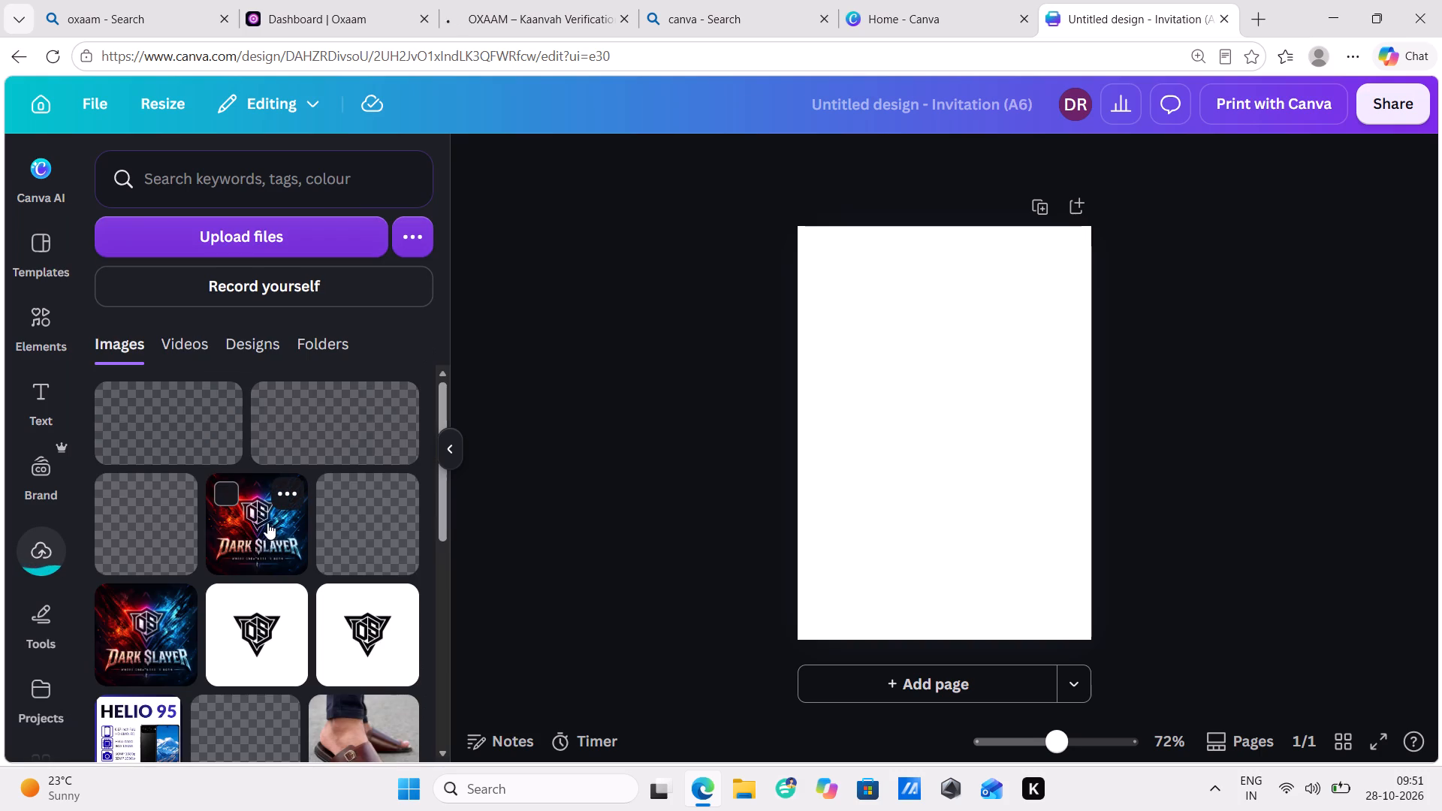
scroll(261, 519, up, 3)
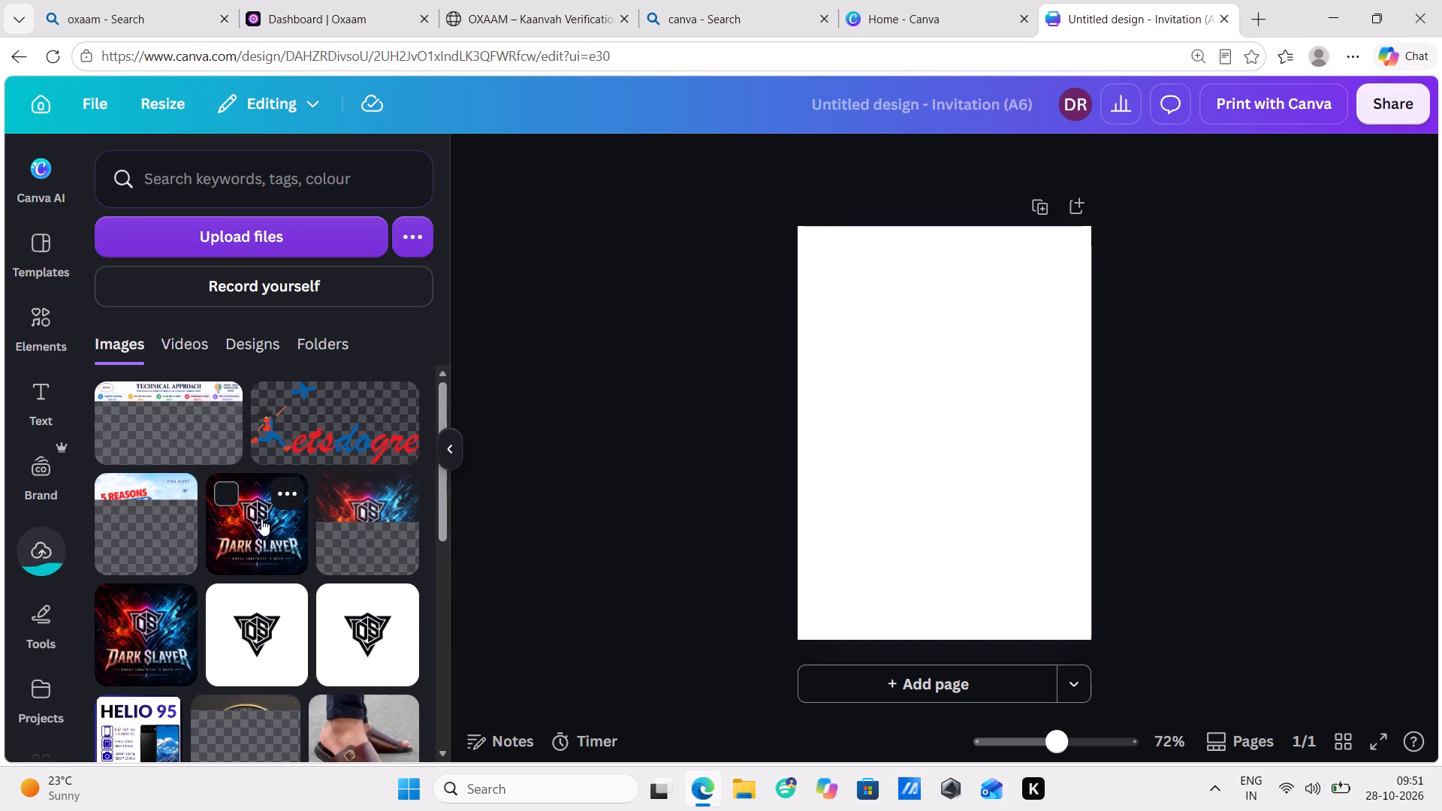
scroll(261, 519, down, 5)
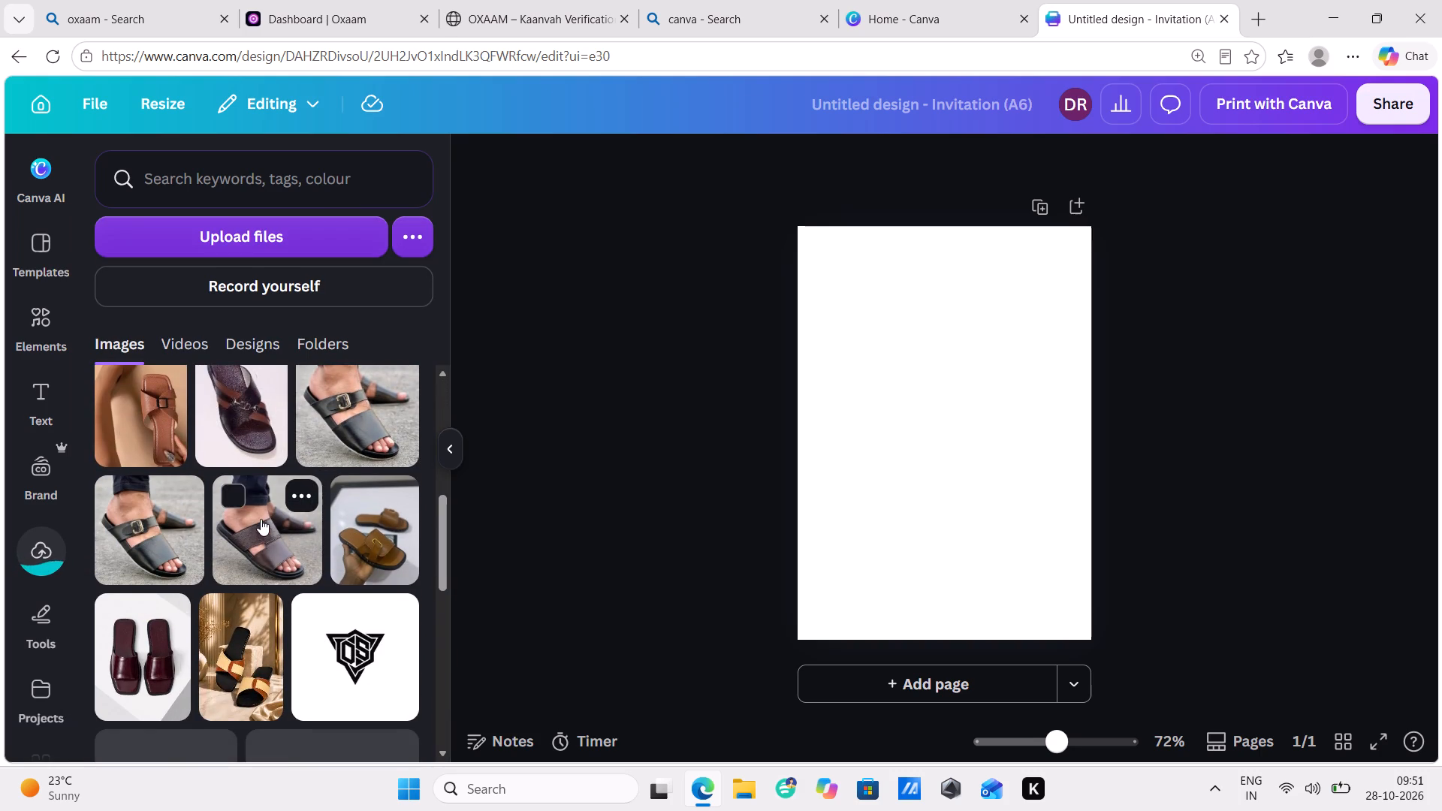
scroll(261, 519, down, 4)
scroll(261, 519, up, 5)
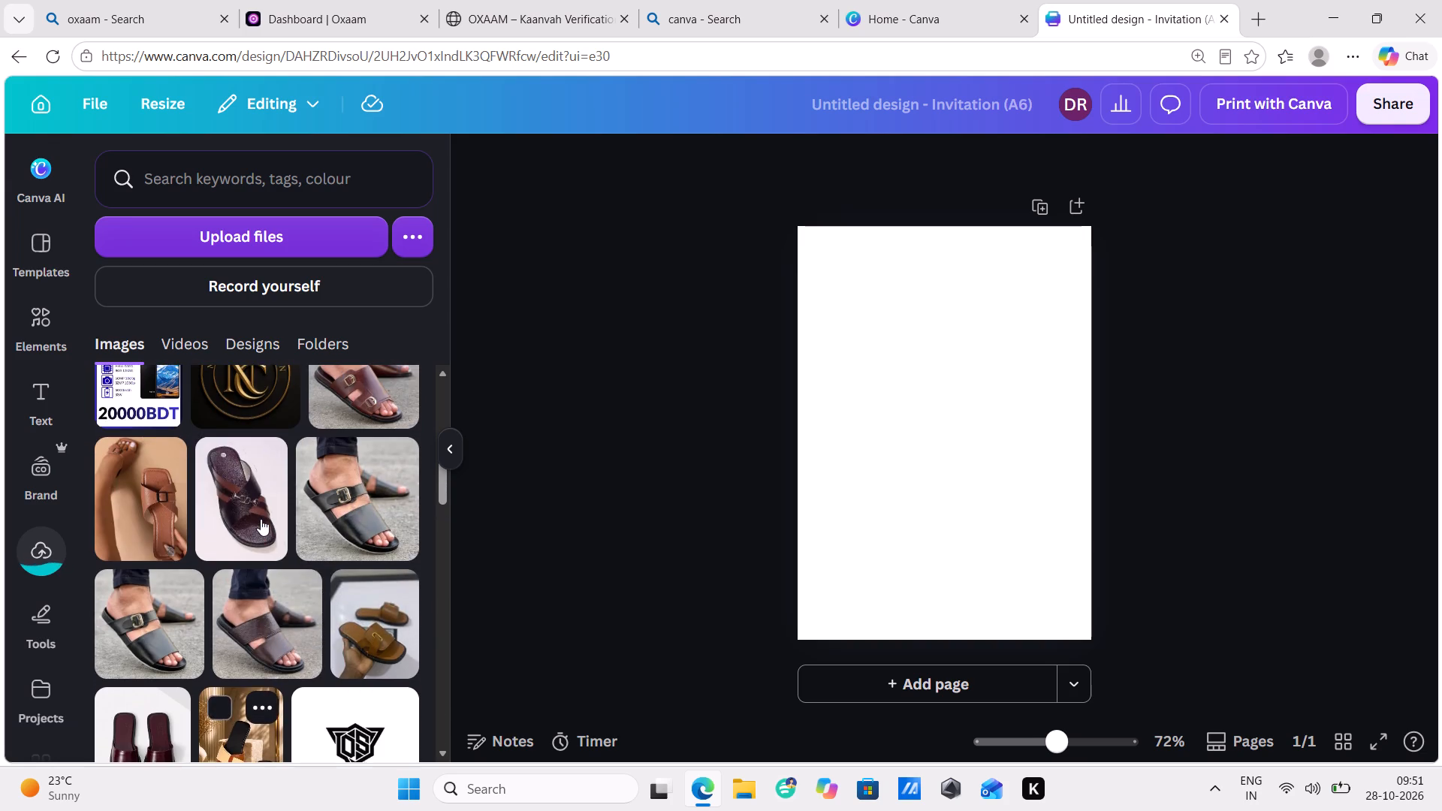
scroll(261, 519, up, 7)
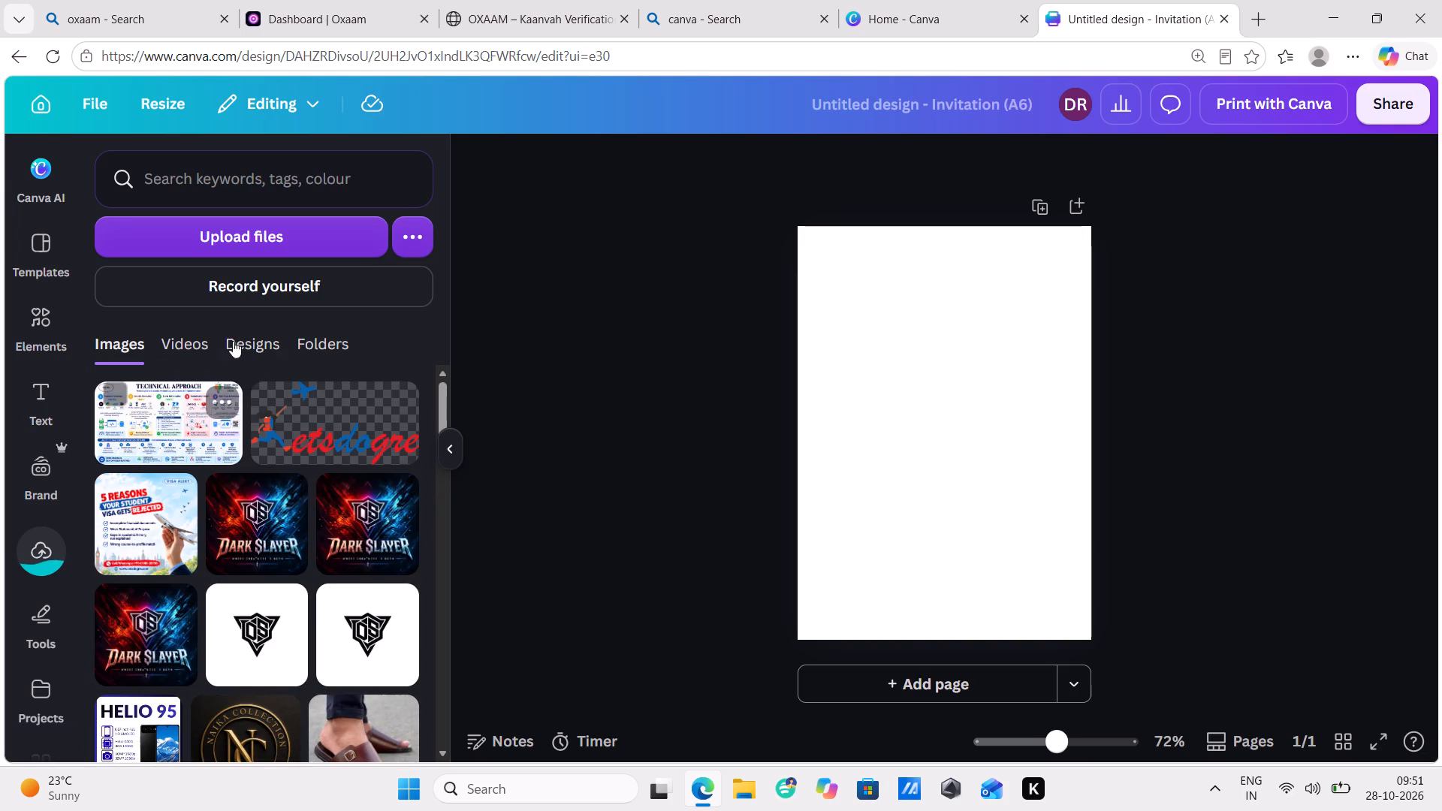
click(162, 340)
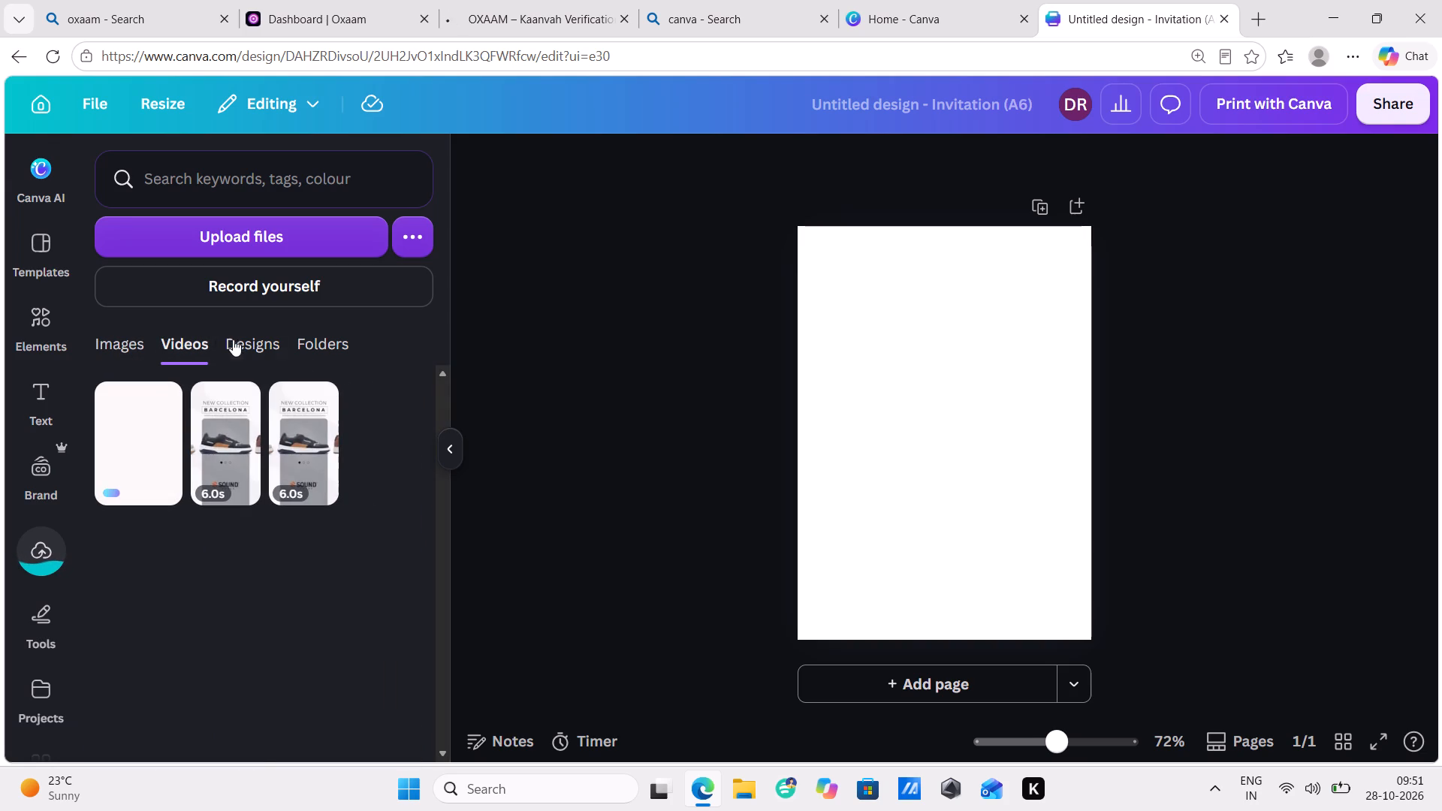
click(248, 339)
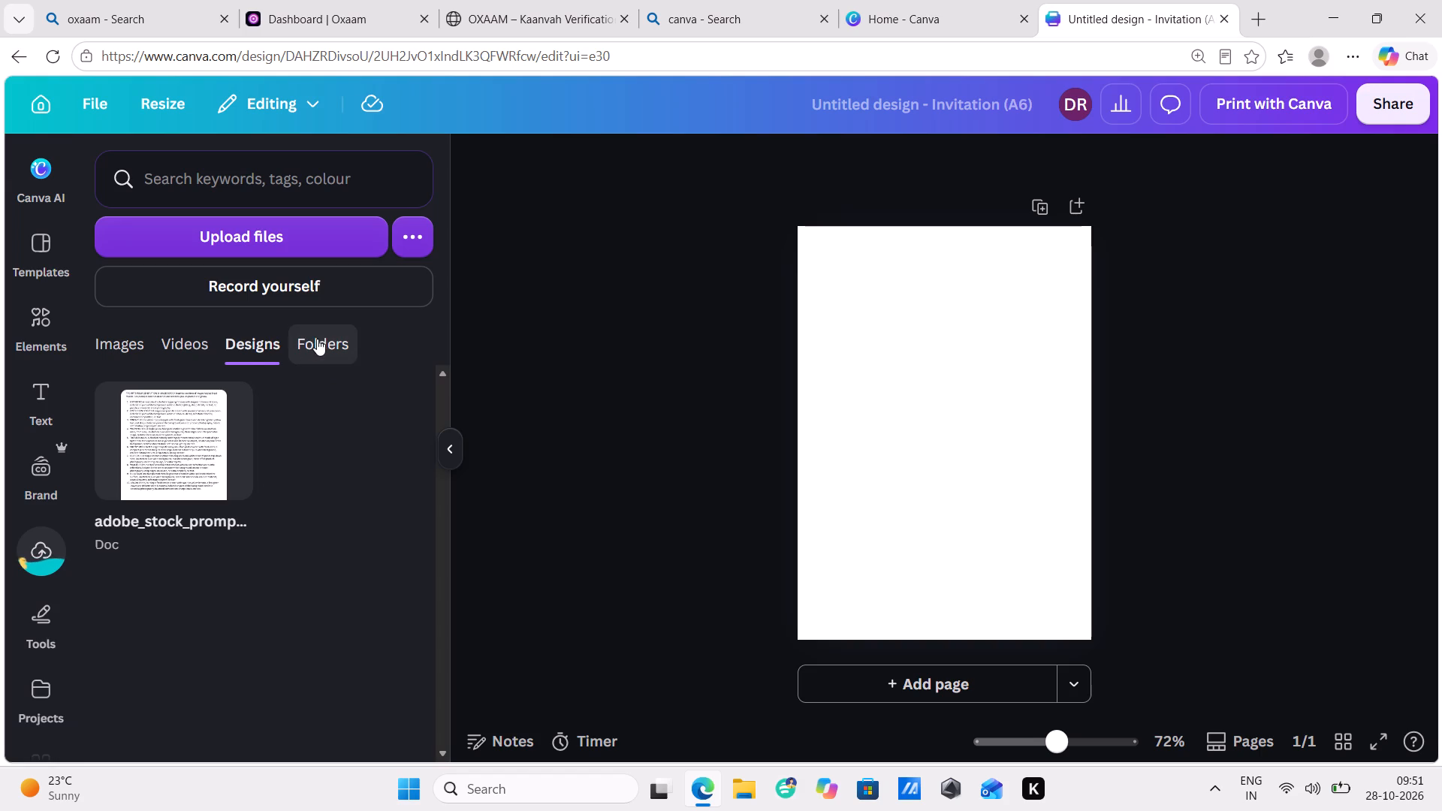
click(317, 339)
click(187, 357)
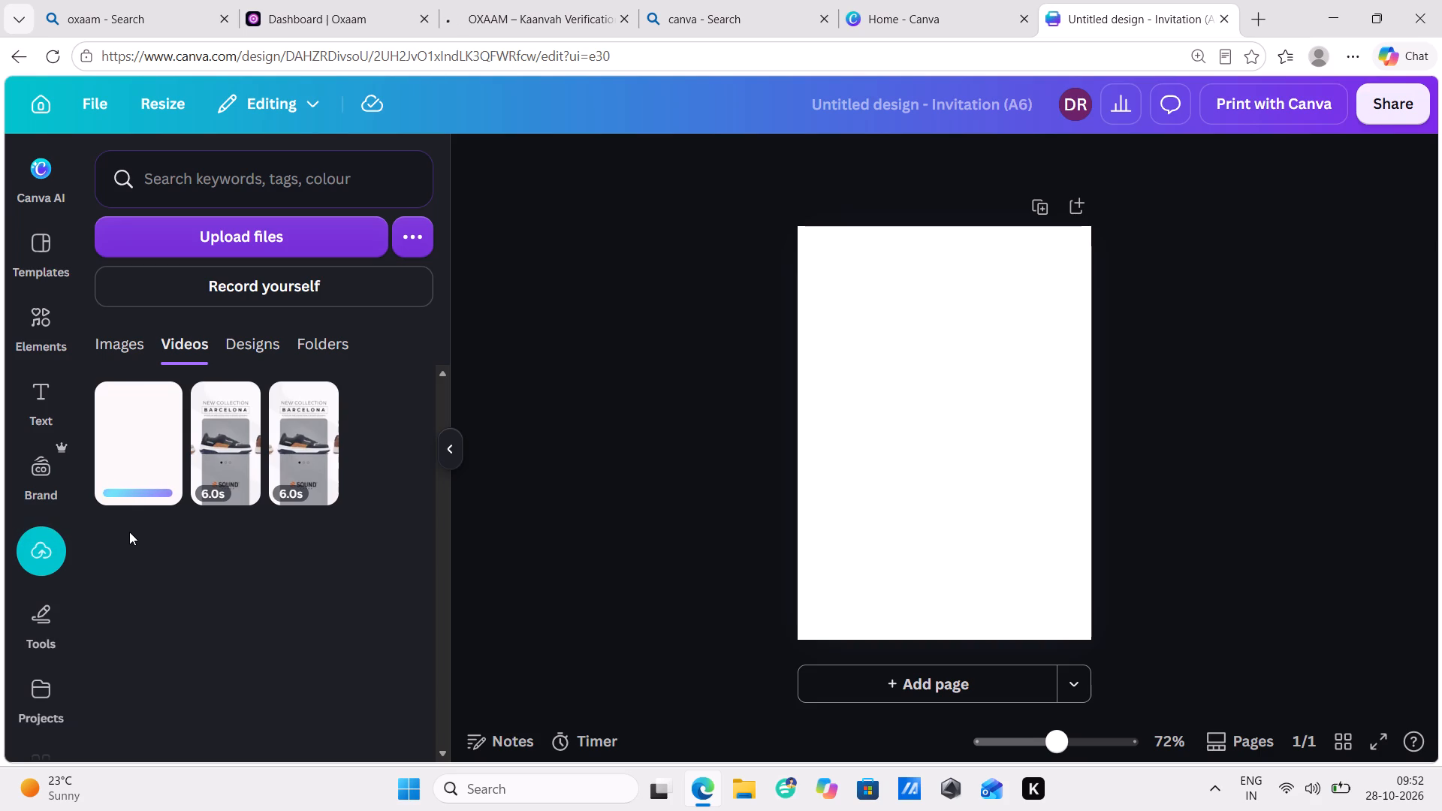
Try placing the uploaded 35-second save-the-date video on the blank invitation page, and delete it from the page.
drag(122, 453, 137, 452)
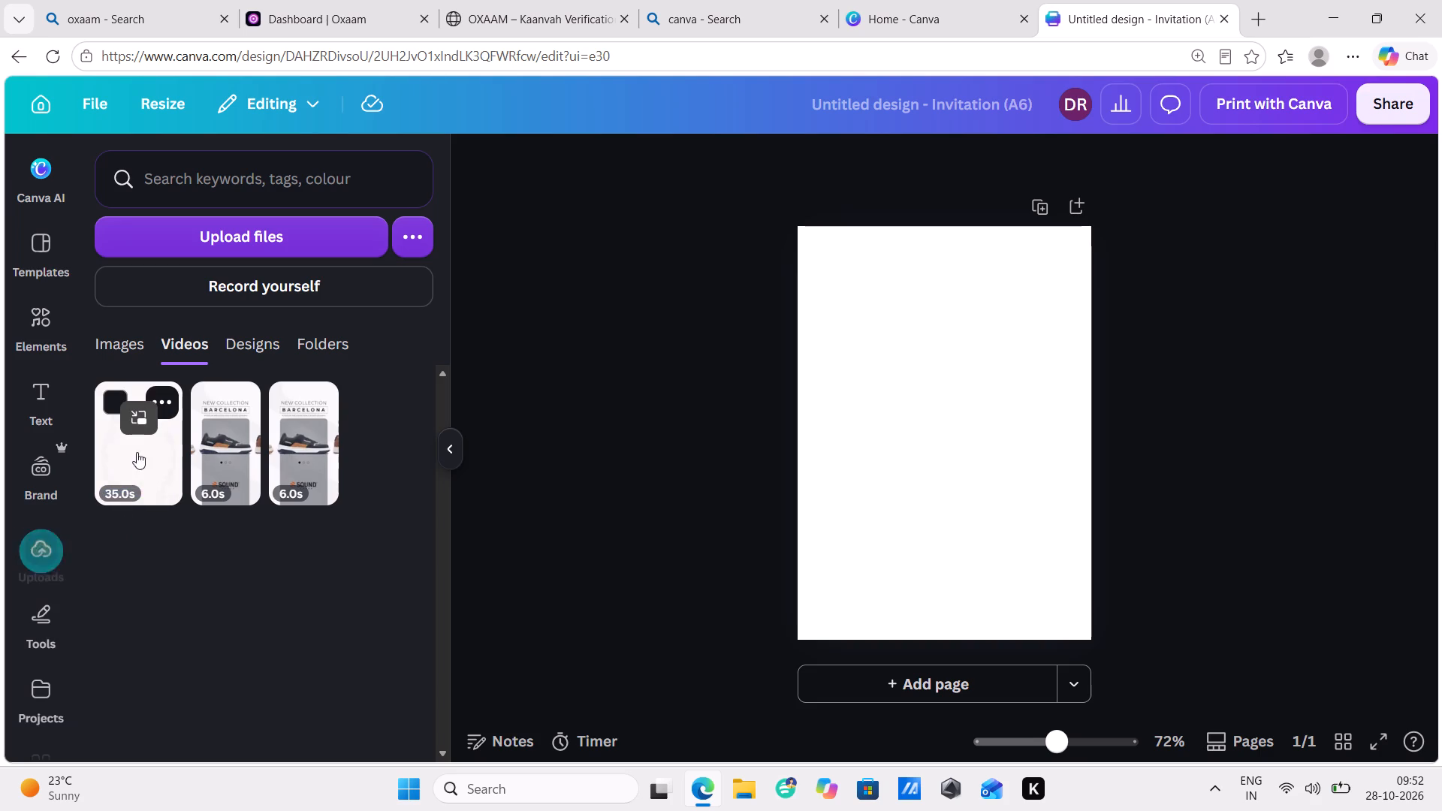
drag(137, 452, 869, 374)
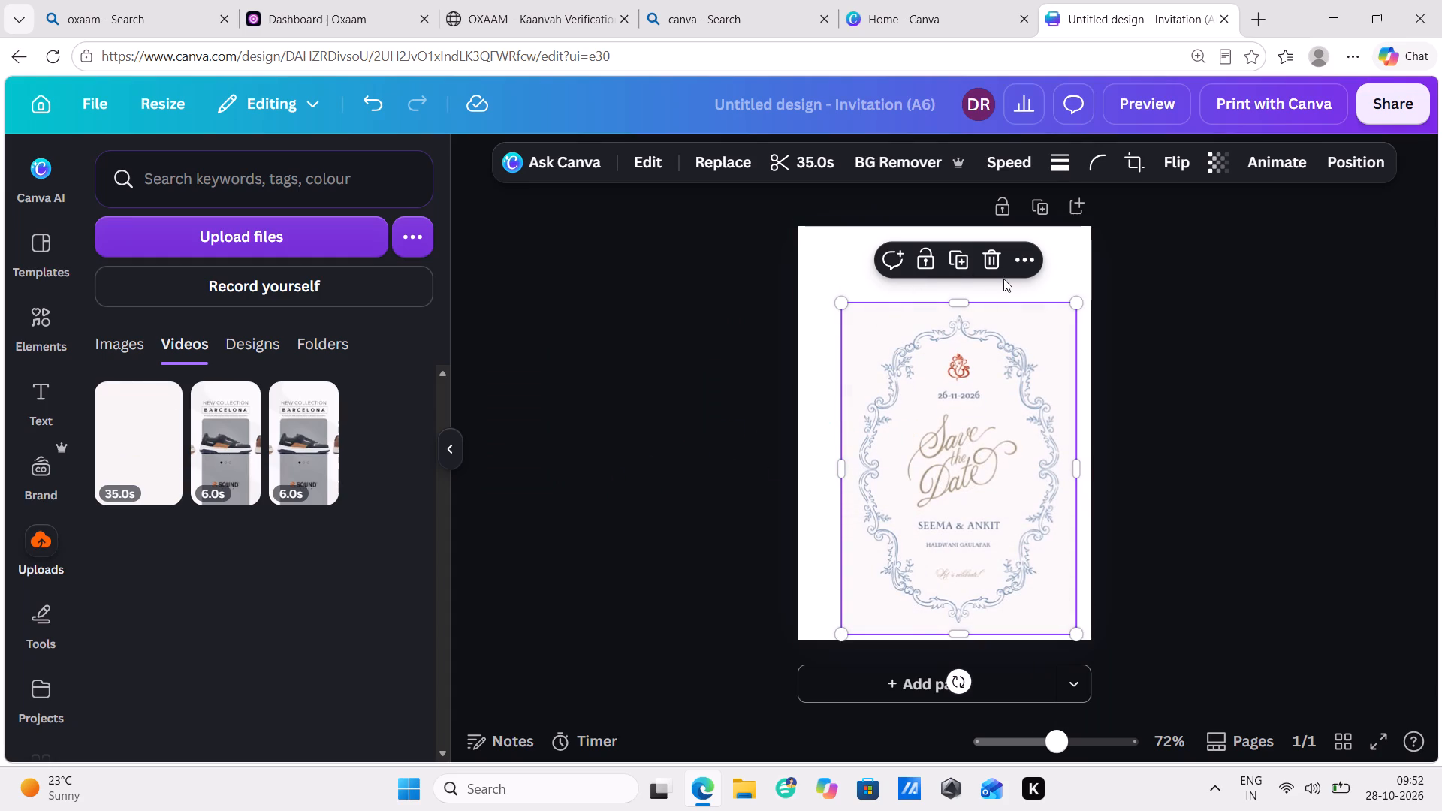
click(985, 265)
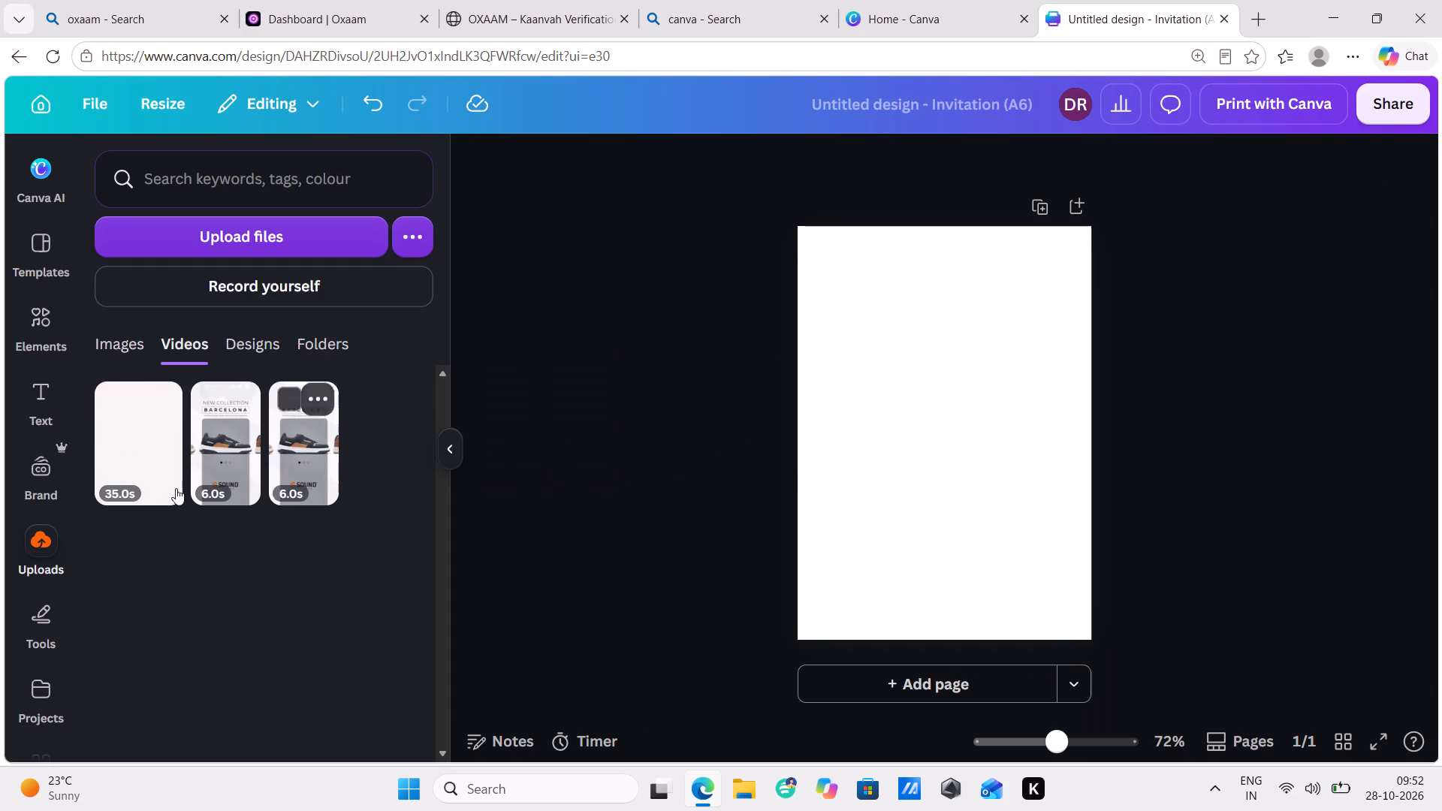
Add the uploaded 35-second save-the-date video to the centre of the blank invitation page.
double_click(157, 474)
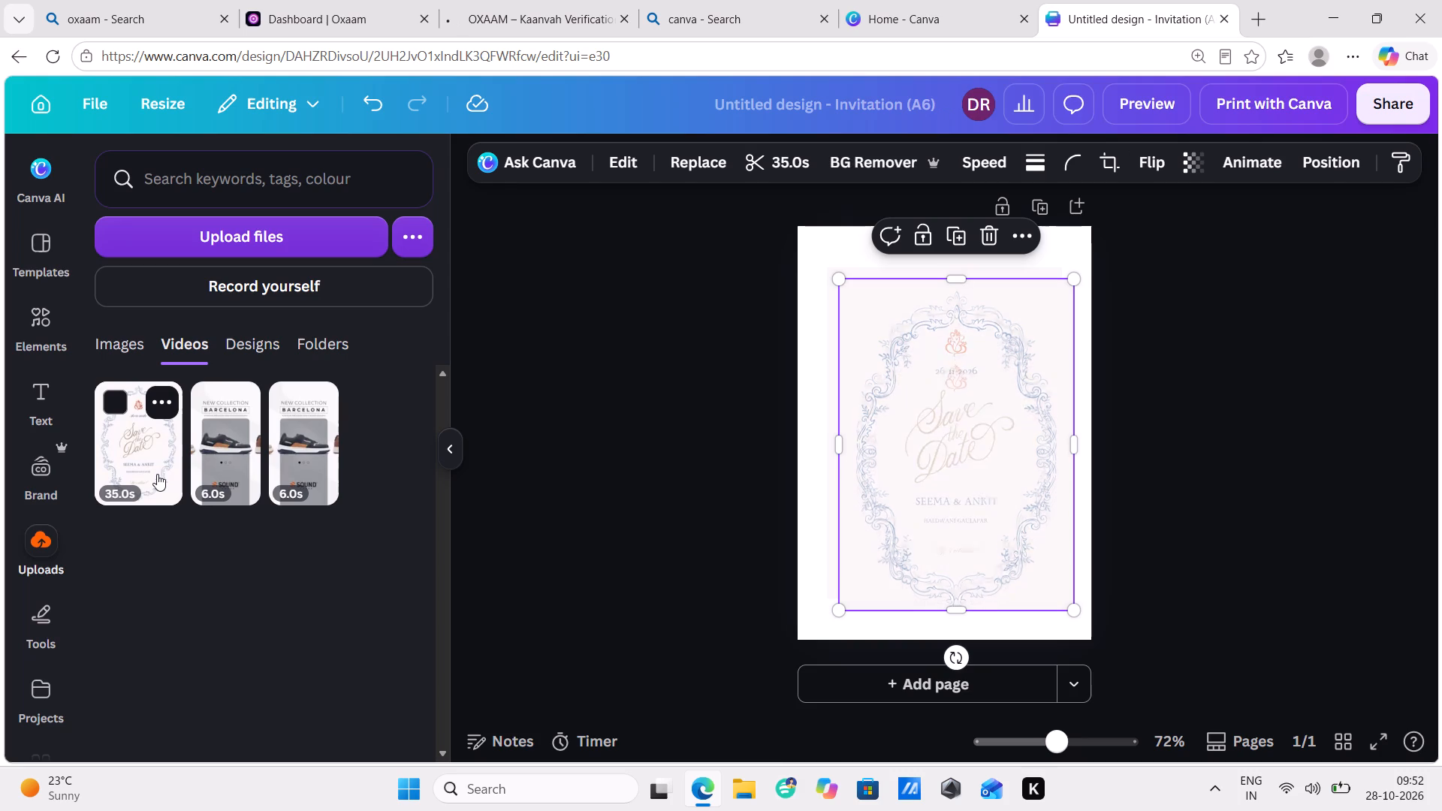
Remove the 35-second save-the-date video, the file ending in (3), from the uploads folder.
click(170, 405)
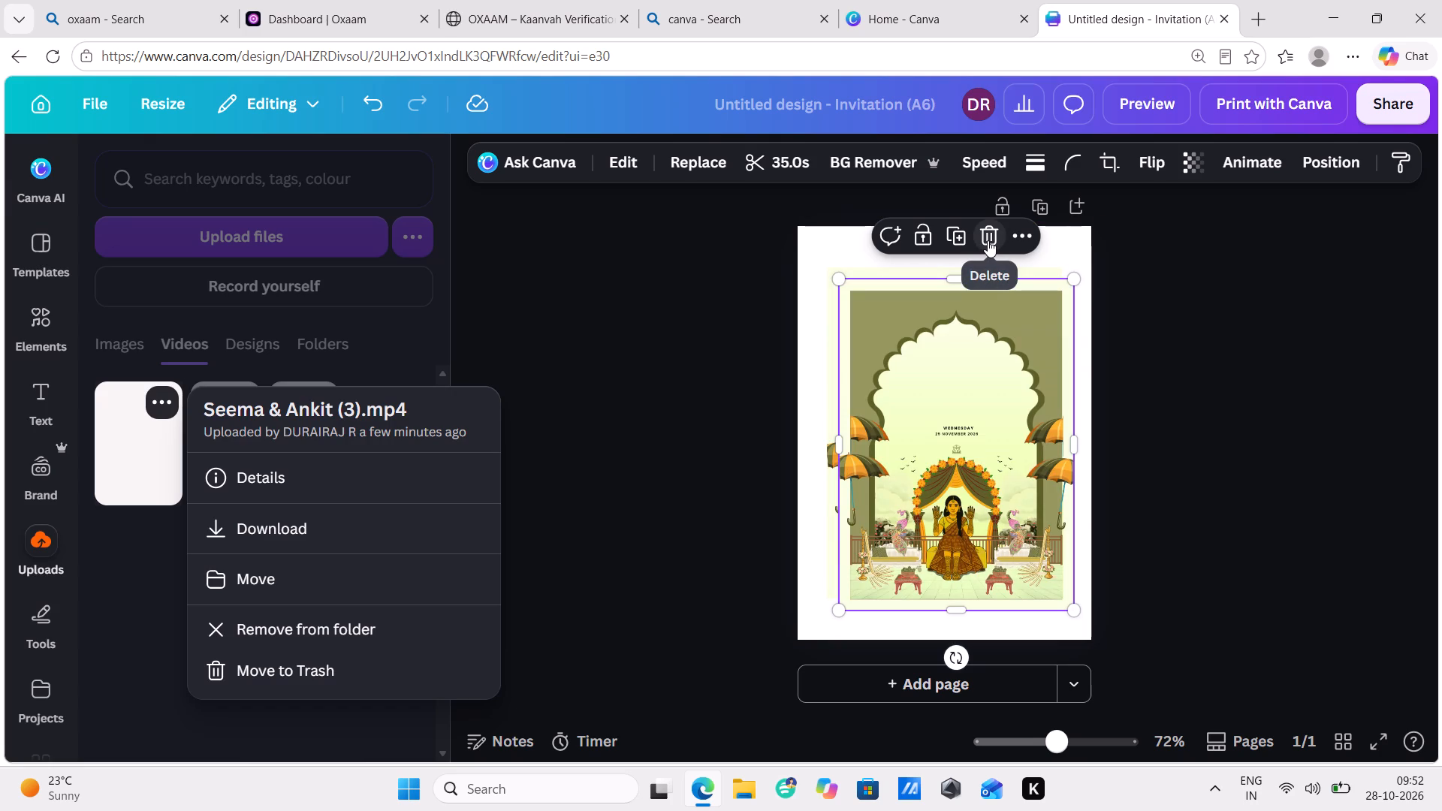
click(994, 240)
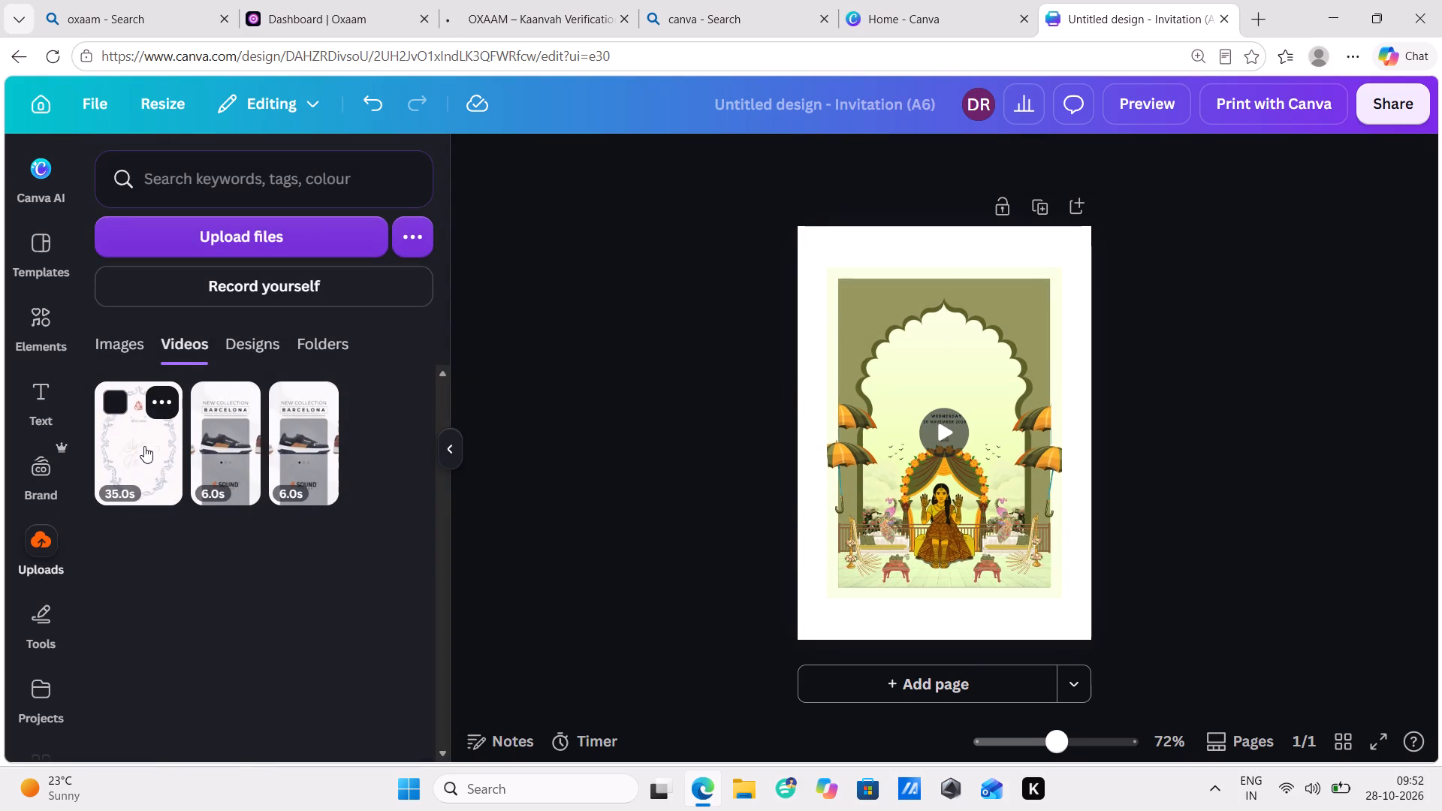
click(153, 398)
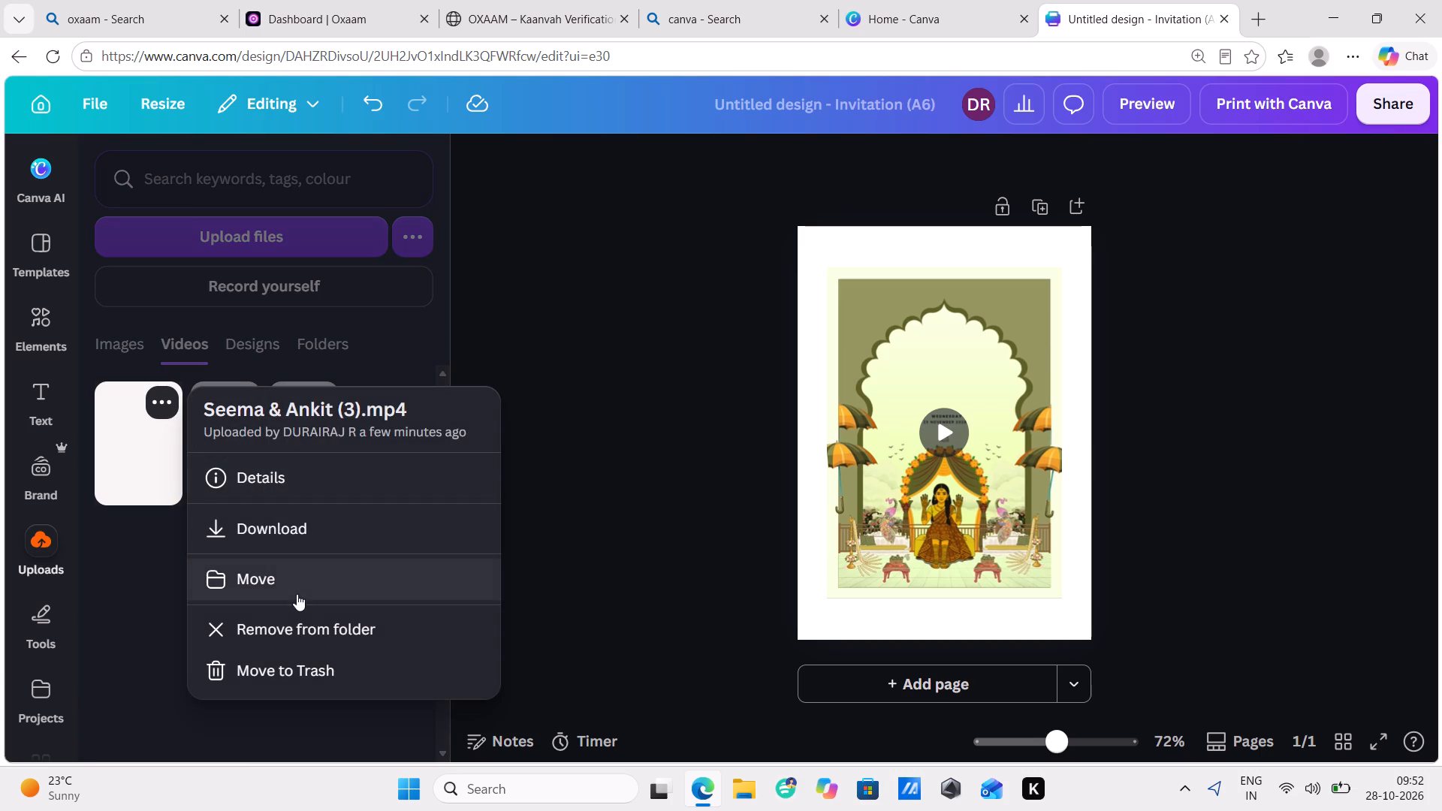
click(299, 643)
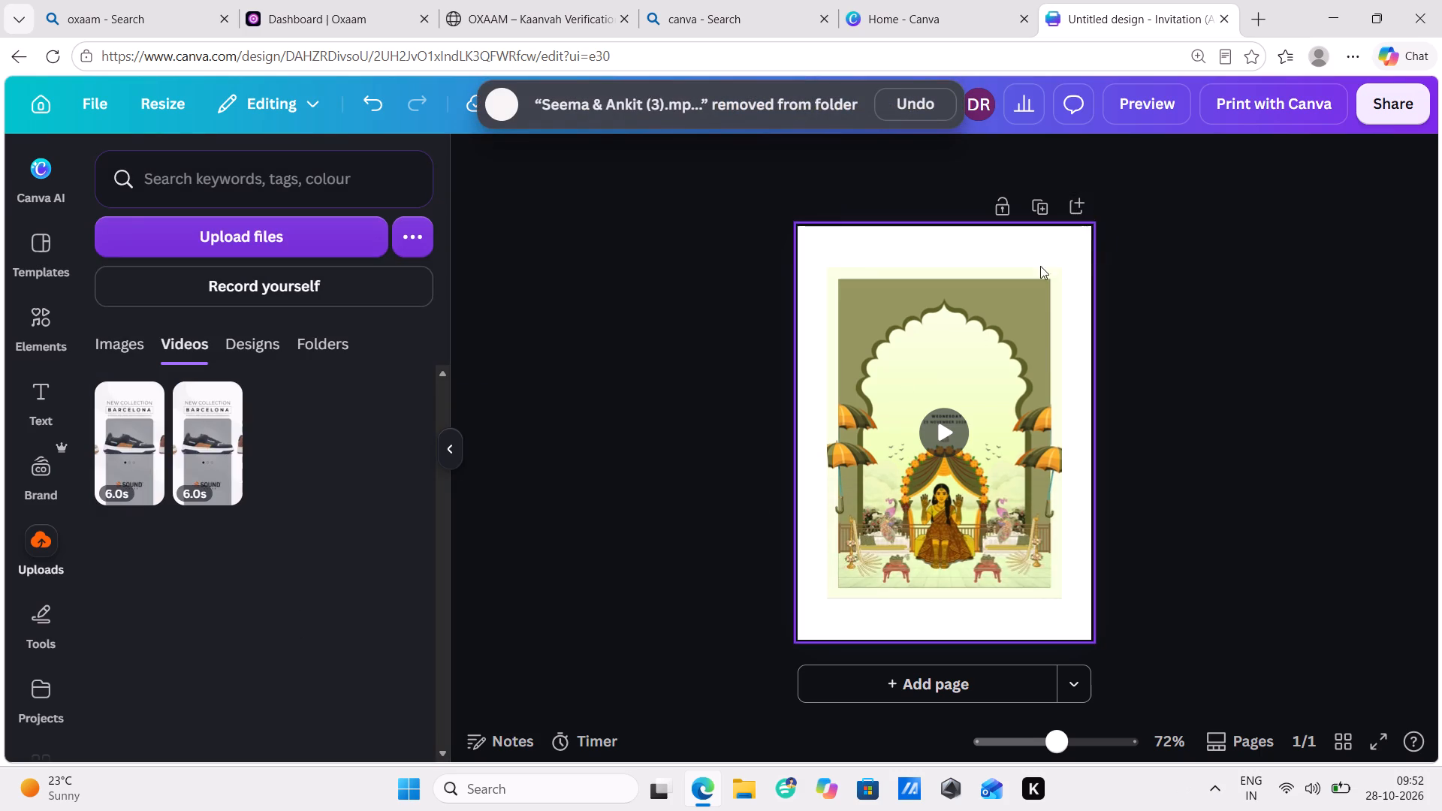
Delete the save-the-date video from the invitation page.
drag(1268, 312, 461, 534)
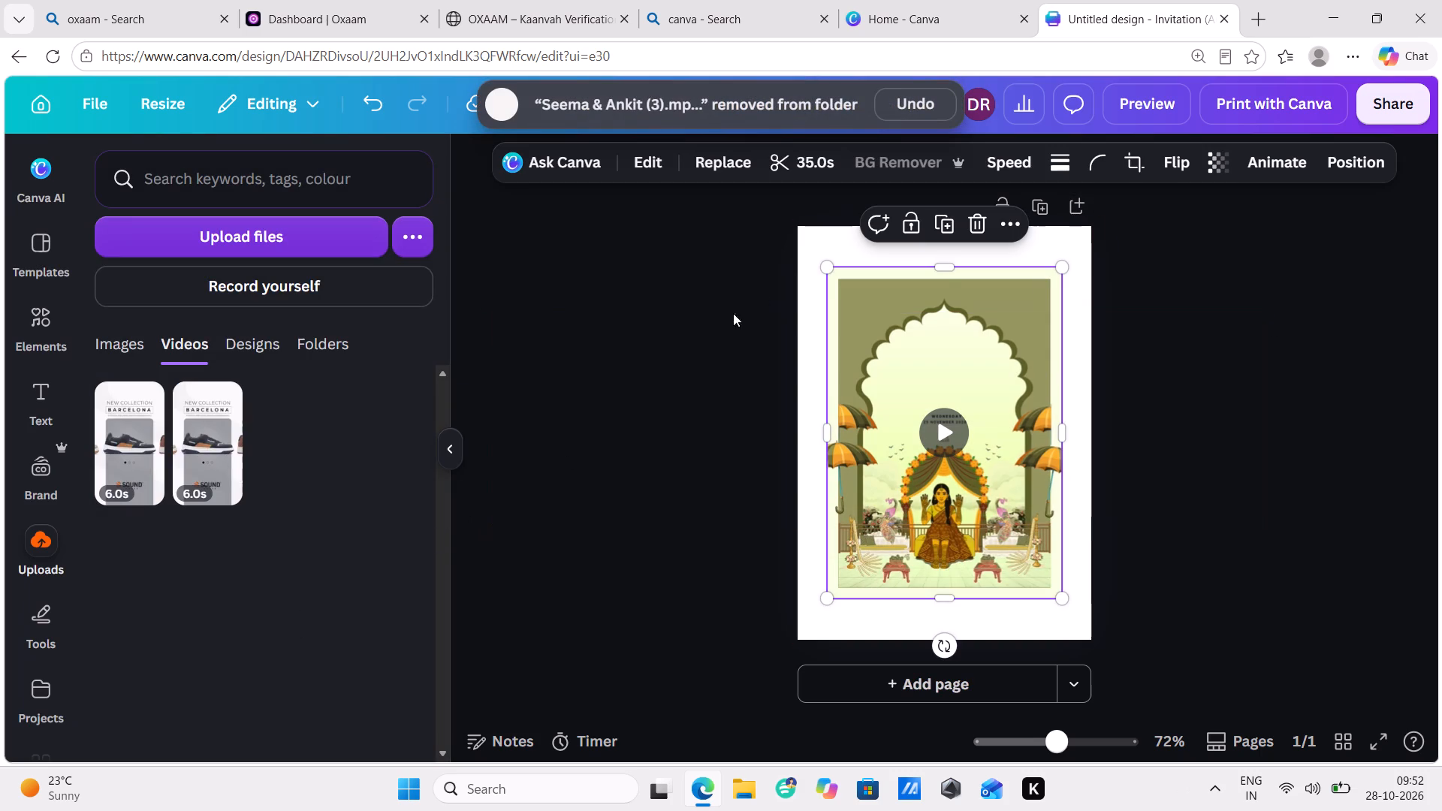
click(980, 229)
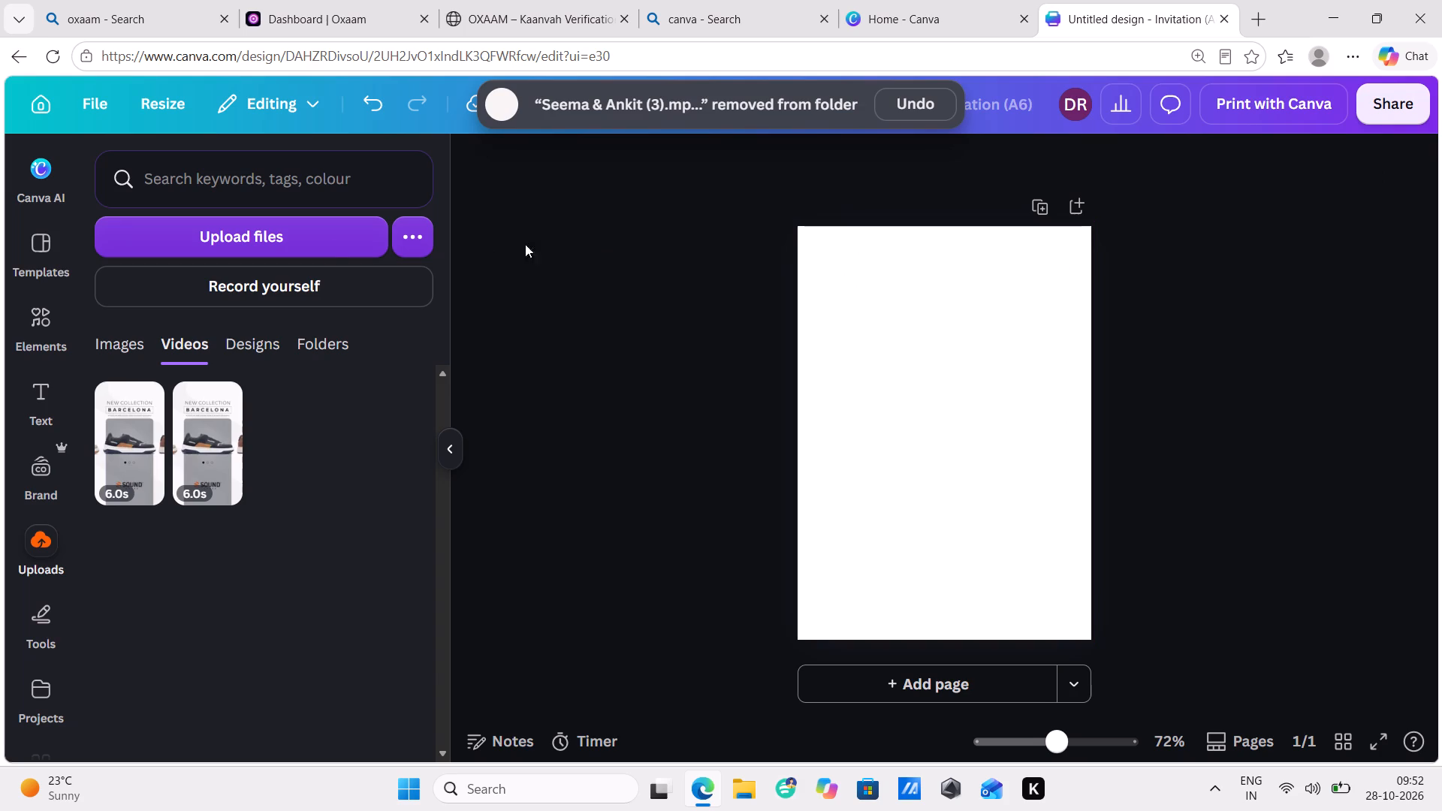
Browse the A6 invitation templates and apply the floral "Aarya & Suri" wedding template with the illustrated couple to the blank page.
click(37, 252)
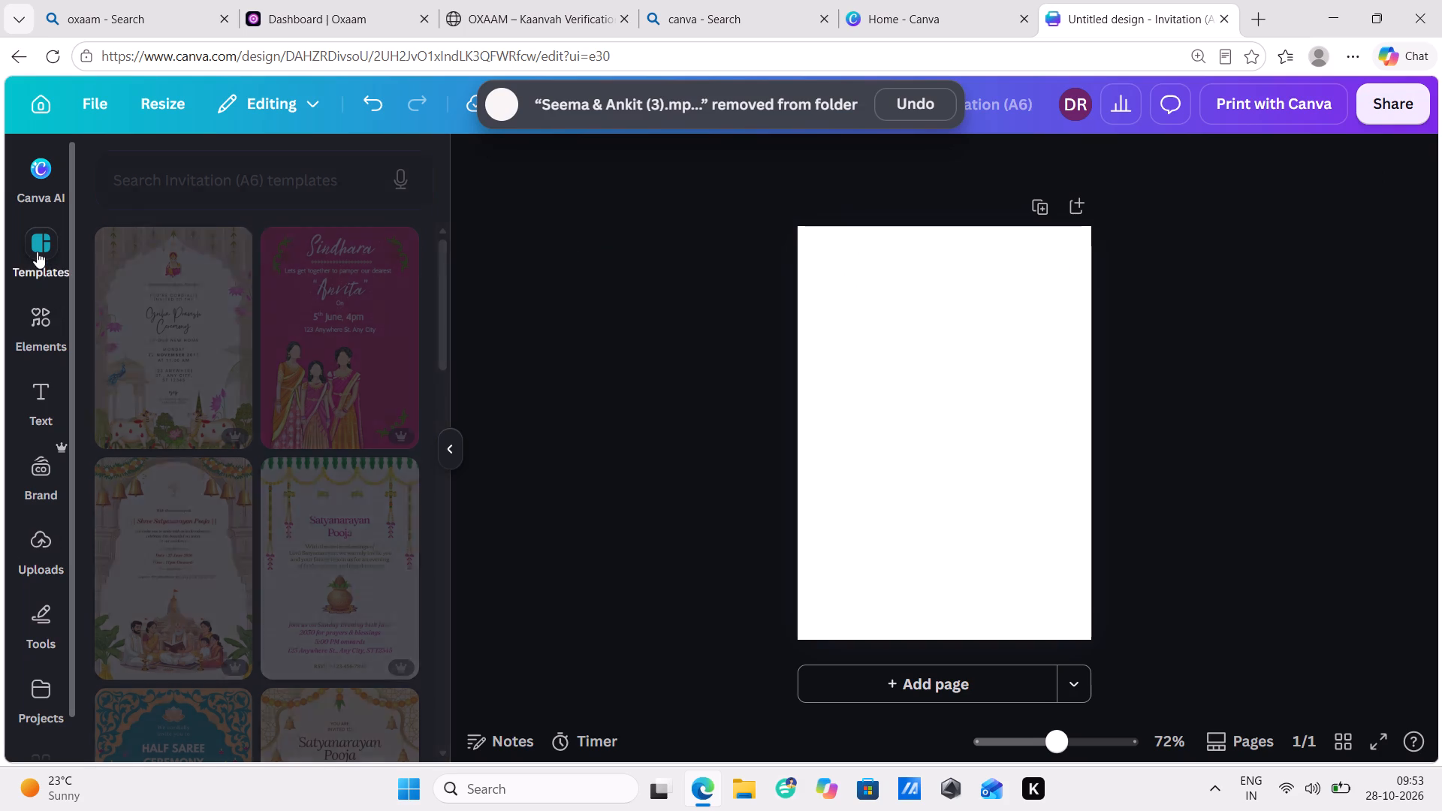
drag(148, 338, 192, 338)
scroll(95, 375, down, 4)
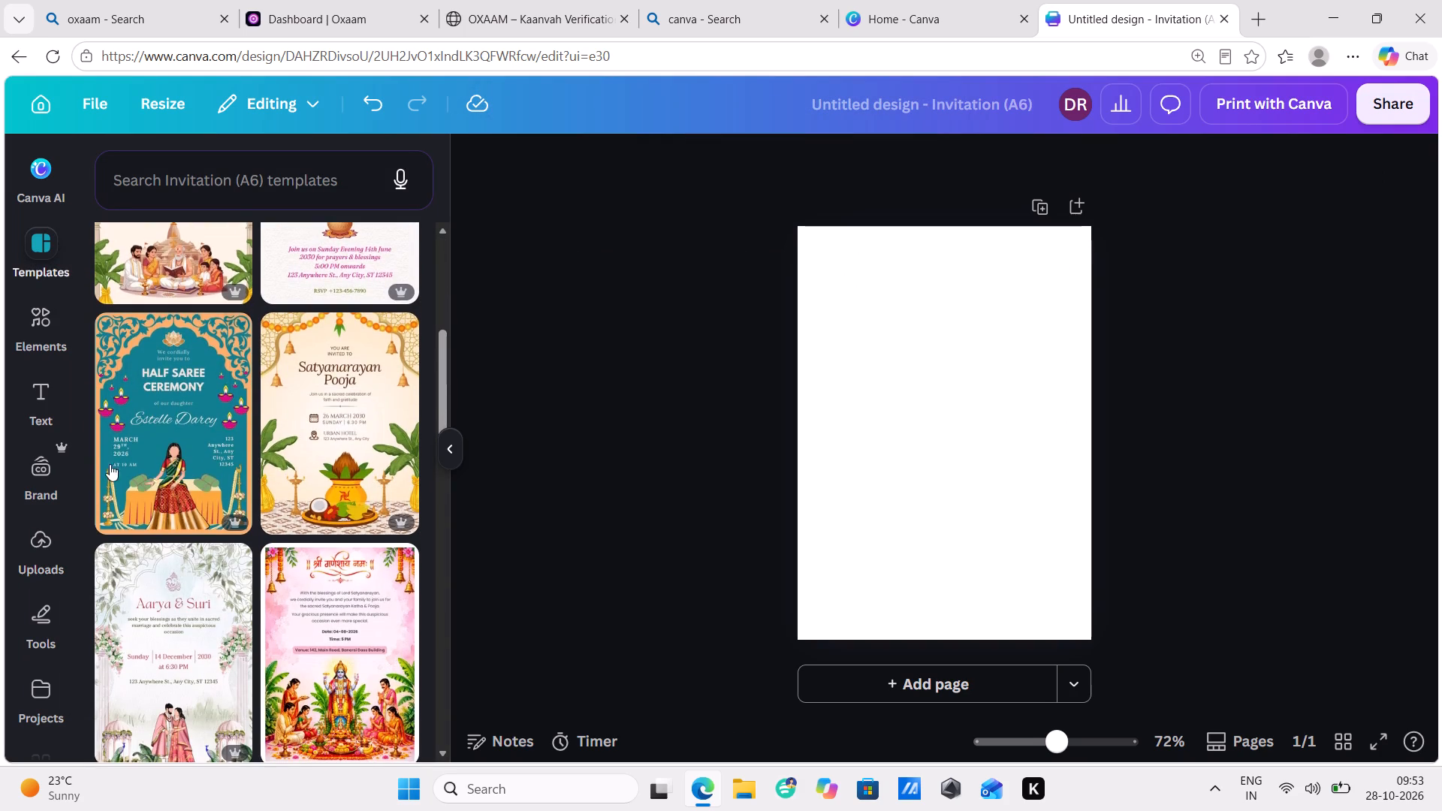
scroll(159, 574, down, 2)
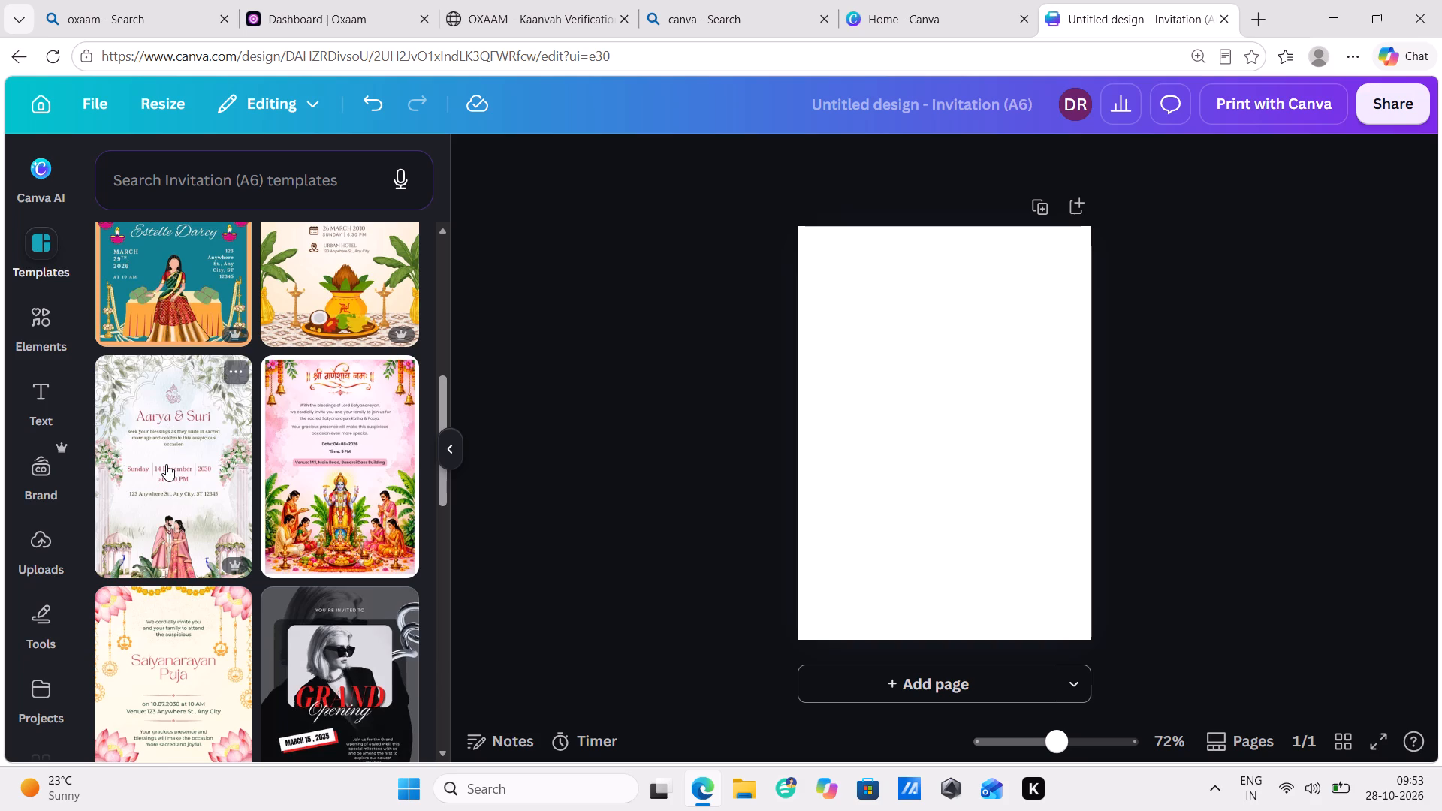
drag(166, 464, 873, 368)
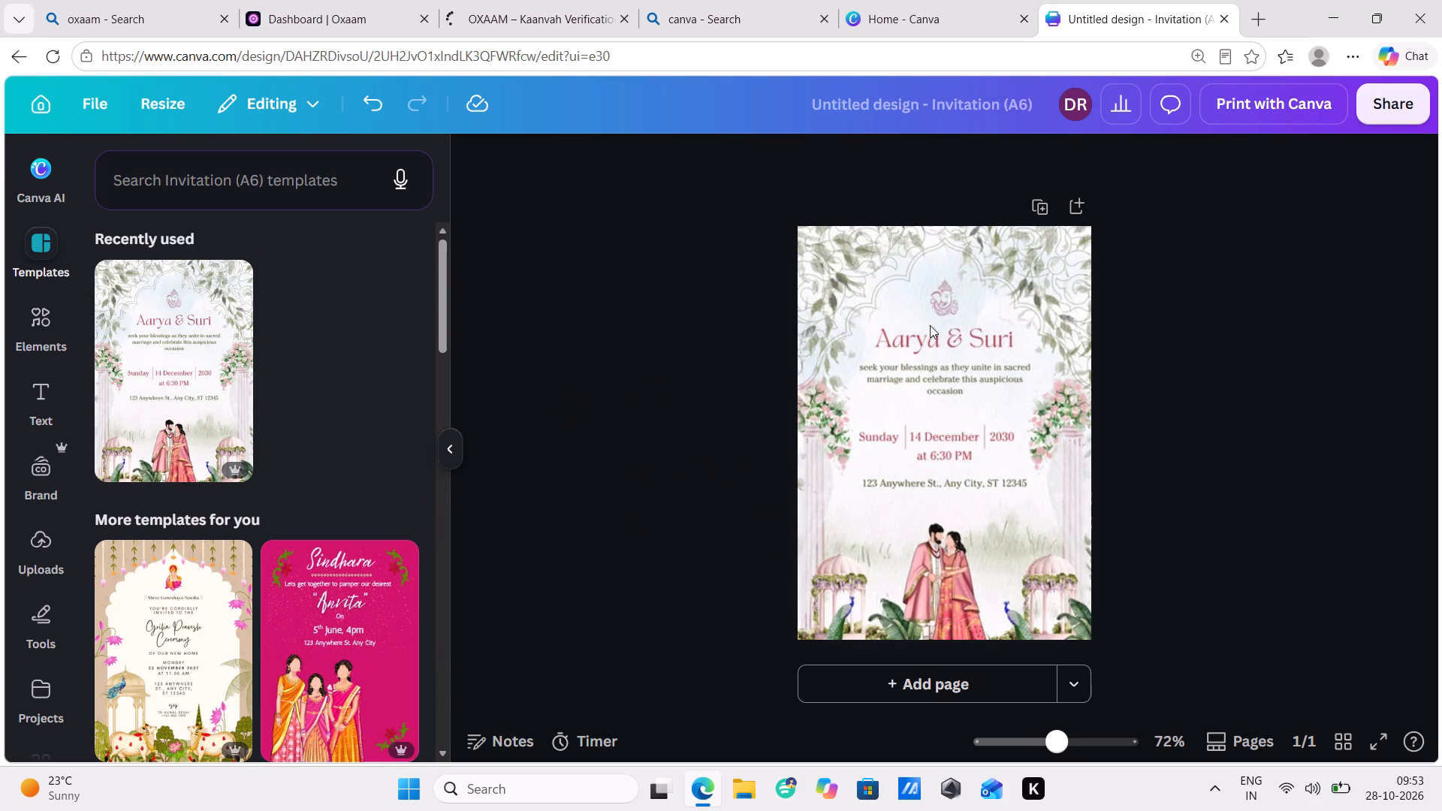
Replace the couple's names in the invitation heading with "Seema & Ankit".
double_click(925, 345)
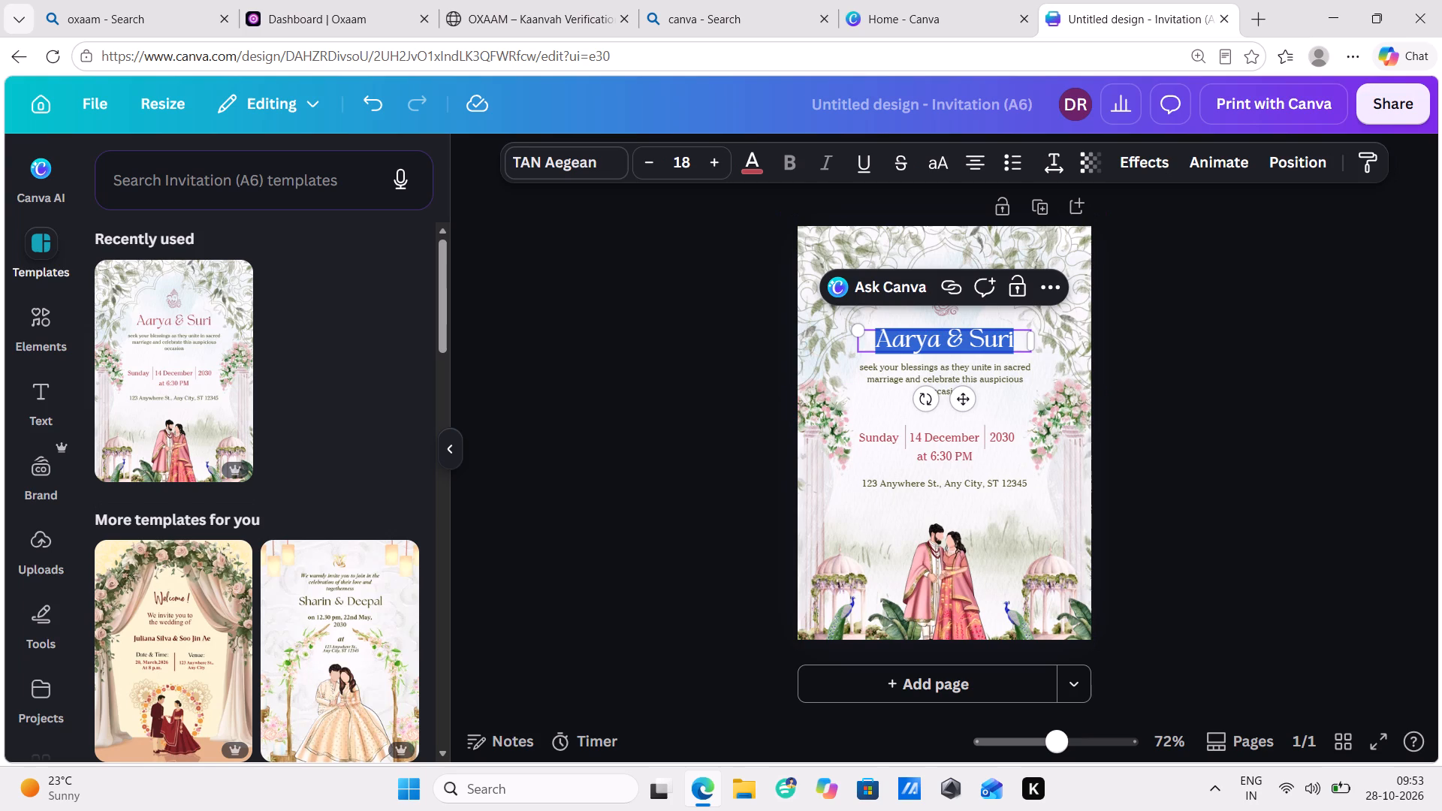
key(s)
text(eema)
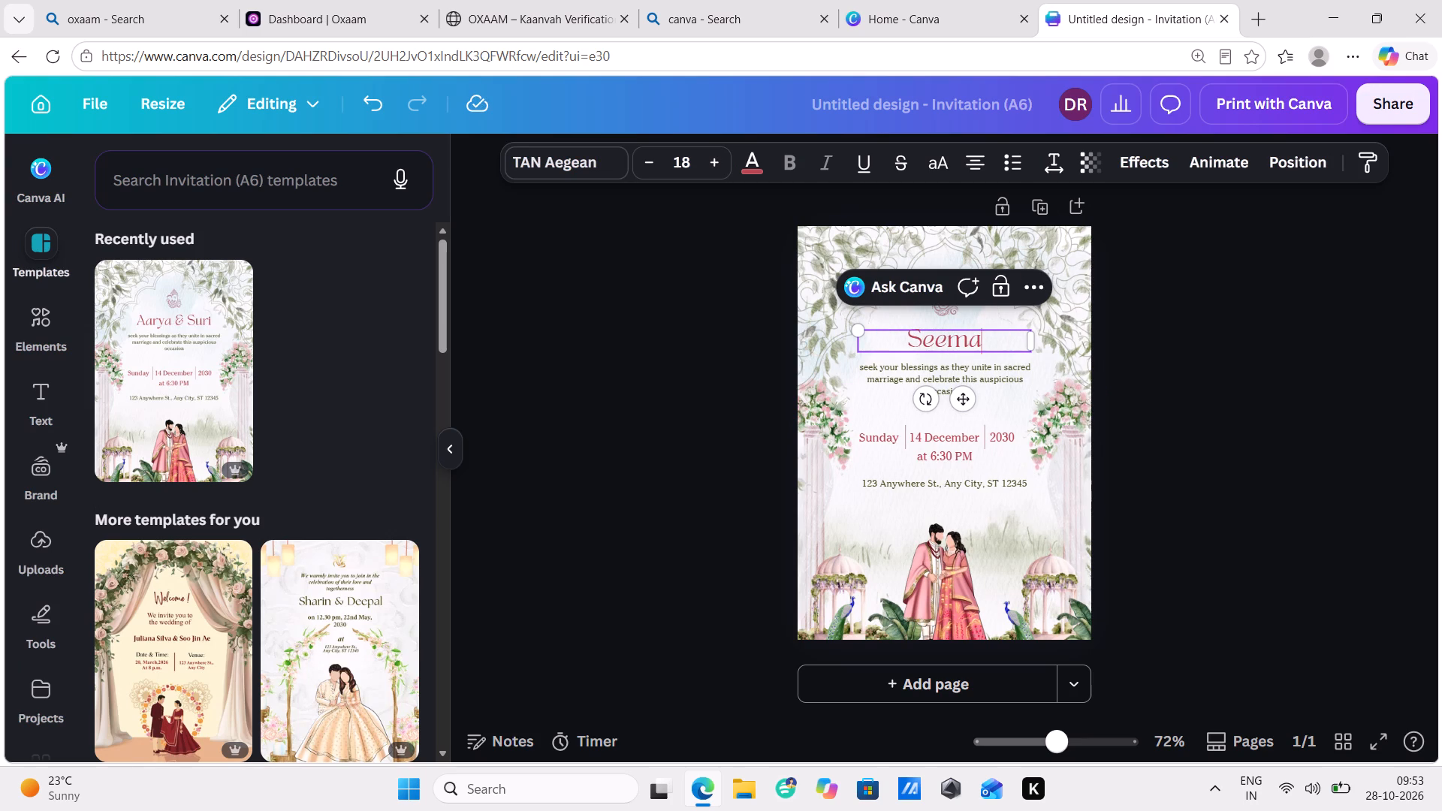
key(shift+ampersand)
key(BackSpace)
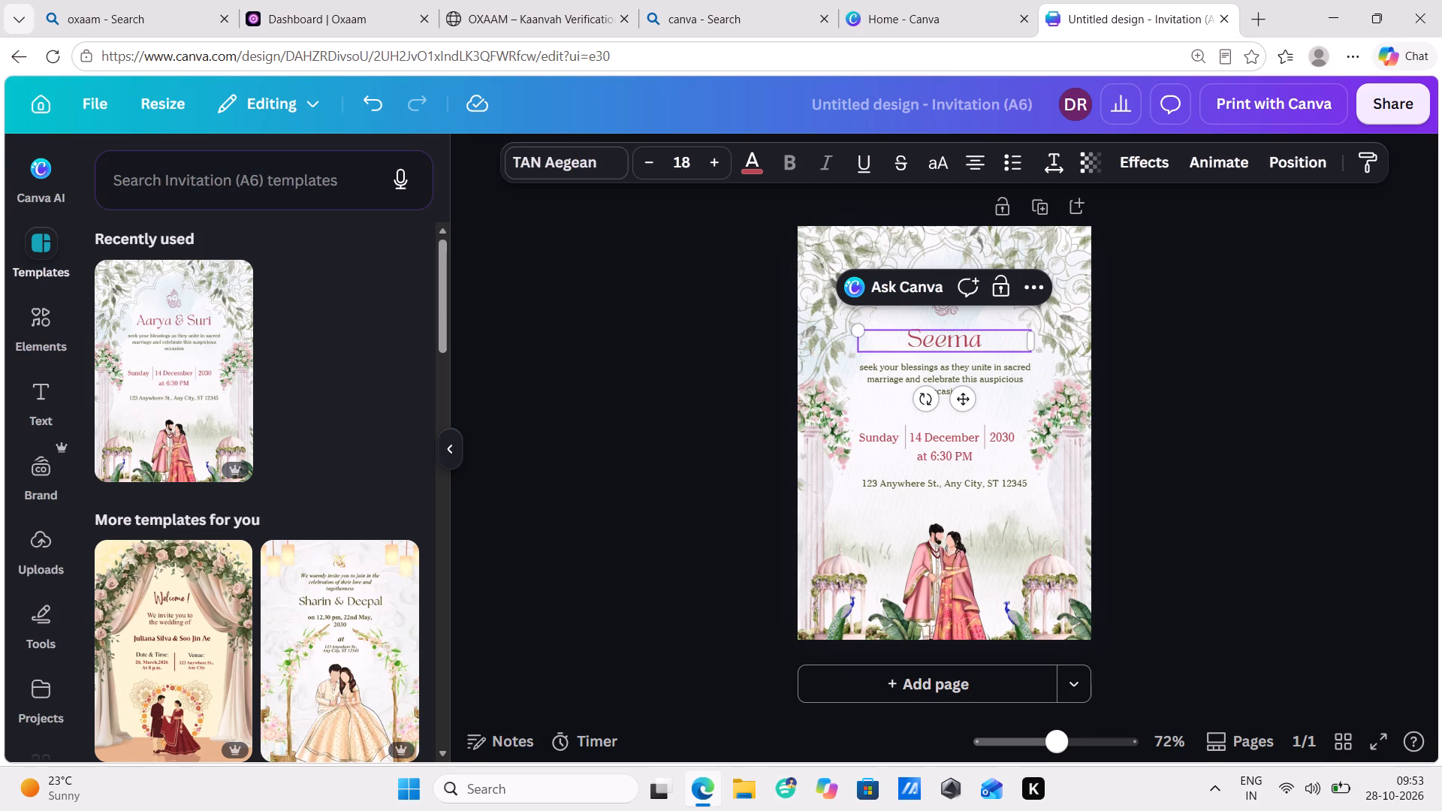
key(BackSpace)
key(a)
key(space)
key(shift+asterisk)
key(BackSpace)
key(shift+ampersand)
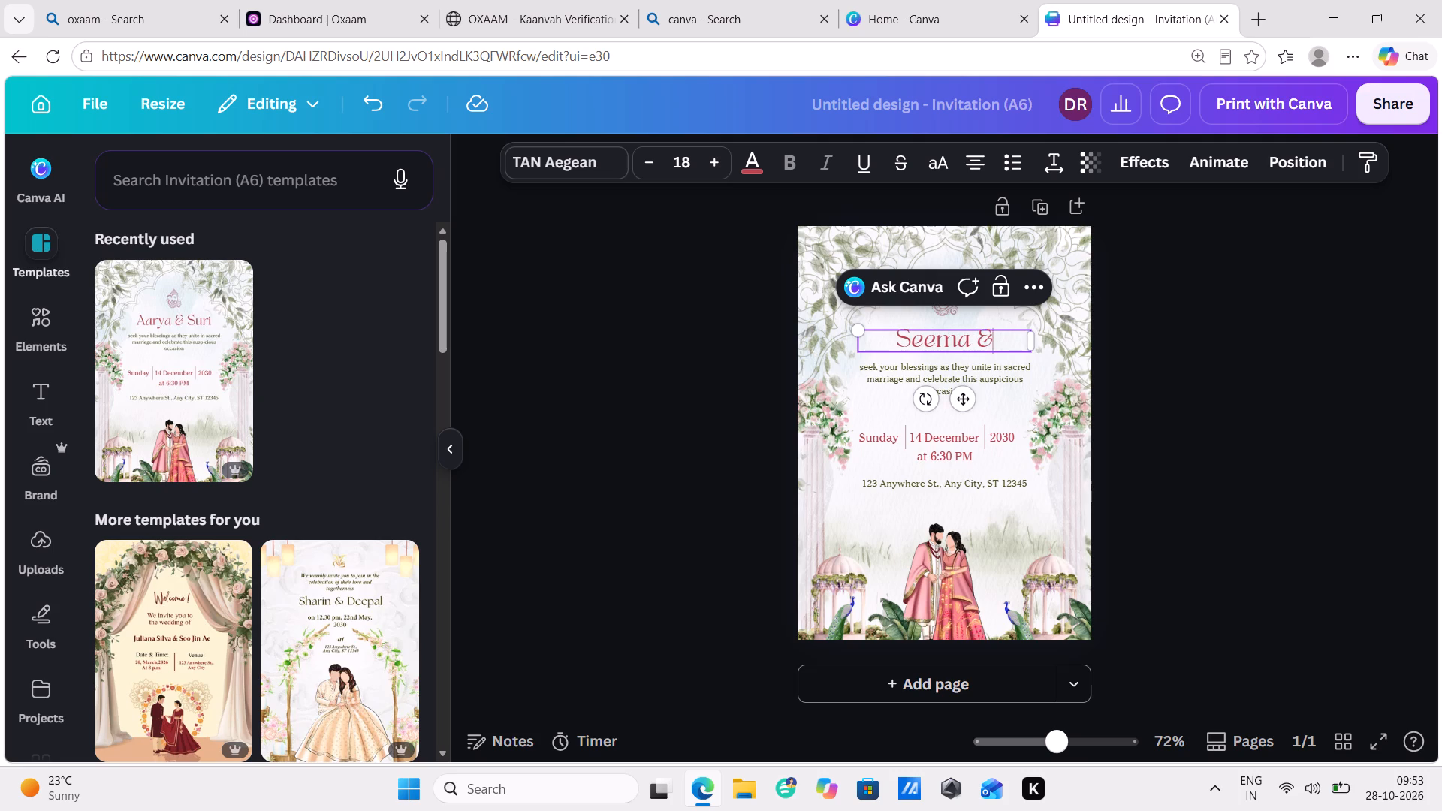
key(space)
key(a)
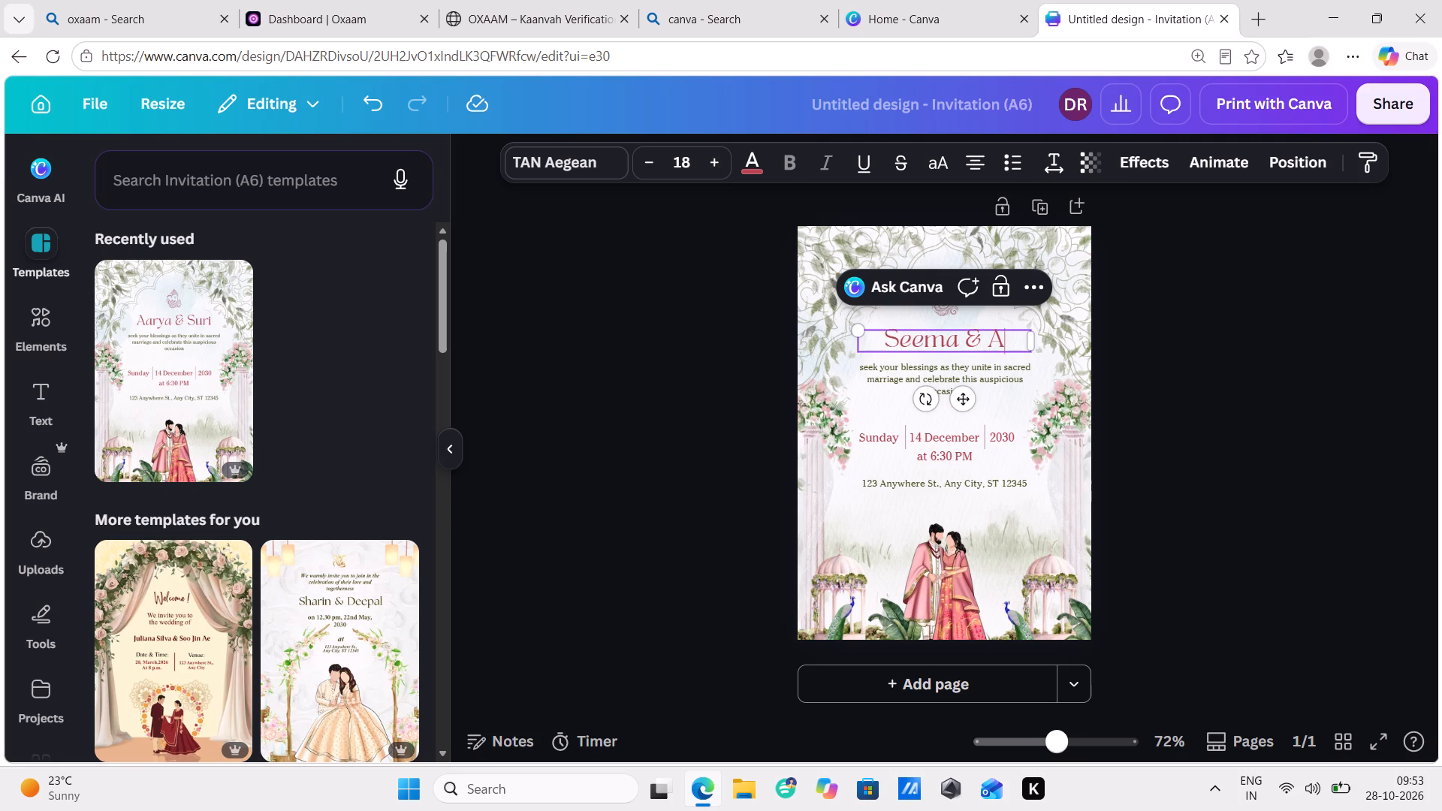
text(nkit)
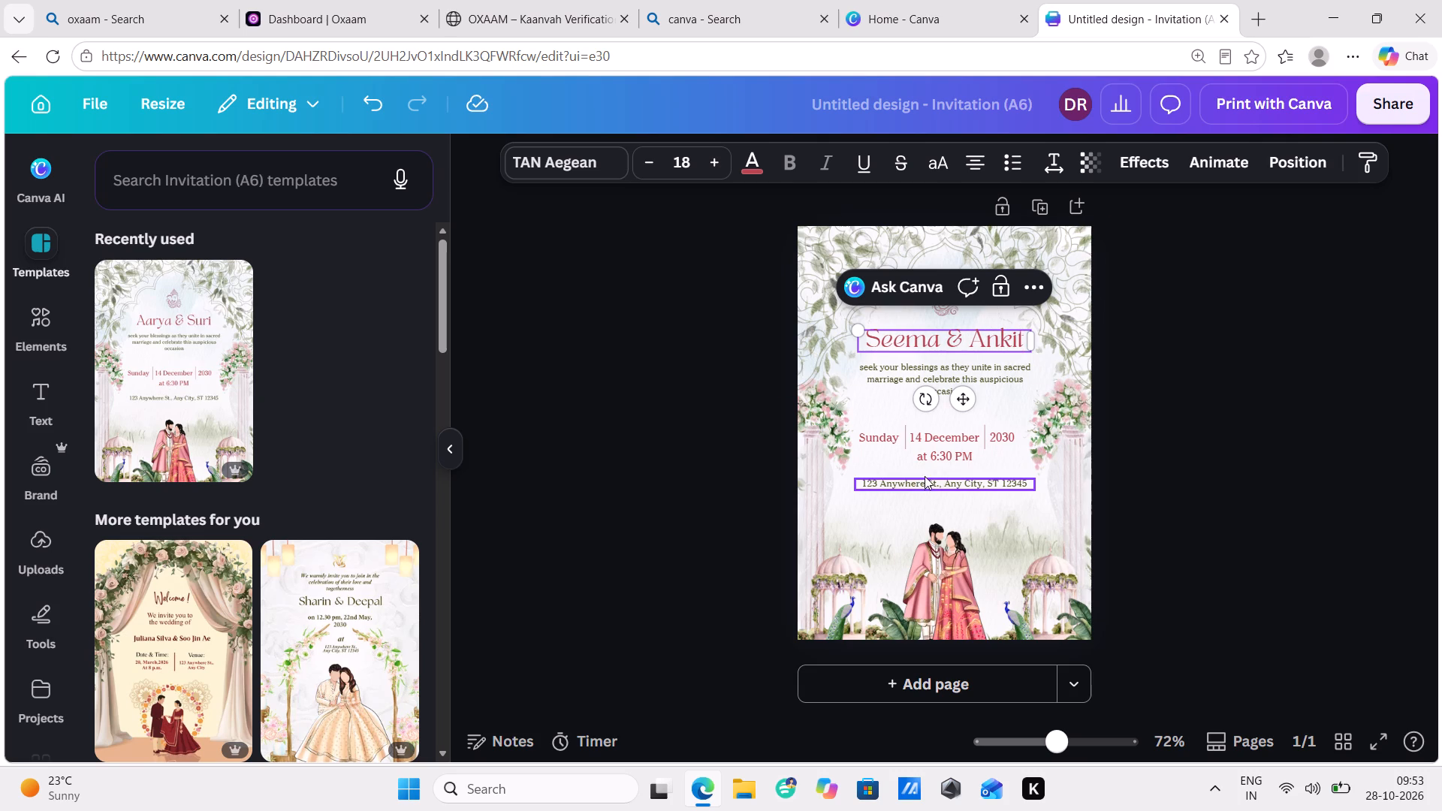
Change the weekday in the invitation's date line to "Thursday".
key(ctrl+equal)
key(ctrl+equal)
key(ctrl+equal)
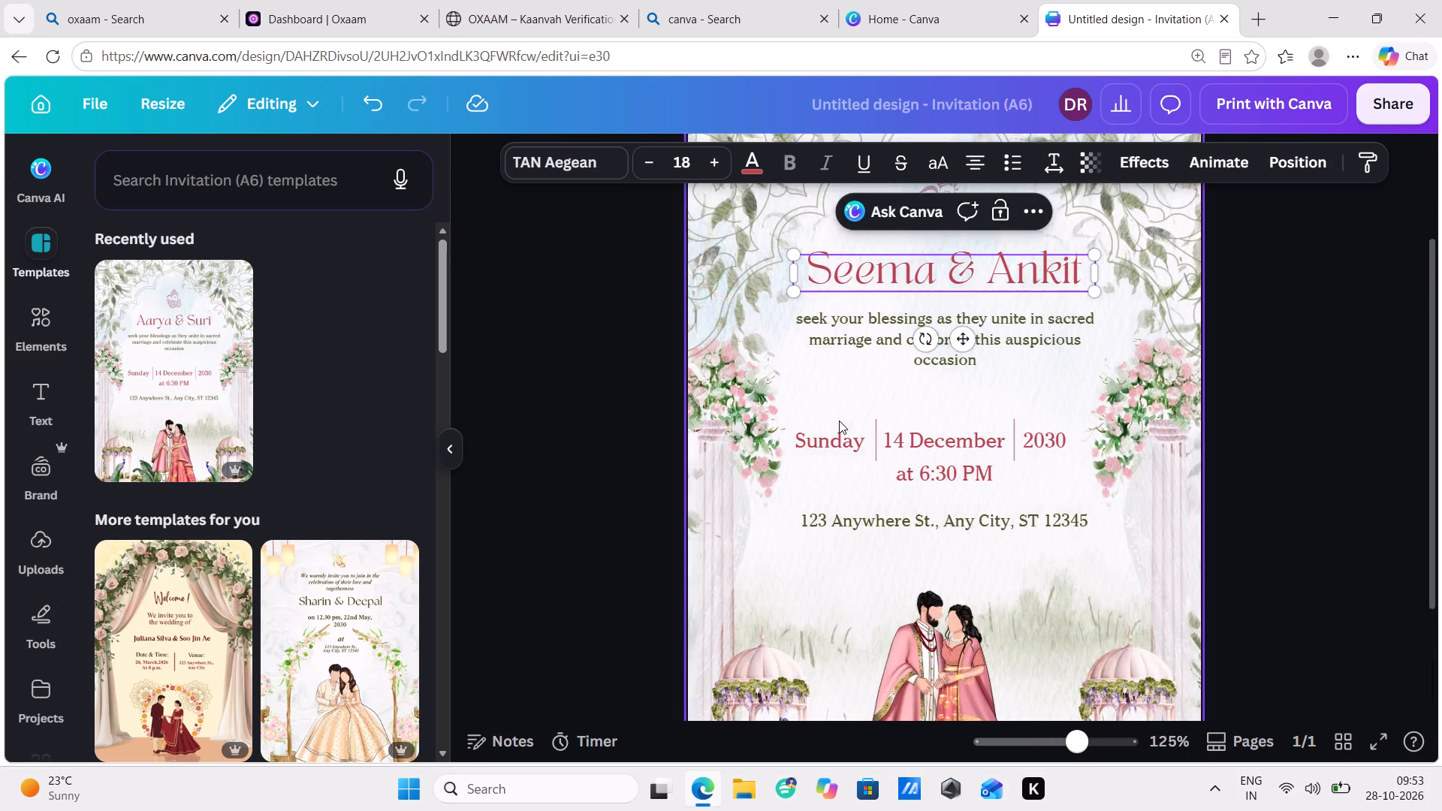
key(ctrl+equal)
double_click(833, 450)
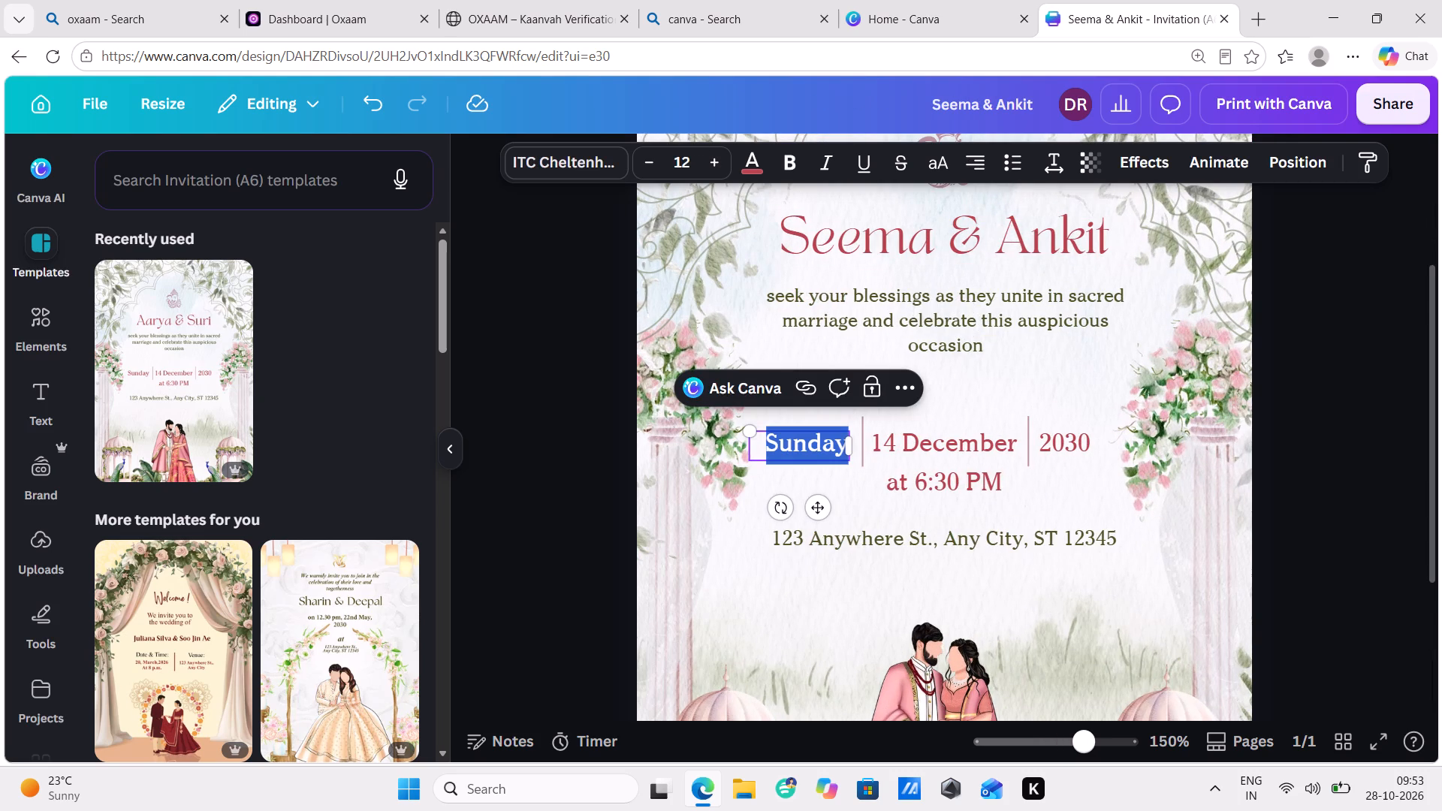
text(th)
key(BackSpace)
key(BackSpace)
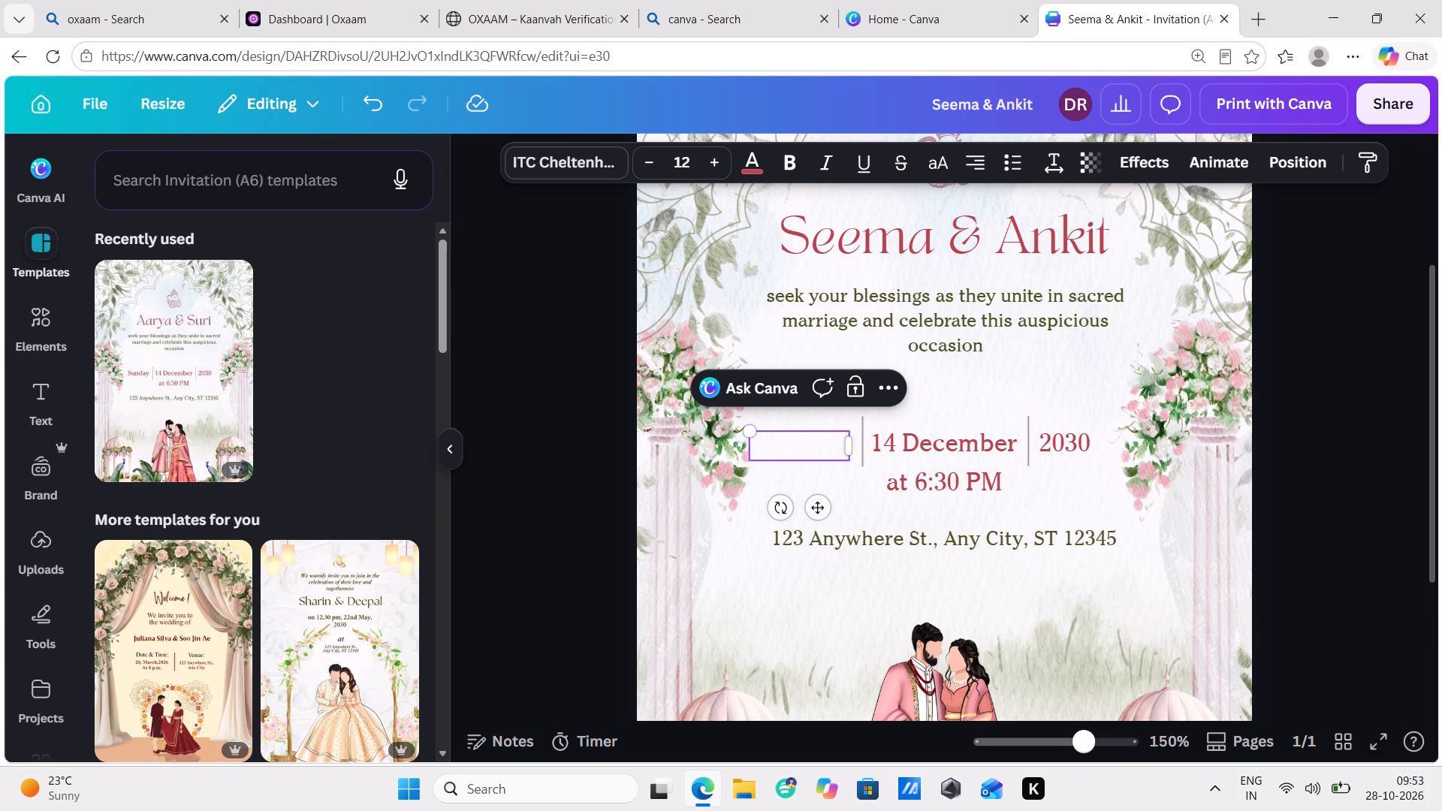
key(t)
key(h)
key(u)
key(BackSpace)
key(BackSpace)
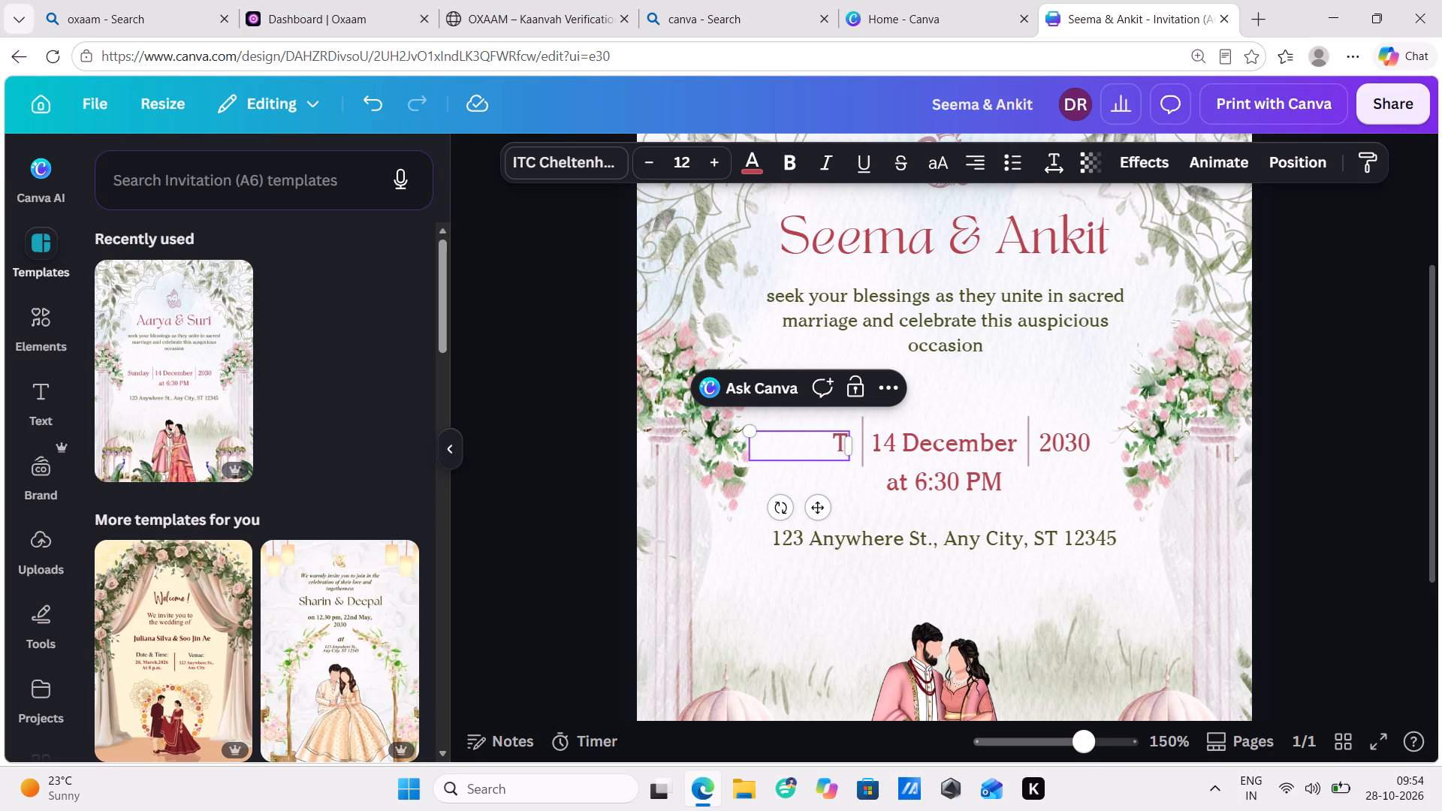
text(hu)
key(s)
key(BackSpace)
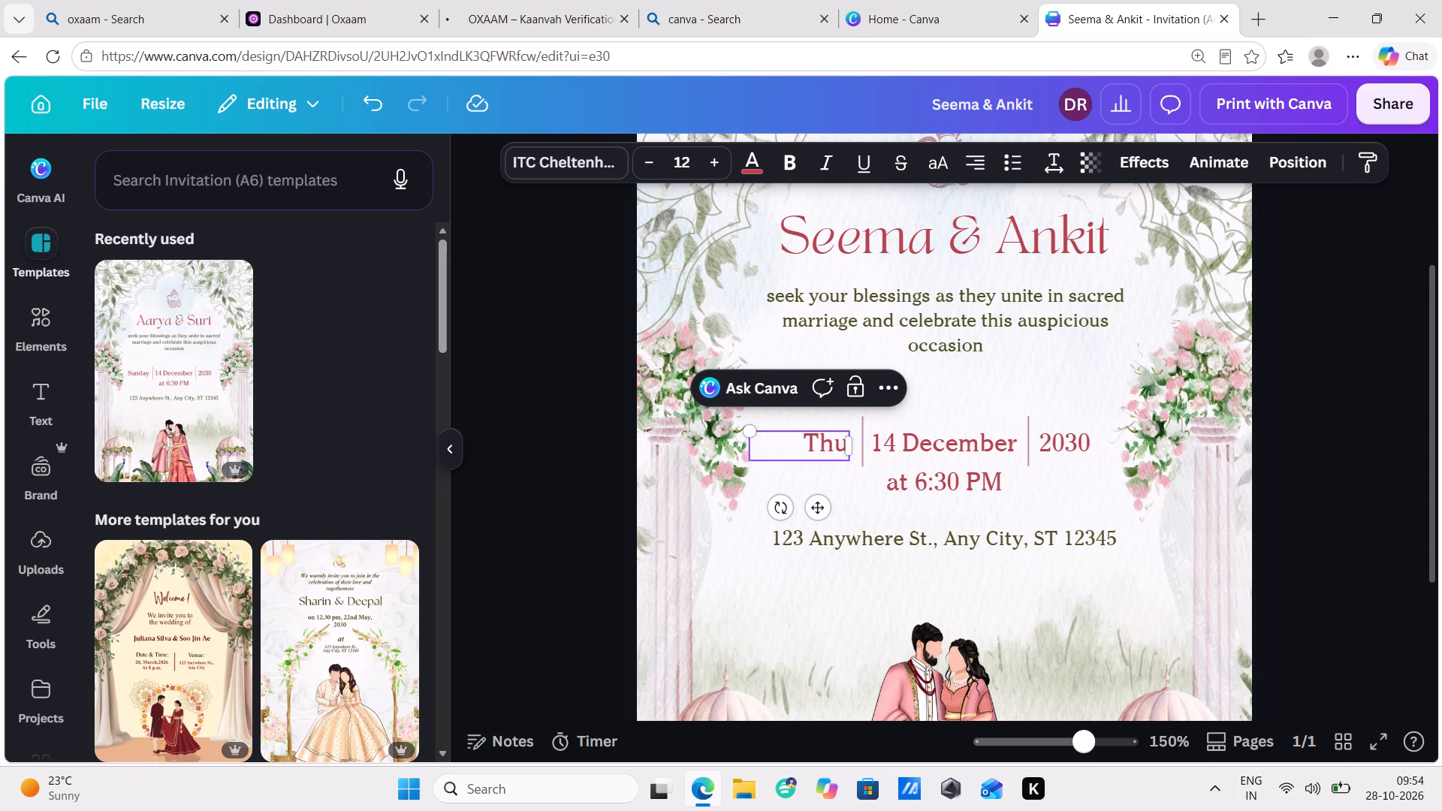
key(r)
text(sday)
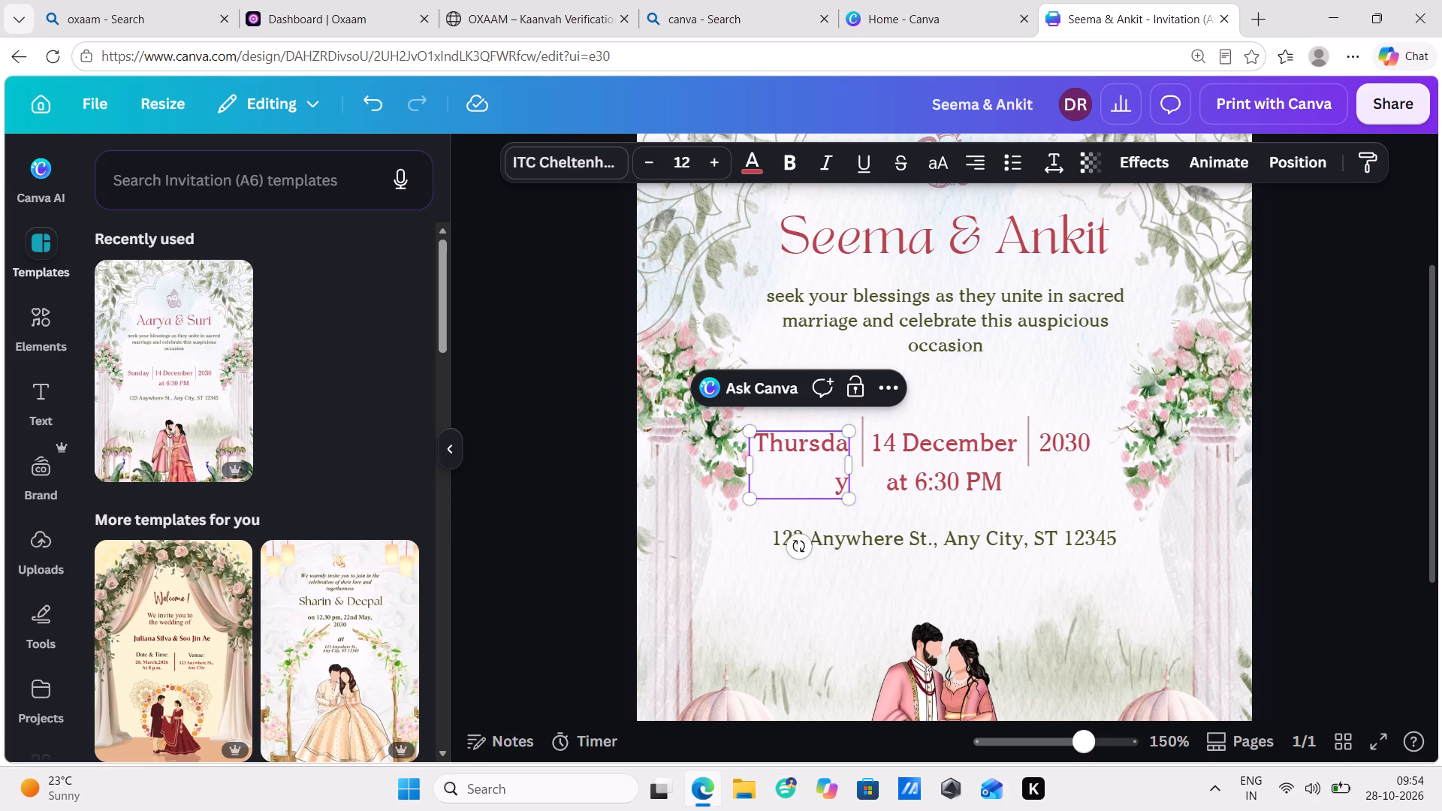
Widen the weekday text box so "Thursday" fits on one line, and shift it slightly left, away from the divider.
drag(849, 465, 864, 461)
click(849, 488)
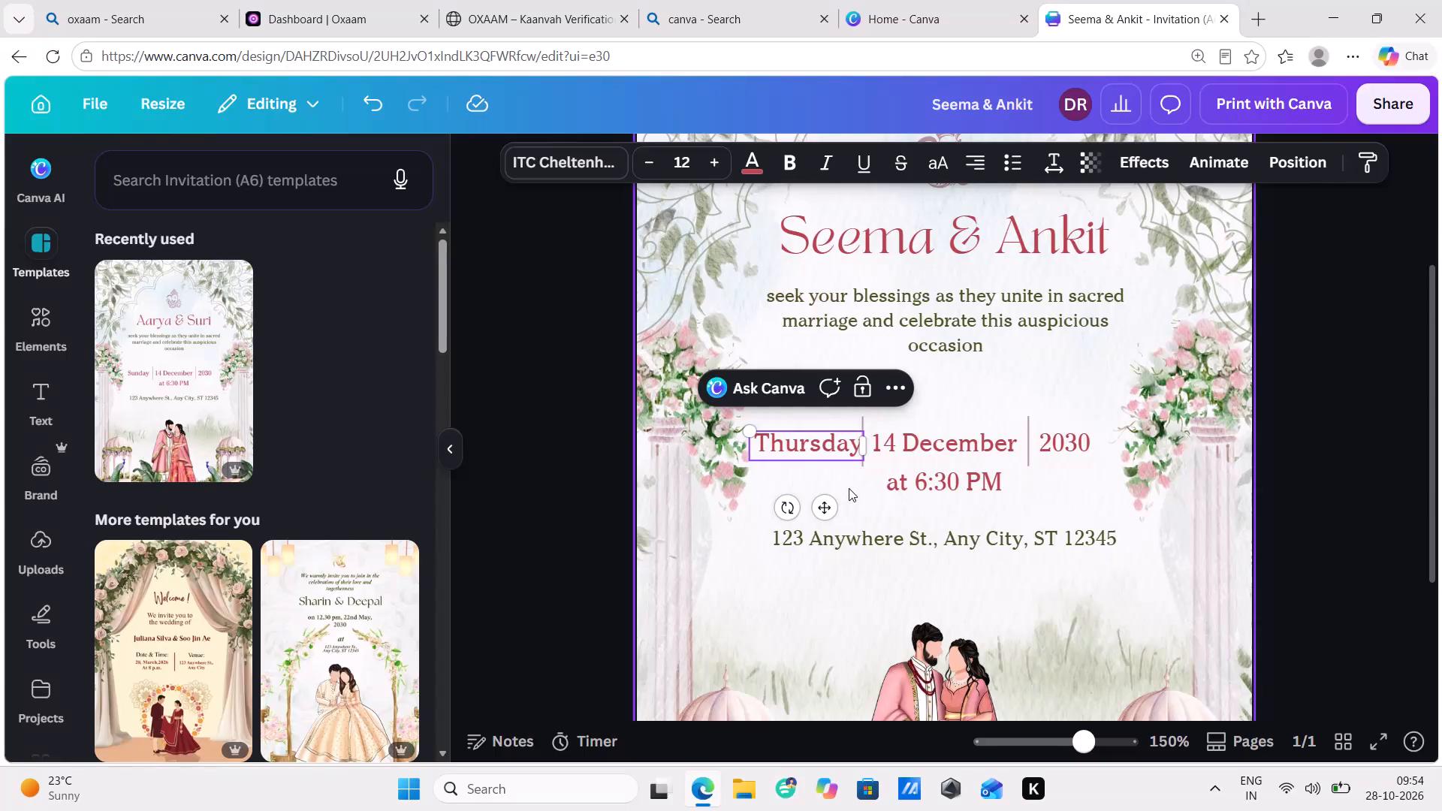
drag(837, 456, 828, 456)
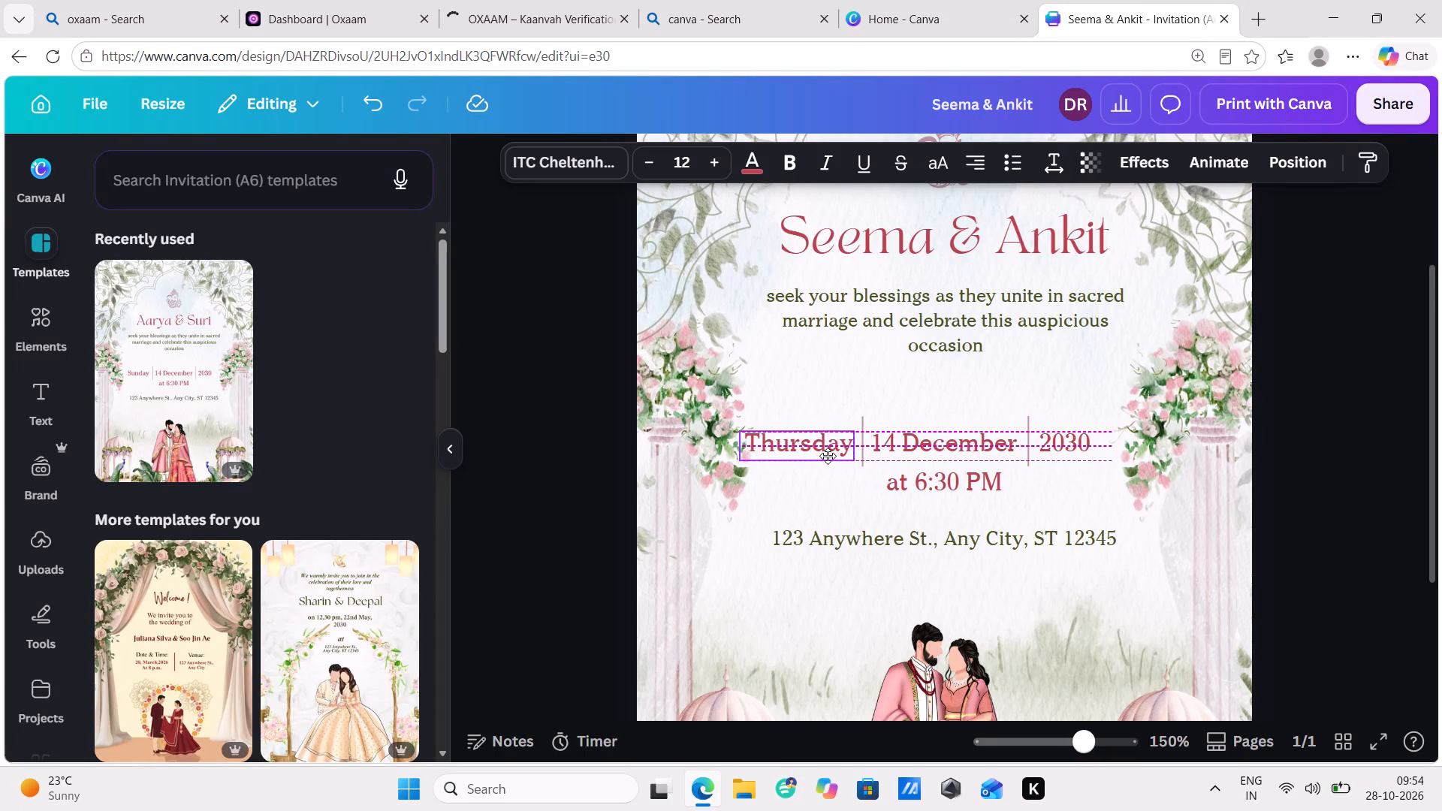
drag(828, 456, 830, 456)
click(859, 488)
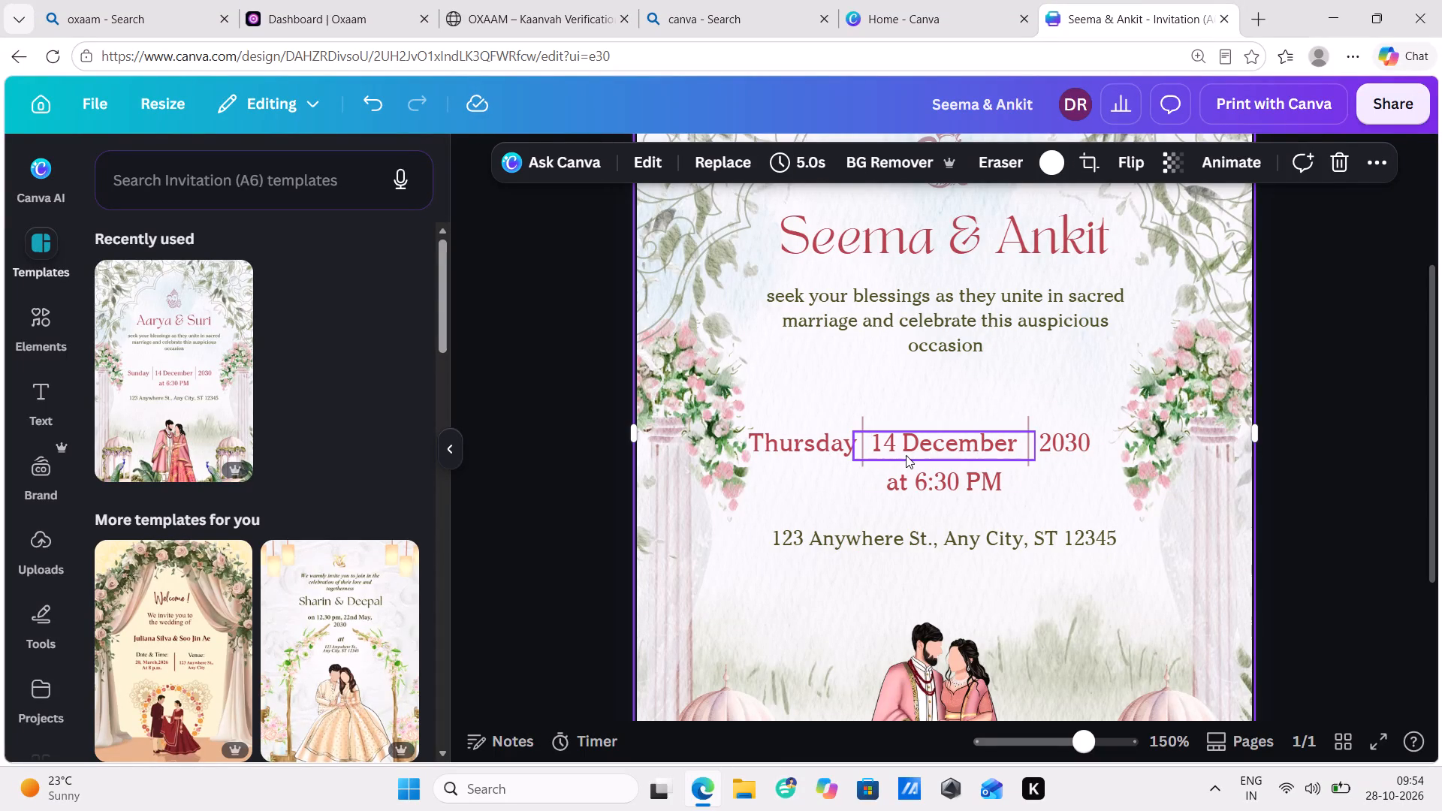
Change the day and month in the invitation's date line to "26 November".
double_click(907, 448)
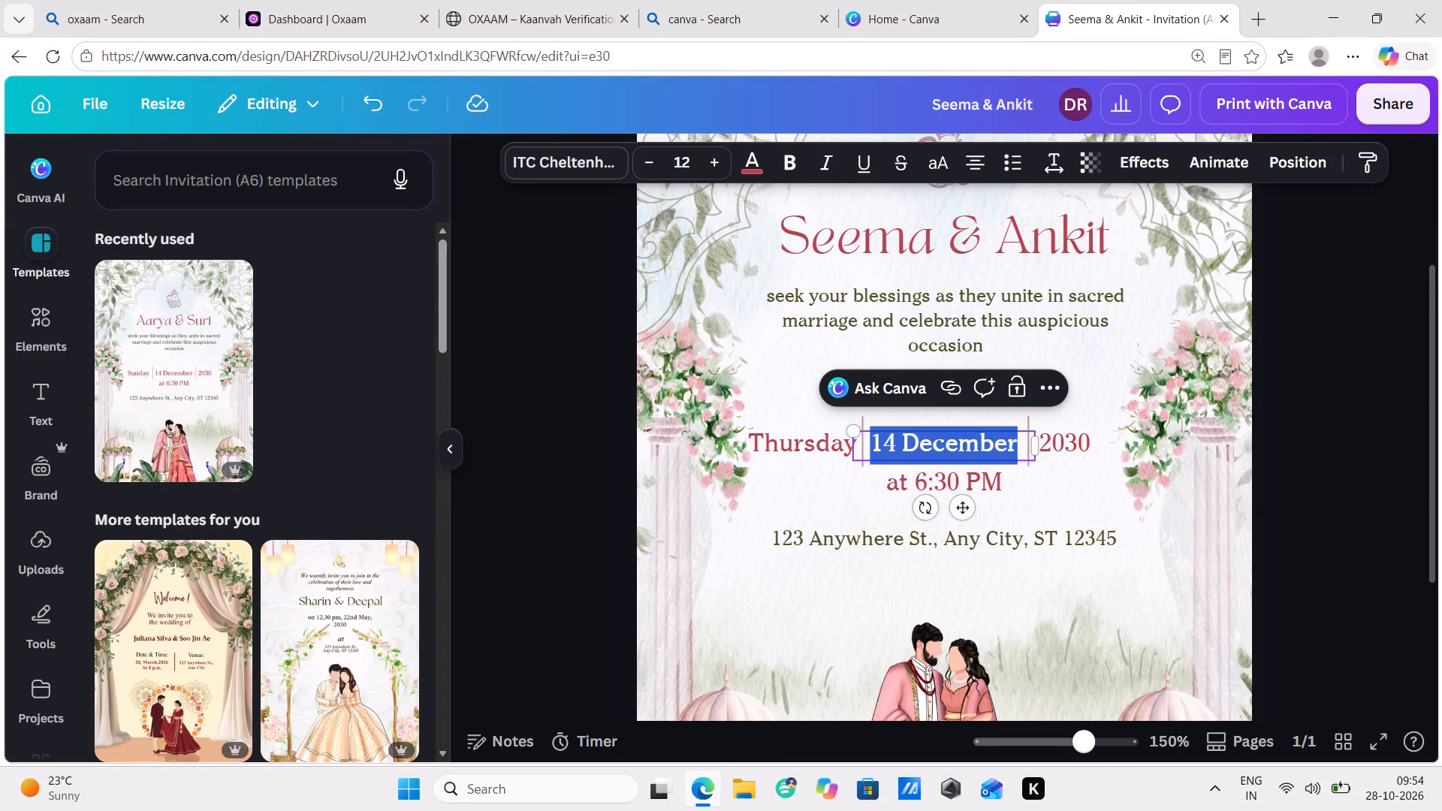
text(26)
key(space)
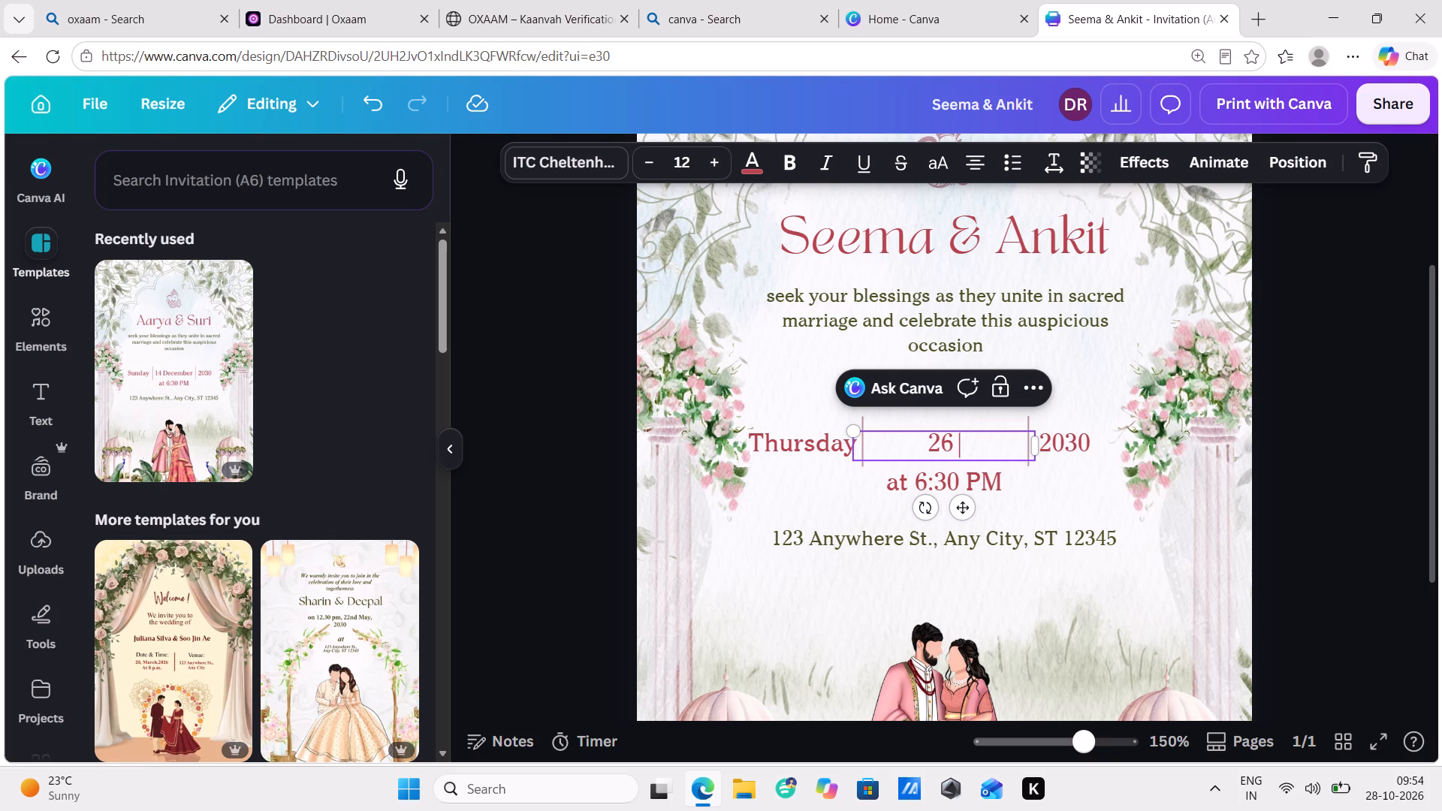
key(n)
key(o)
key(n)
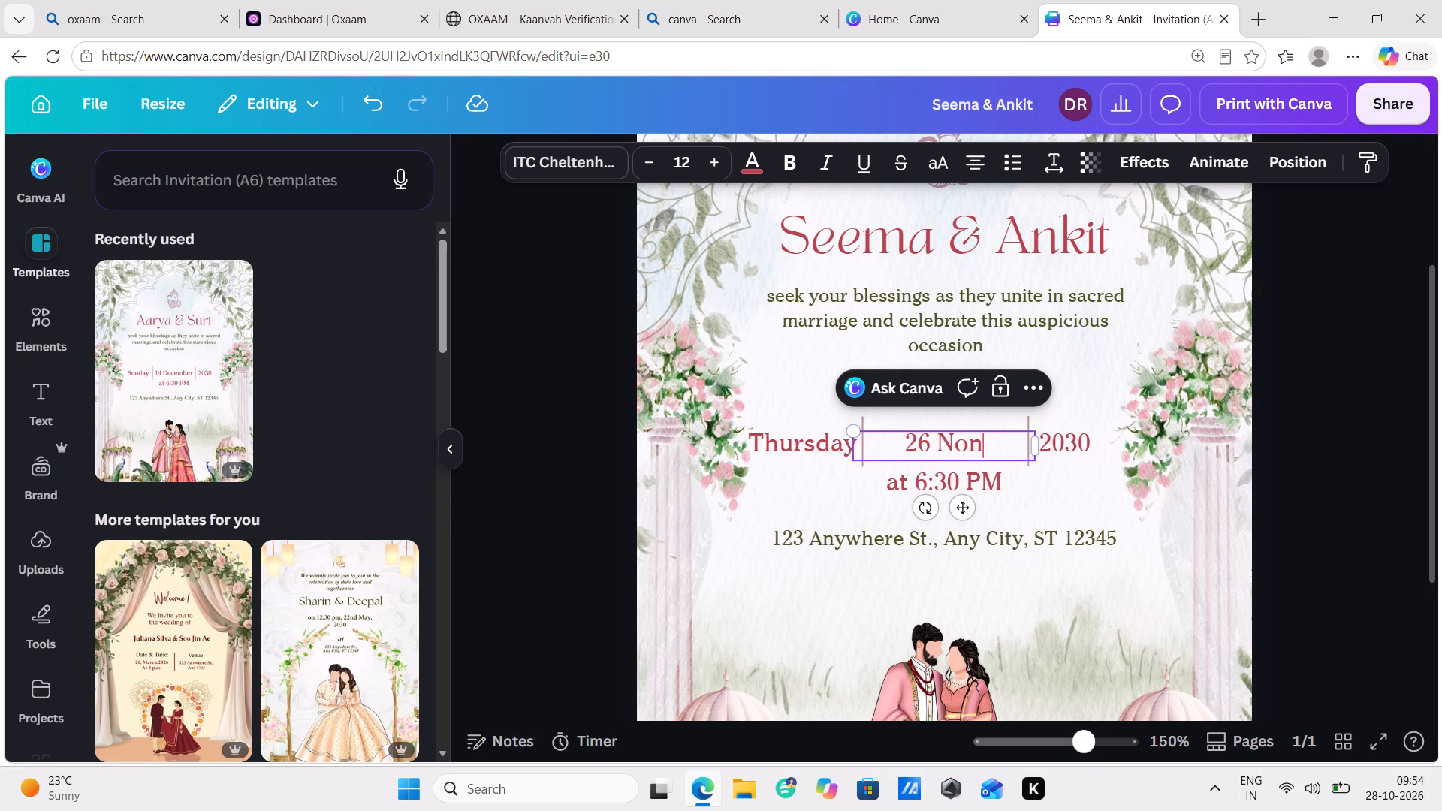
key(BackSpace)
key(v)
text(em)
text(ber)
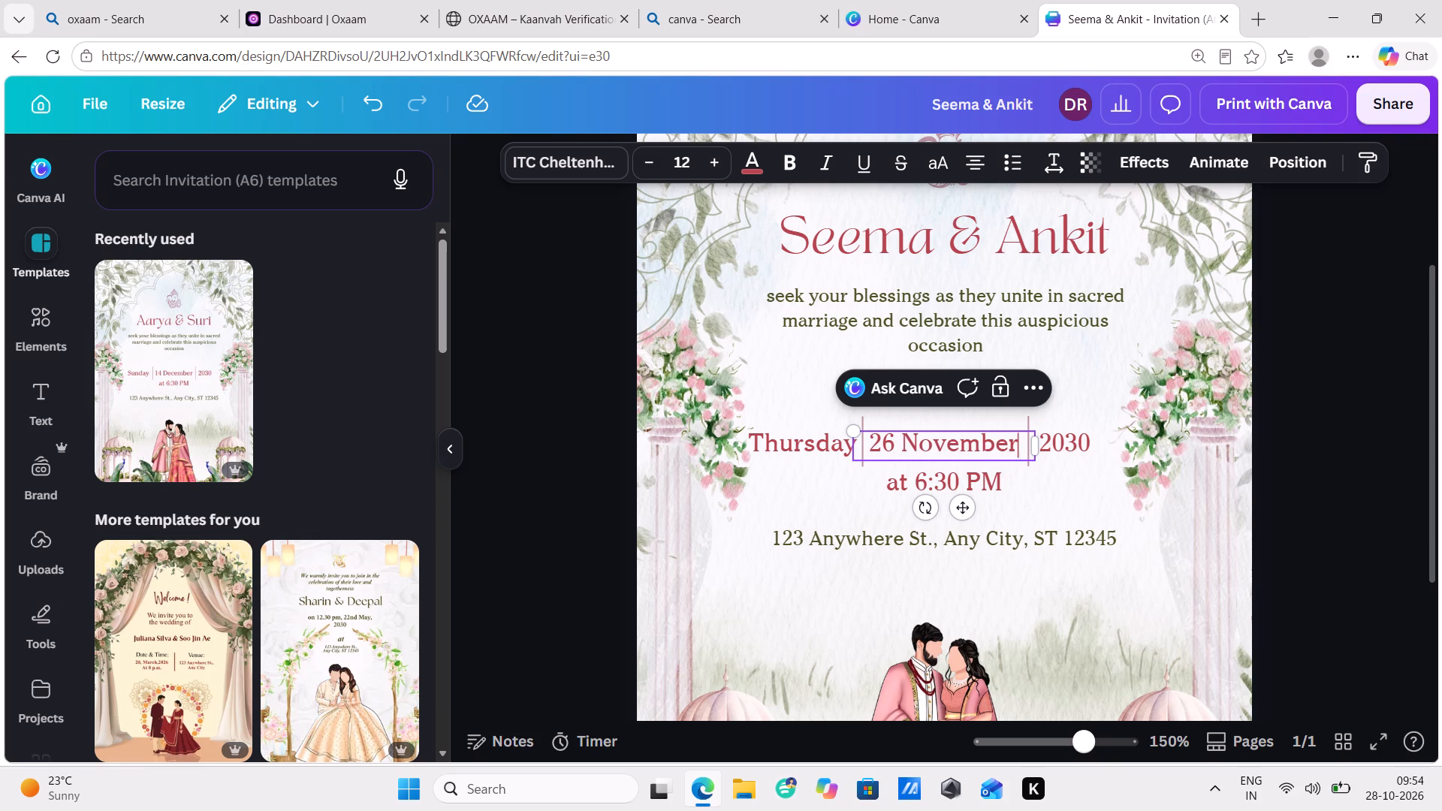
Change the year in the invitation's date line to "2026".
double_click(1078, 450)
text(2026)
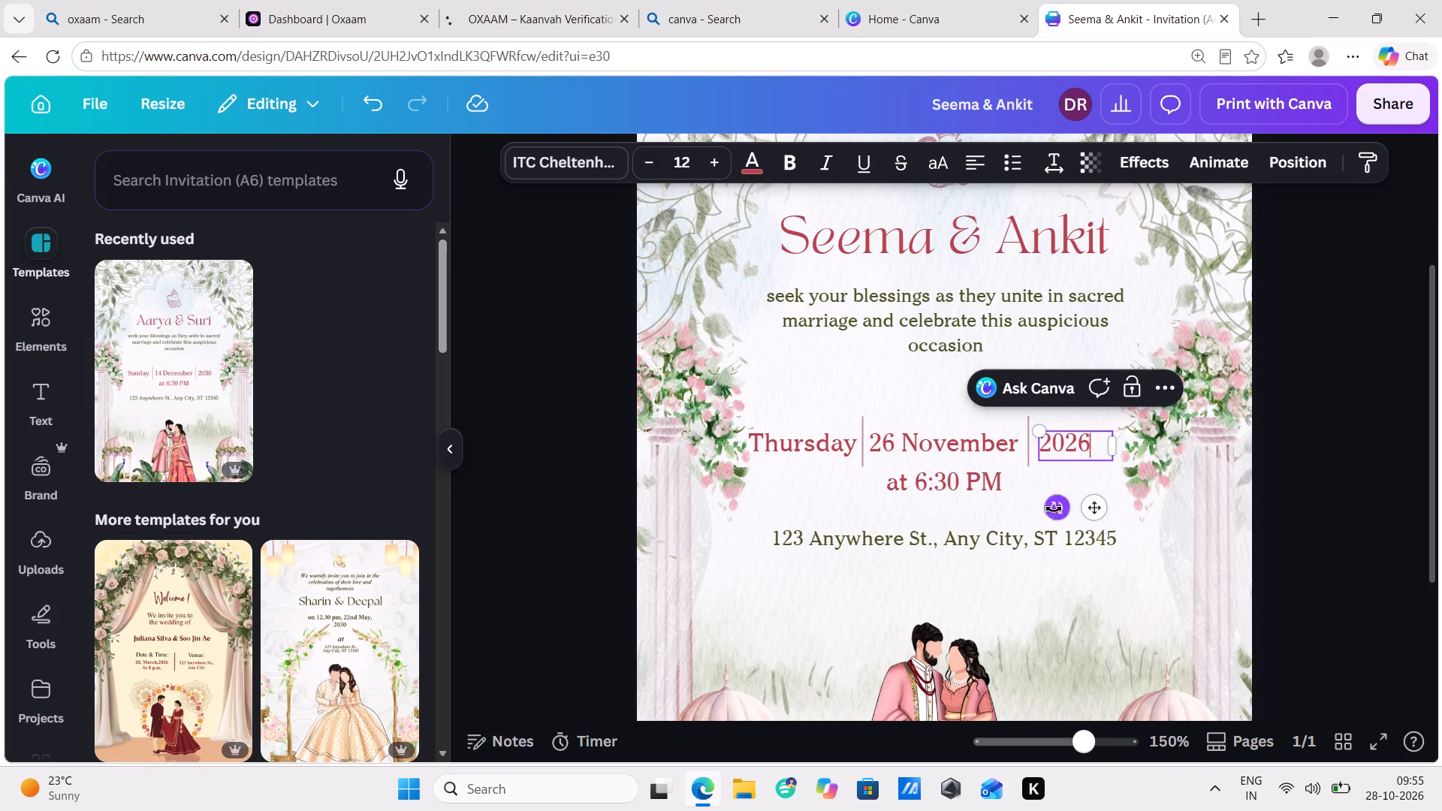
Change the event time below the date line to "at 12:00 PM".
click(925, 477)
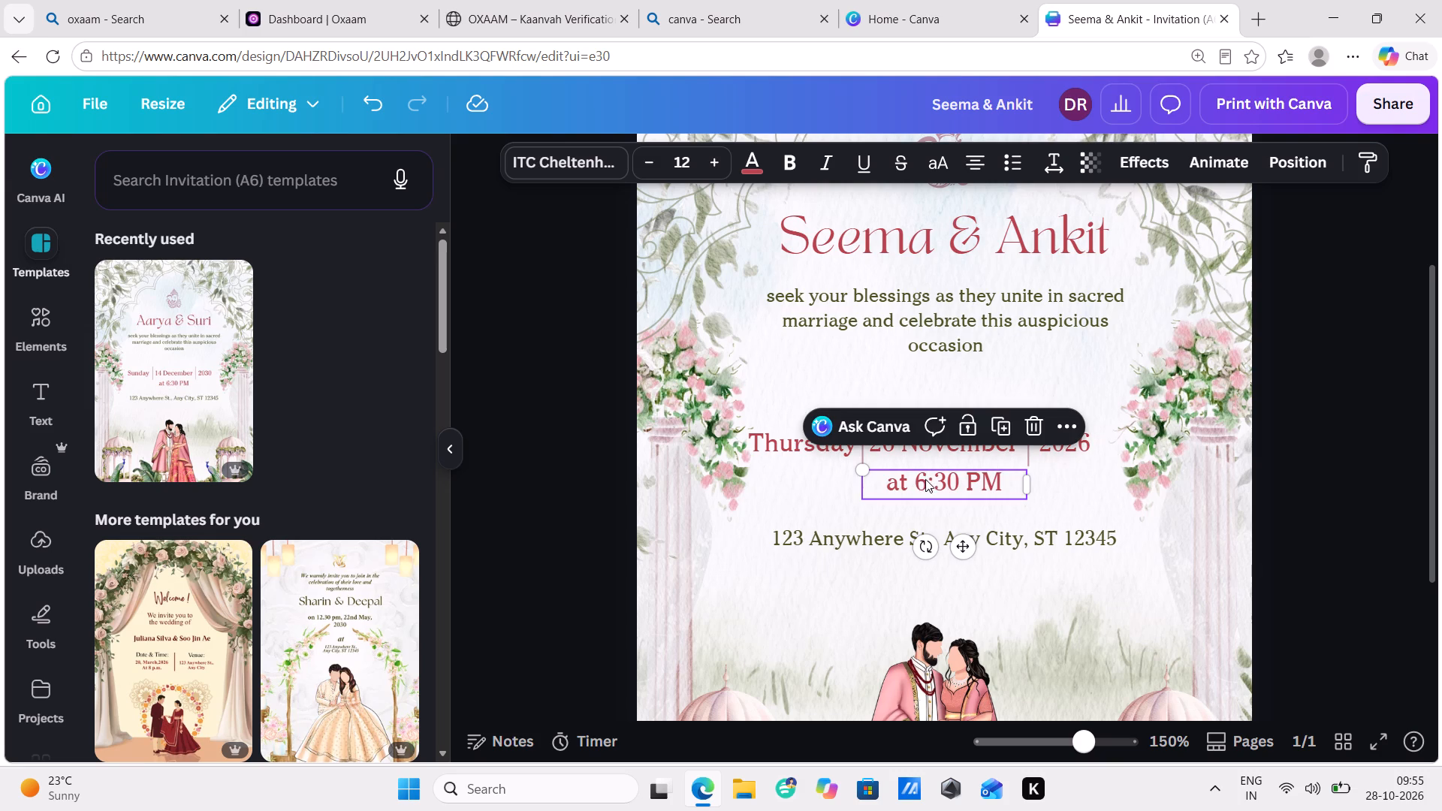
click(925, 480)
click(925, 481)
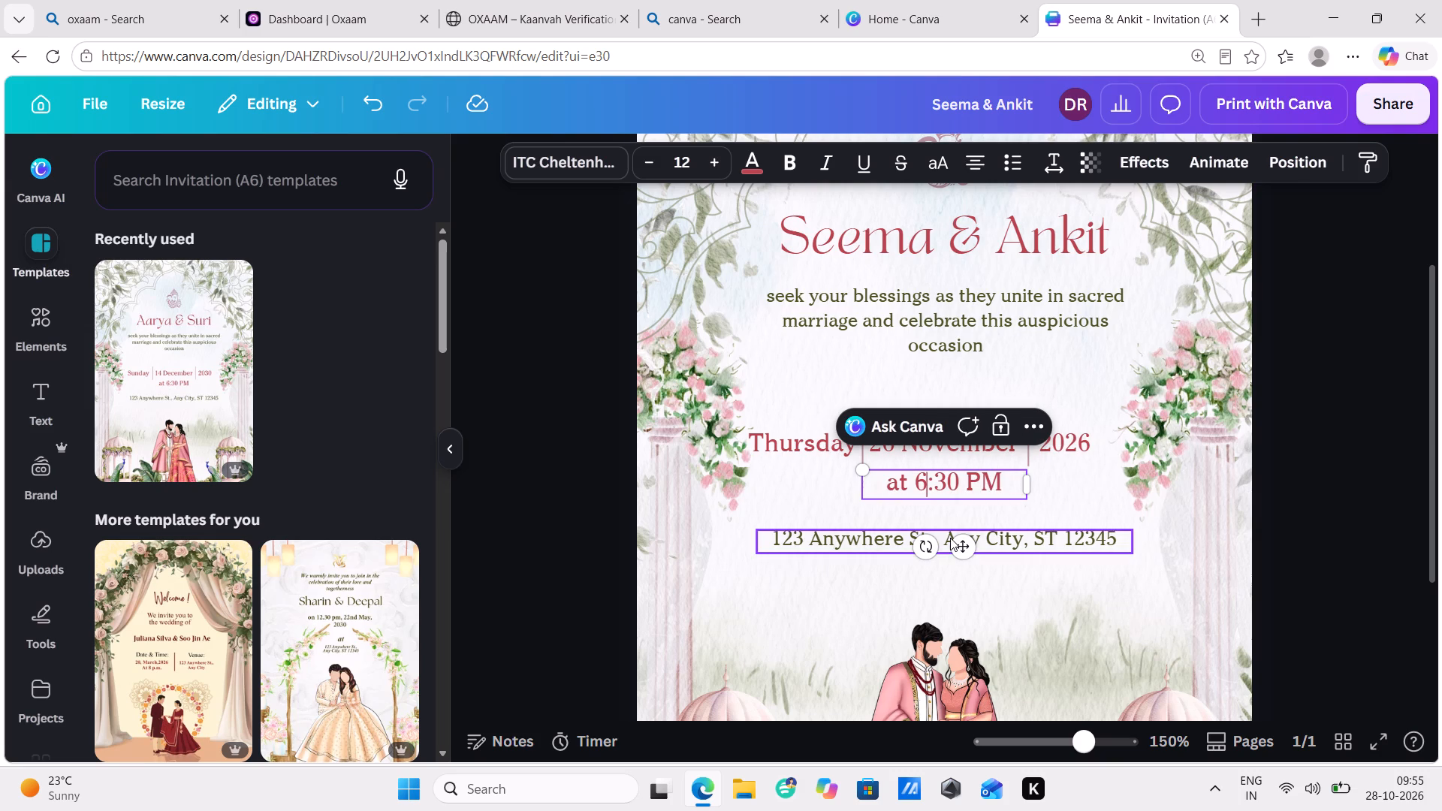
key(BackSpace)
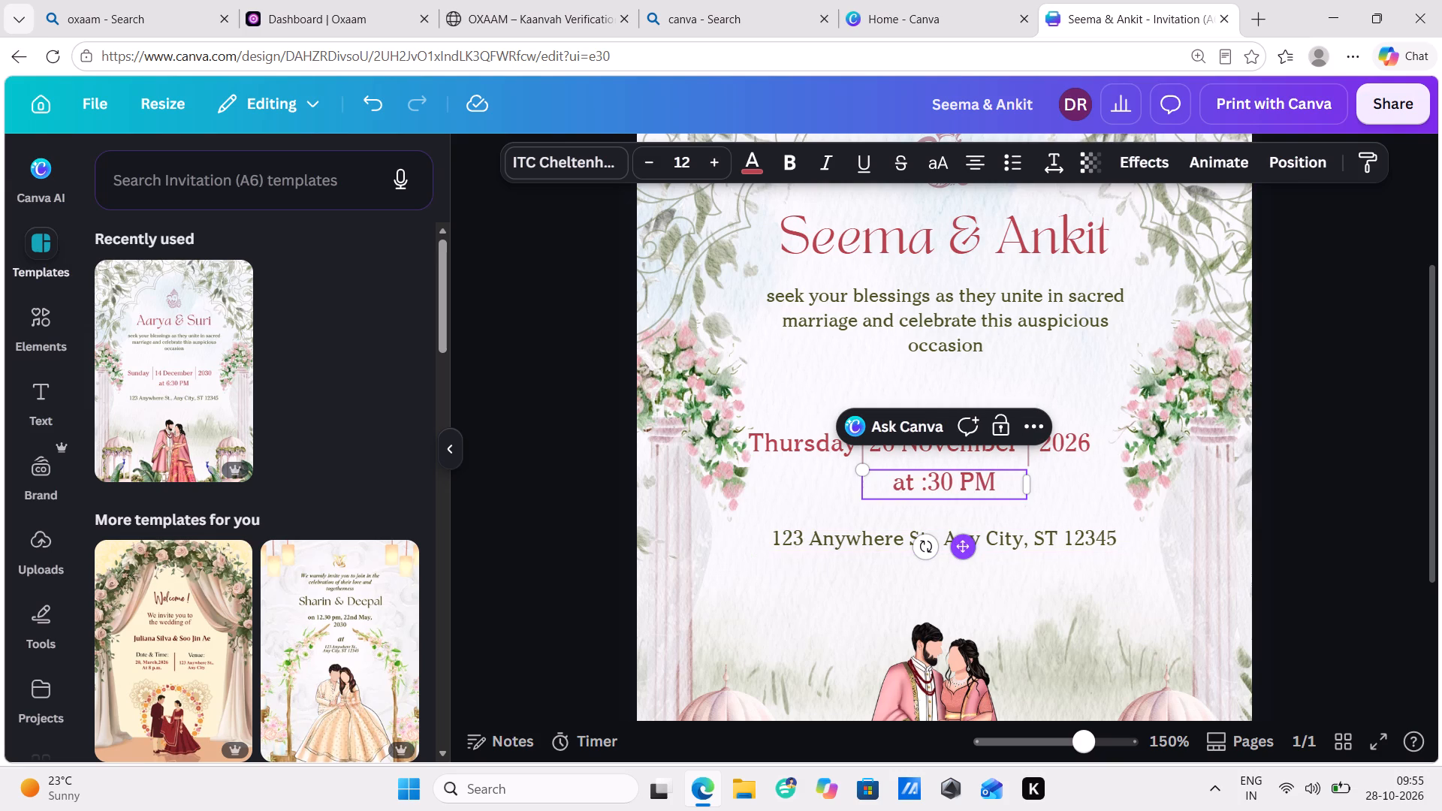
text(12)
click(950, 484)
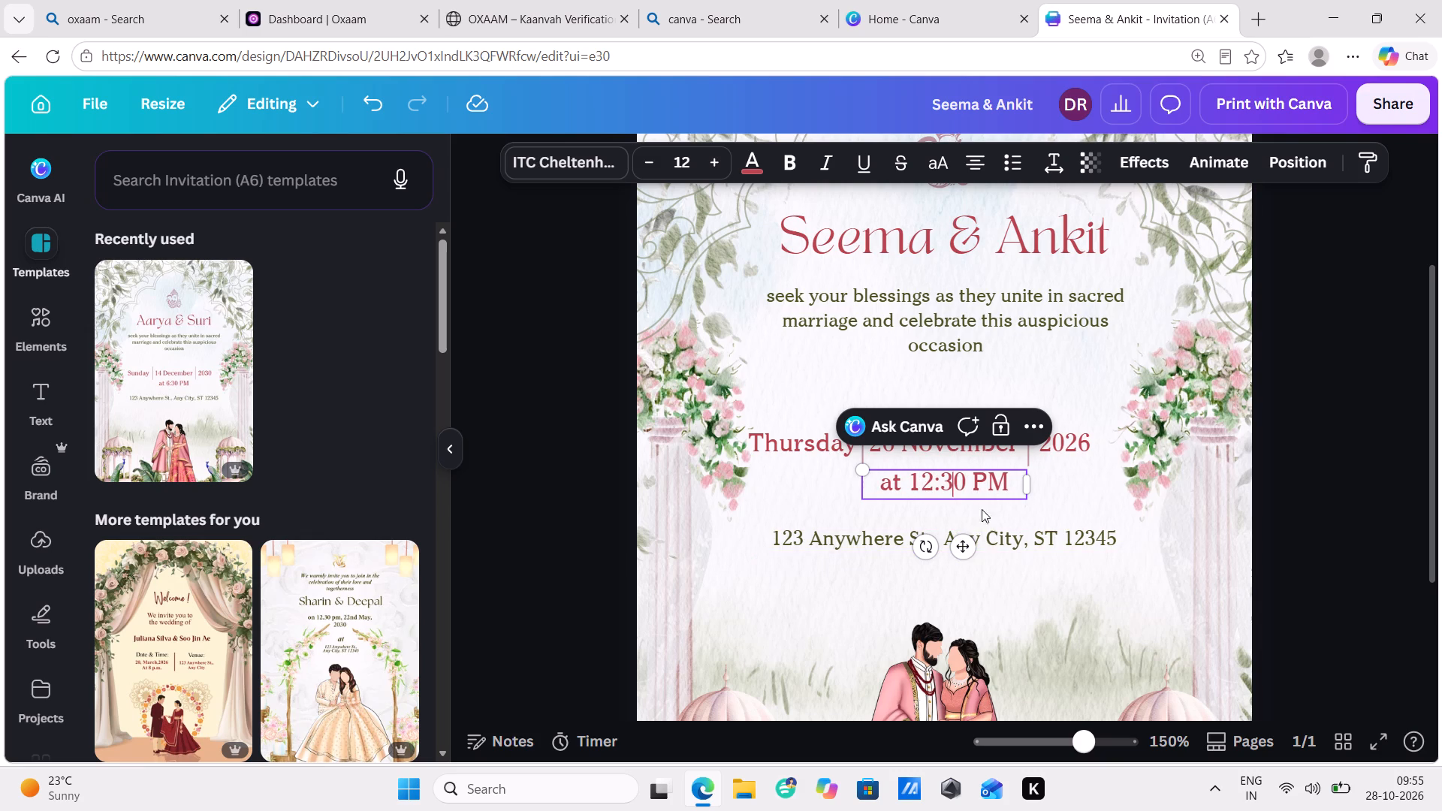
key(BackSpace)
key(0)
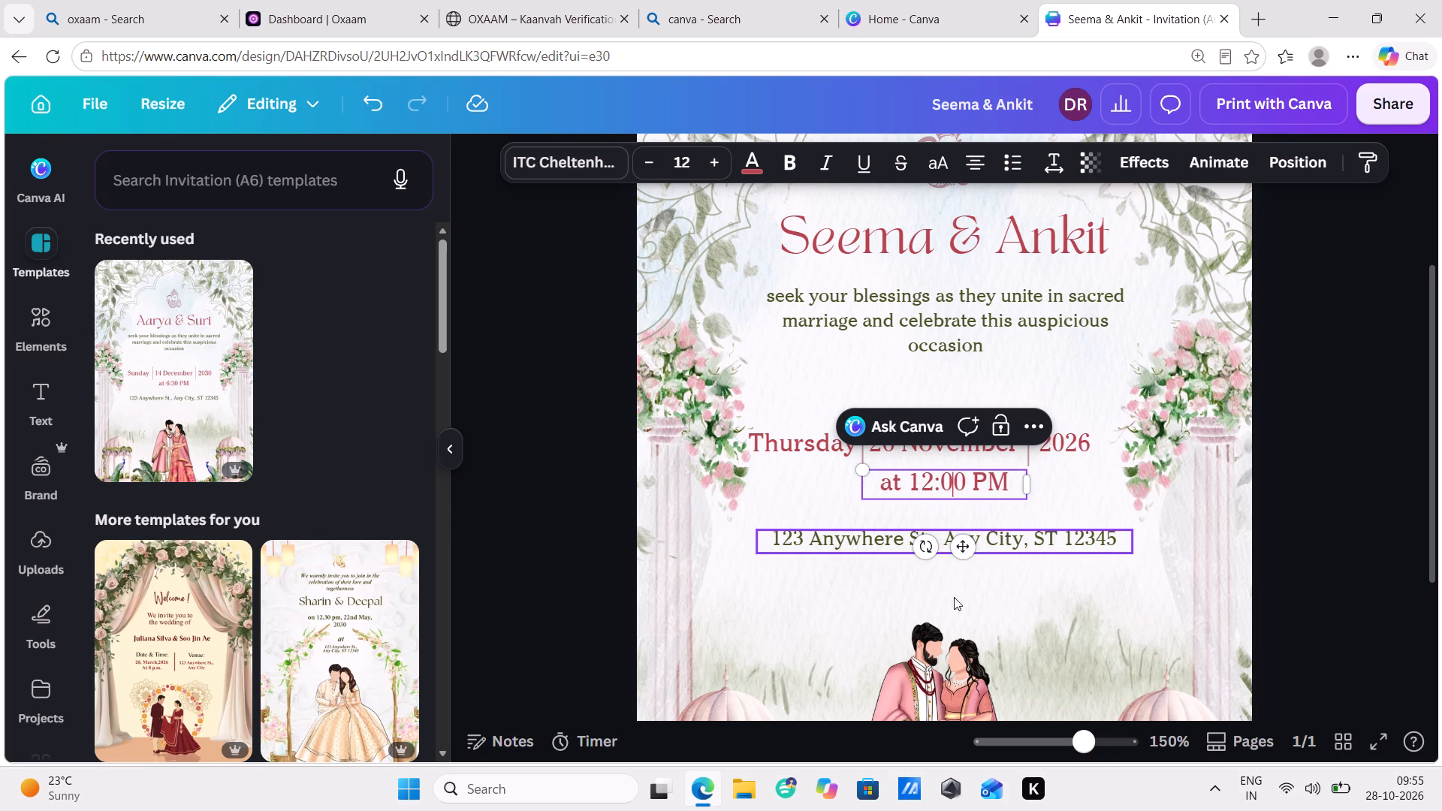
Delete the placeholder address line below the event time.
click(858, 548)
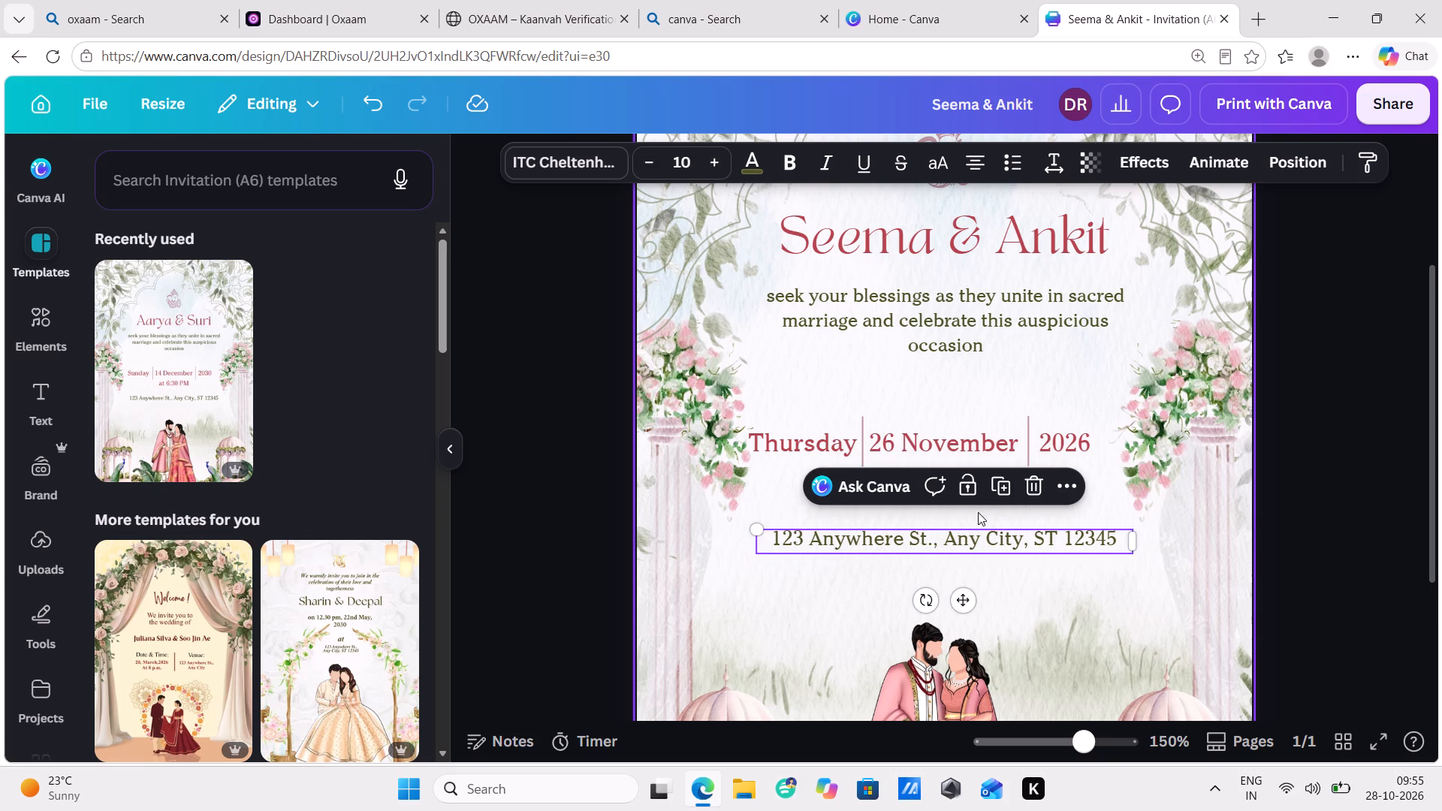
click(1039, 494)
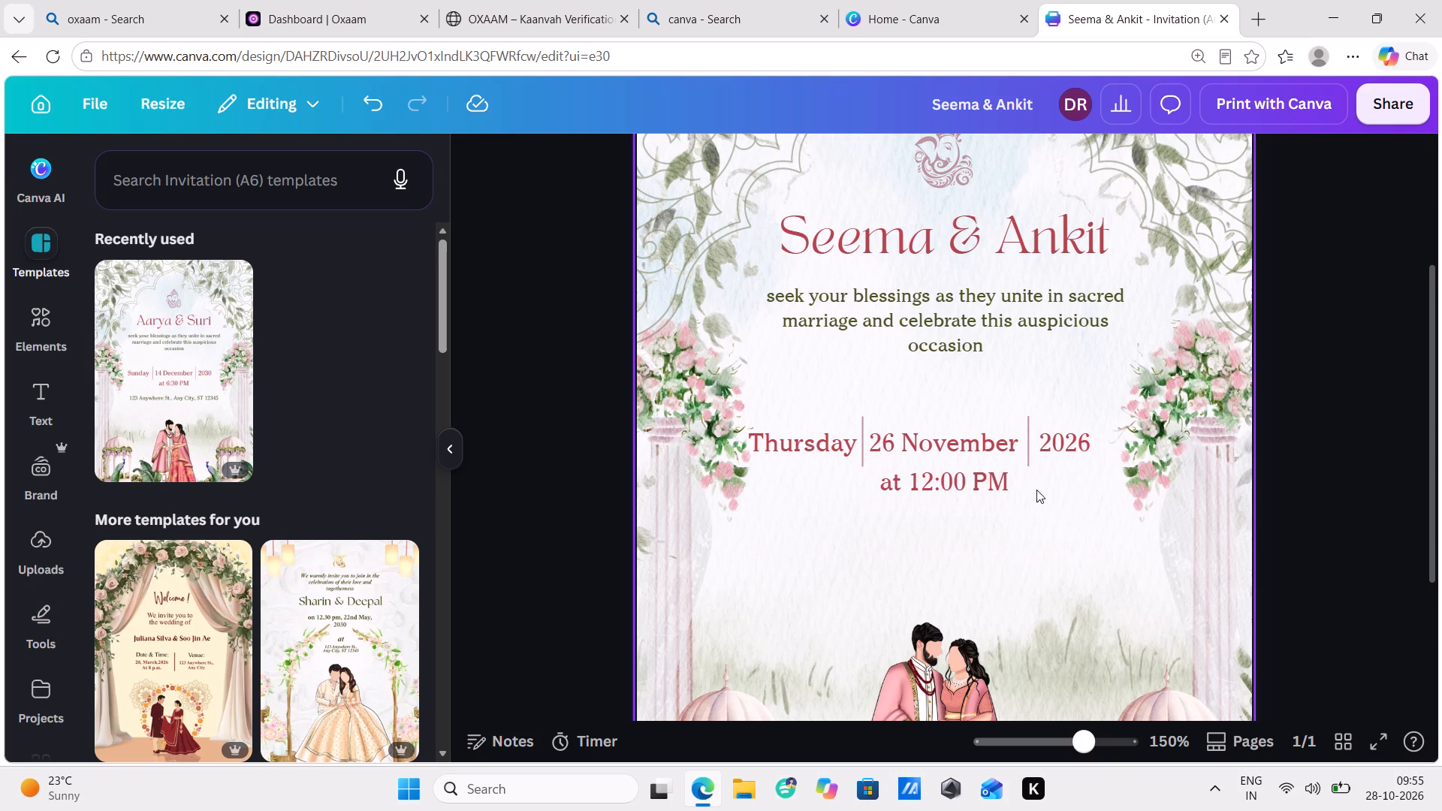
Add a blank second page after the finished invitation page.
scroll(1018, 503, up, 4)
scroll(1018, 503, down, 3)
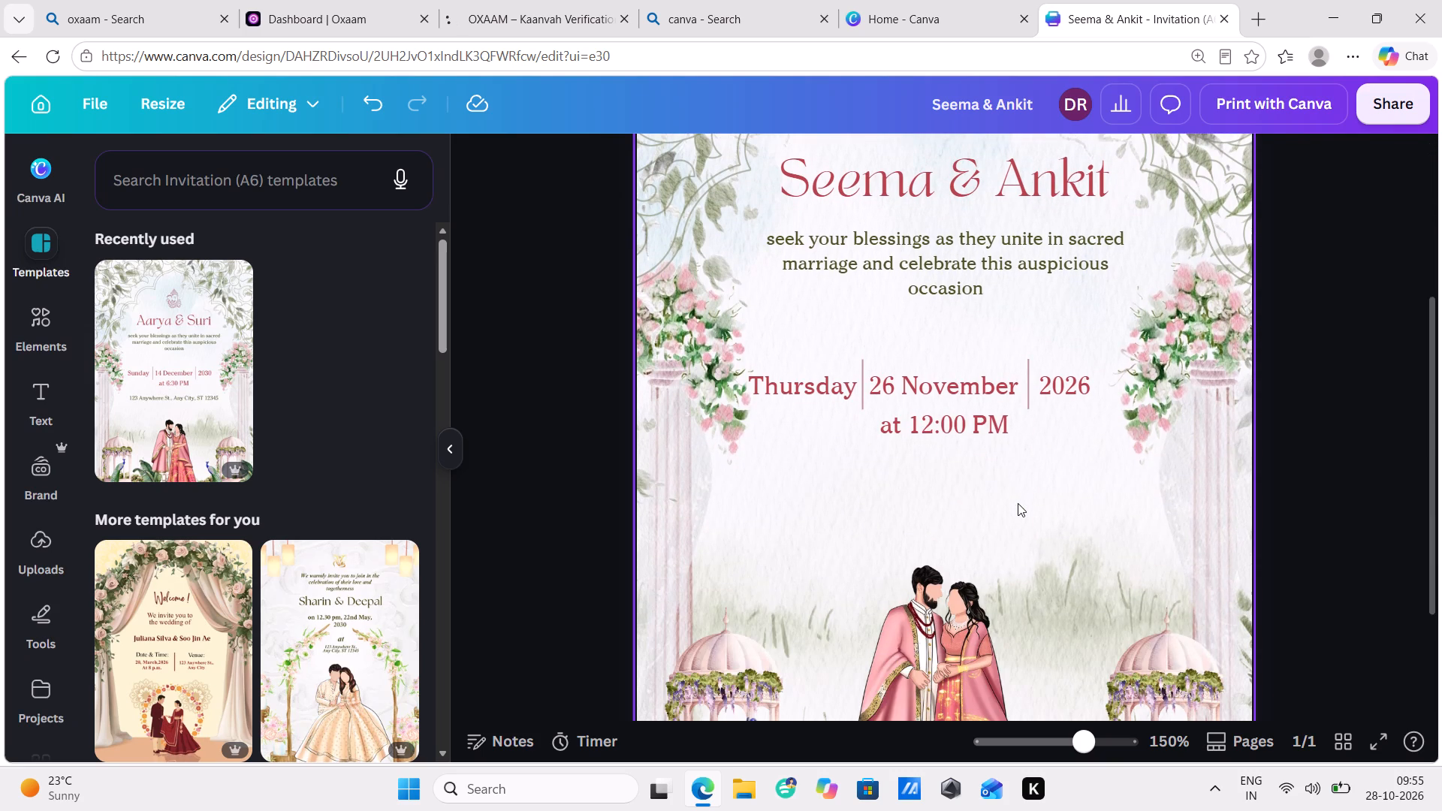
key(ctrl+minus)
key(ctrl+minus)
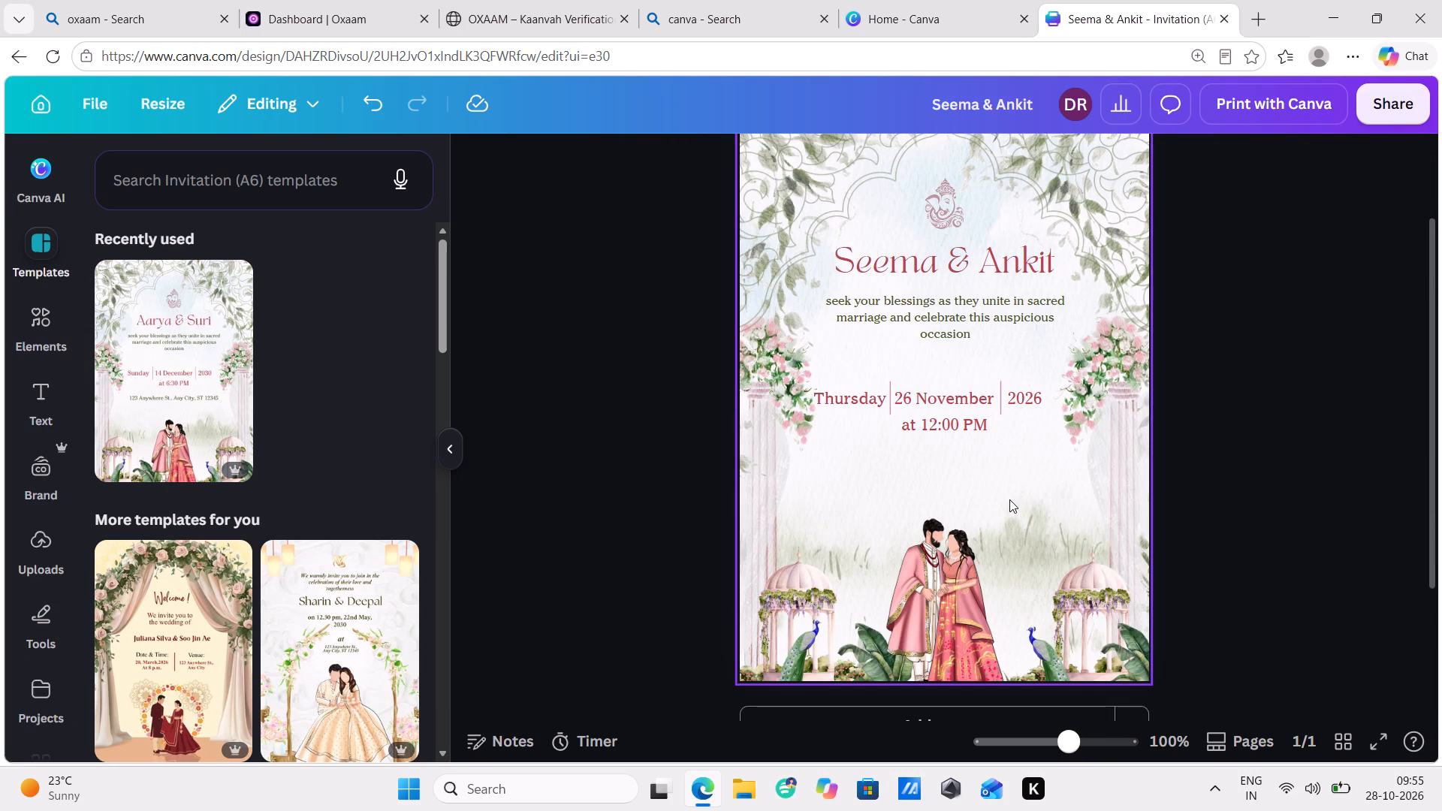
scroll(1009, 499, up, 2)
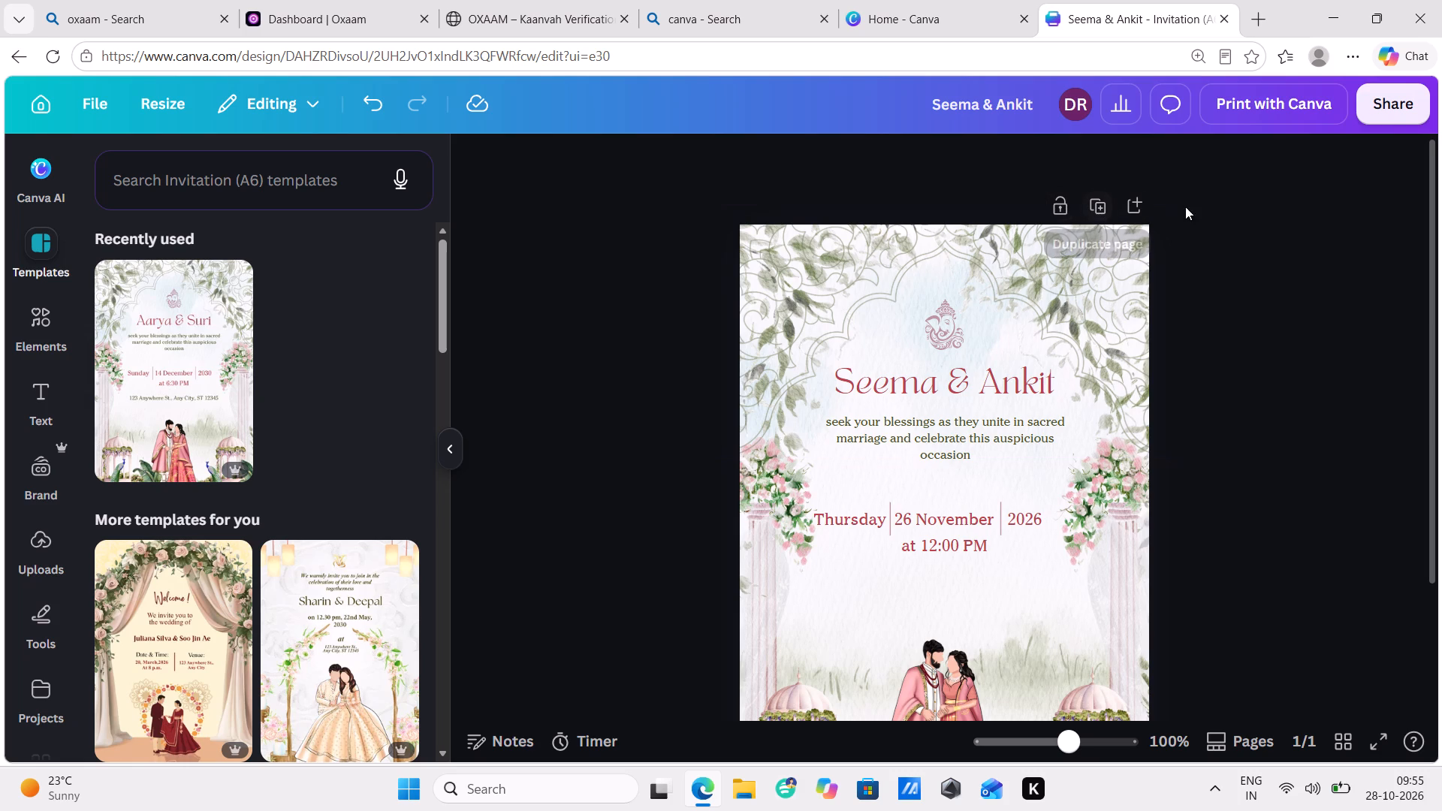
click(1136, 209)
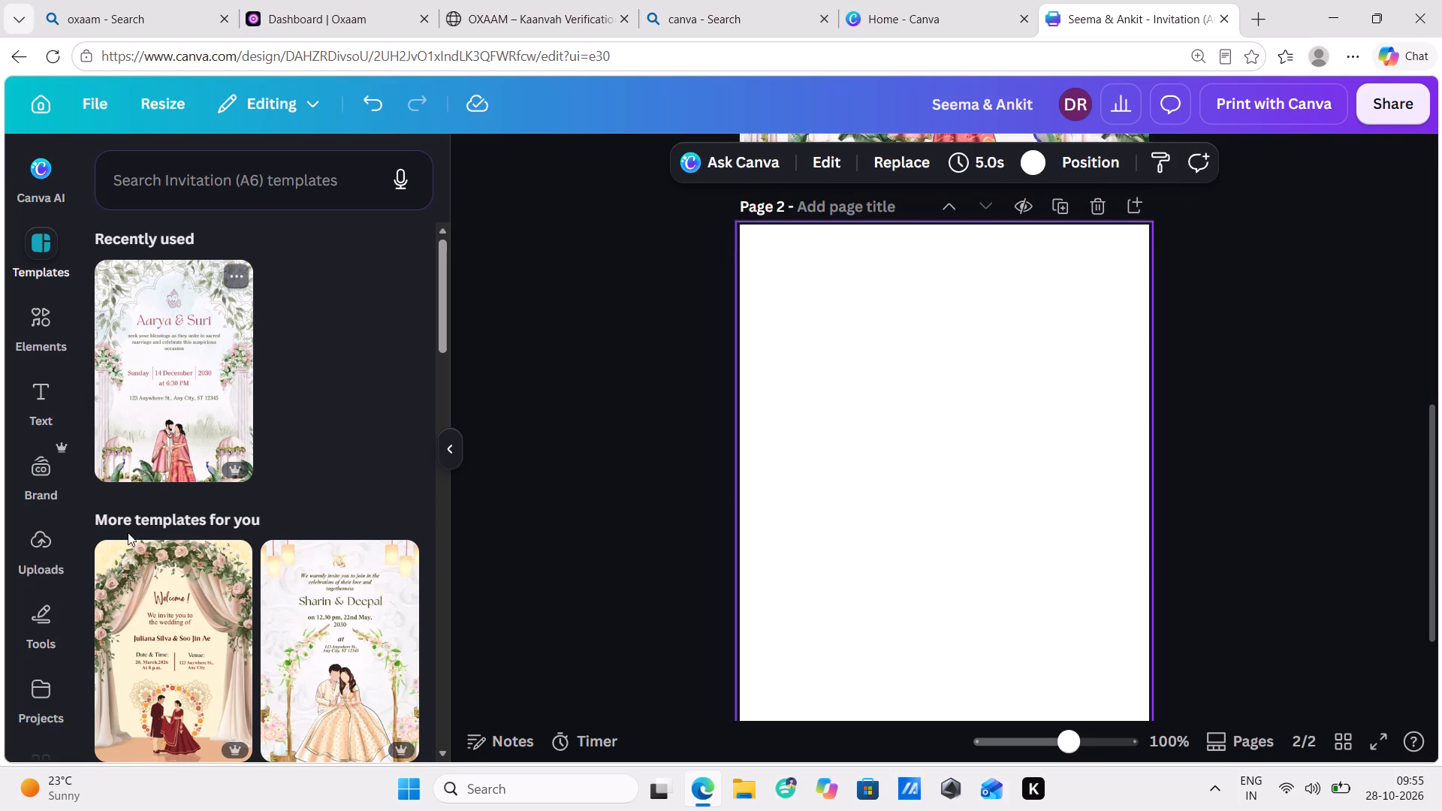
Search the A6 invitation templates for "save the date wedding" and look through the designs for page 2.
scroll(195, 586, down, 1)
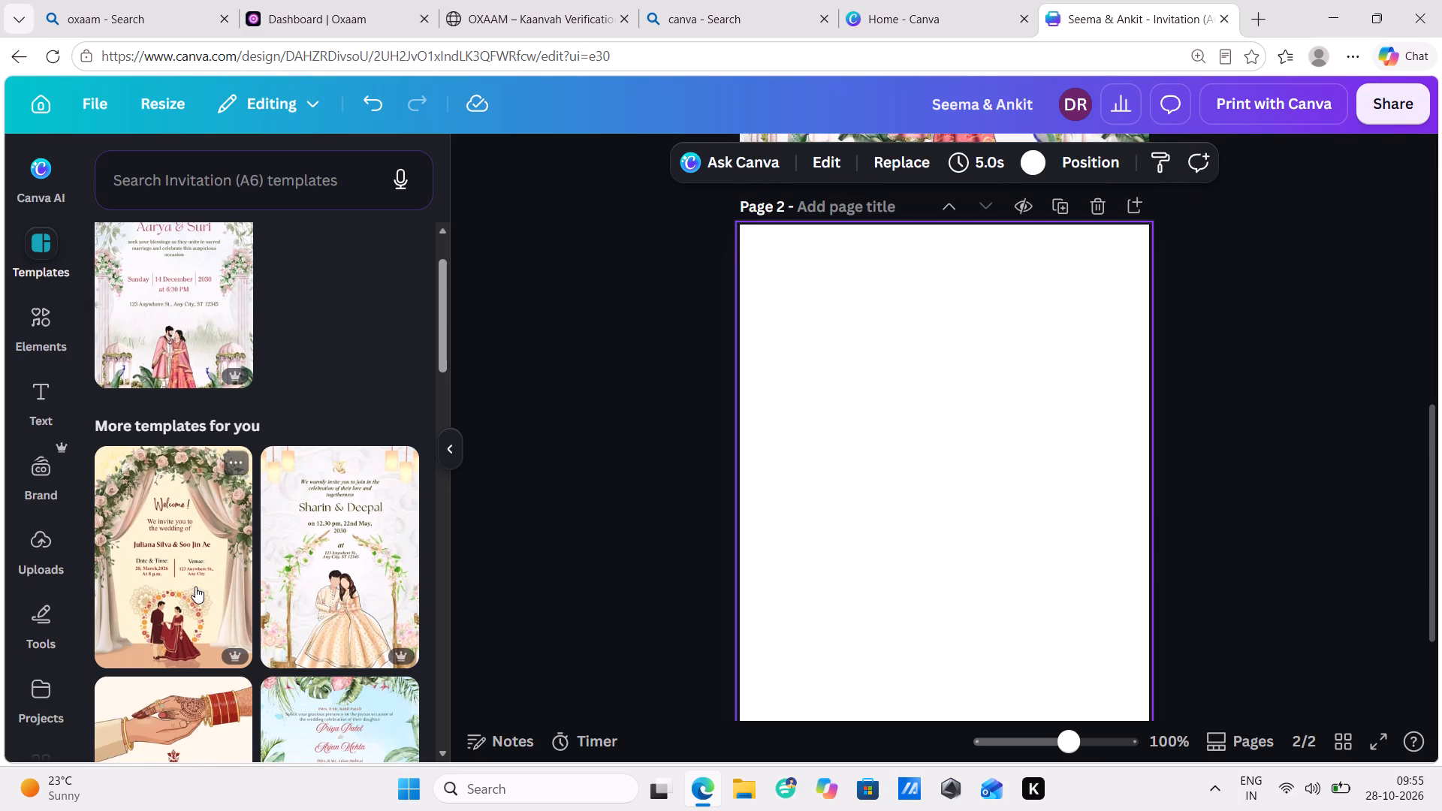
scroll(195, 586, down, 5)
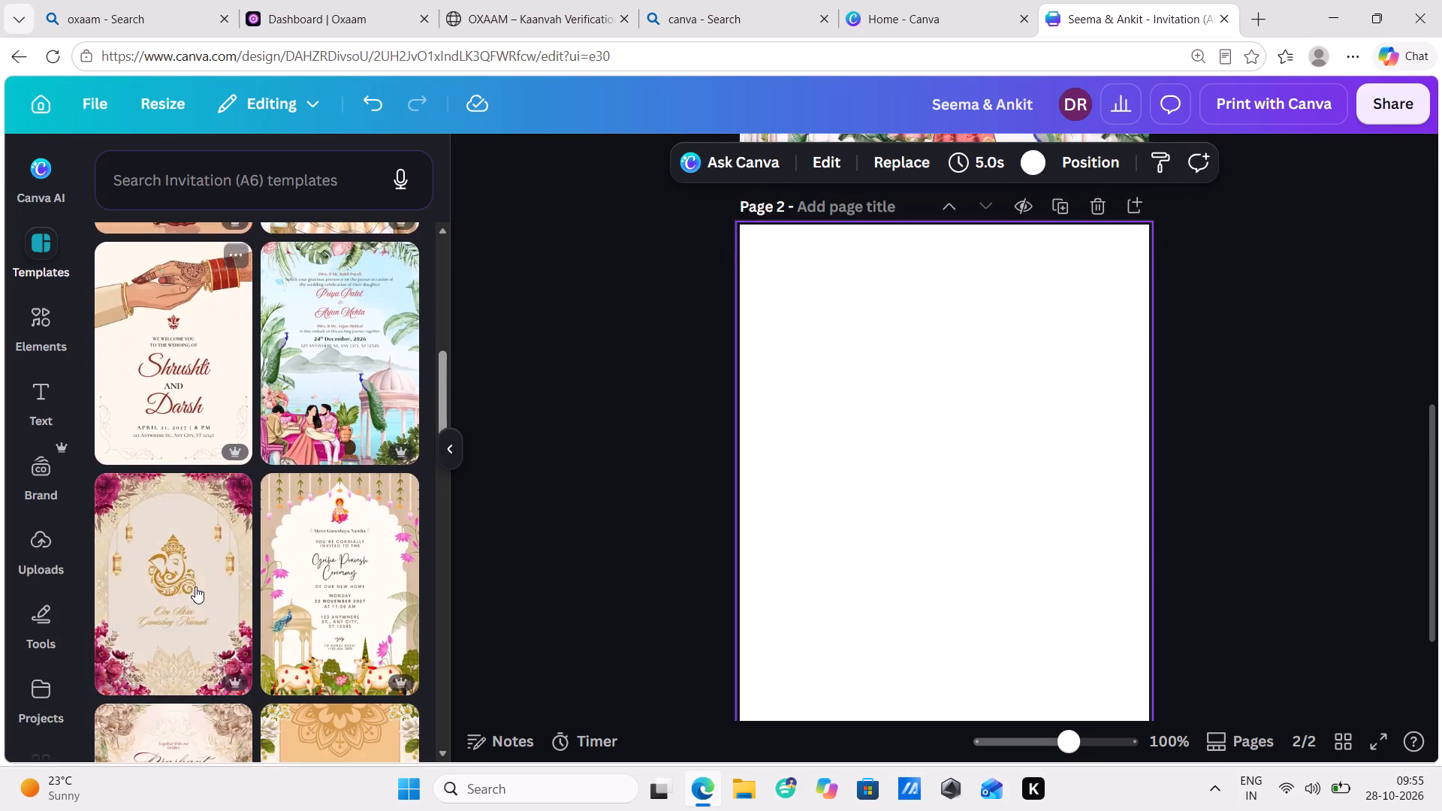
scroll(222, 490, up, 1)
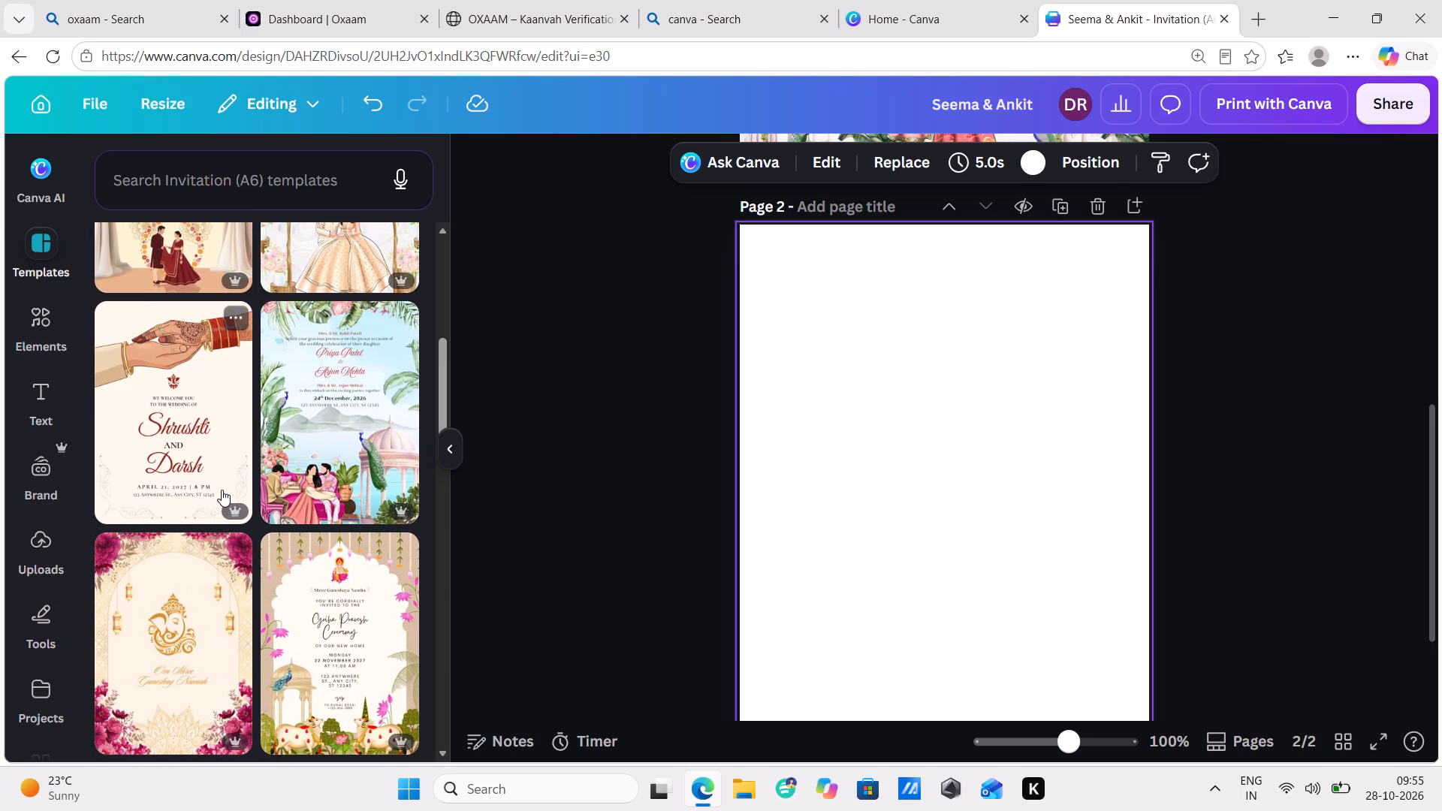
click(170, 188)
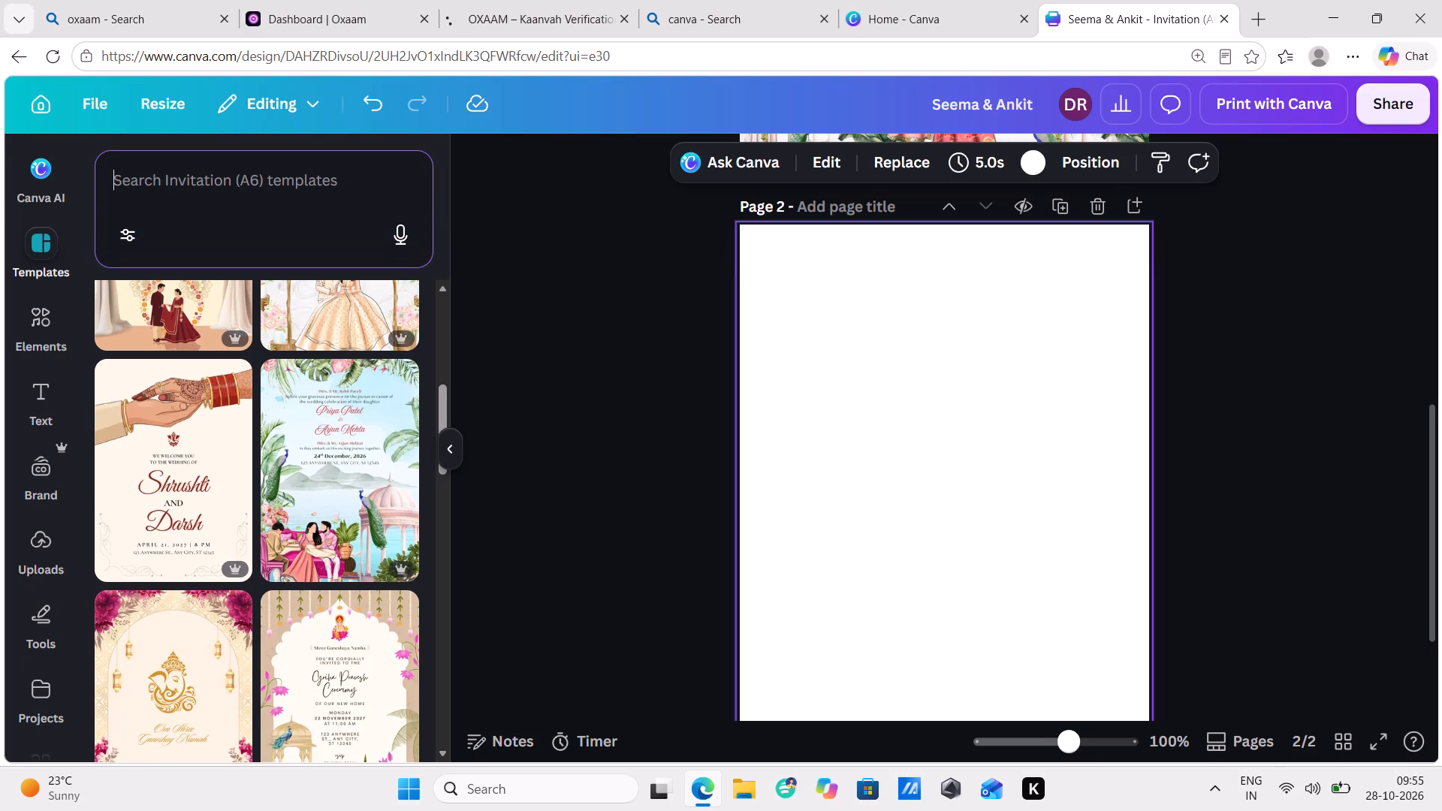
text(save)
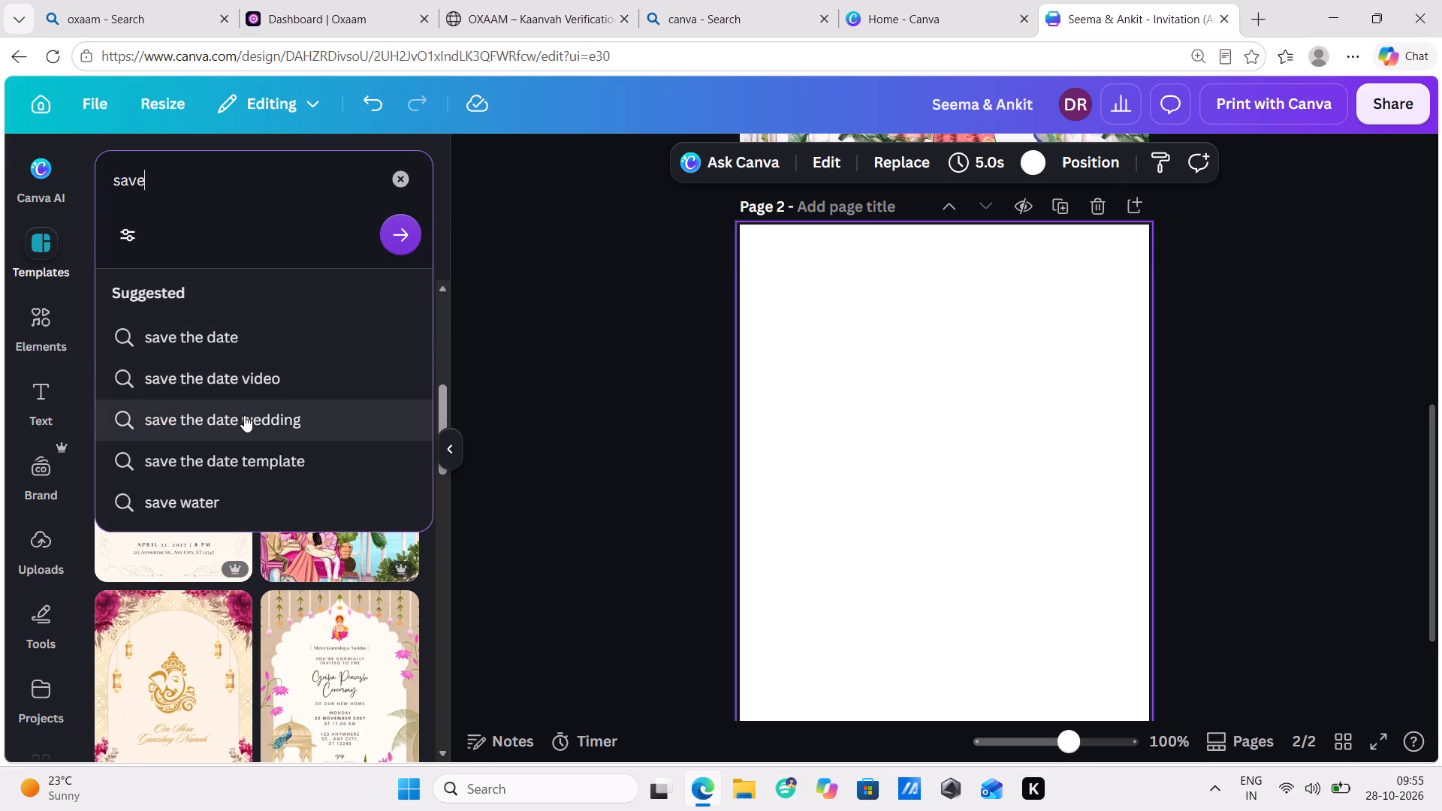
click(244, 415)
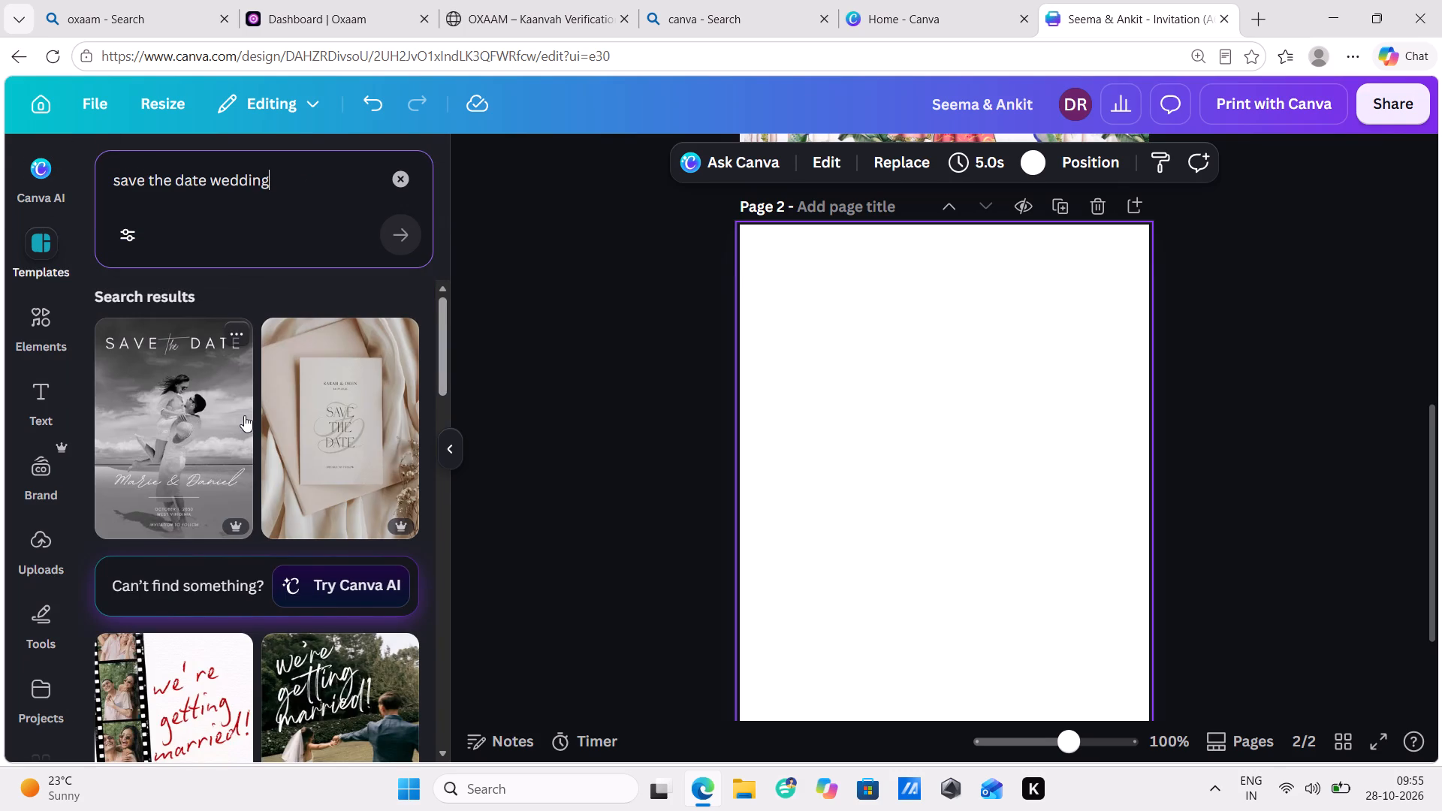
scroll(263, 416, down, 2)
scroll(212, 450, down, 4)
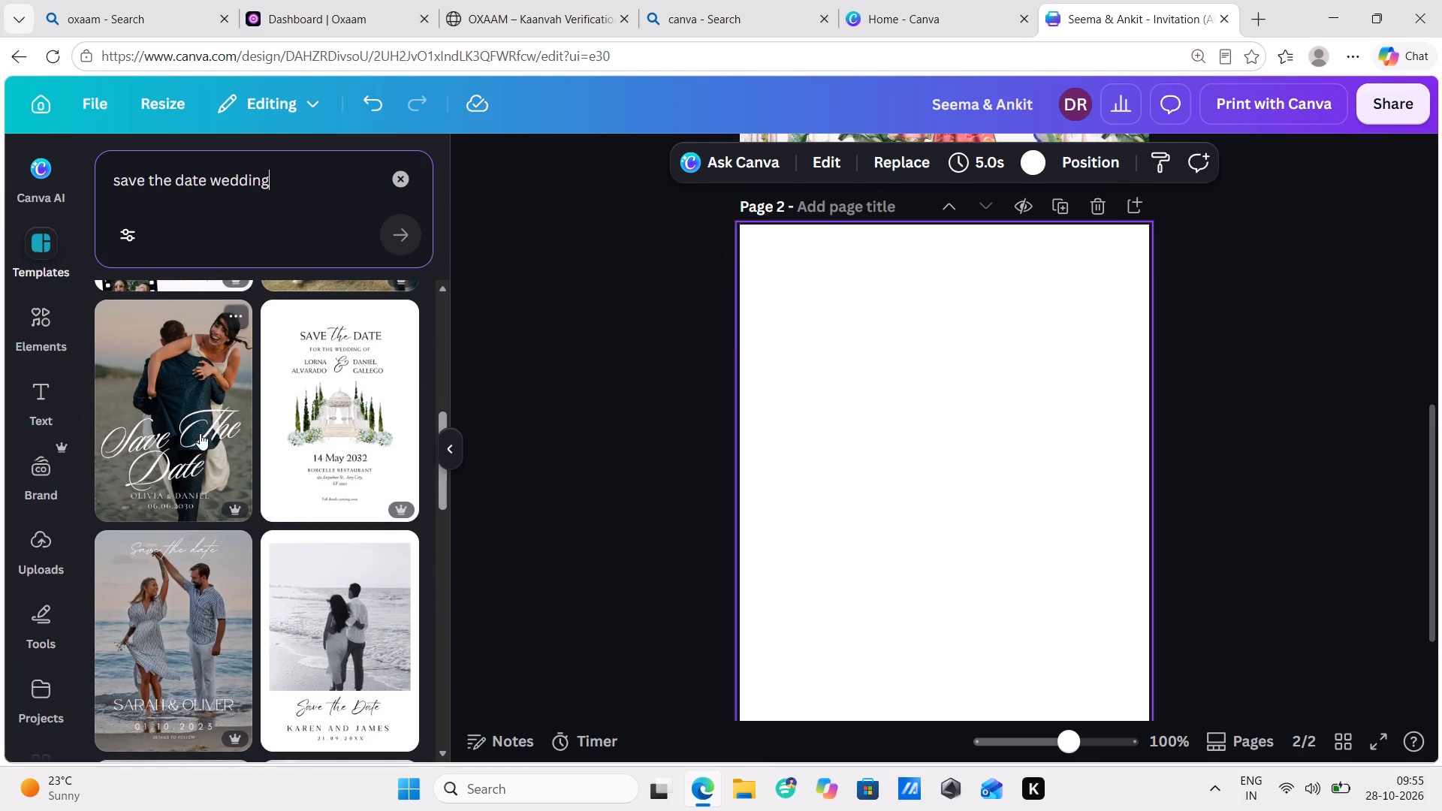
scroll(223, 386, down, 4)
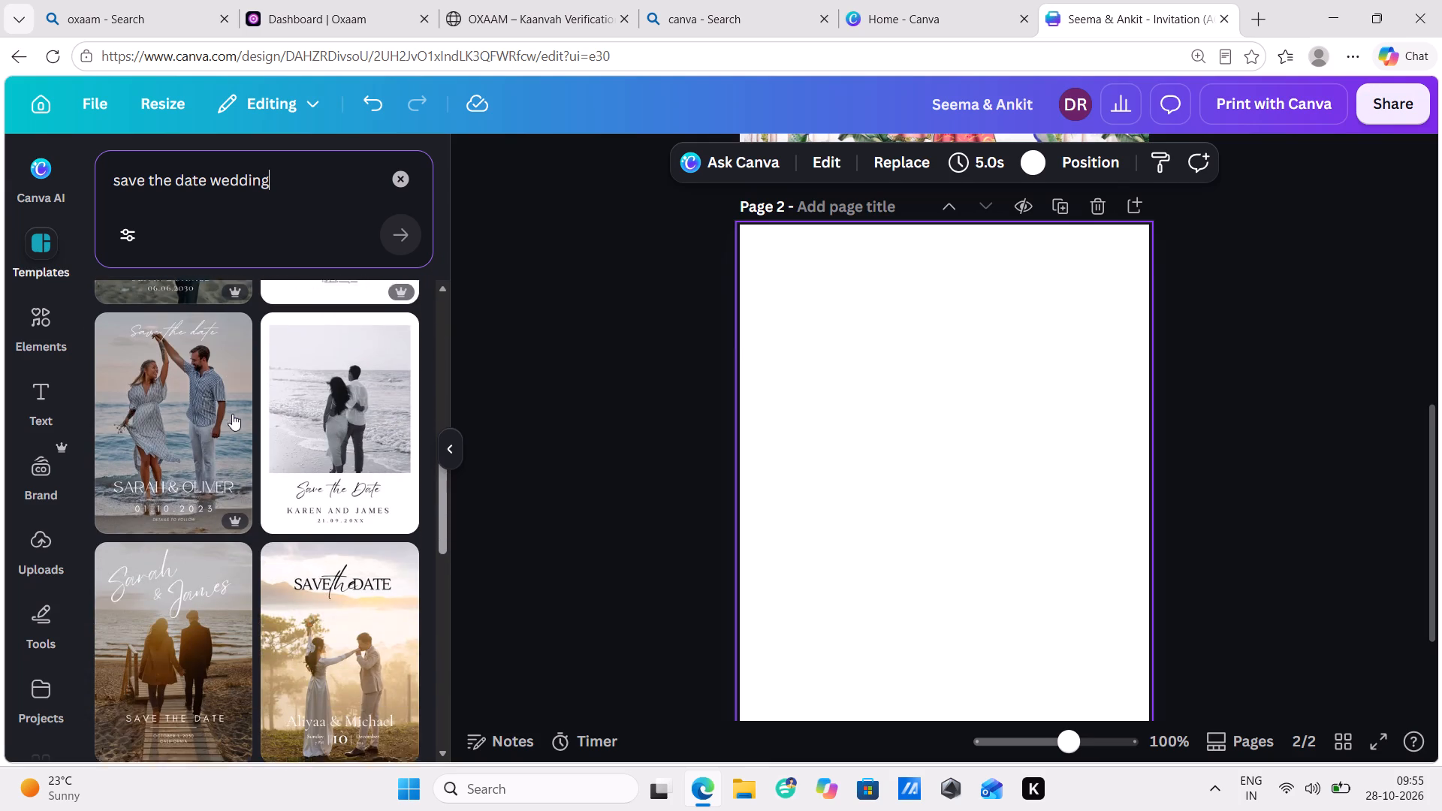
scroll(228, 400, up, 1)
Refine the template search to "save the date wedding indian" and look through the designs for page 2.
click(289, 183)
key(space)
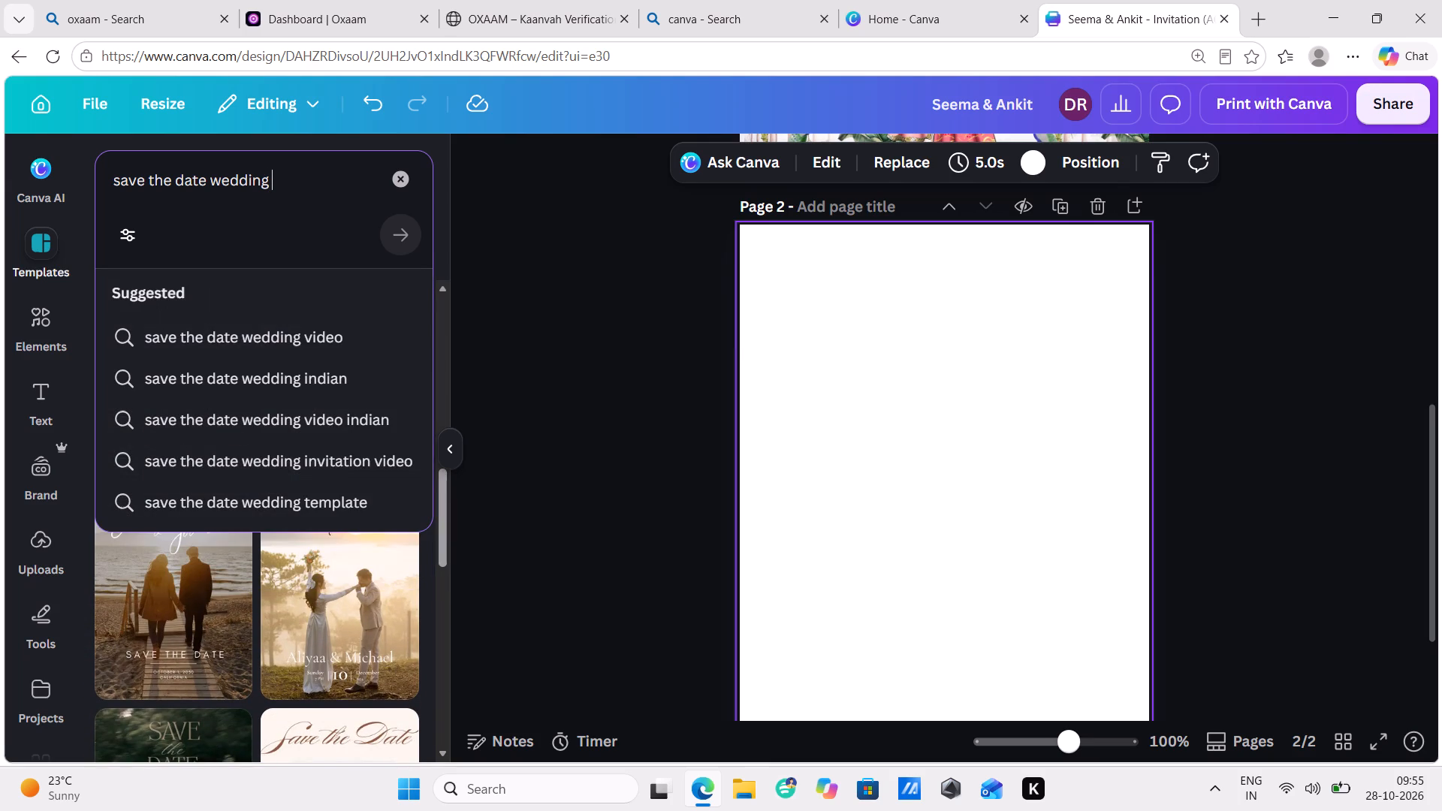
click(321, 380)
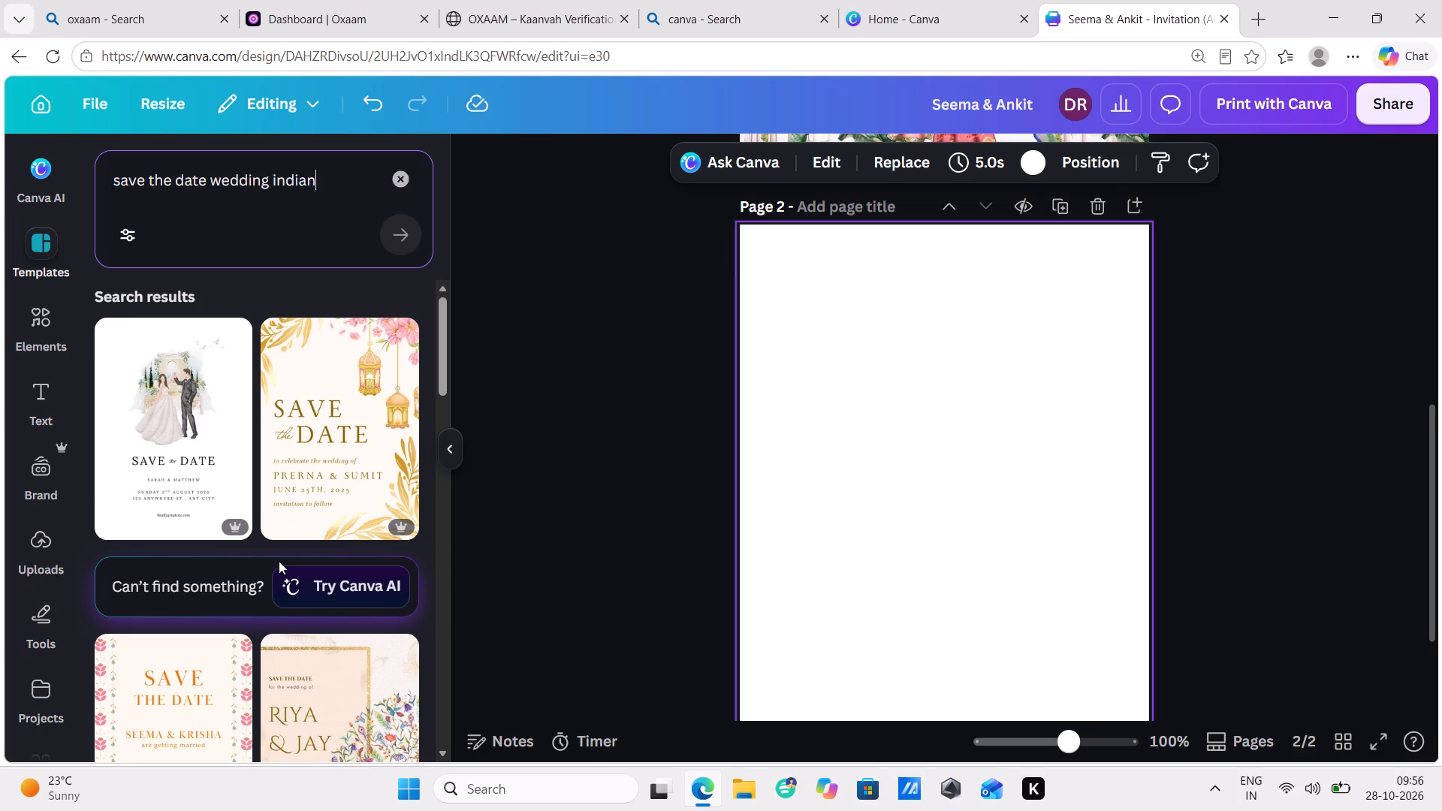
scroll(170, 438, down, 4)
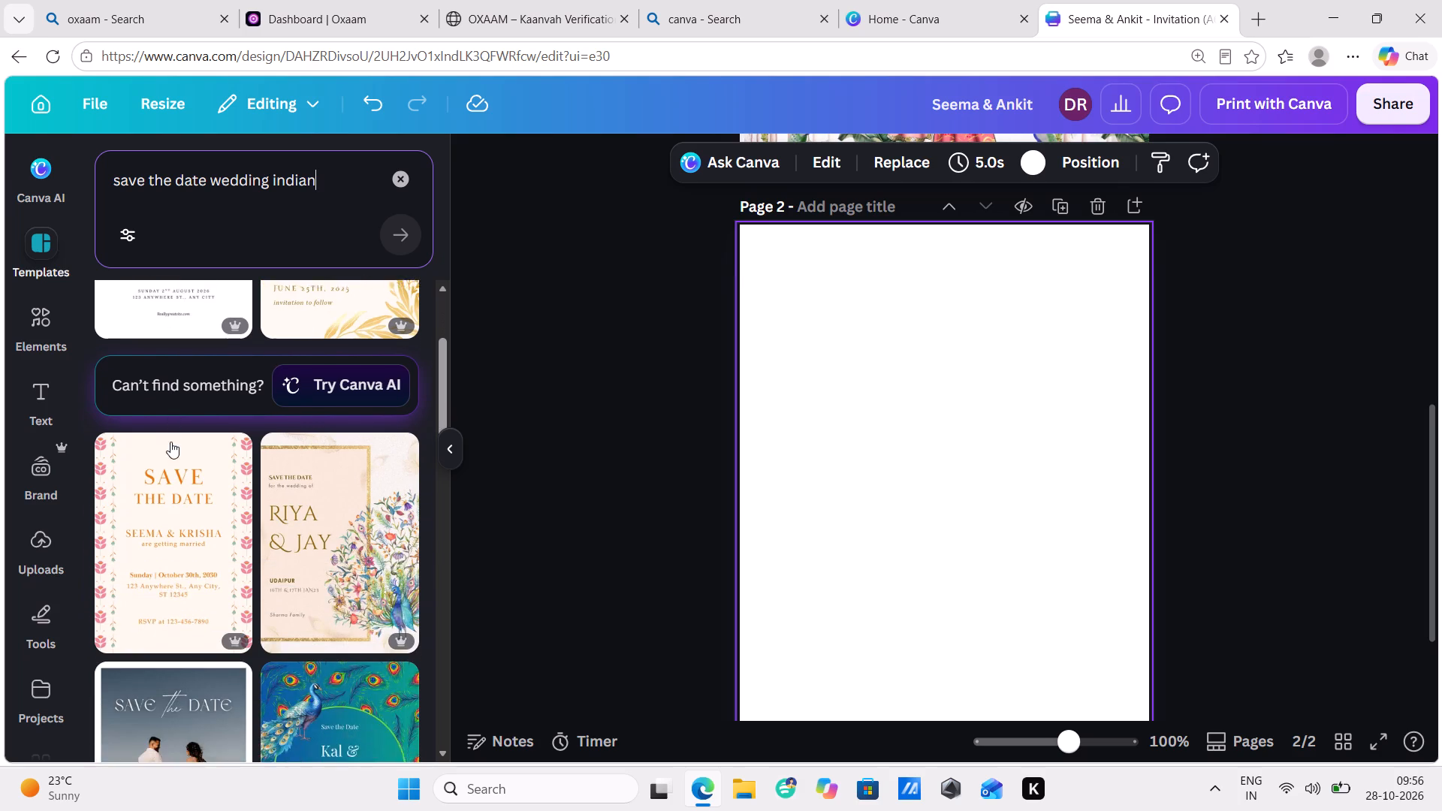
scroll(170, 442, down, 6)
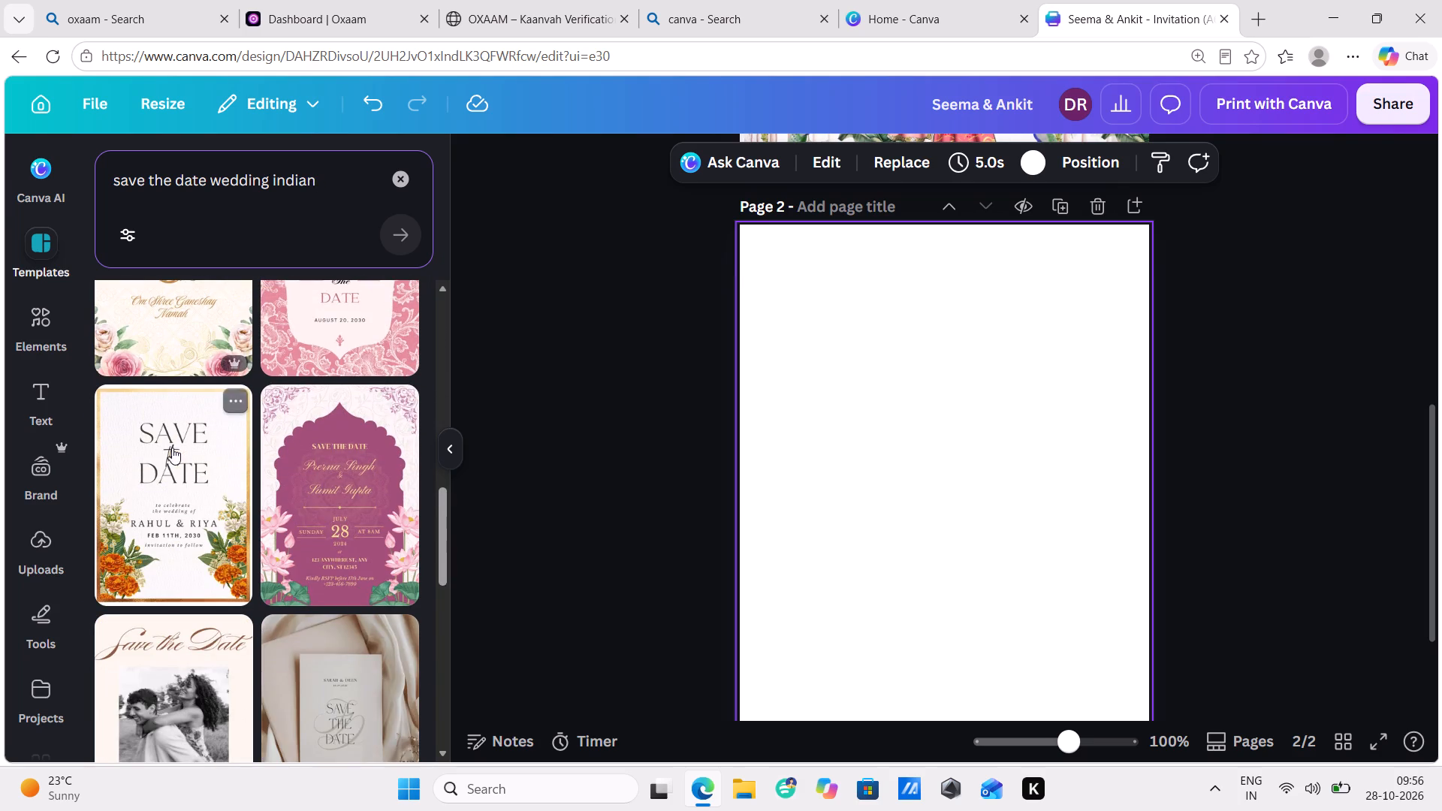
scroll(322, 423, up, 2)
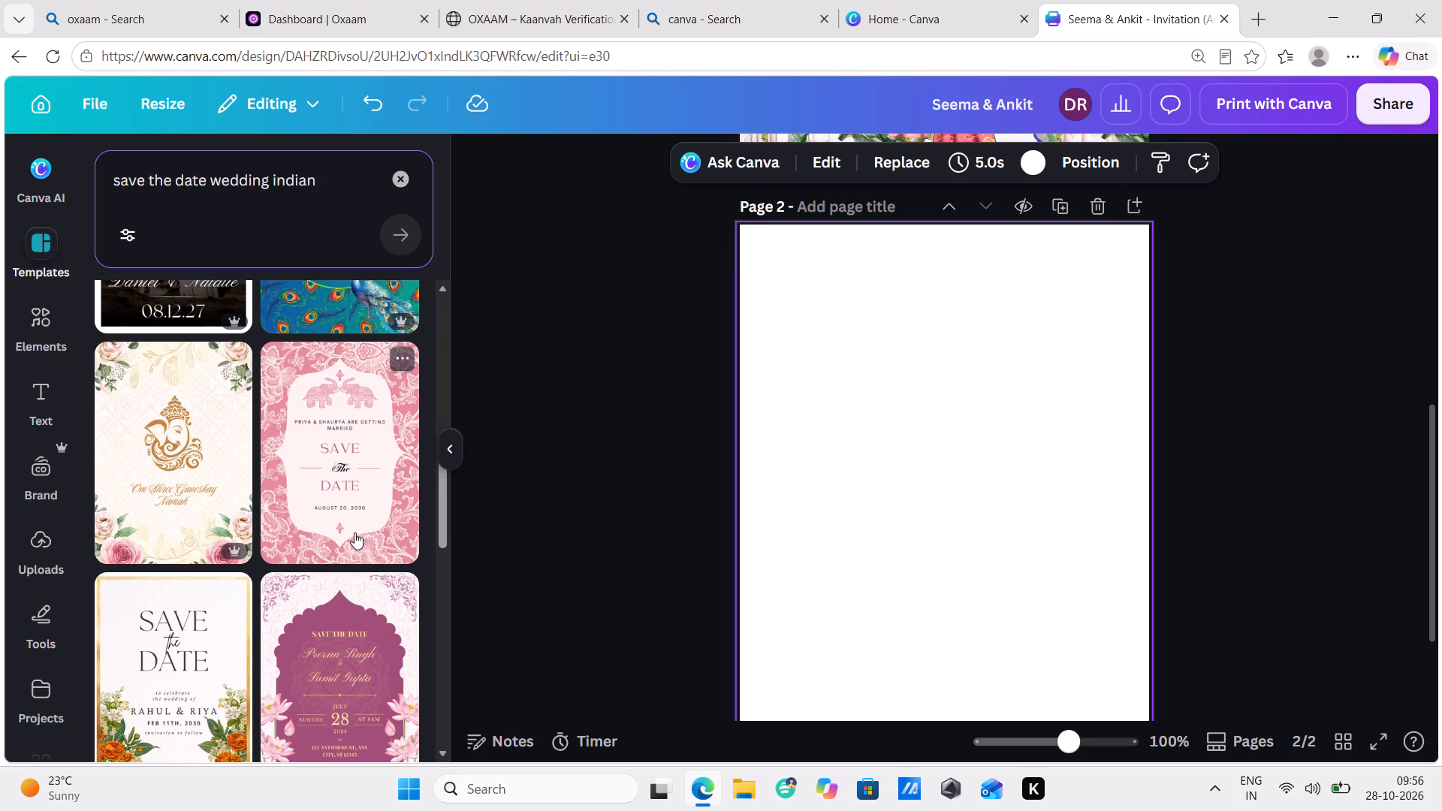
scroll(265, 515, down, 1)
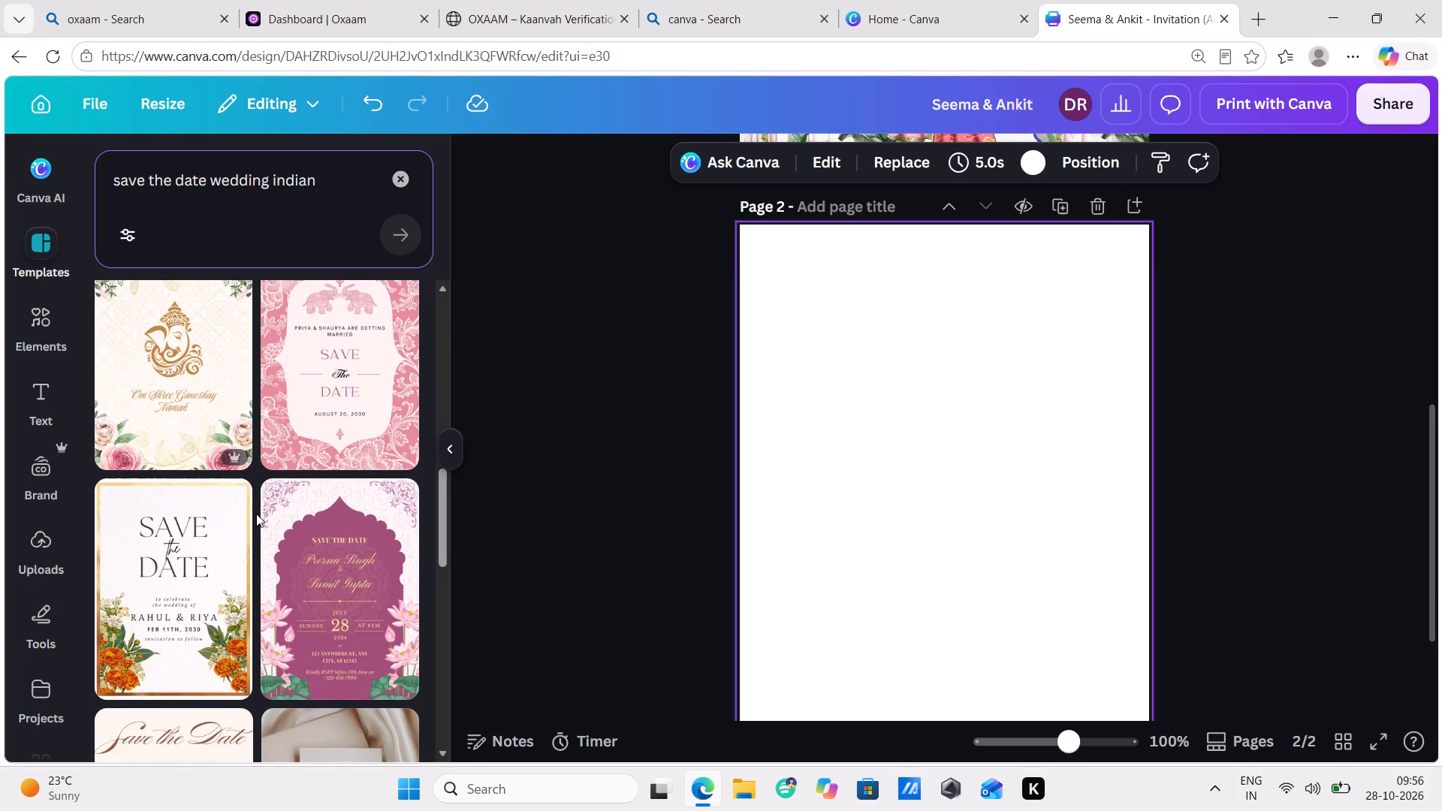
scroll(256, 514, down, 1)
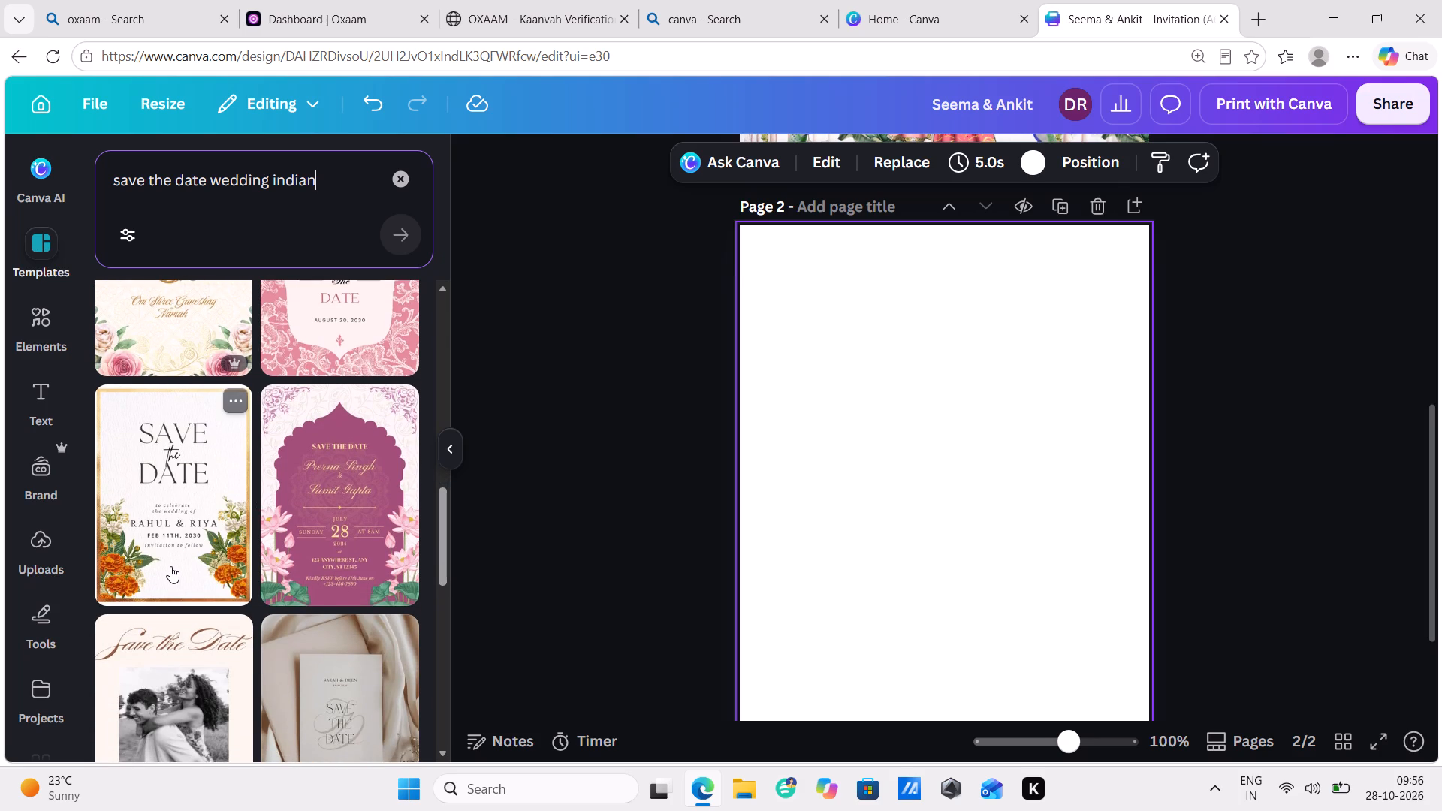
drag(177, 515, 201, 512)
scroll(235, 577, down, 6)
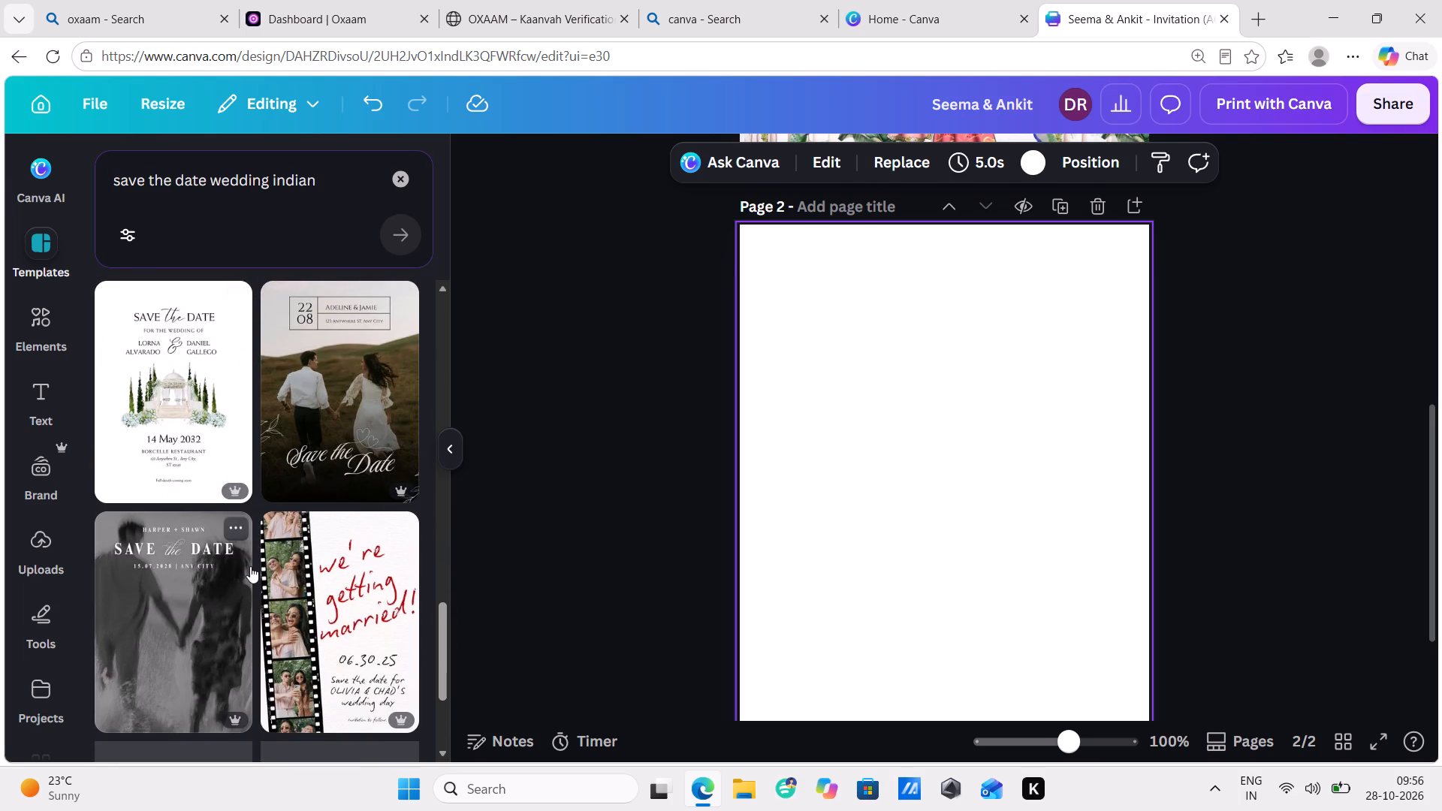
scroll(250, 566, down, 8)
scroll(249, 556, up, 4)
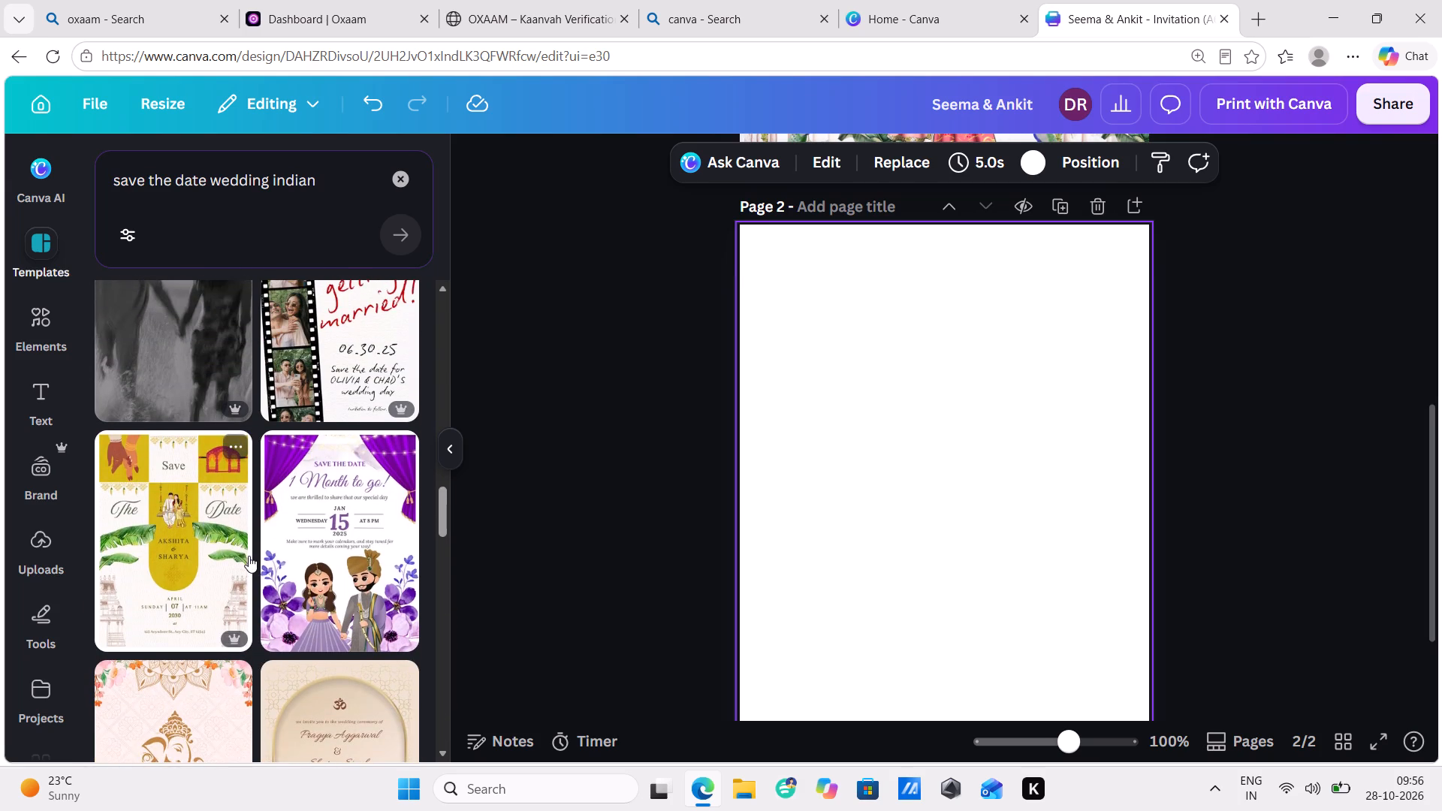
scroll(194, 555, down, 7)
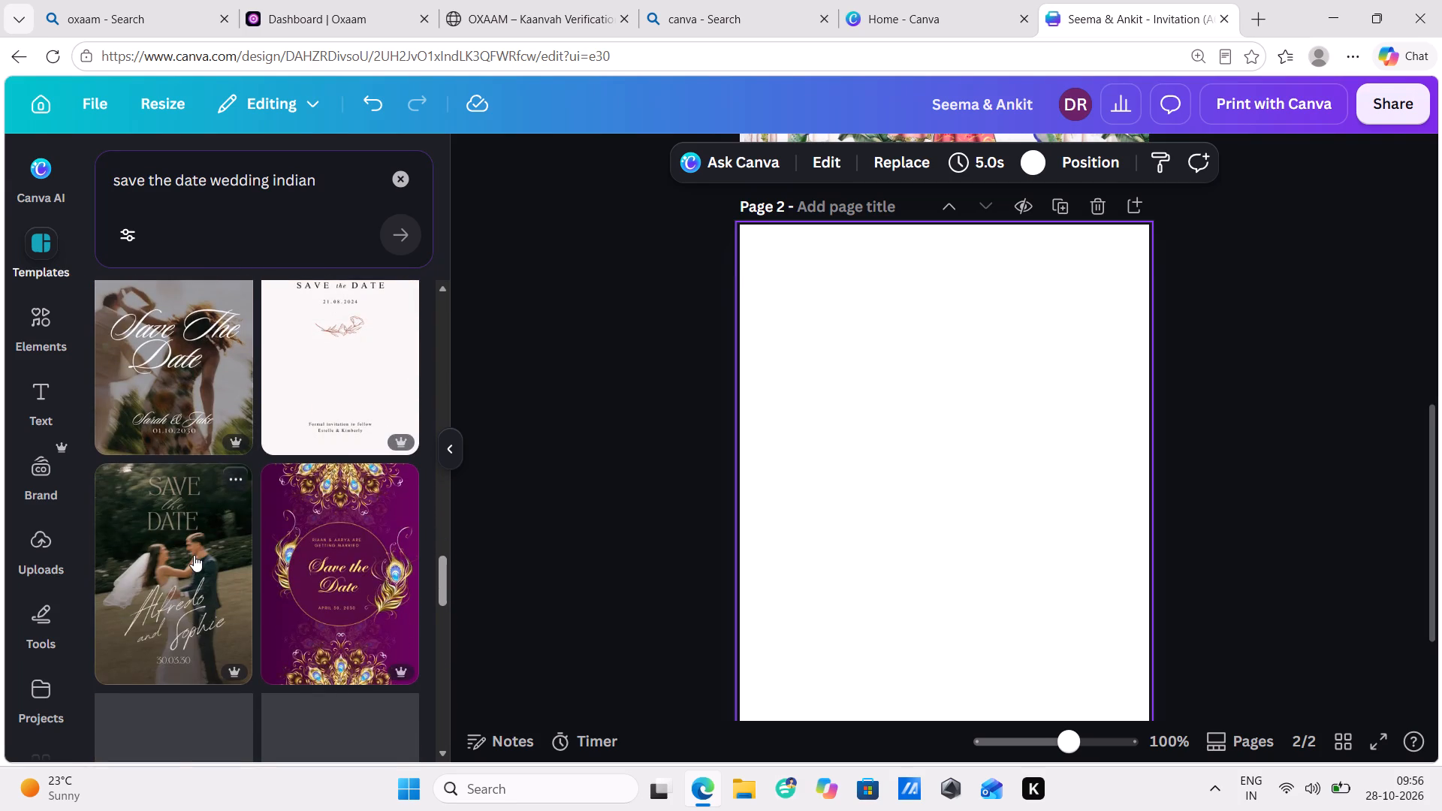
scroll(305, 540, up, 2)
scroll(305, 541, down, 9)
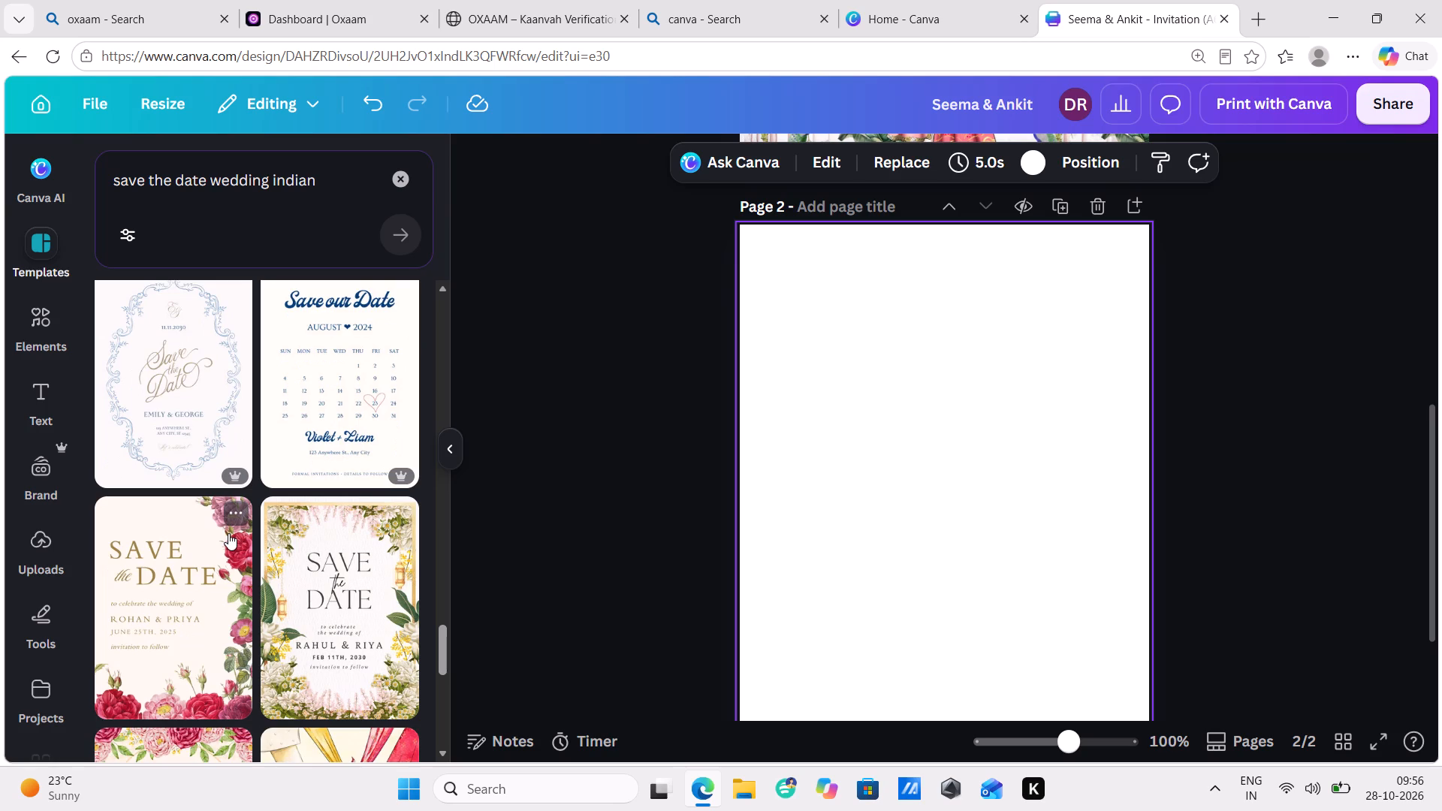
scroll(261, 547, up, 1)
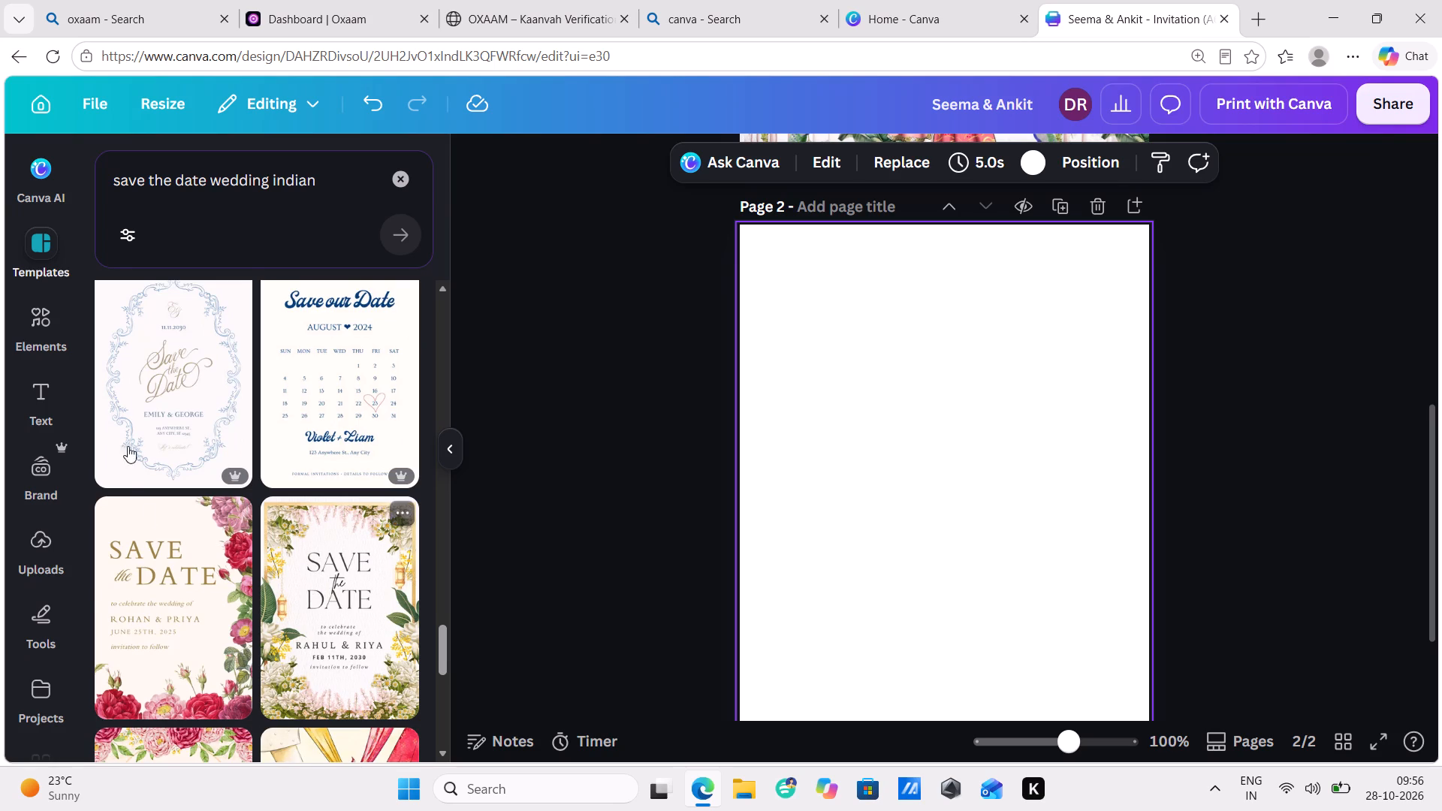
Apply the "Save the Date" template with the ornate blue frame and gold script lettering to the blank page 2.
drag(191, 462, 775, 408)
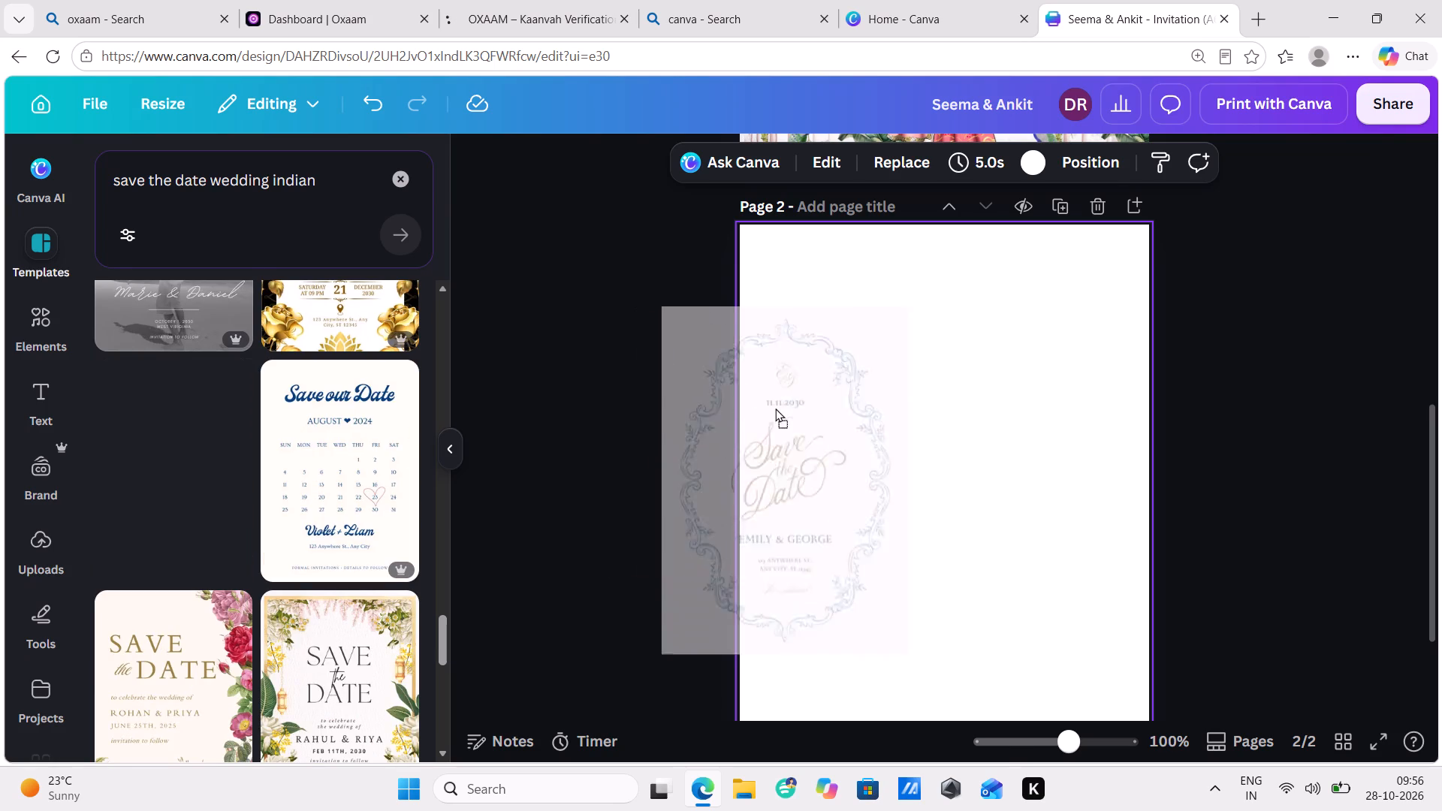
drag(775, 408, 887, 331)
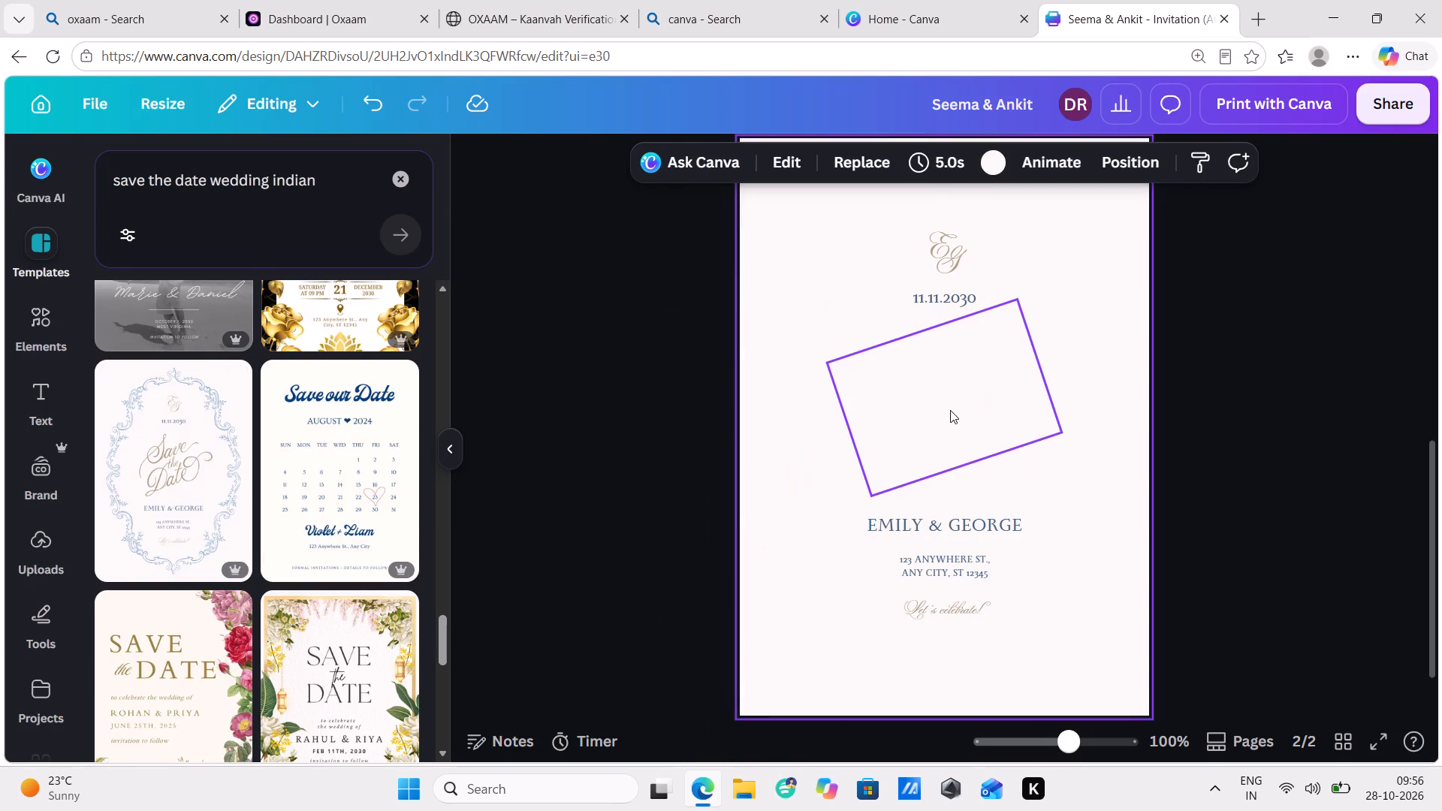
Change the date above the "Save the Date" lettering on page 2 to "26-11-2026".
double_click(958, 300)
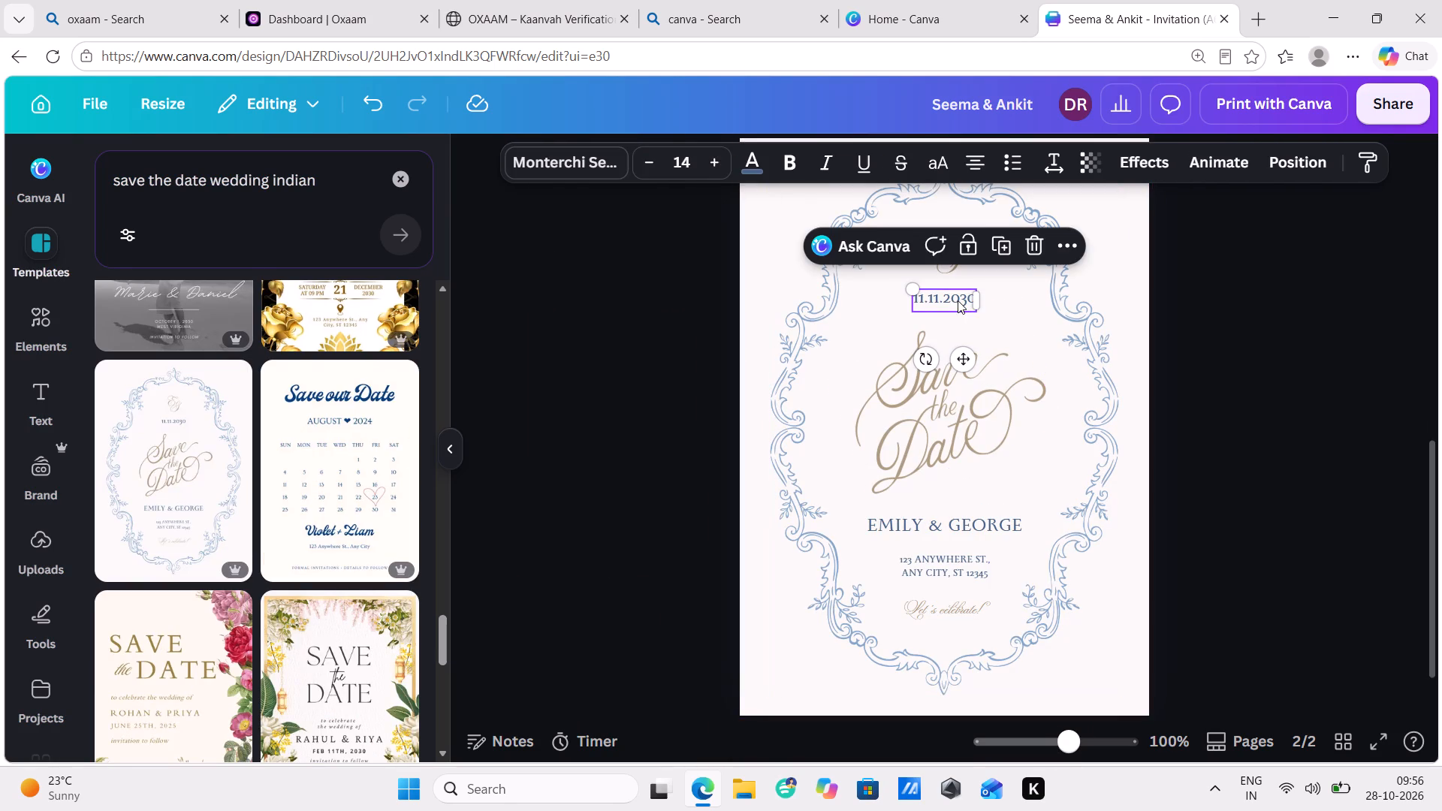
text(26)
key(minus)
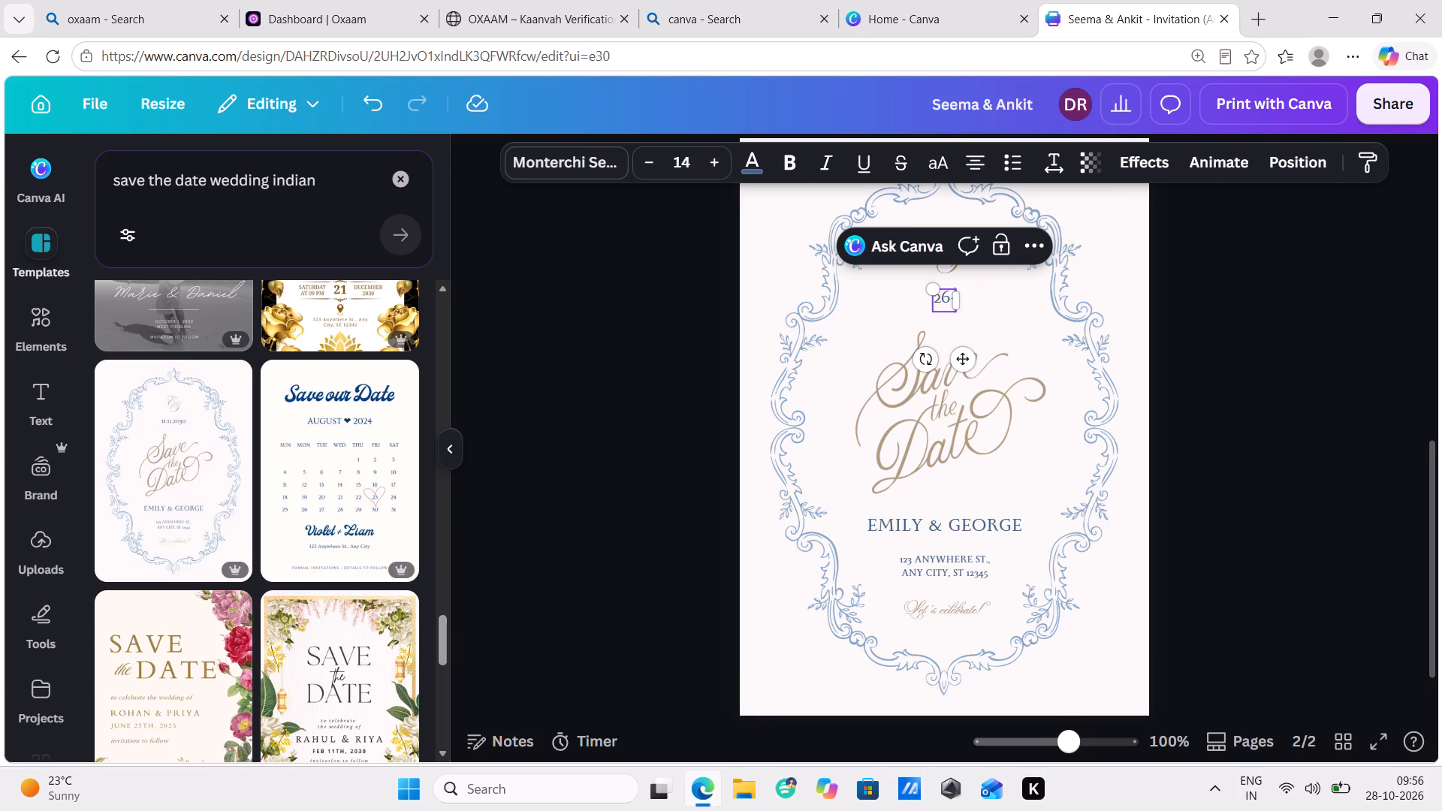
text(11)
key(minus)
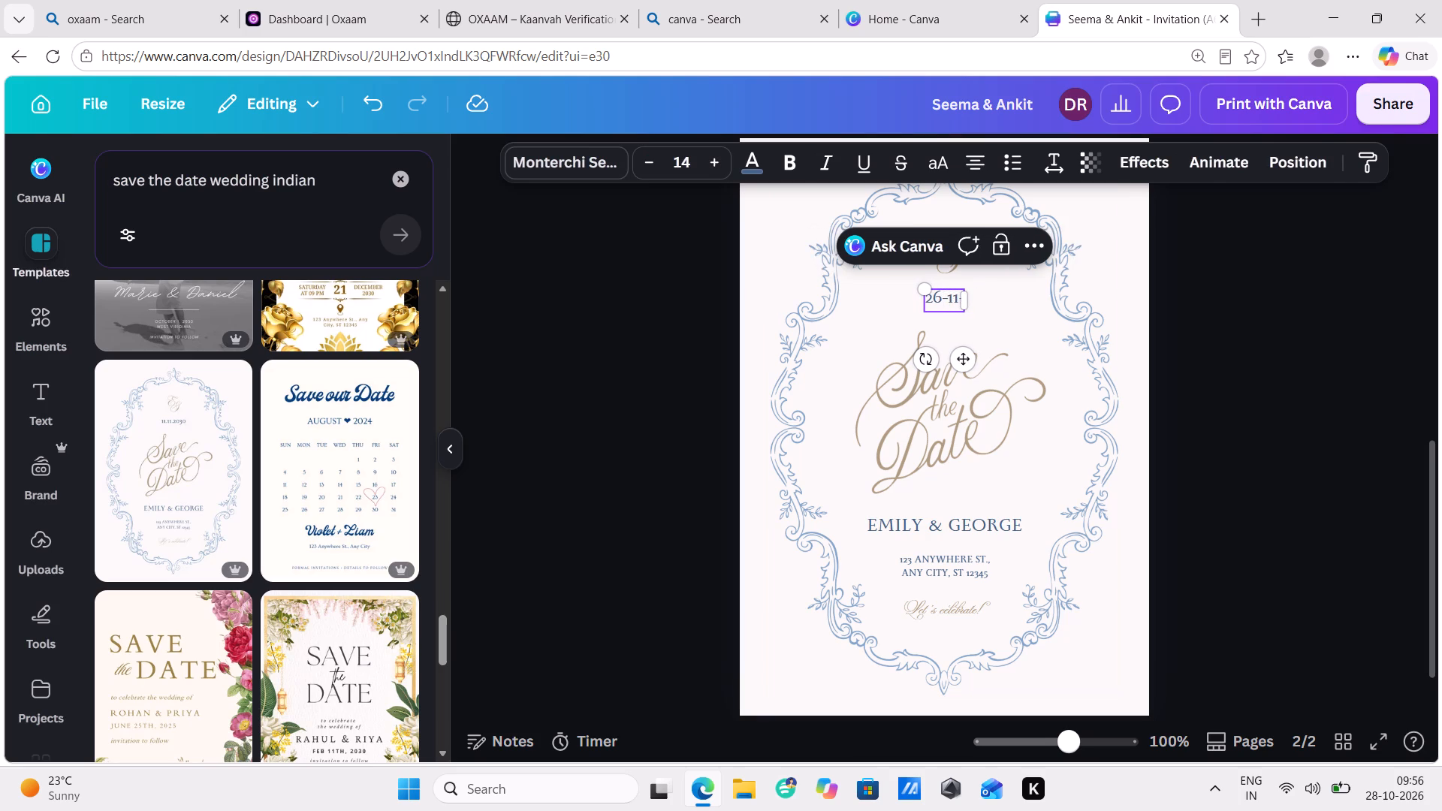
text(202)
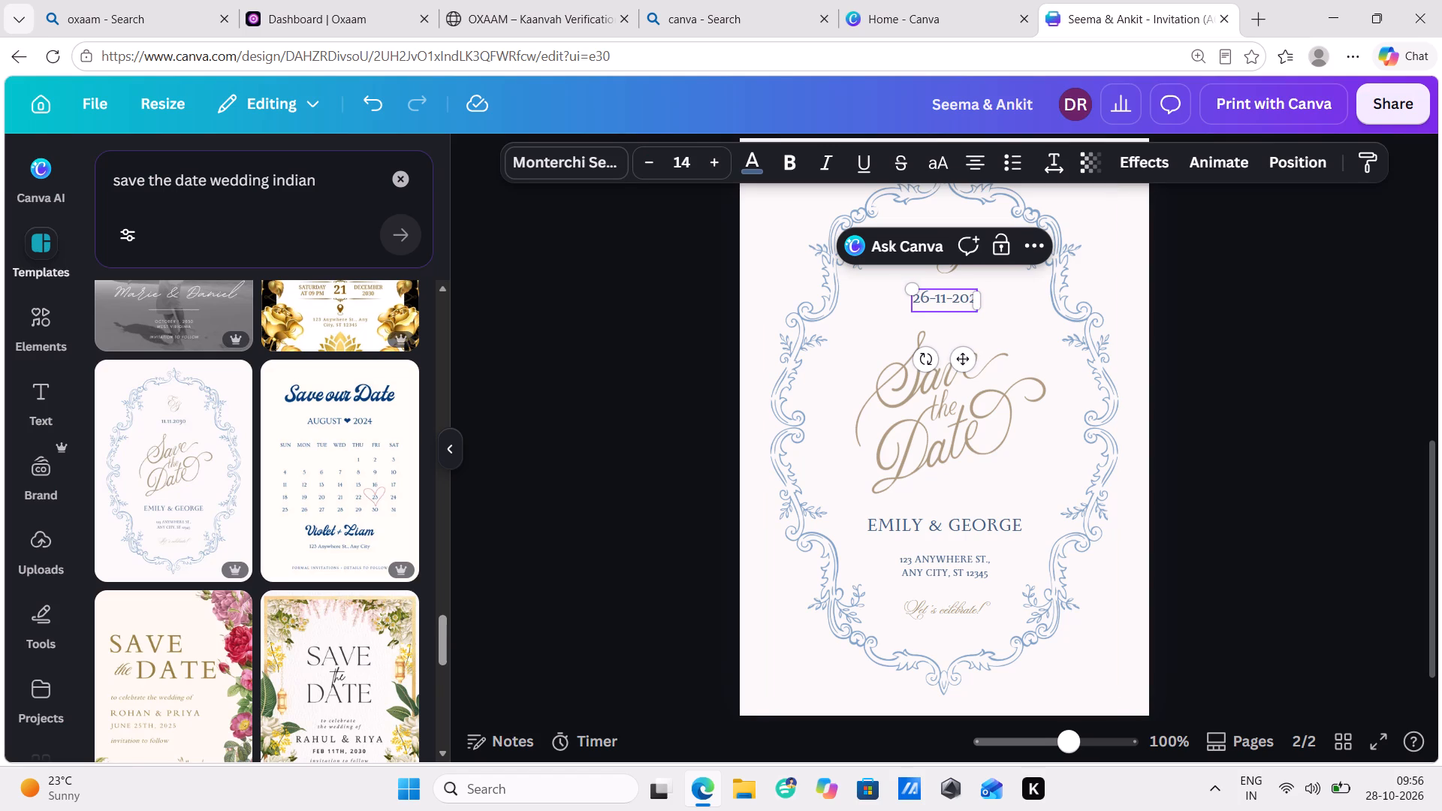
key(6)
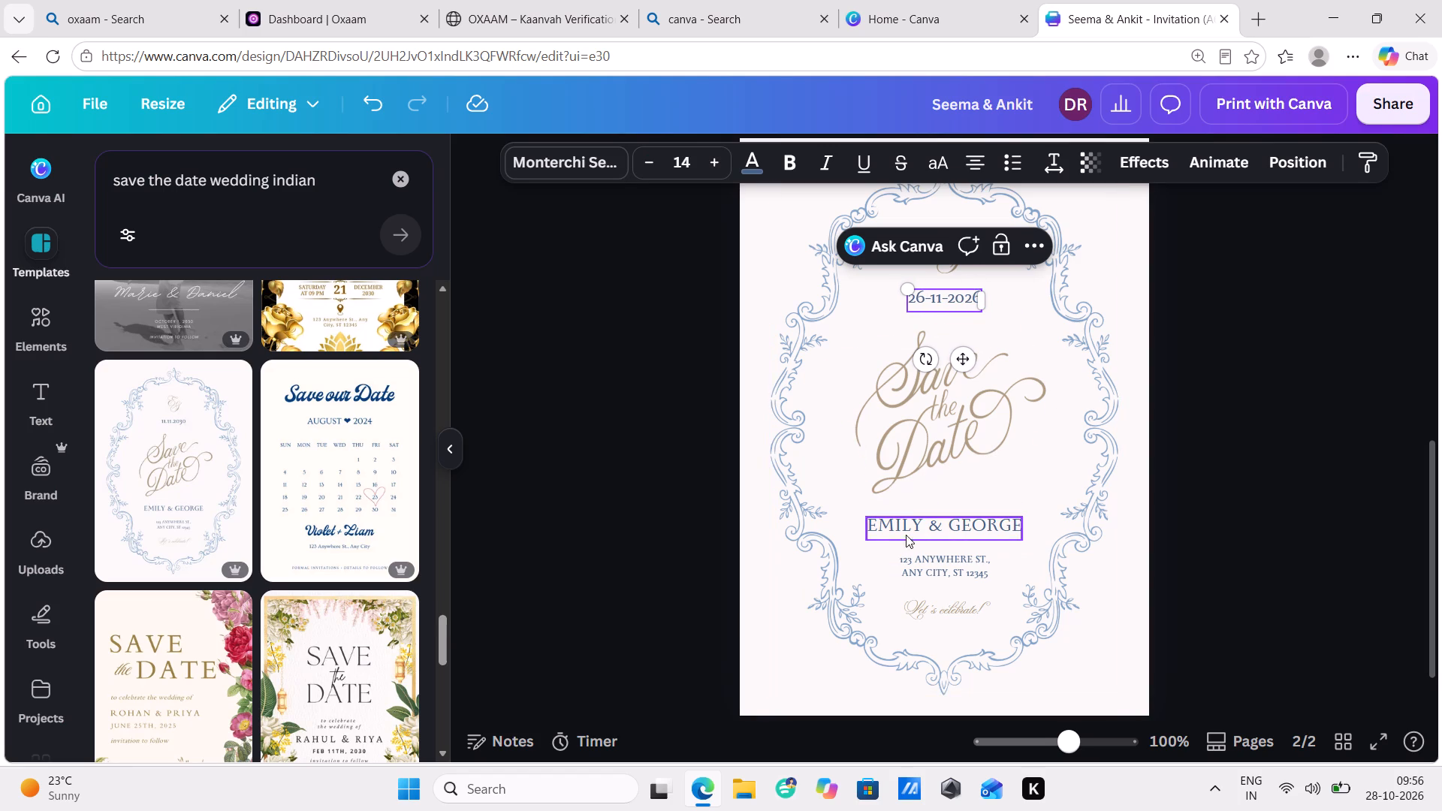
Replace the placeholder couple names below the "Save the Date" lettering with "Seema & Ankit".
double_click(917, 519)
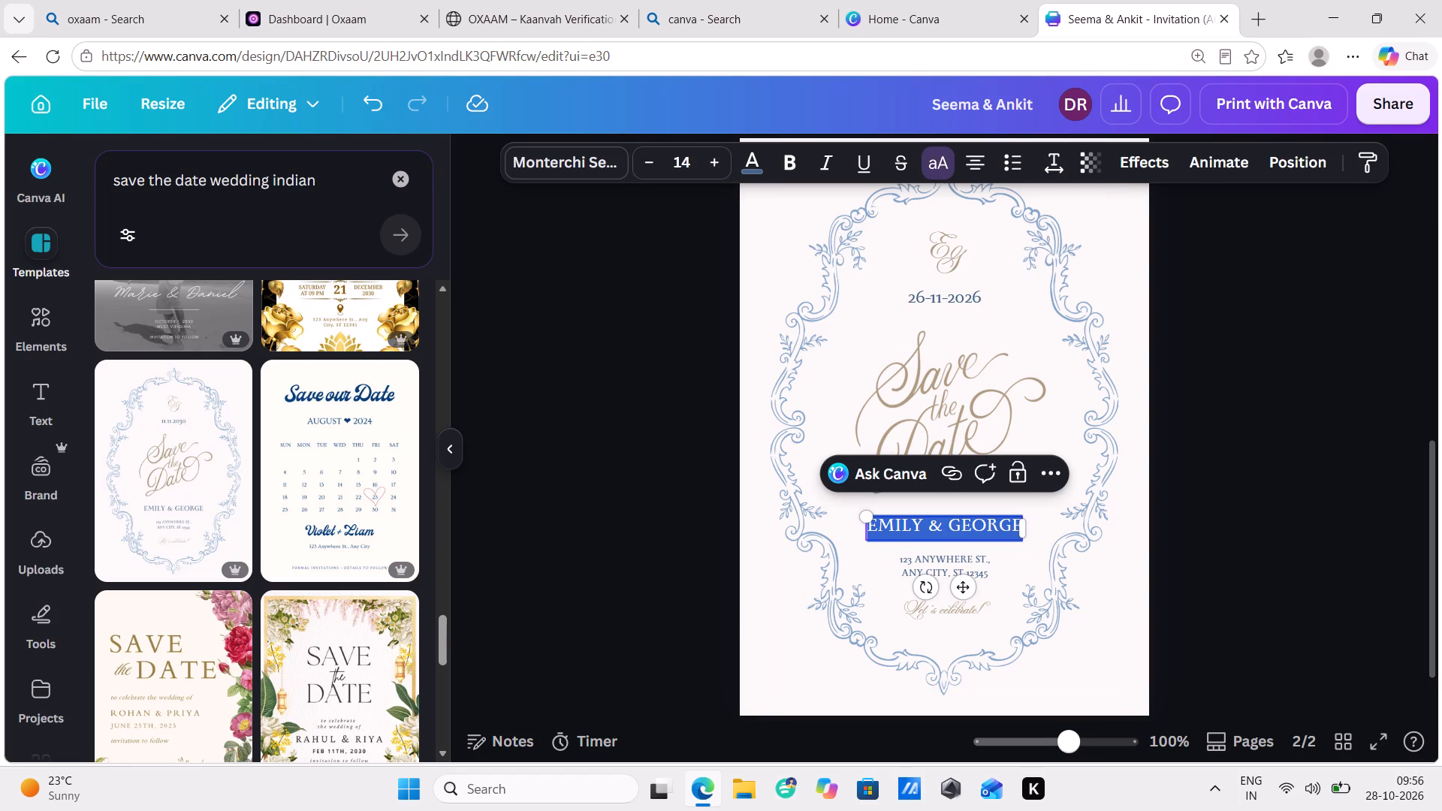
key(s)
text(eem)
key(a)
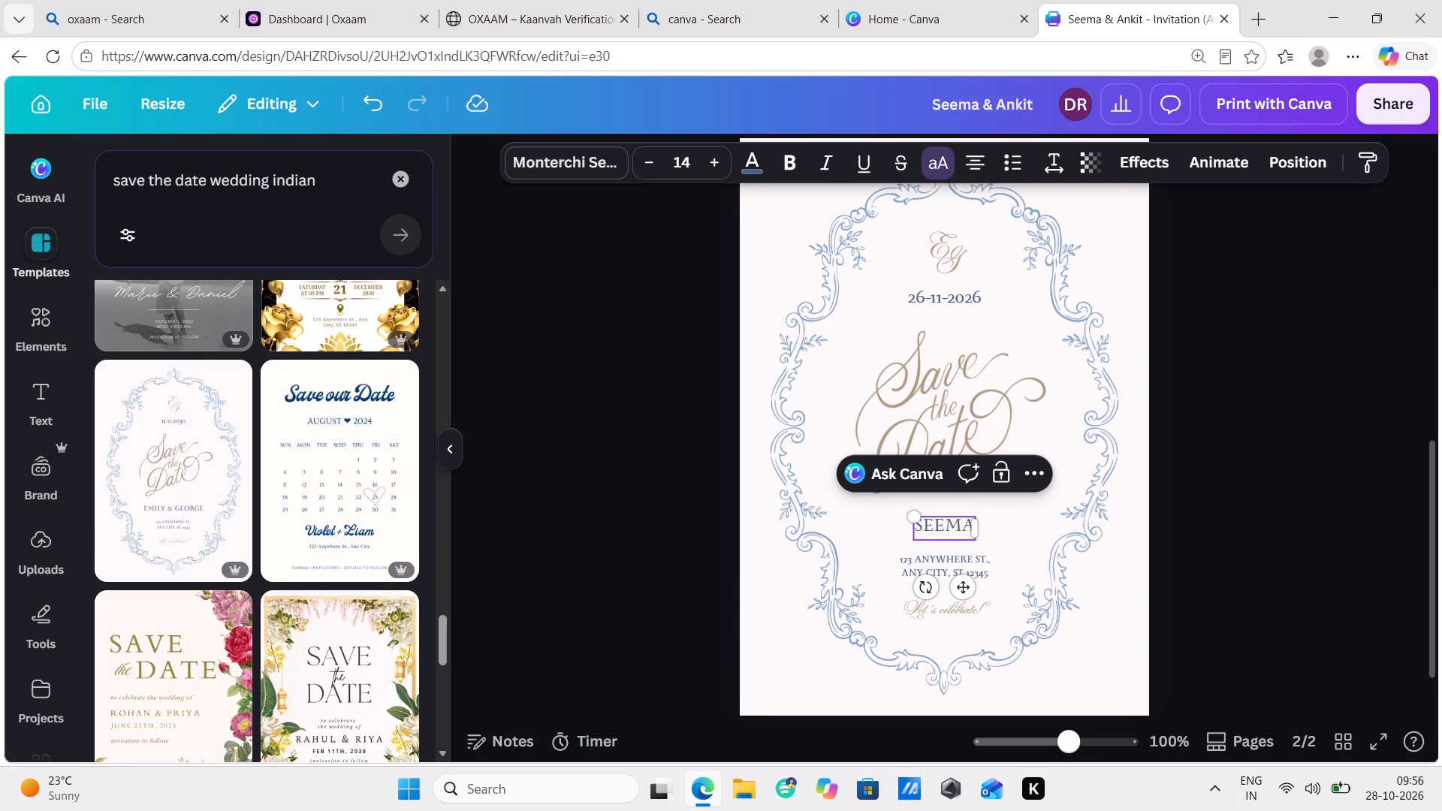
key(BackSpace)
key(BackSpace)
key(BackSpace)
key(BackSpace)
text(ee)
text(ma)
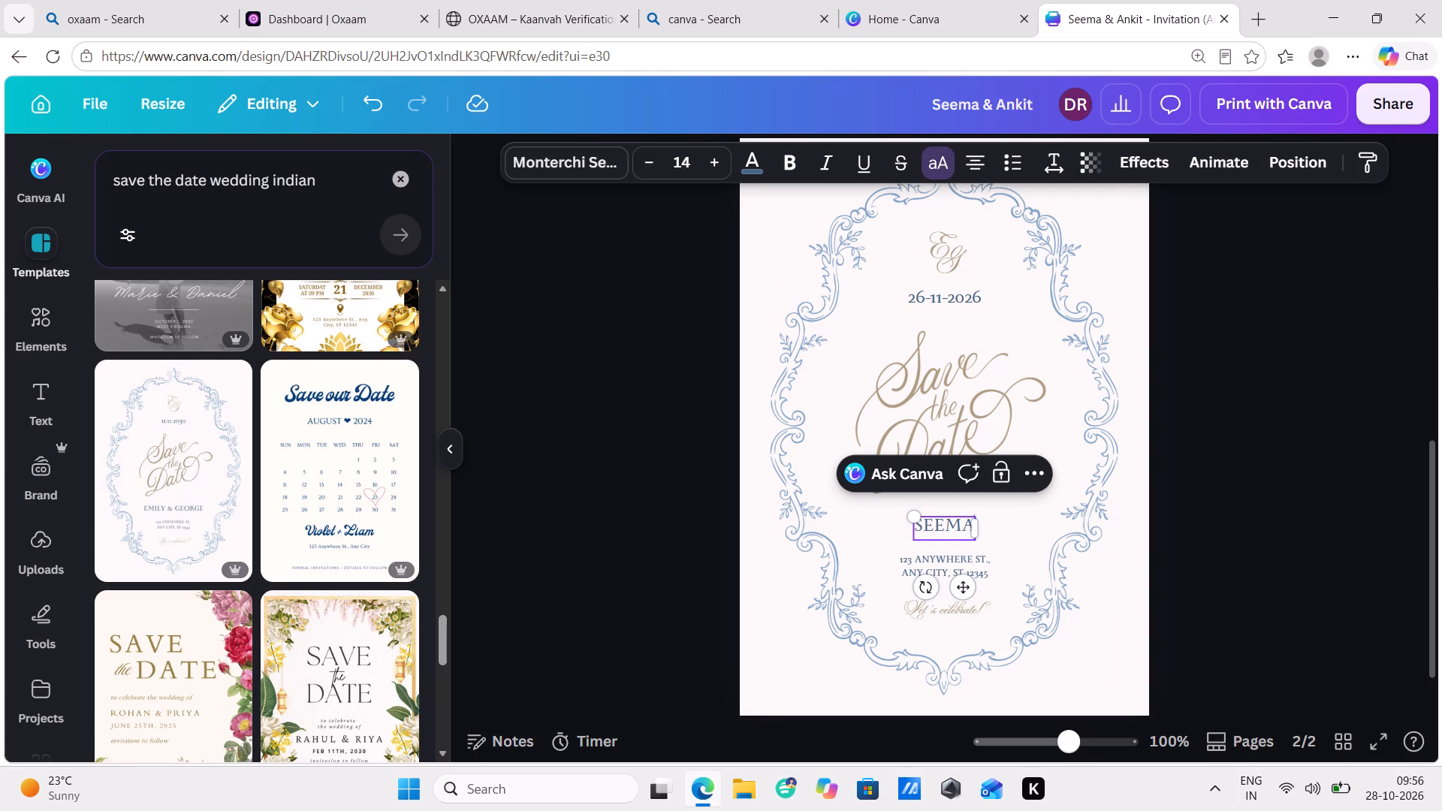
key(space)
text(& ankit)
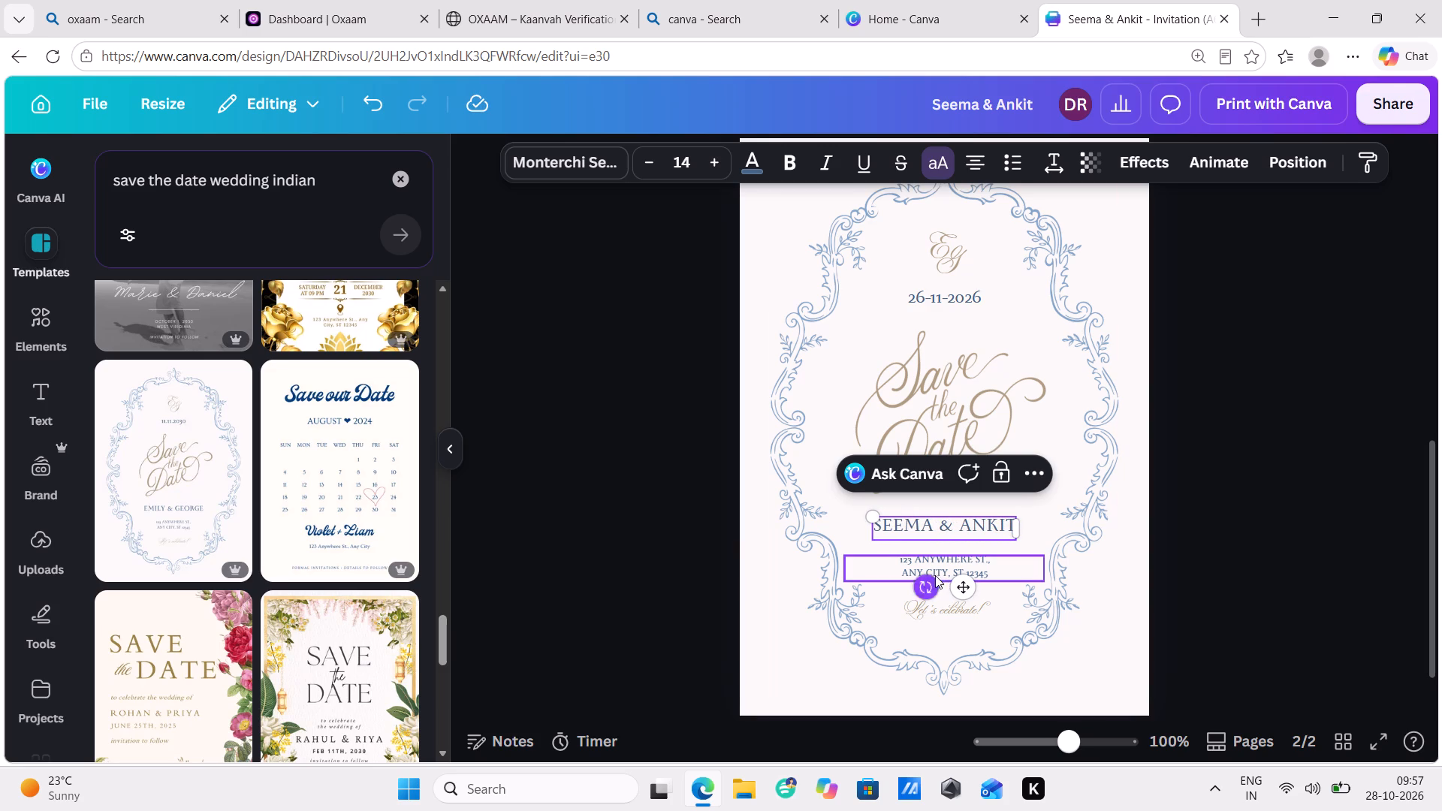
Replace the two-line placeholder address below the couple's names with "Haldwani Gaulapar".
double_click(949, 561)
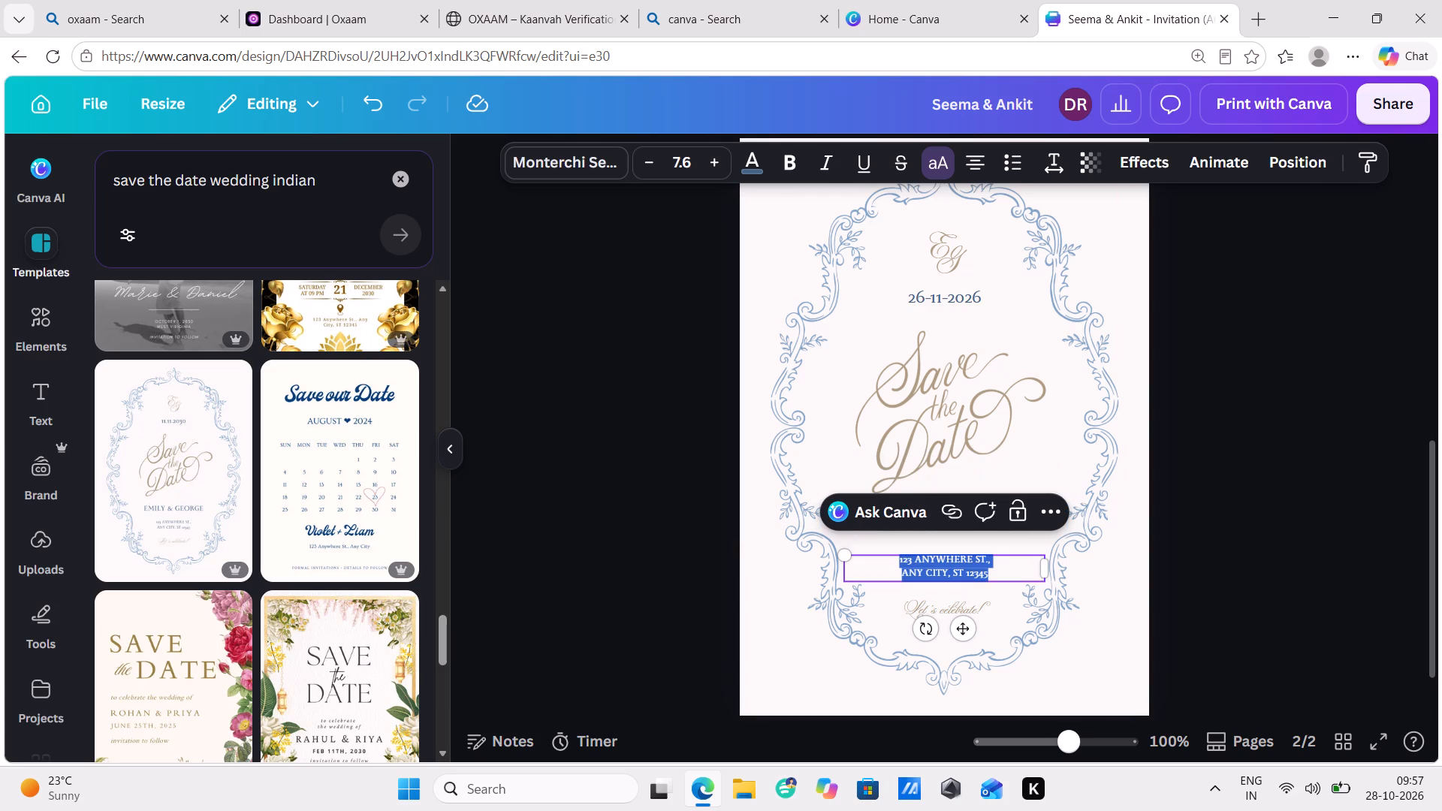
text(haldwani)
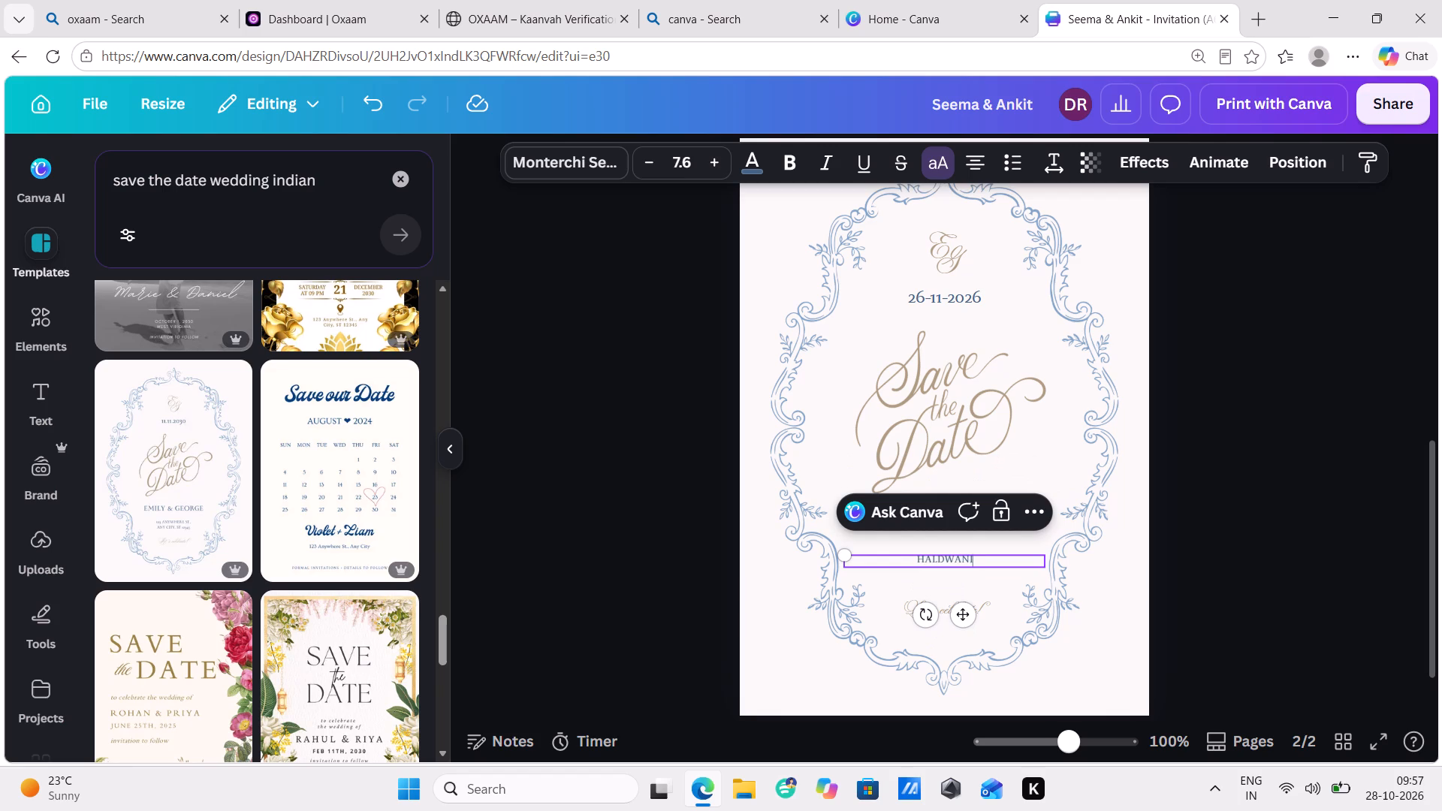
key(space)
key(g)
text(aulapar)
click(834, 445)
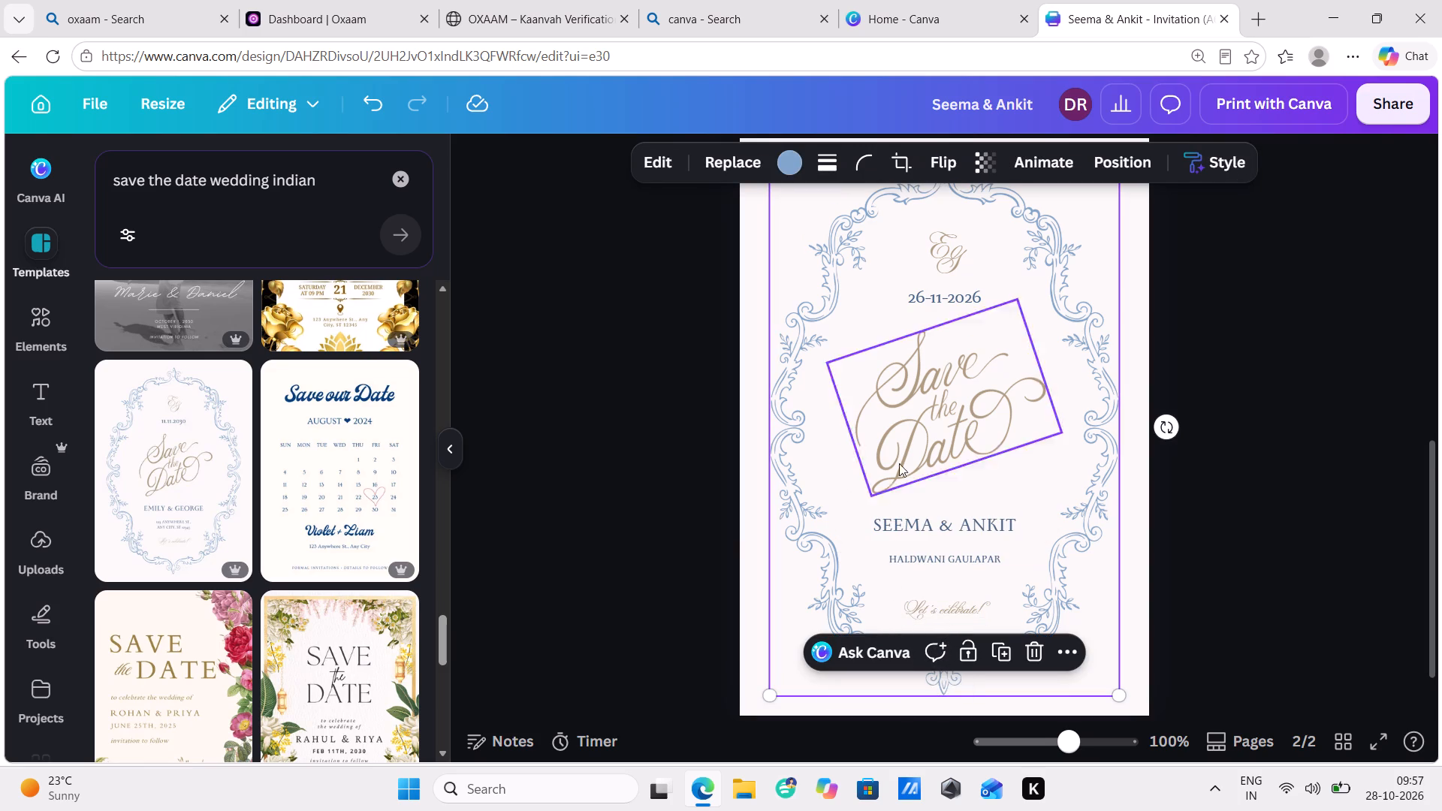
Delete the letter E of the gold monogram above the date on page 2.
scroll(925, 499, down, 1)
scroll(922, 339, up, 2)
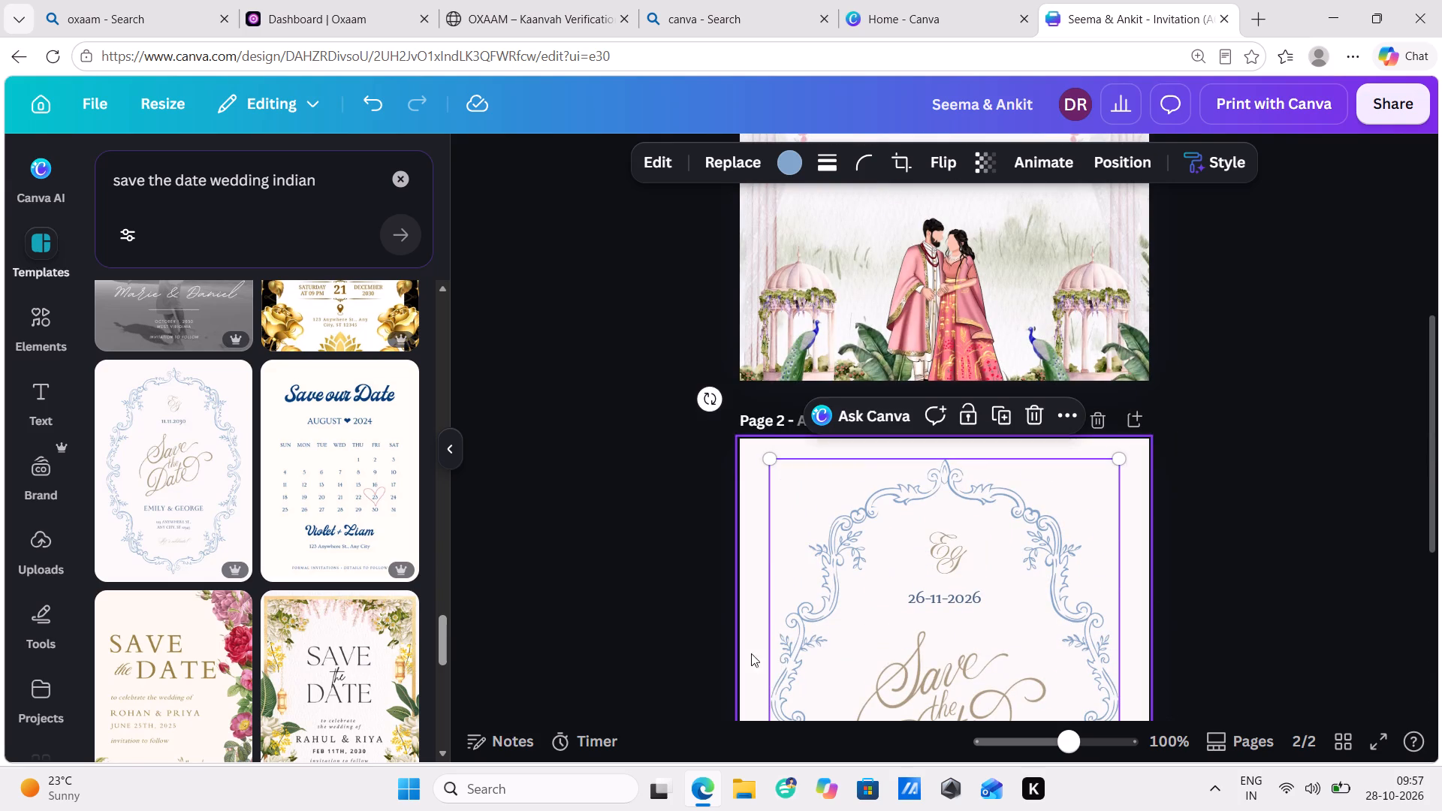
click(961, 551)
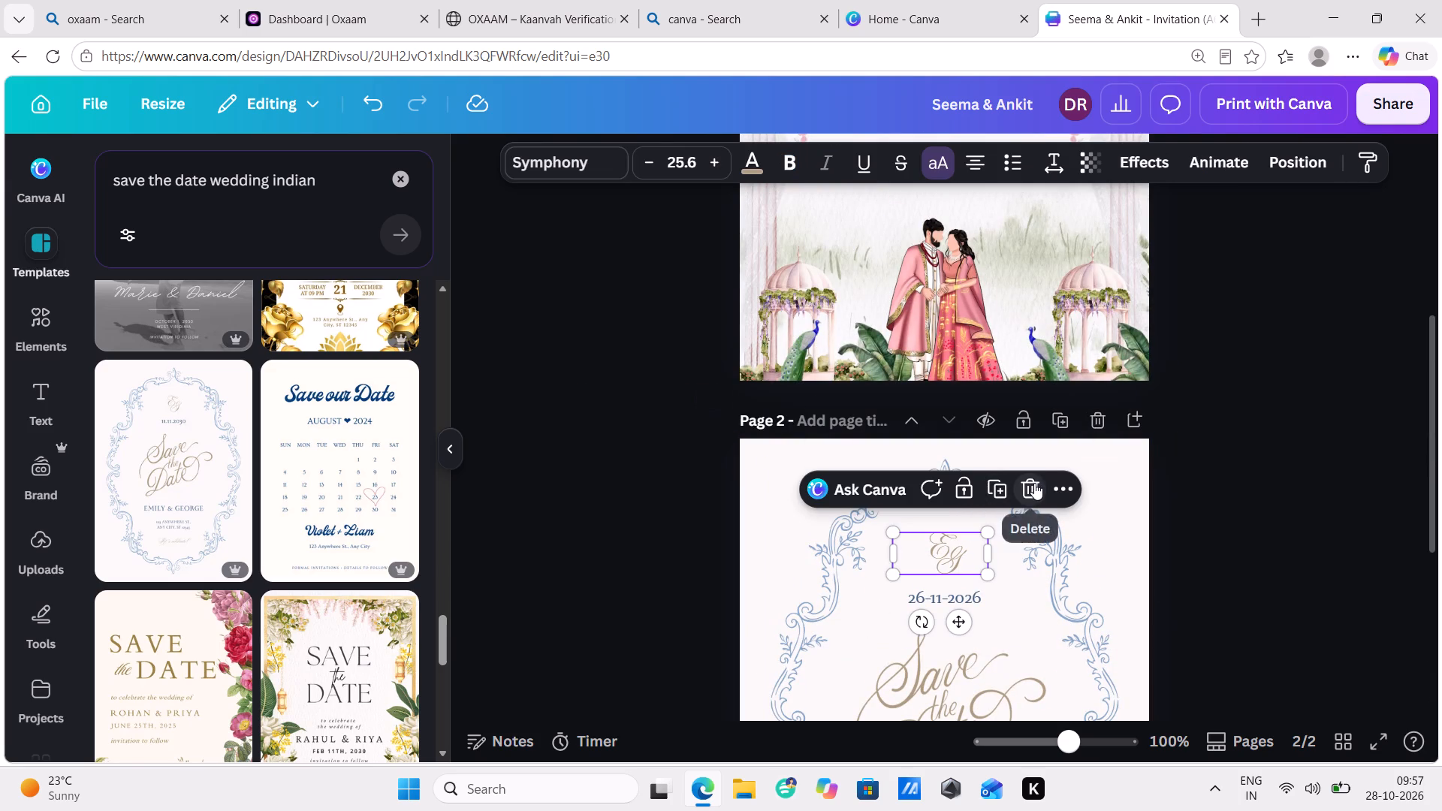
click(1034, 483)
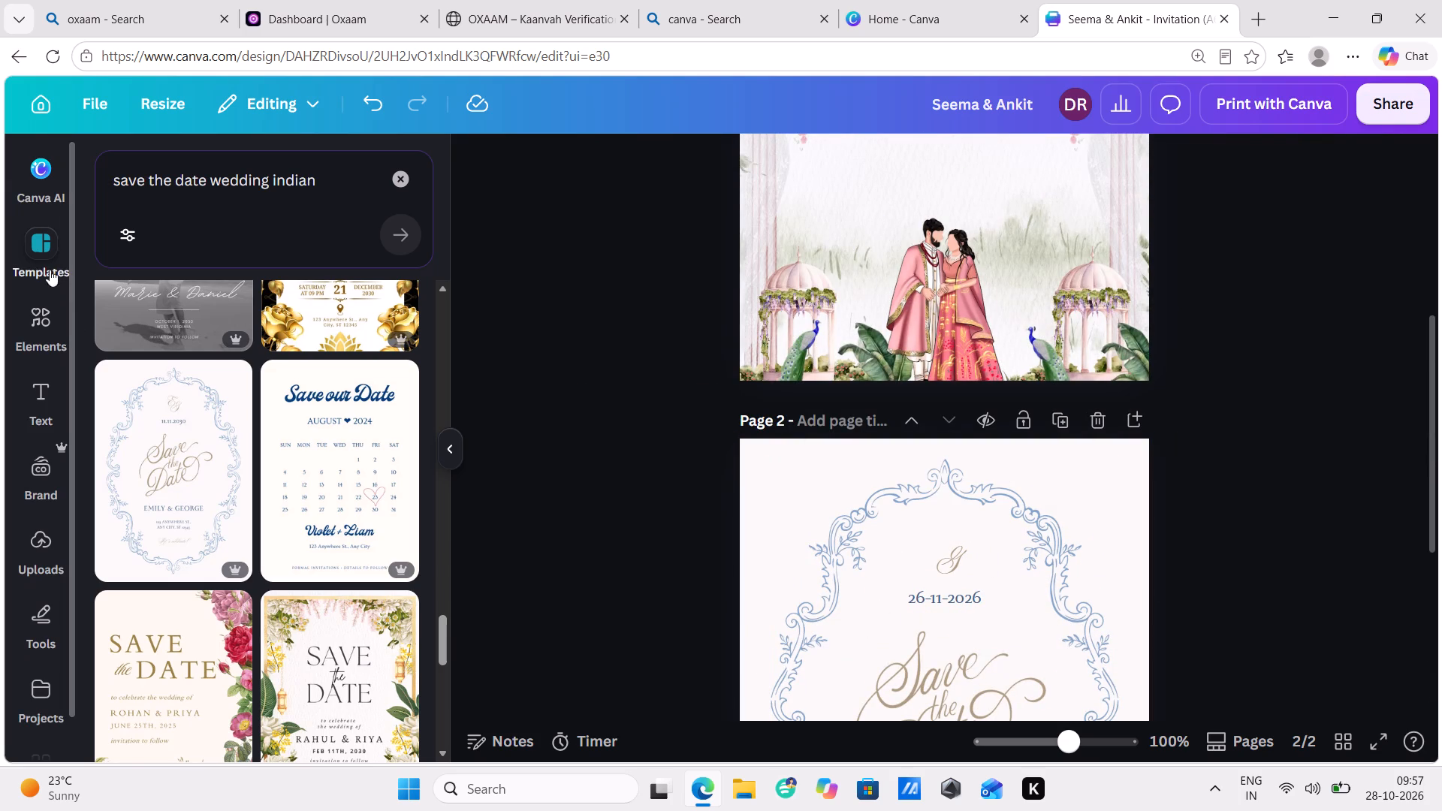
Search the elements for "ganesh ji" and place the red line-art Ganesh graphic over the top of page 2.
click(50, 352)
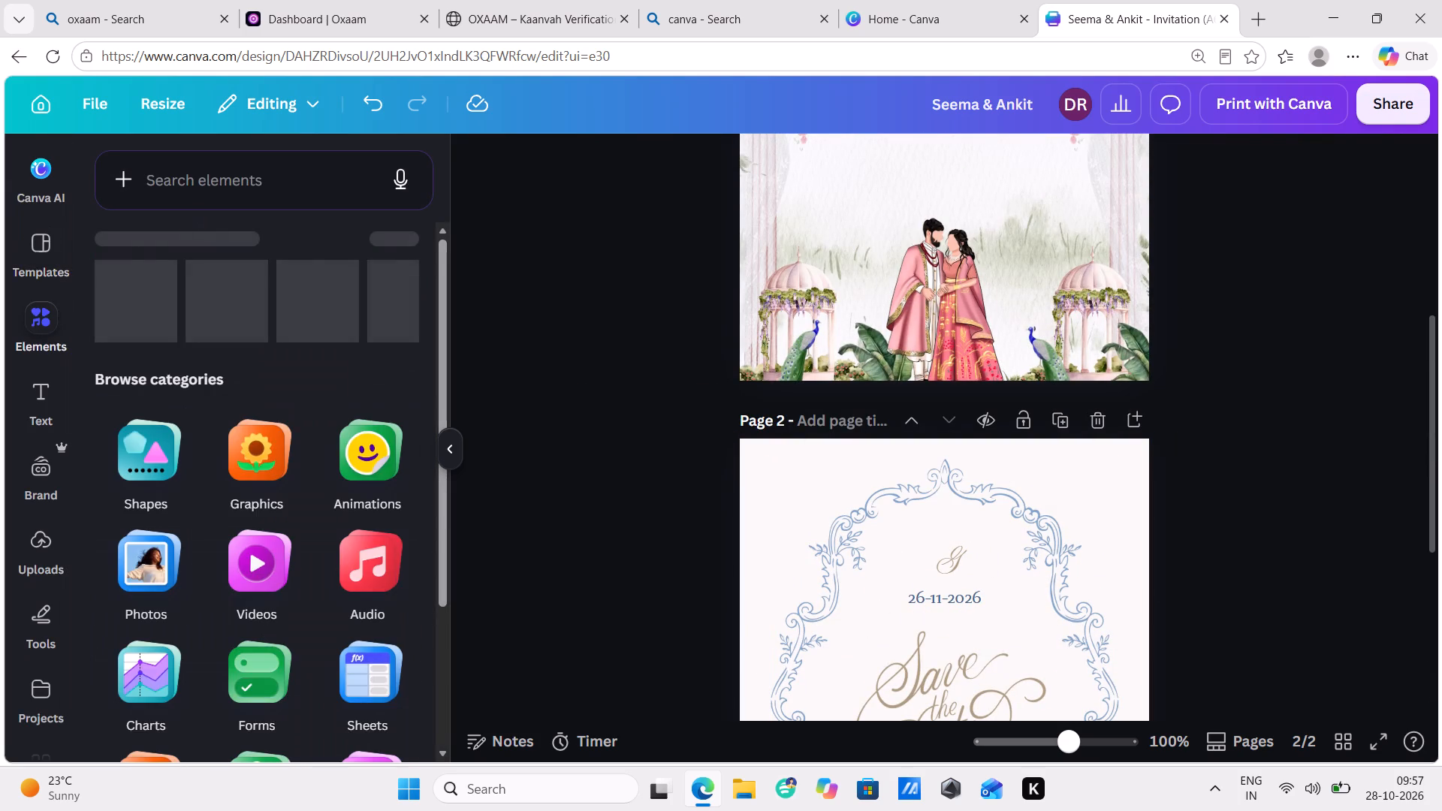
click(228, 177)
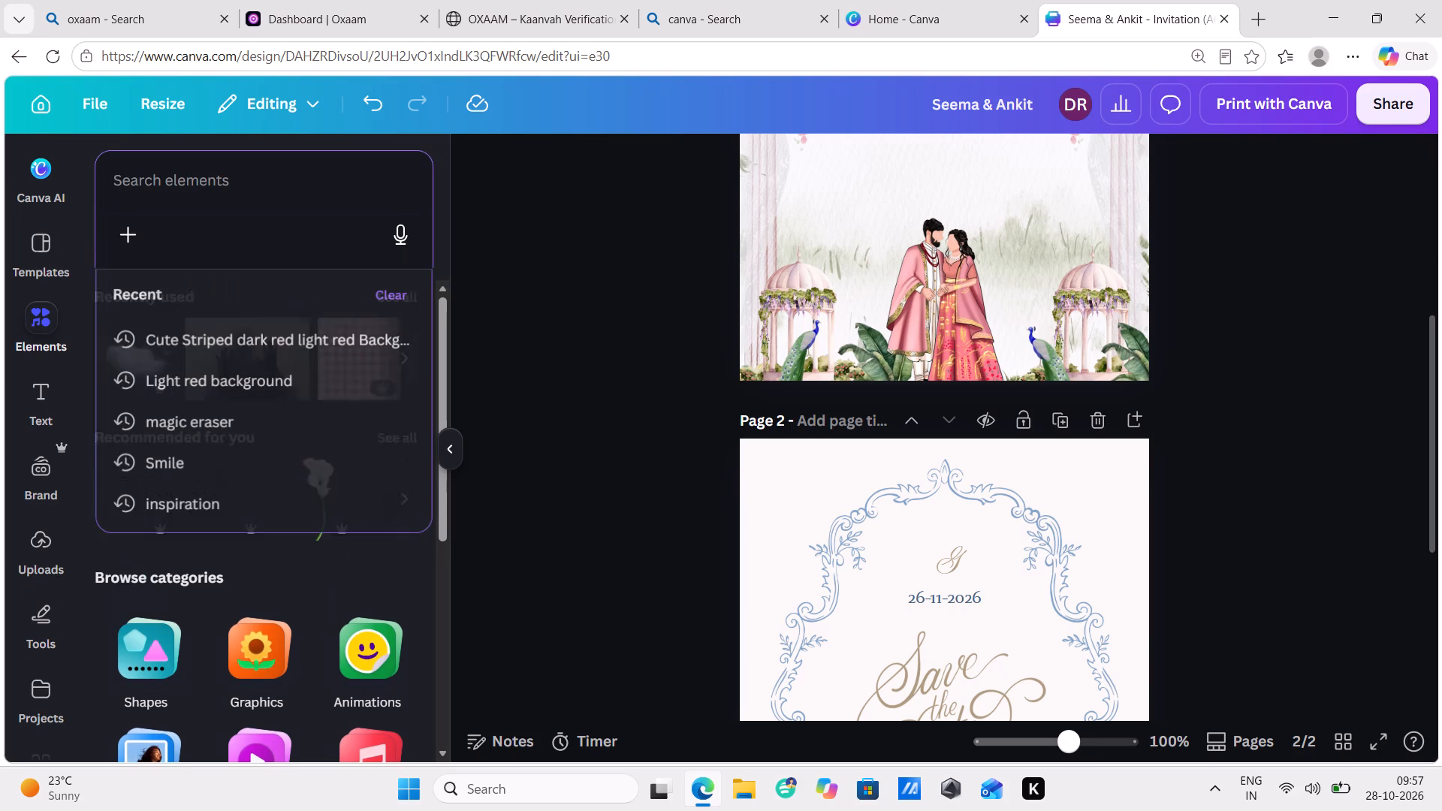
key(g)
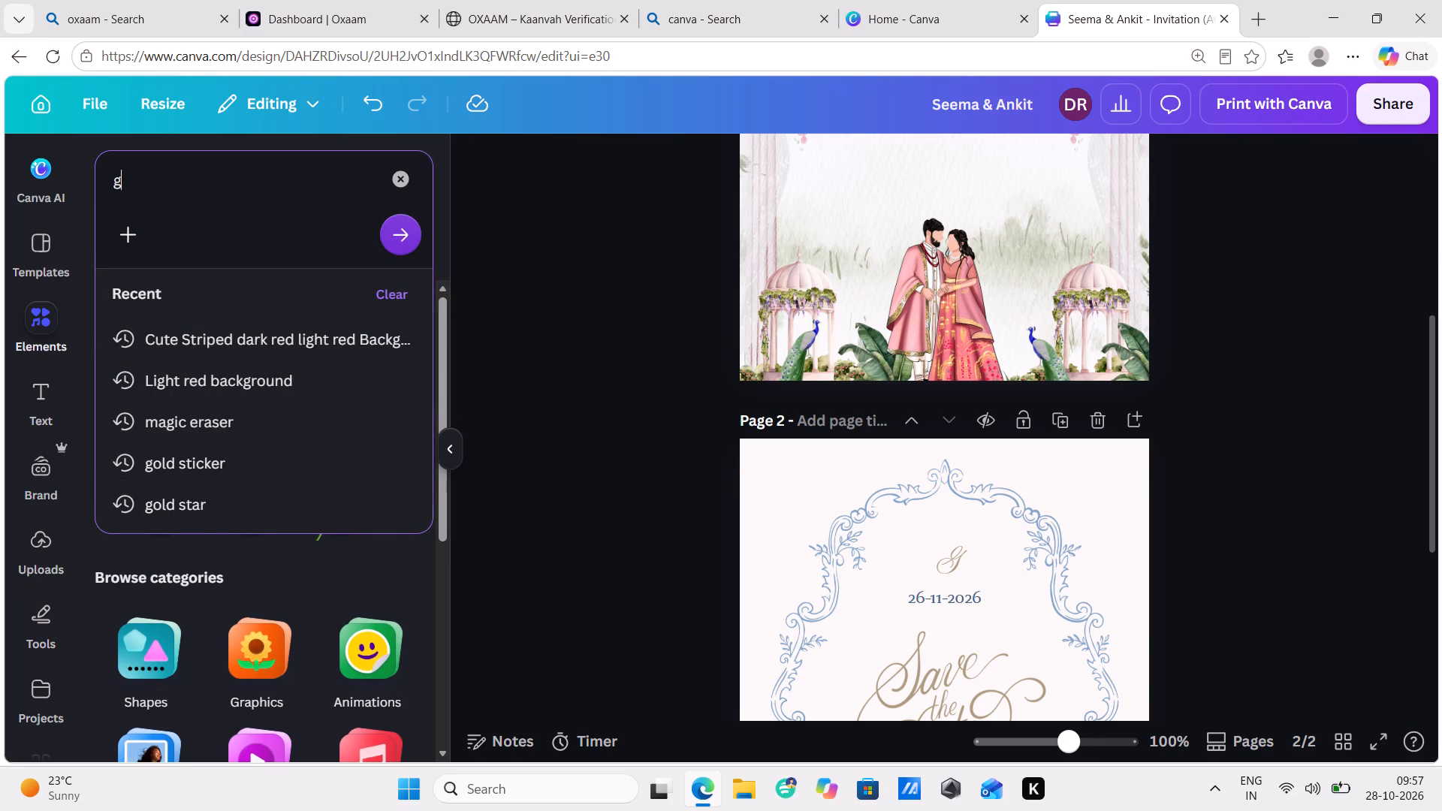
key(a)
text(nes)
key(h)
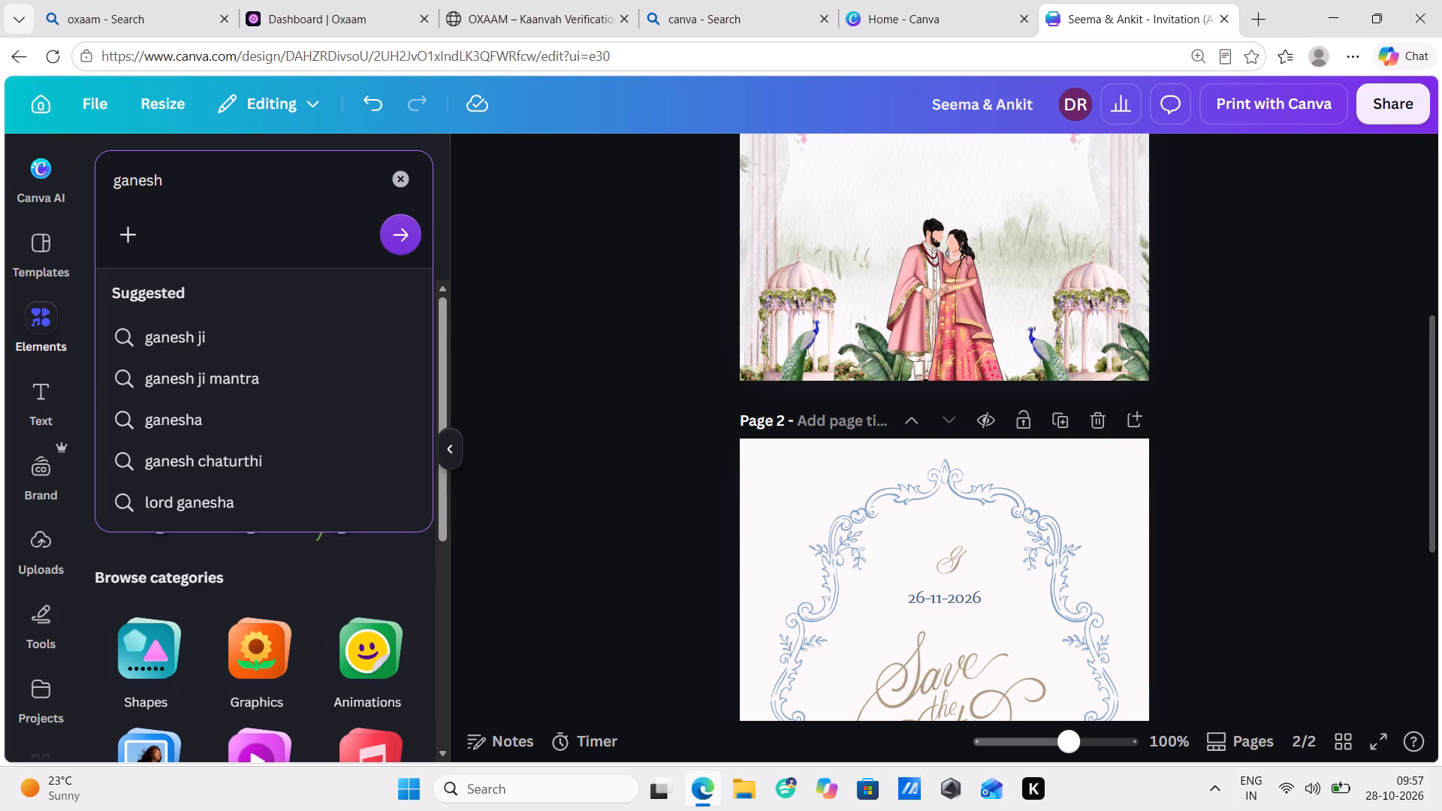
click(156, 329)
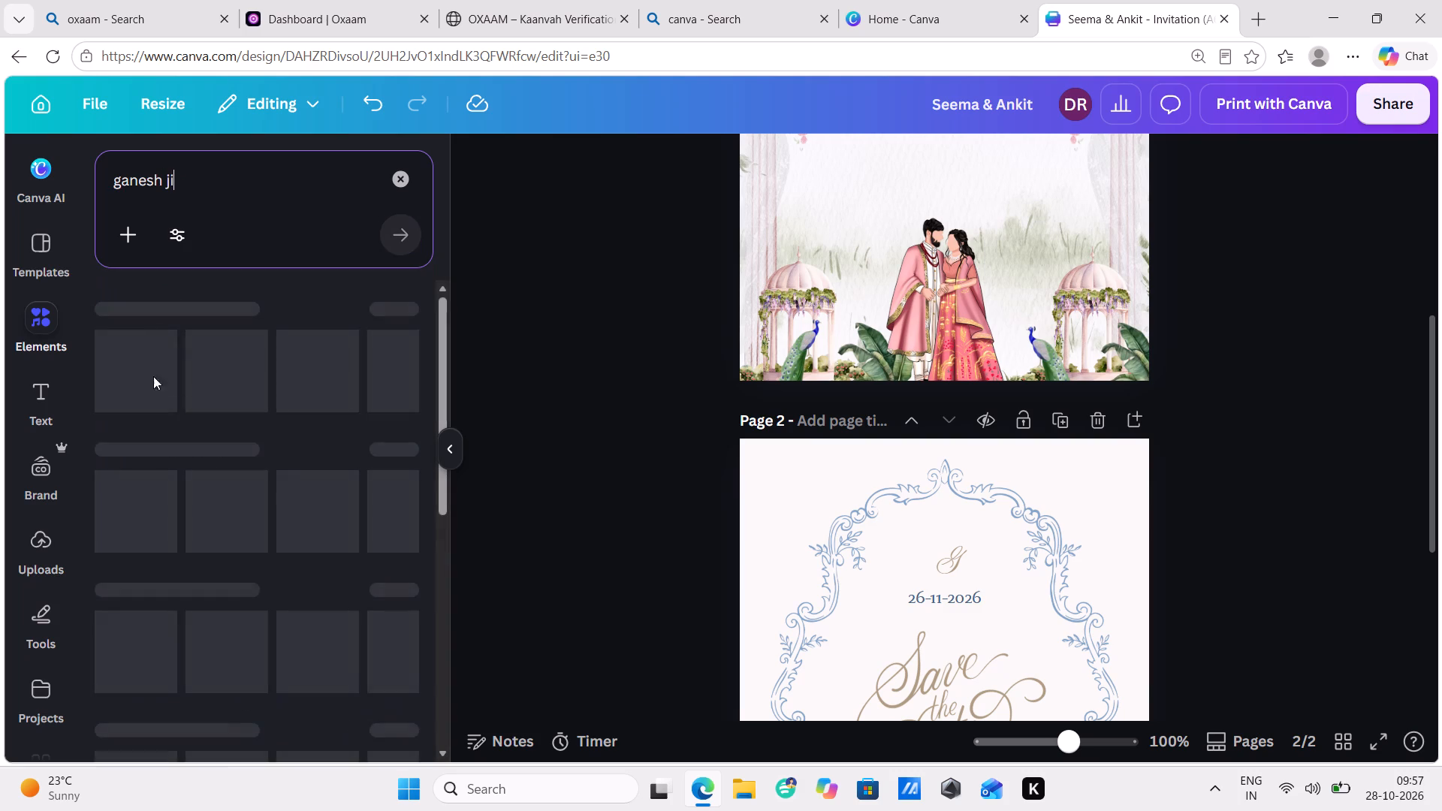
drag(125, 421, 913, 513)
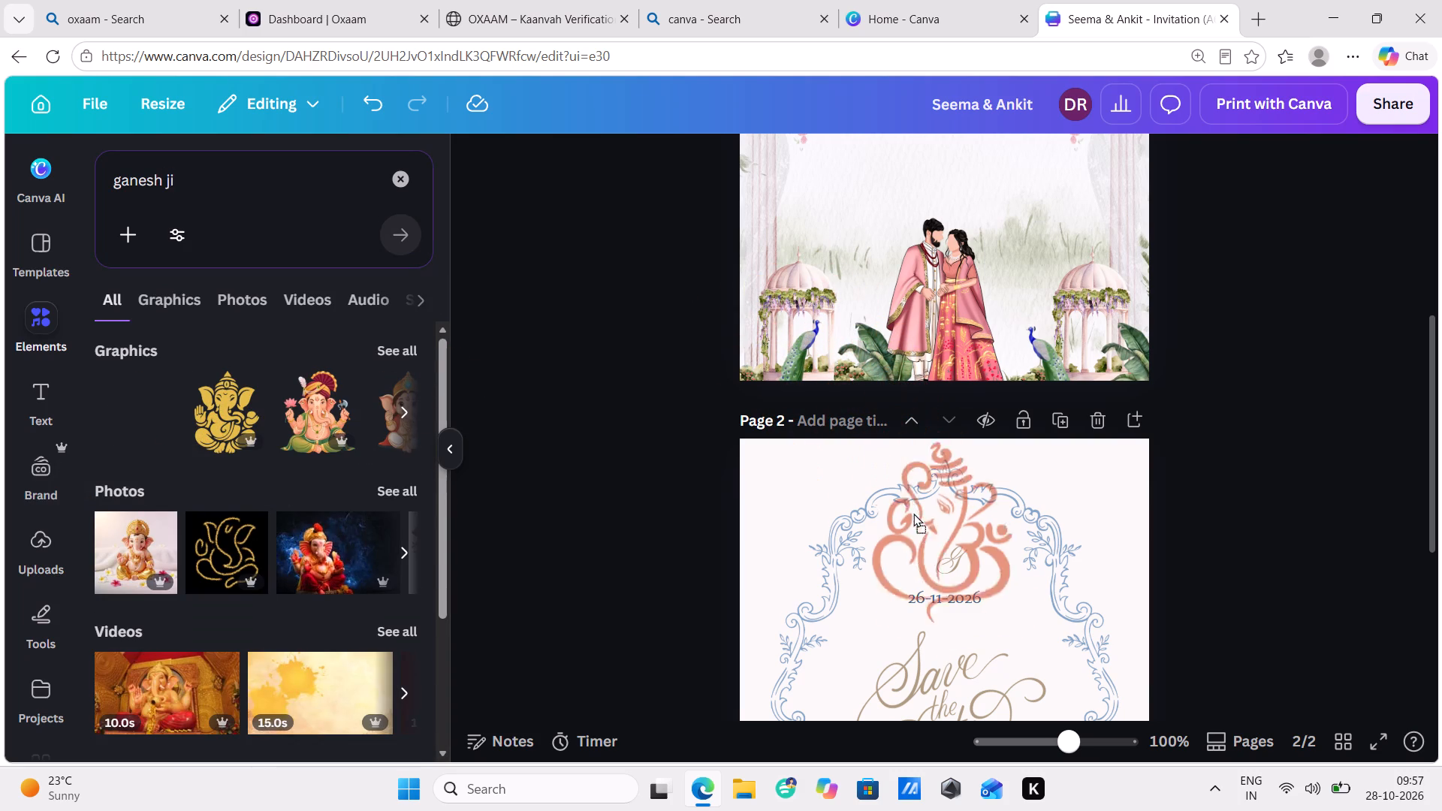
drag(913, 513, 908, 514)
Delete the remaining gold monogram letter above the date on page 2.
scroll(937, 569, down, 1)
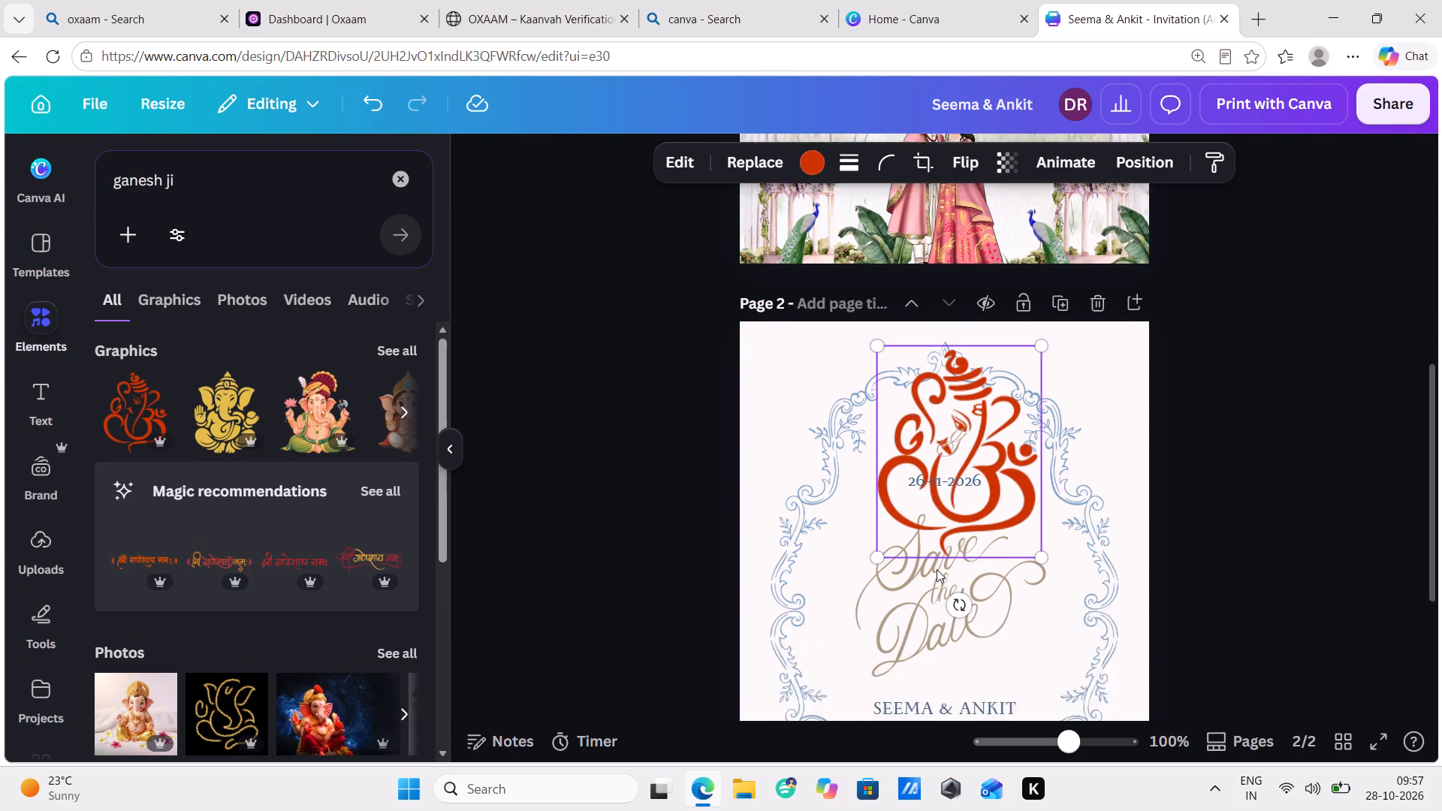
click(958, 371)
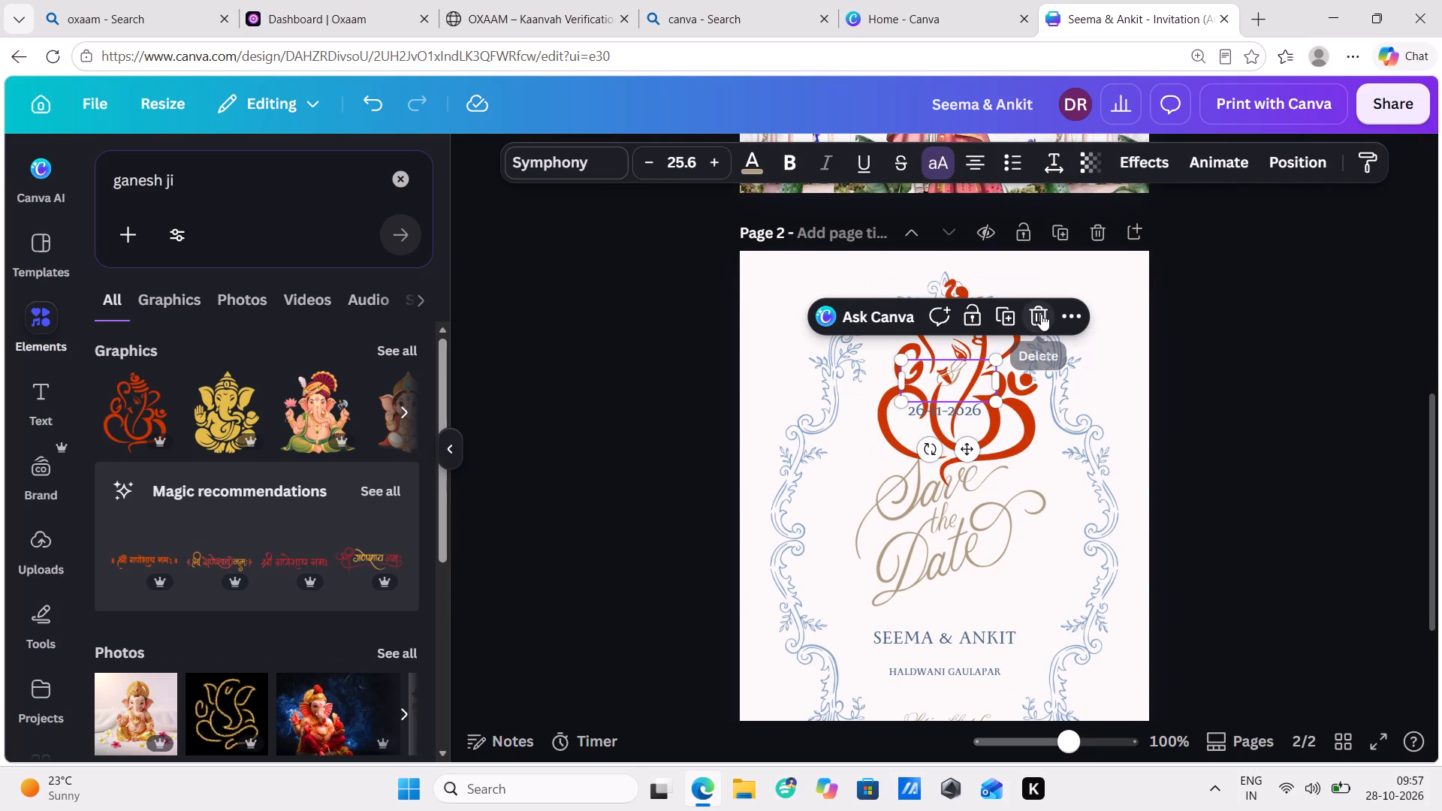
click(1039, 315)
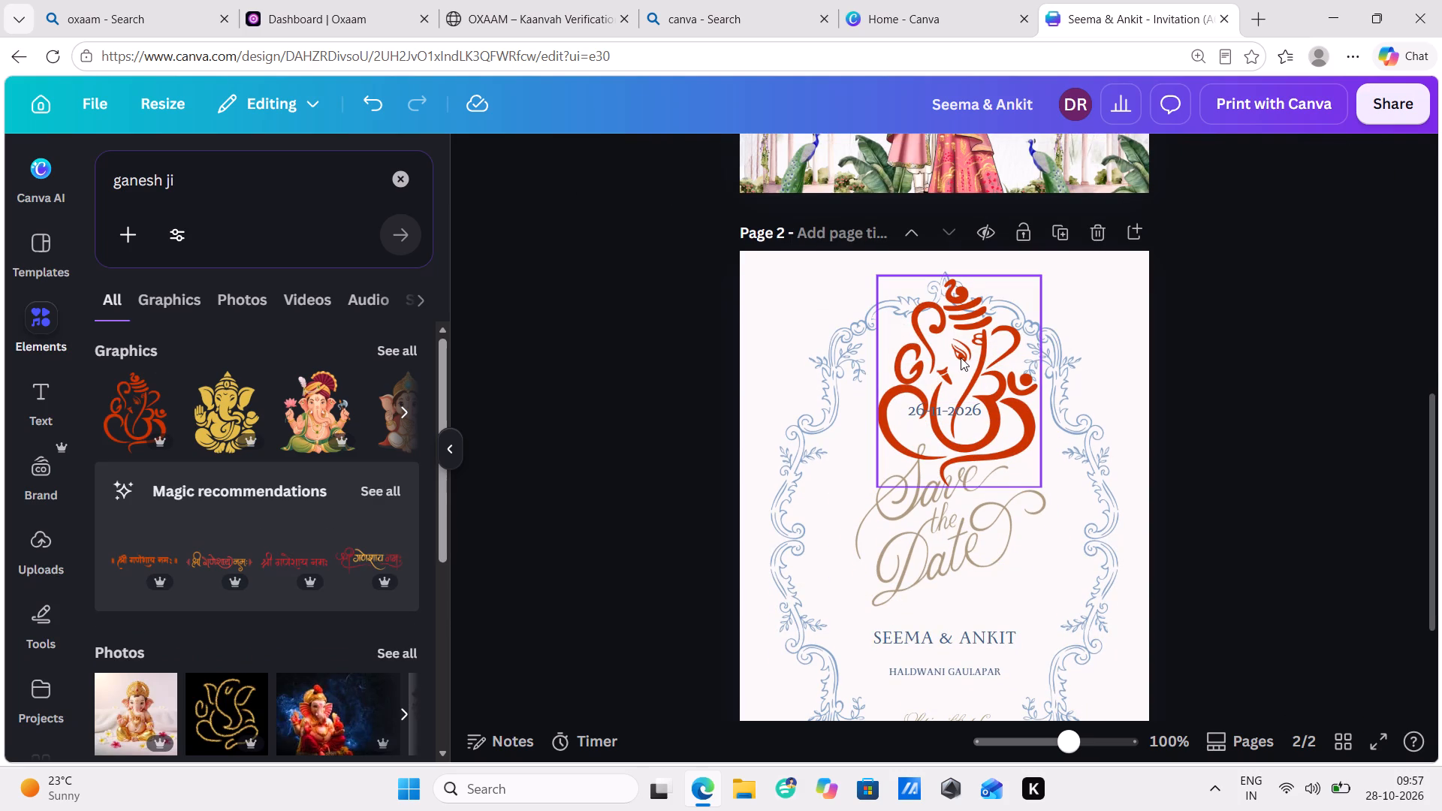
Shrink the red Ganesh graphic to a small emblem and centre it directly above the date.
click(958, 356)
drag(879, 279, 945, 375)
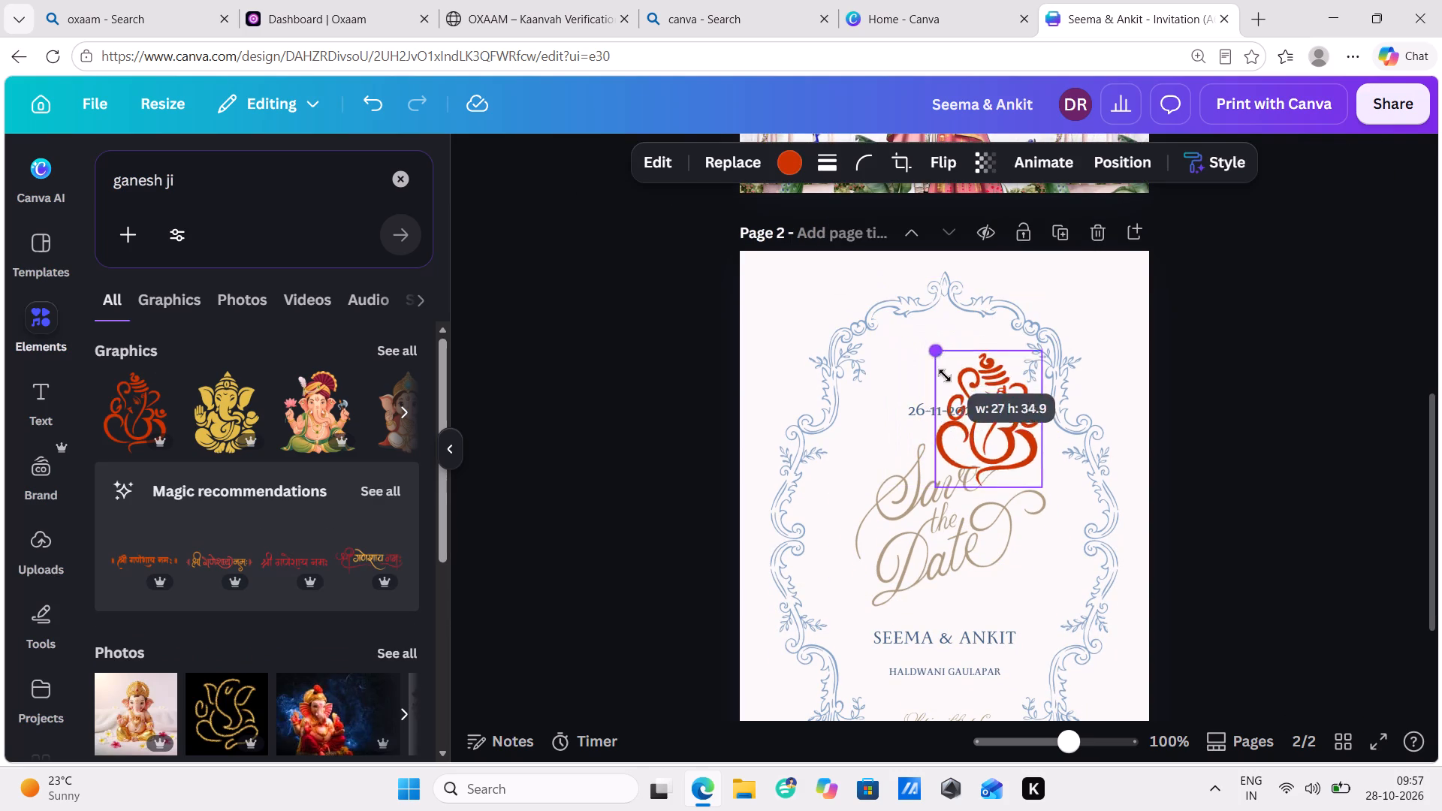
drag(945, 375, 993, 450)
drag(1030, 458, 966, 381)
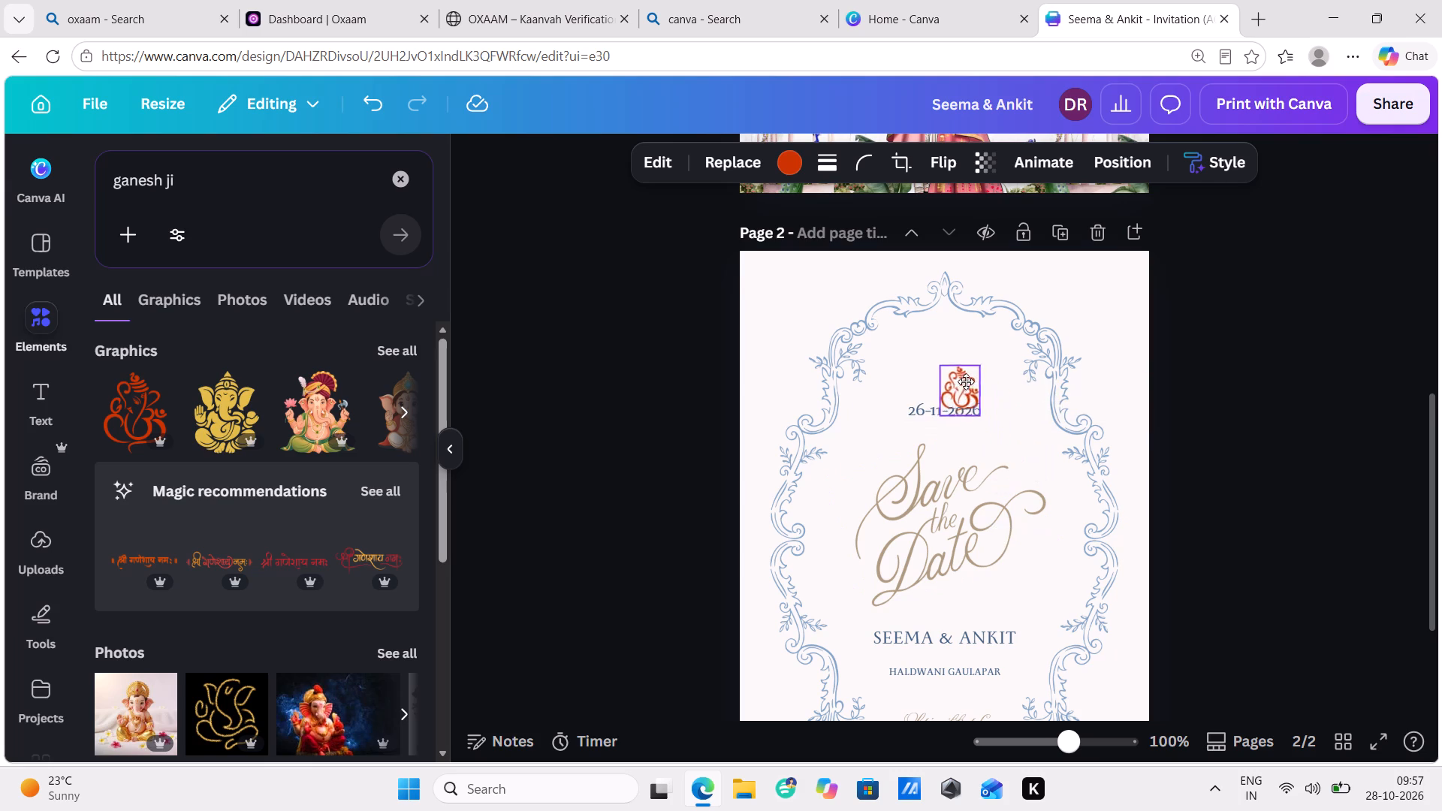
drag(966, 381, 955, 363)
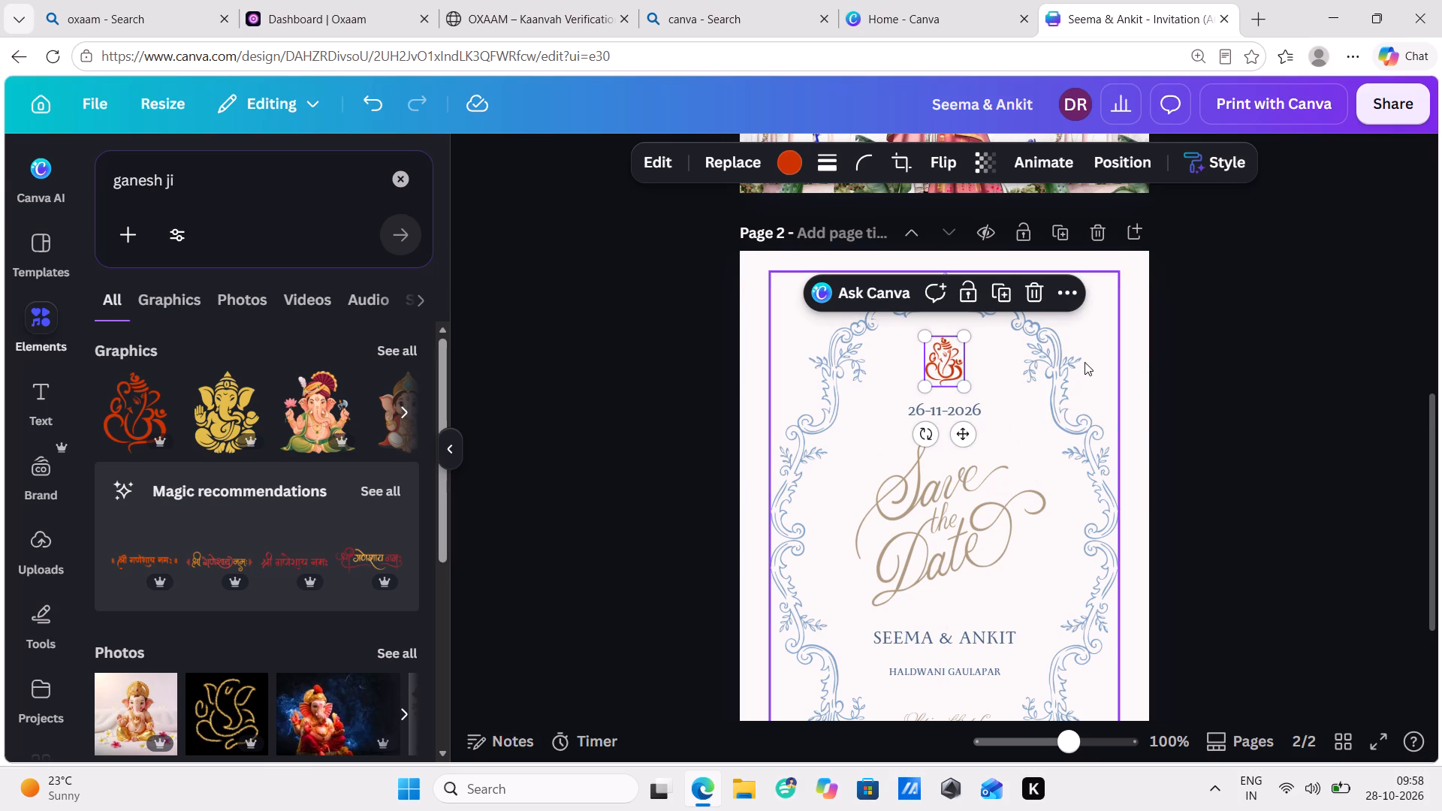
click(1087, 352)
Move the save-the-date page up so it comes before the floral invitation page.
scroll(1085, 589, down, 1)
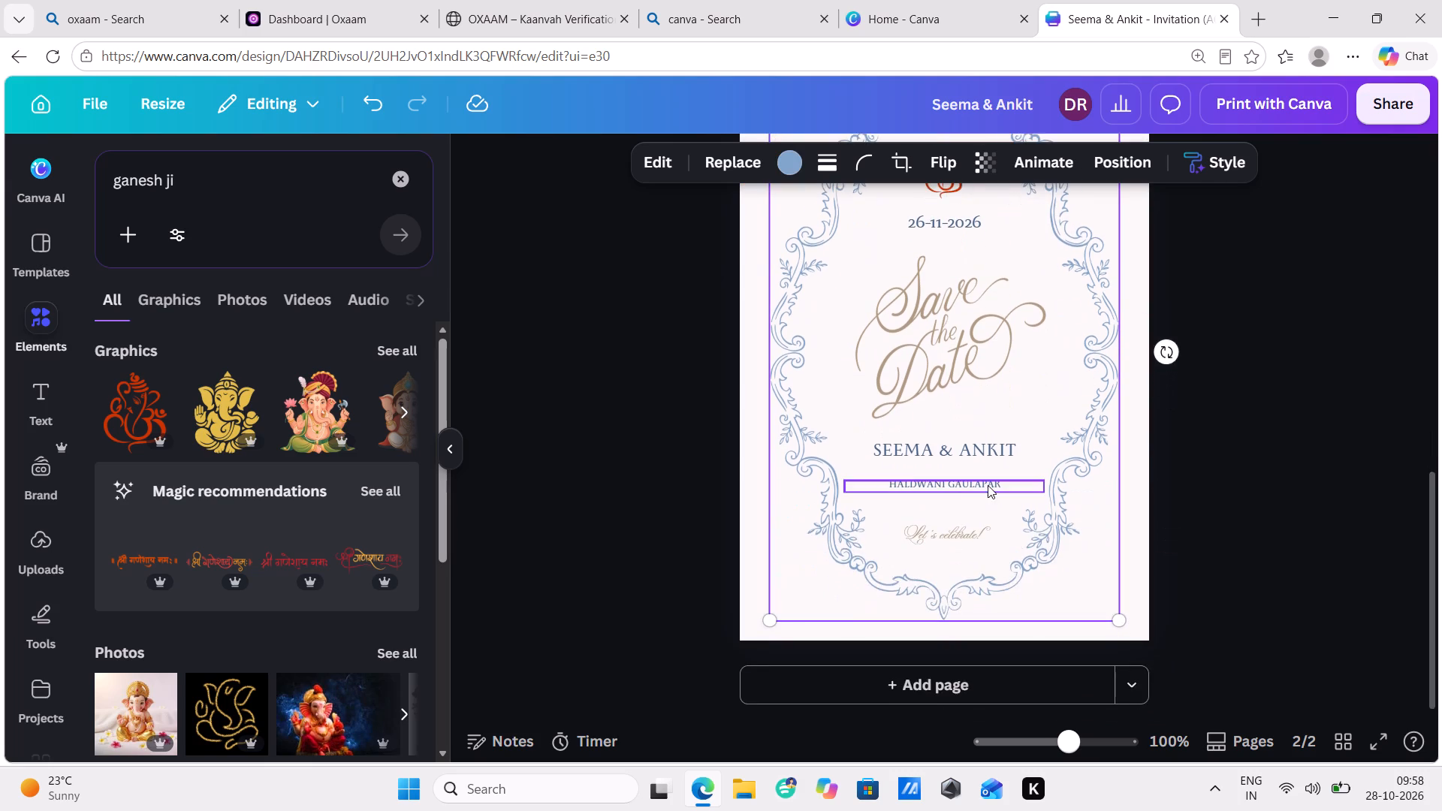
scroll(987, 485, up, 2)
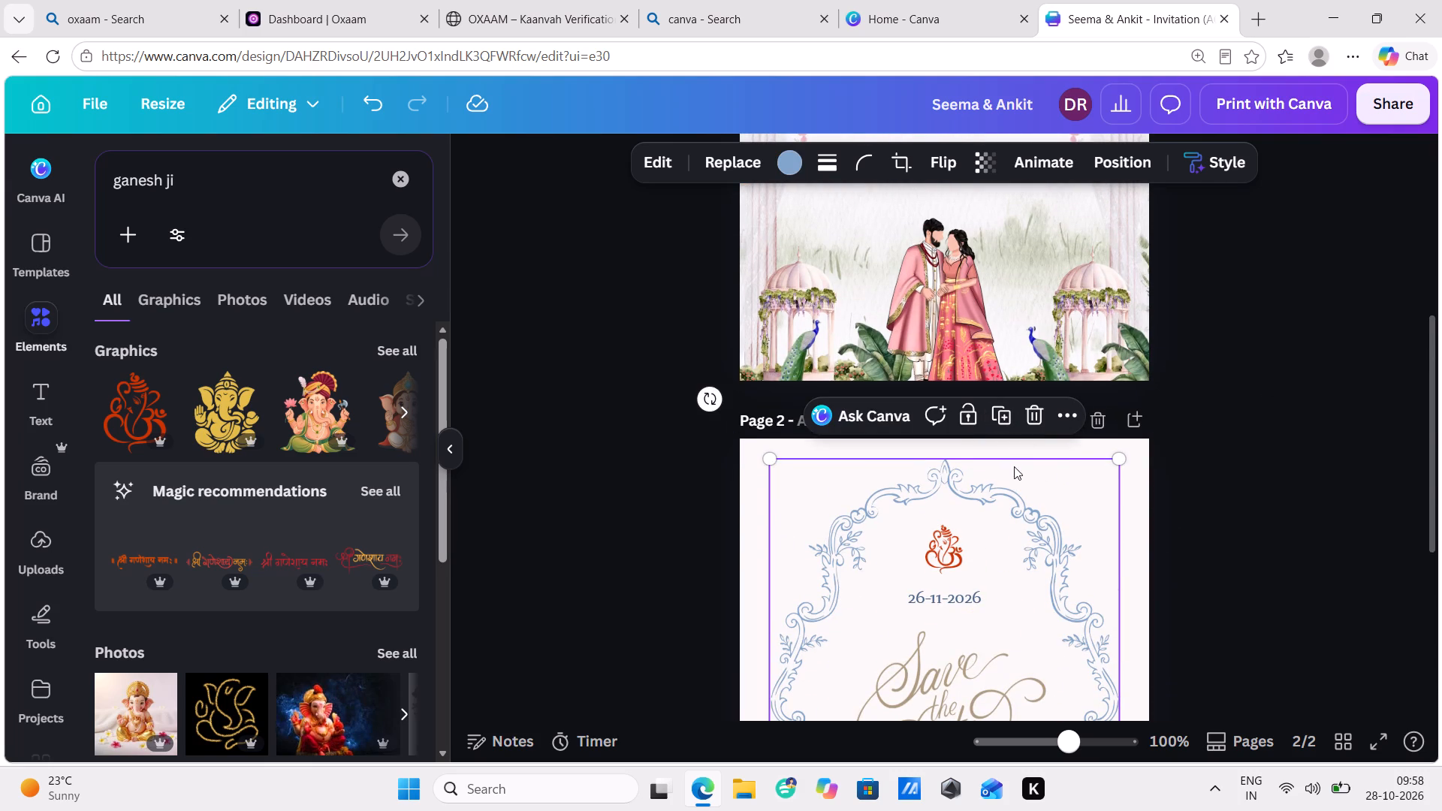
click(1219, 469)
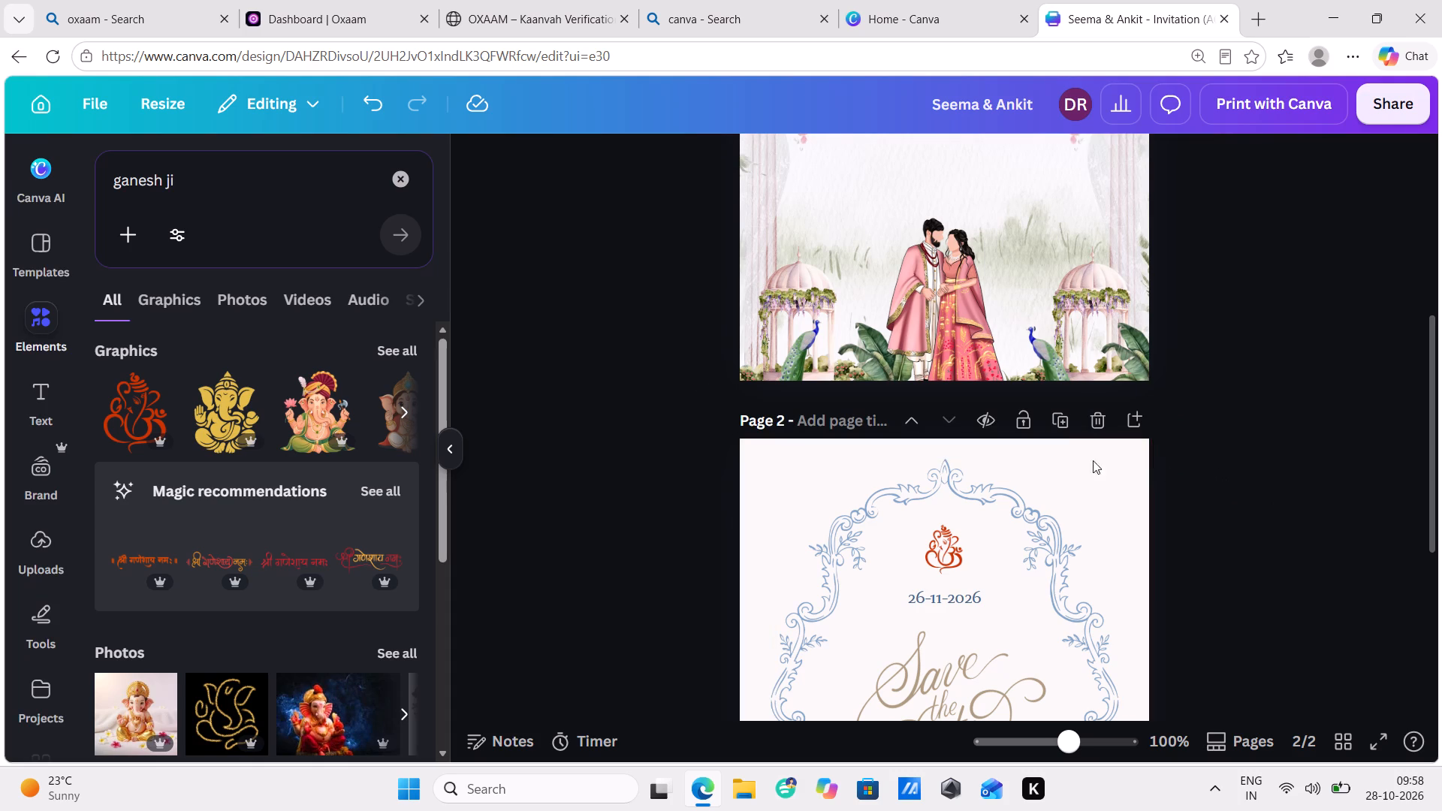
click(916, 424)
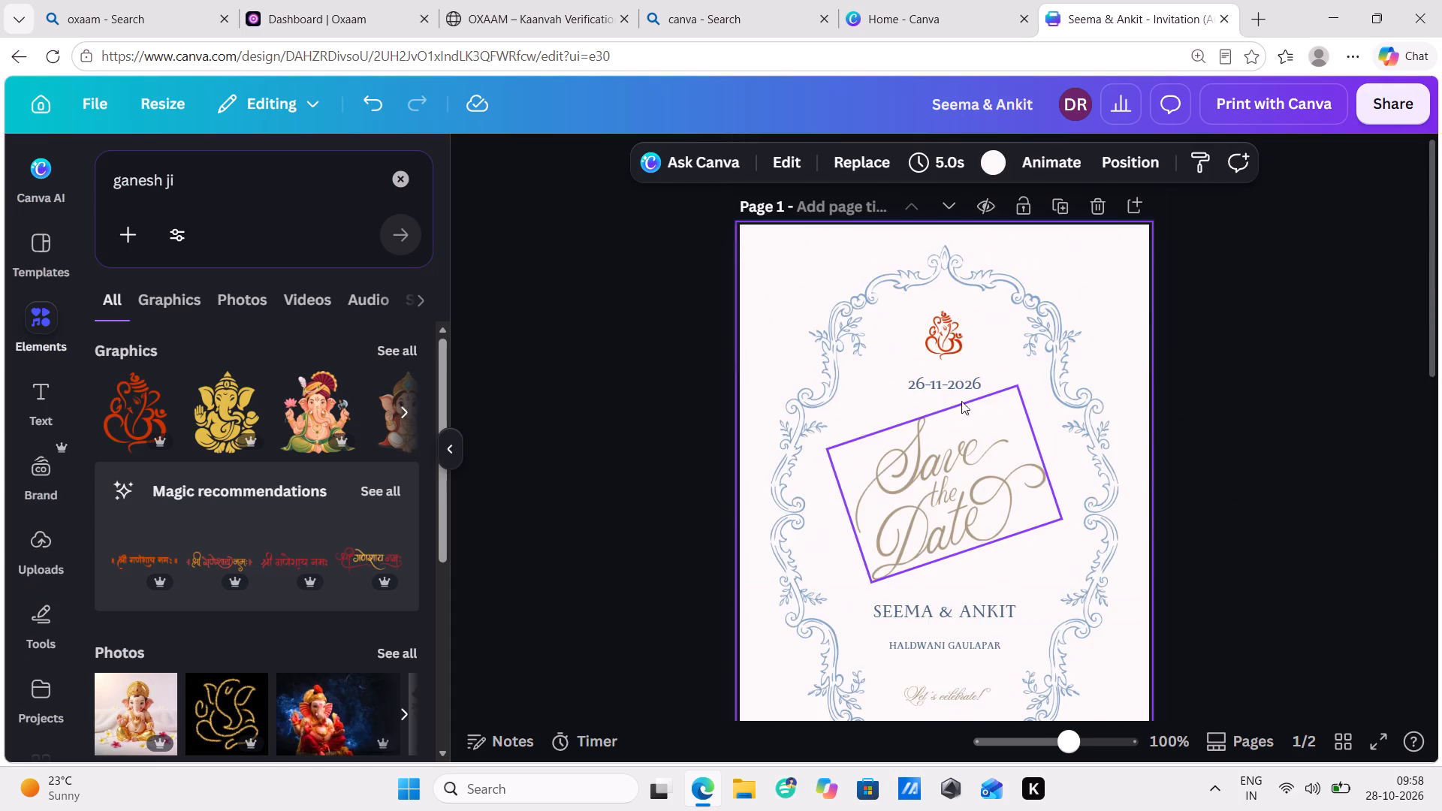
Add a blank page right after the save-the-date page.
scroll(1001, 422, down, 2)
scroll(1059, 407, up, 3)
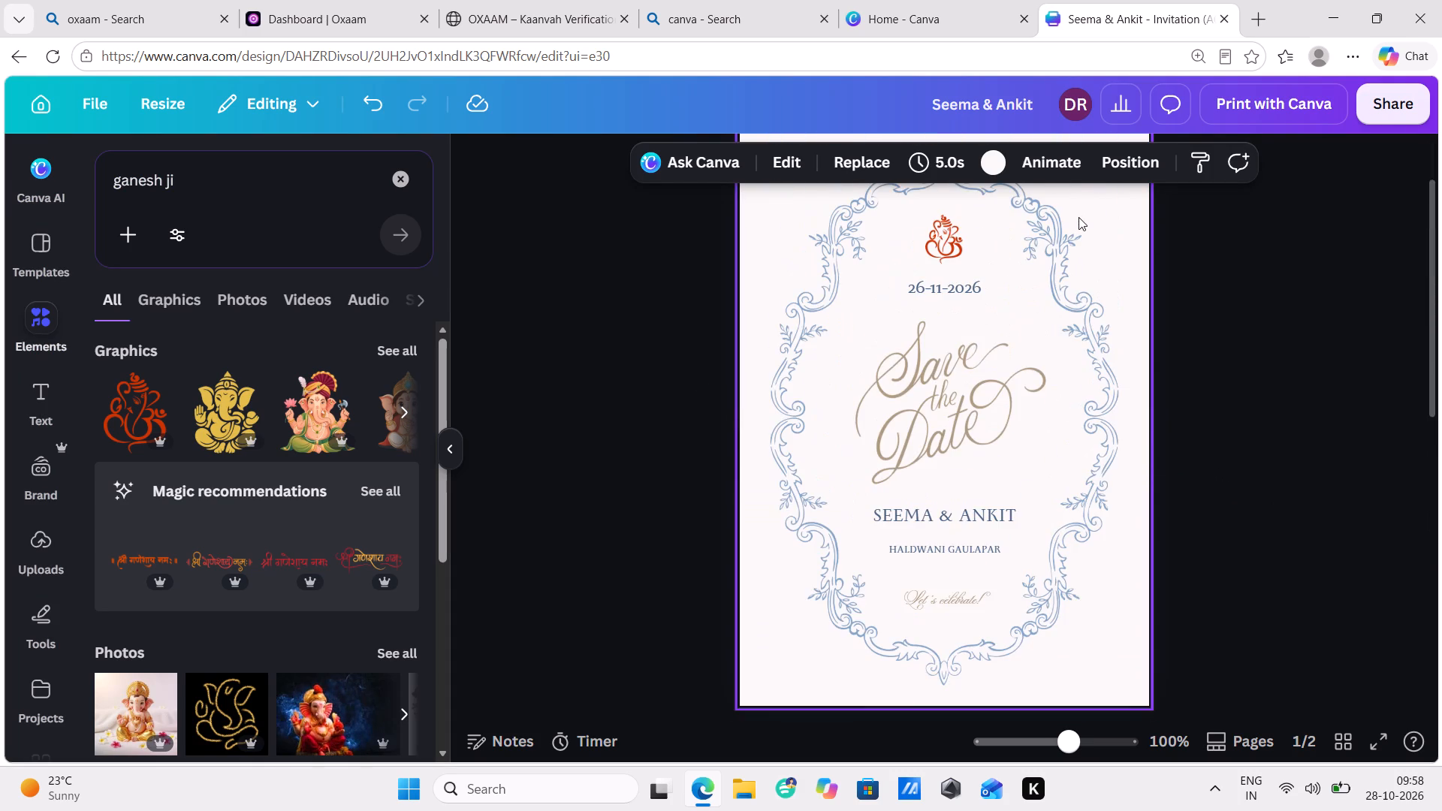
scroll(1081, 224, up, 2)
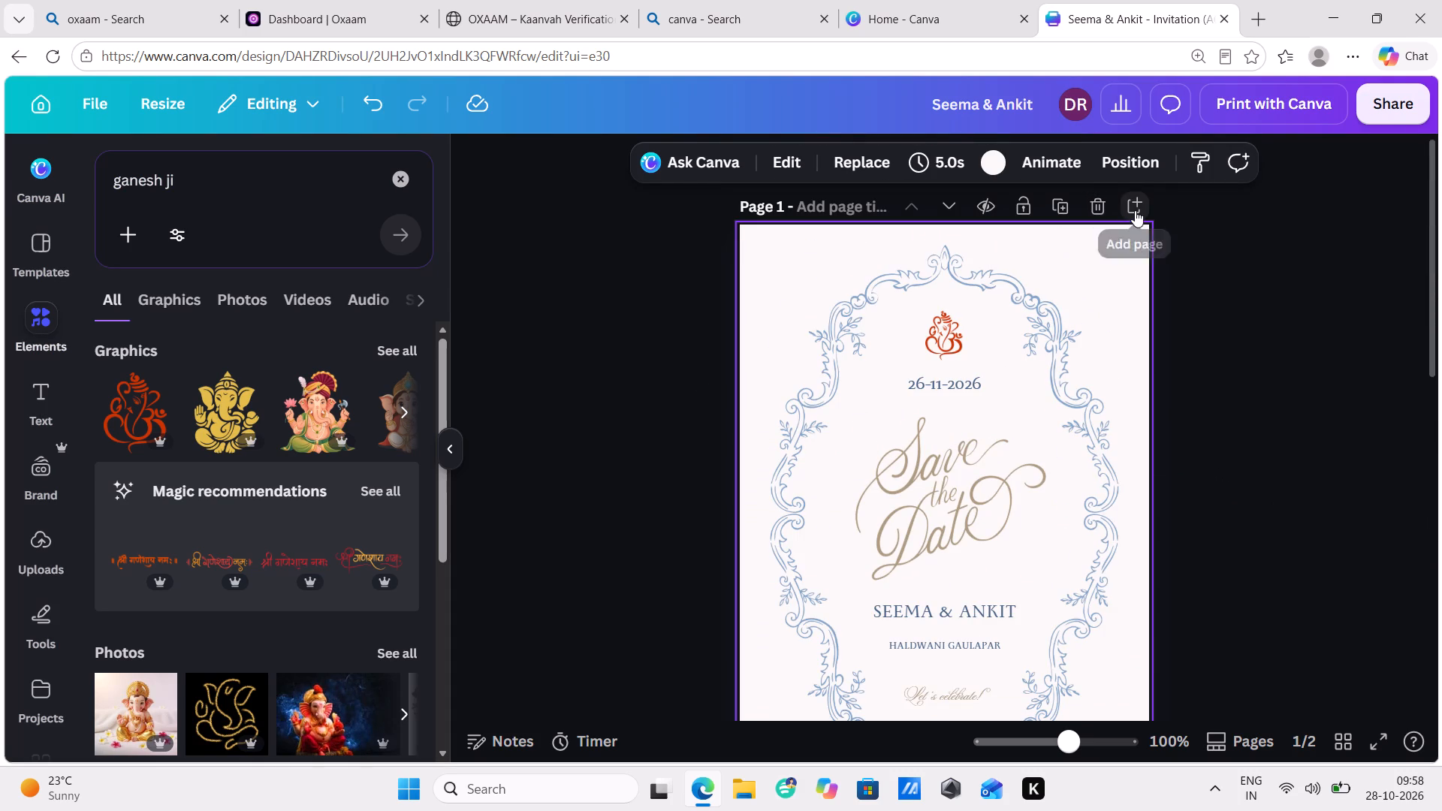
click(1135, 210)
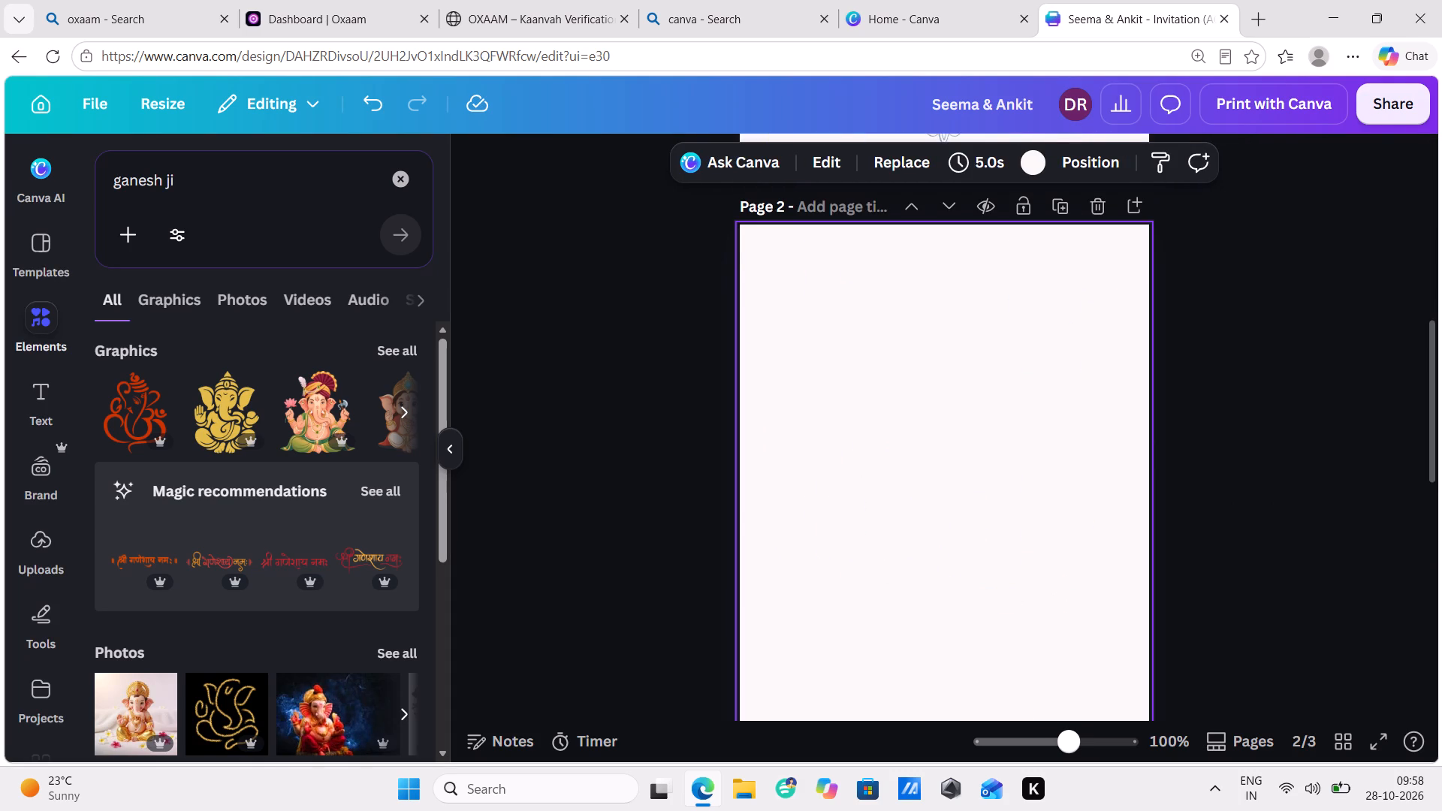
Search the templates for "haldi kumkum invitation" and apply the yellow Haldi Ceremony design with the seated girl to blank page 2.
click(398, 184)
click(34, 261)
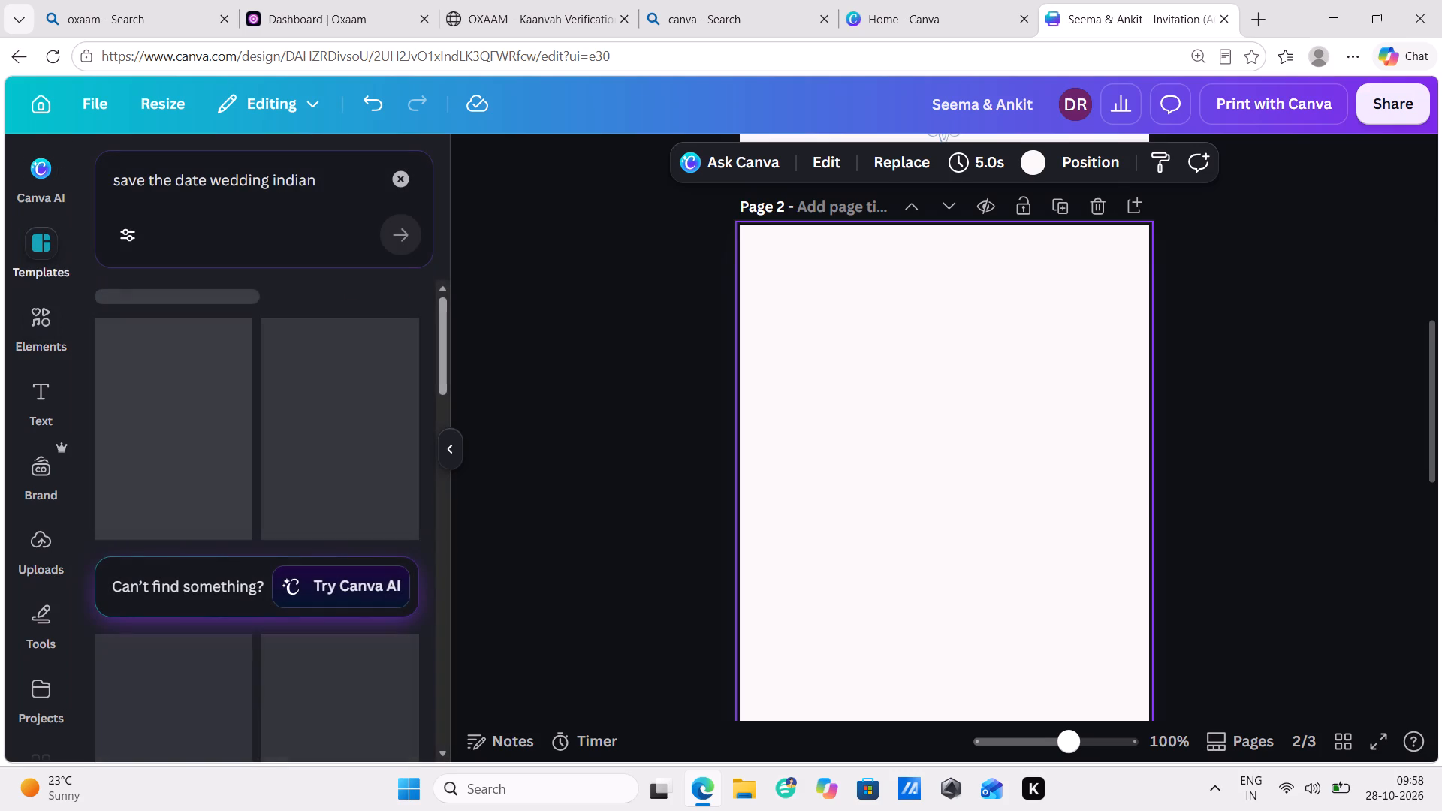
click(403, 173)
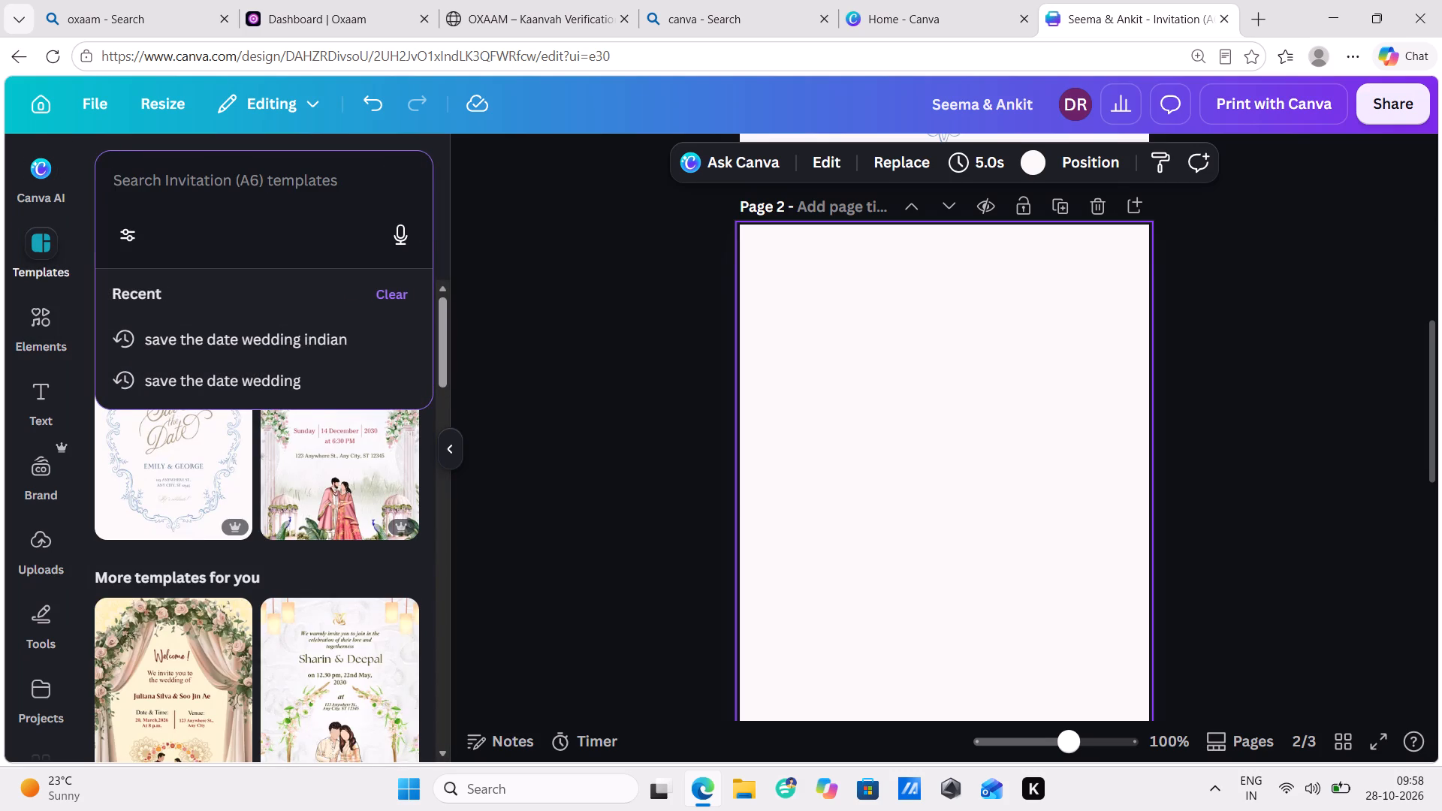
key(h)
text(aldi)
key(space)
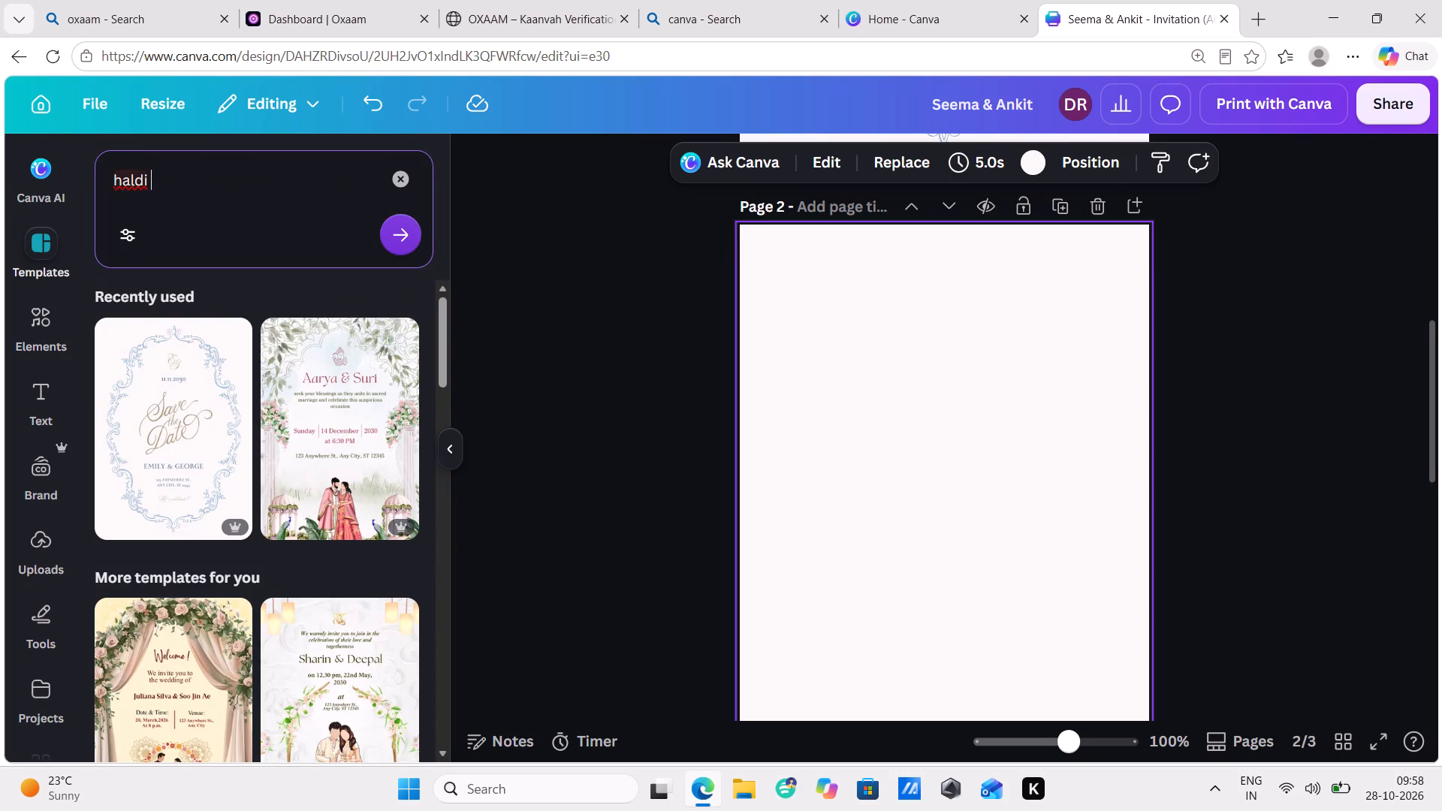
key(i)
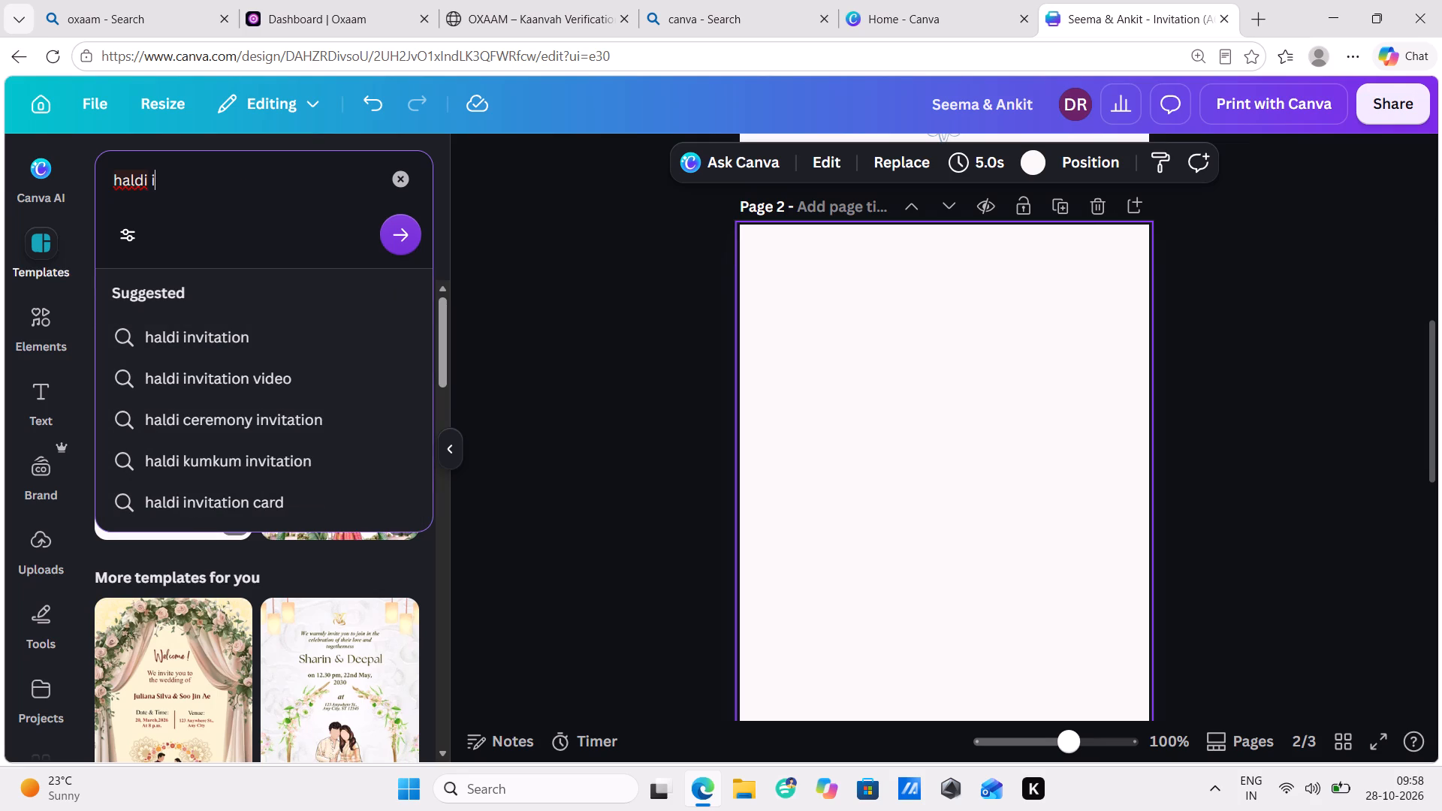
click(267, 444)
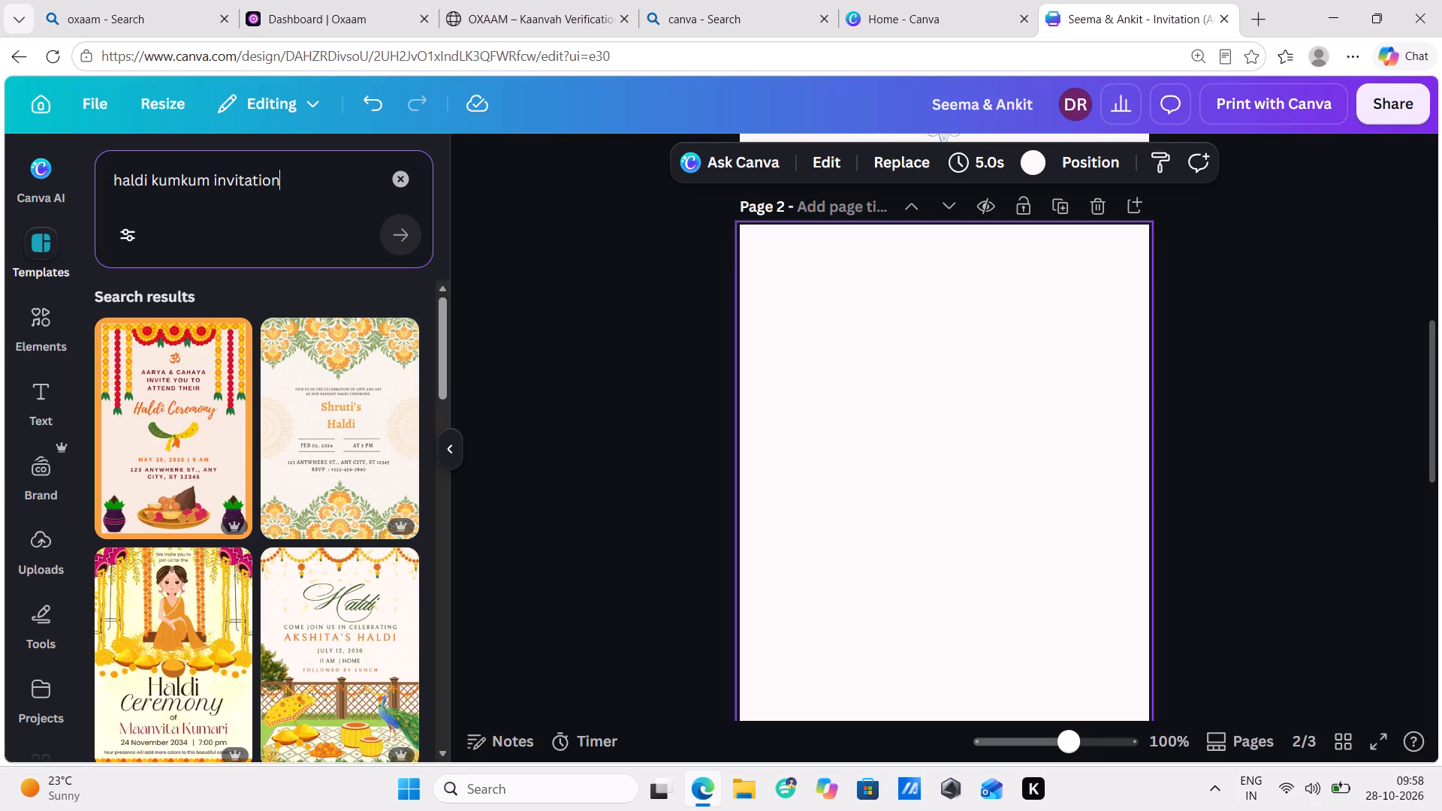
scroll(191, 586, down, 1)
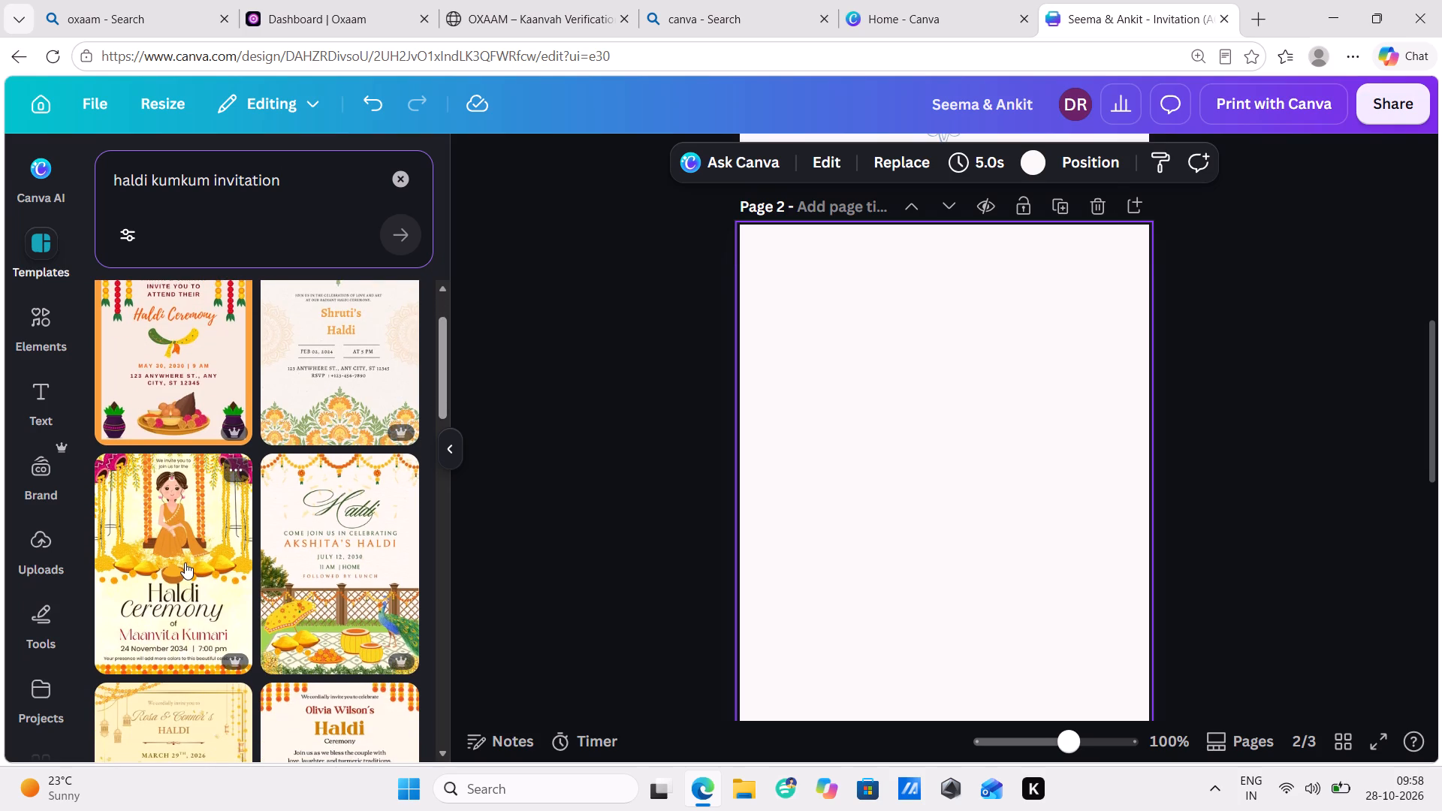
drag(185, 562, 836, 366)
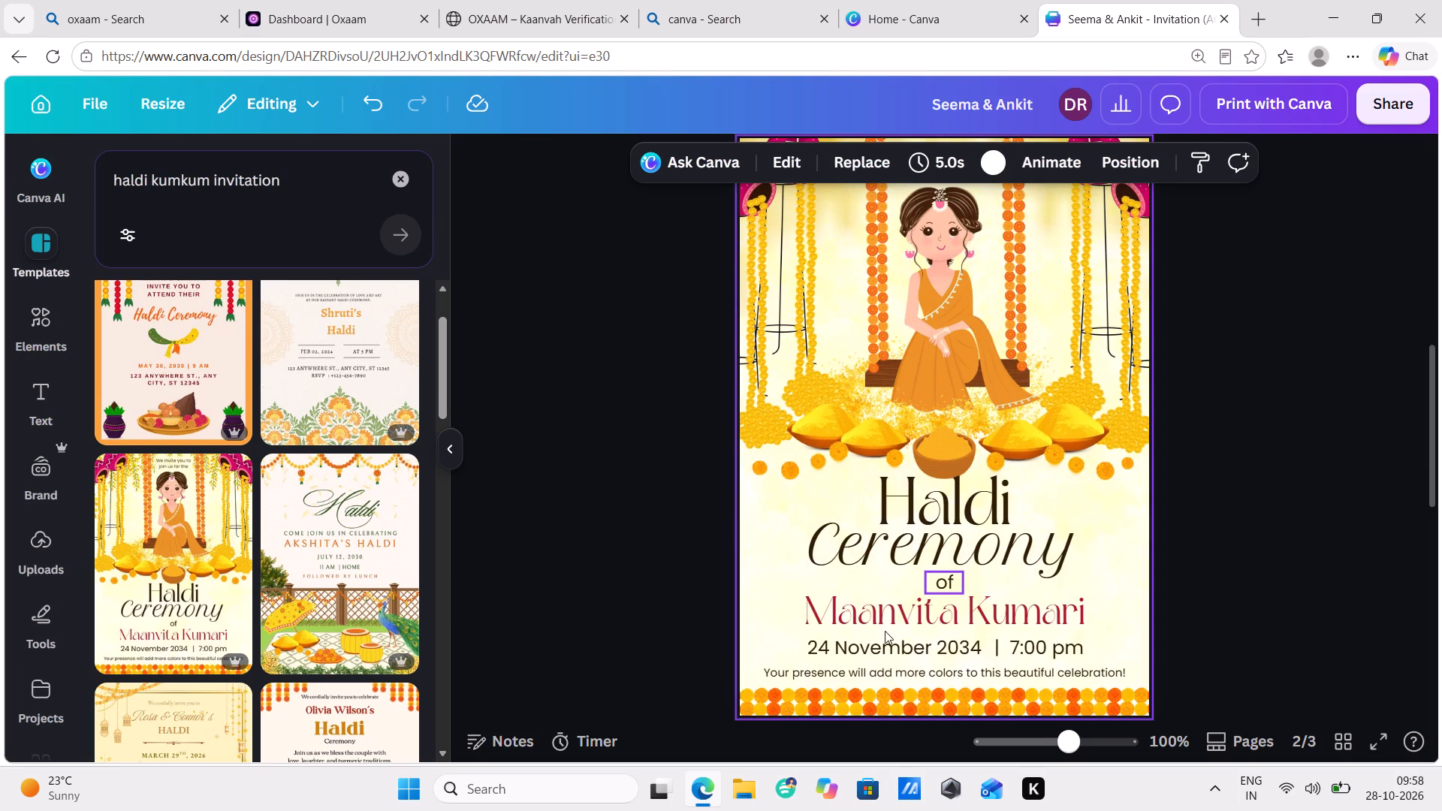
Delete the red placeholder name beneath "Haldi Ceremony of" on page 2.
scroll(927, 587, down, 1)
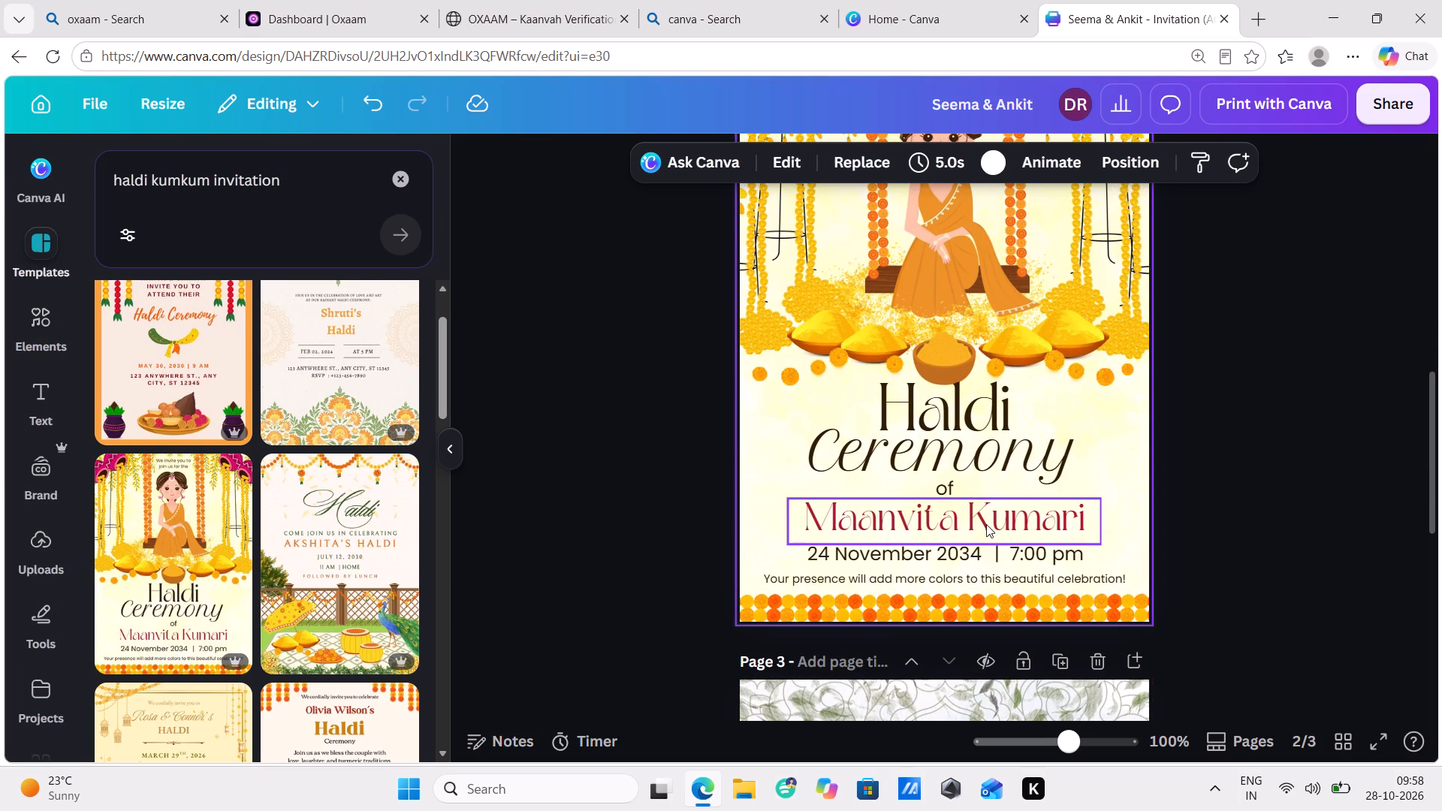
double_click(986, 524)
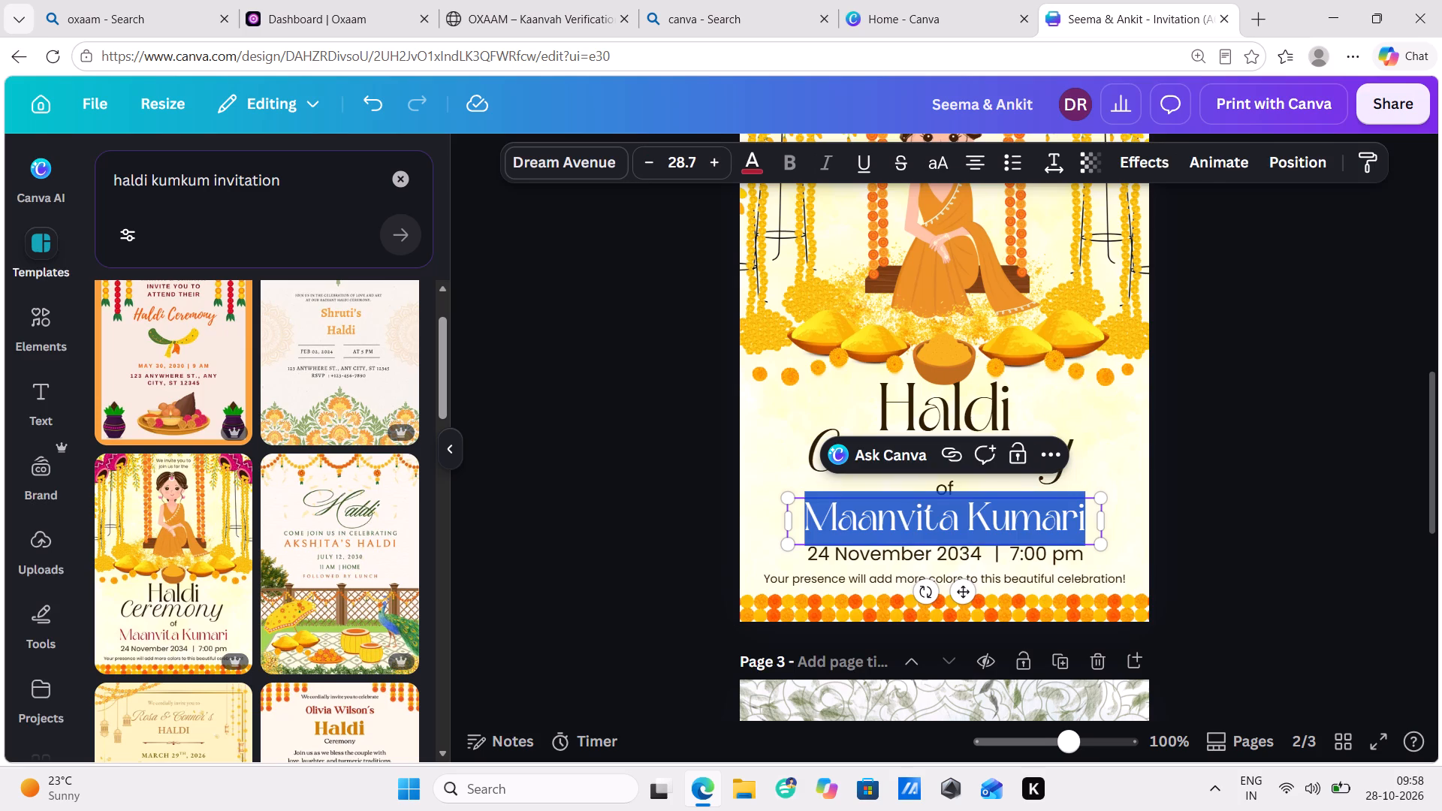
key(BackSpace)
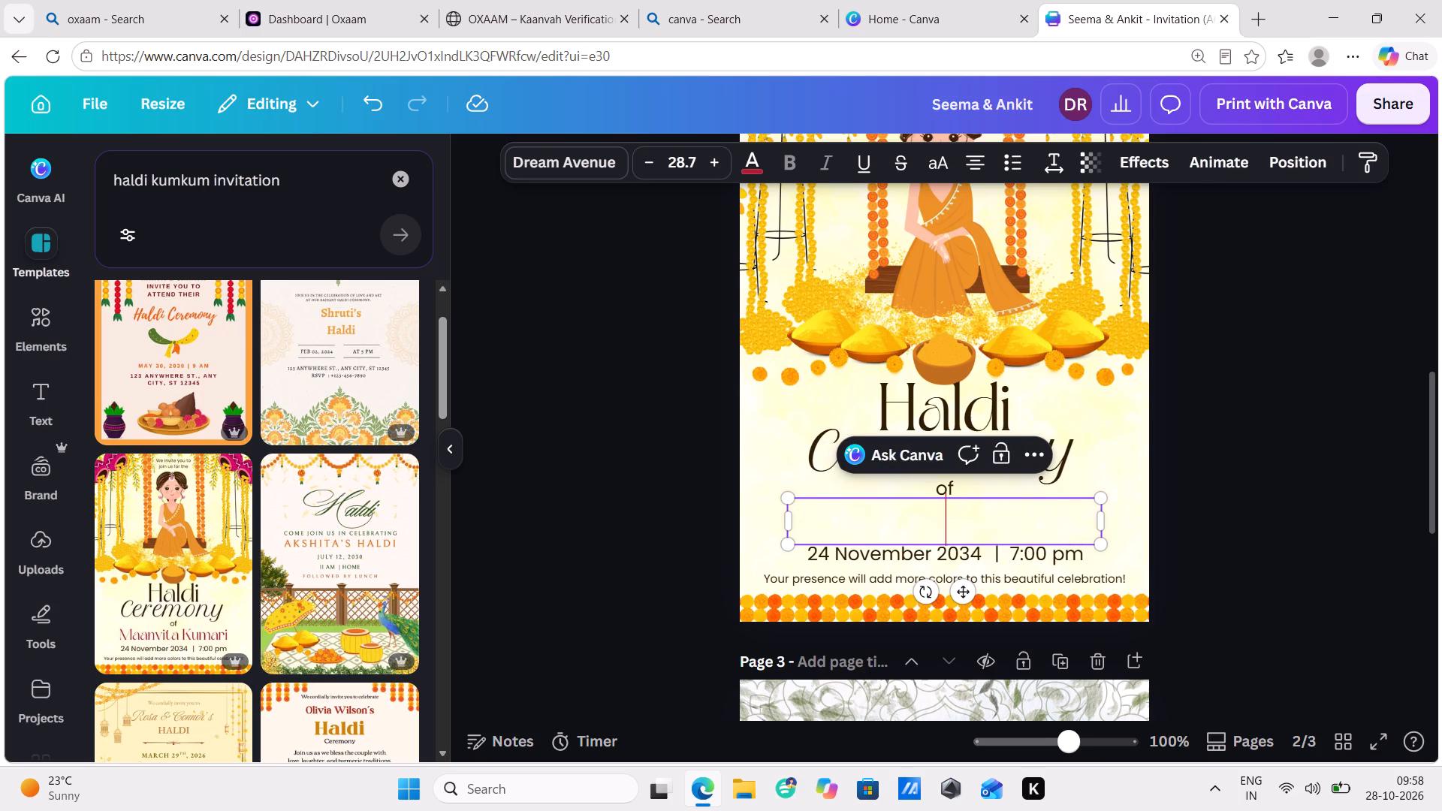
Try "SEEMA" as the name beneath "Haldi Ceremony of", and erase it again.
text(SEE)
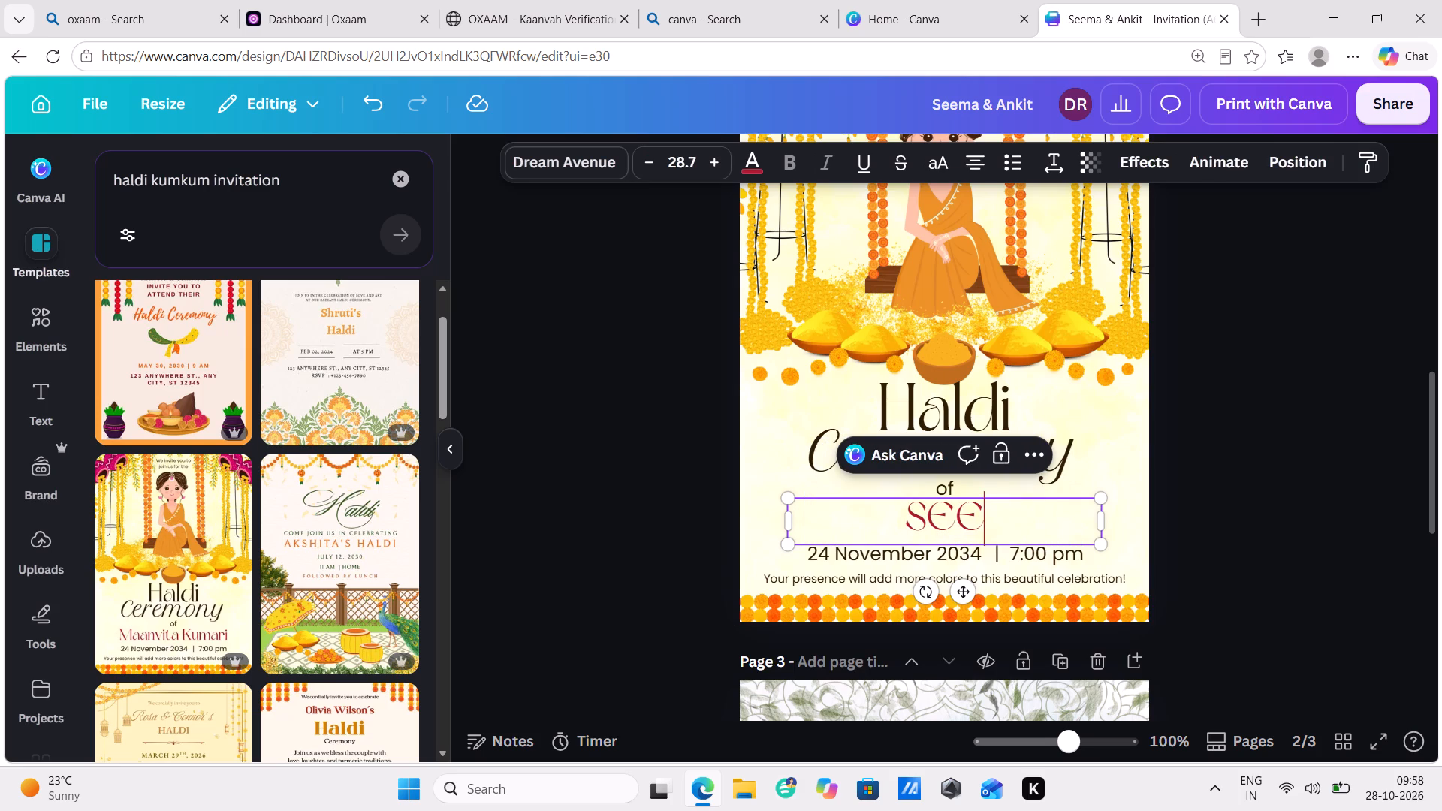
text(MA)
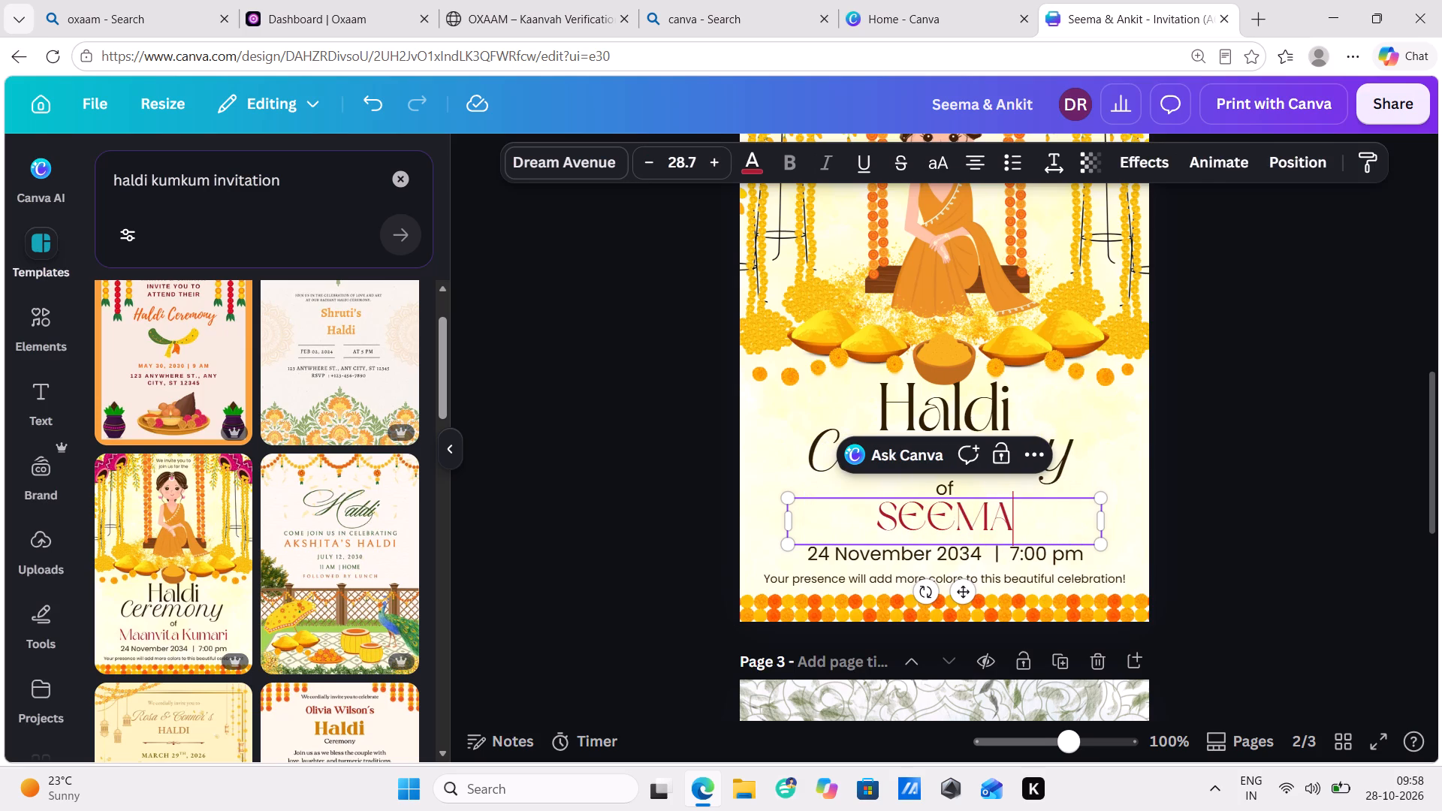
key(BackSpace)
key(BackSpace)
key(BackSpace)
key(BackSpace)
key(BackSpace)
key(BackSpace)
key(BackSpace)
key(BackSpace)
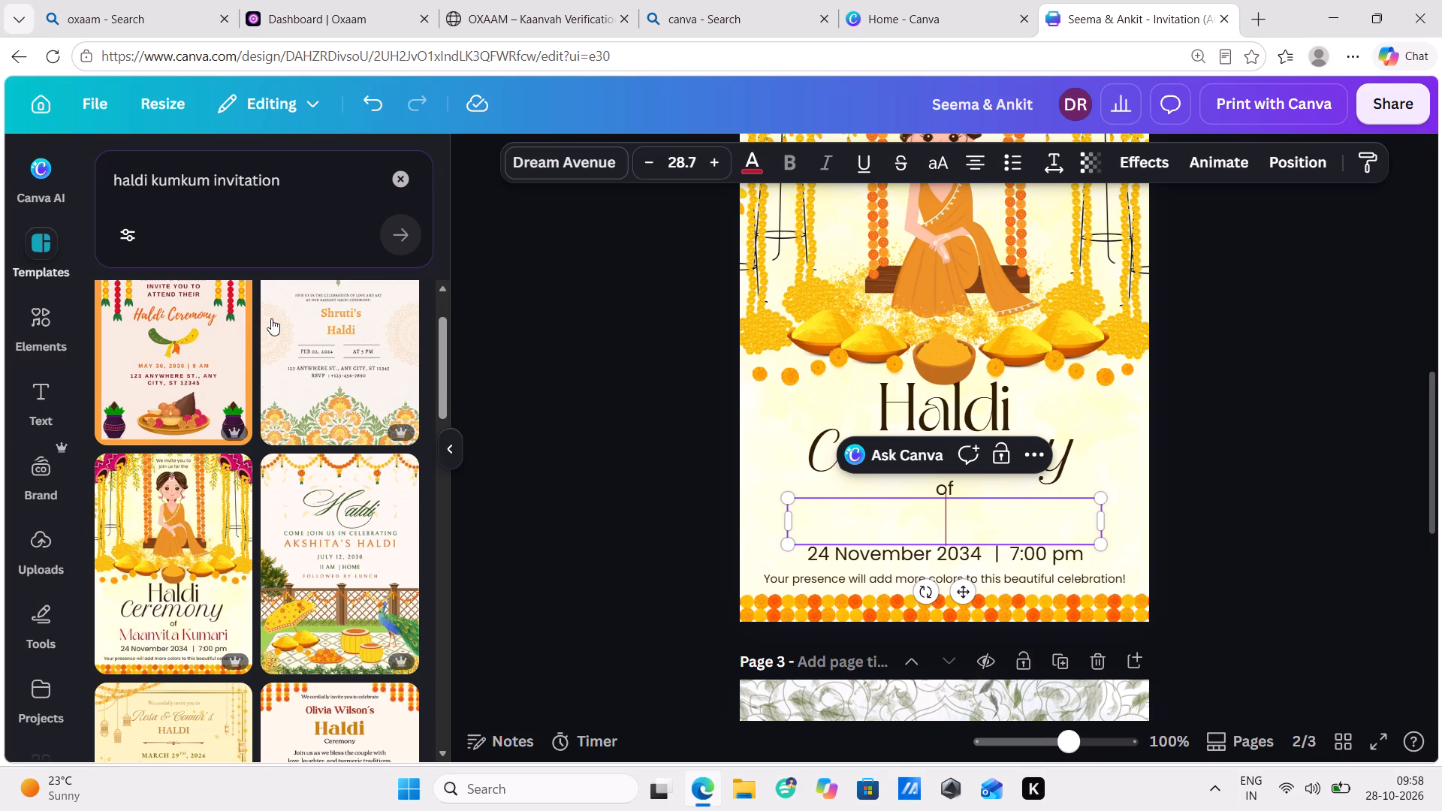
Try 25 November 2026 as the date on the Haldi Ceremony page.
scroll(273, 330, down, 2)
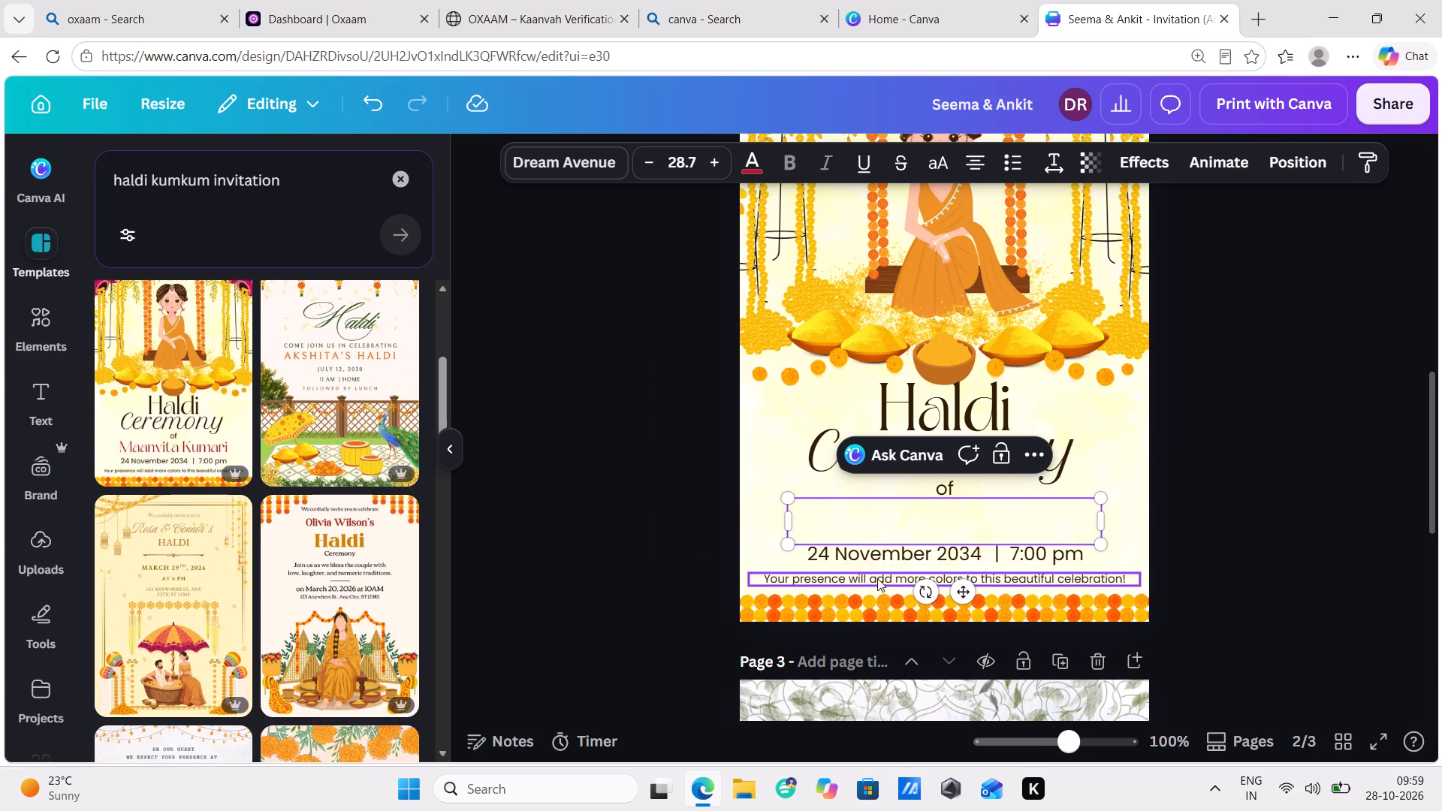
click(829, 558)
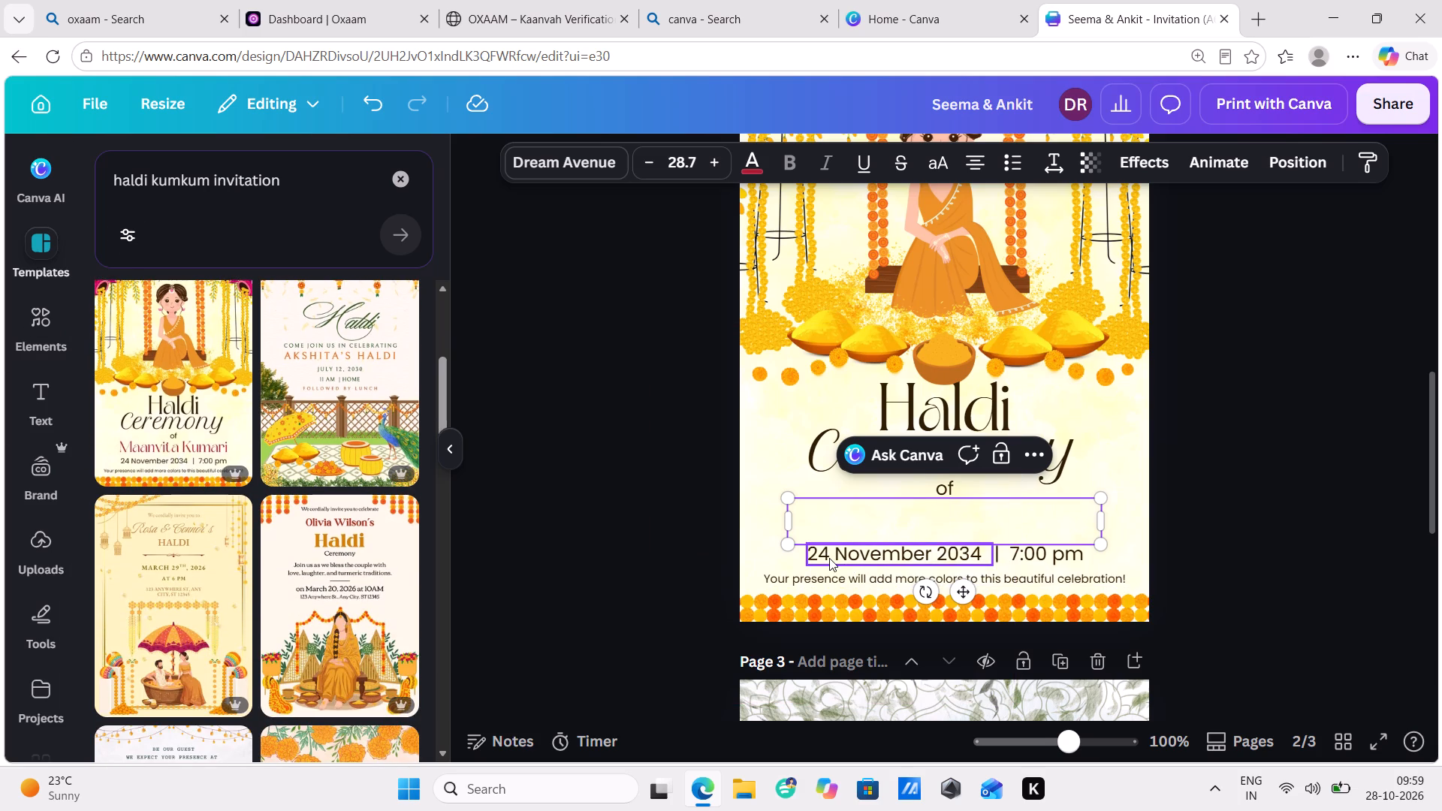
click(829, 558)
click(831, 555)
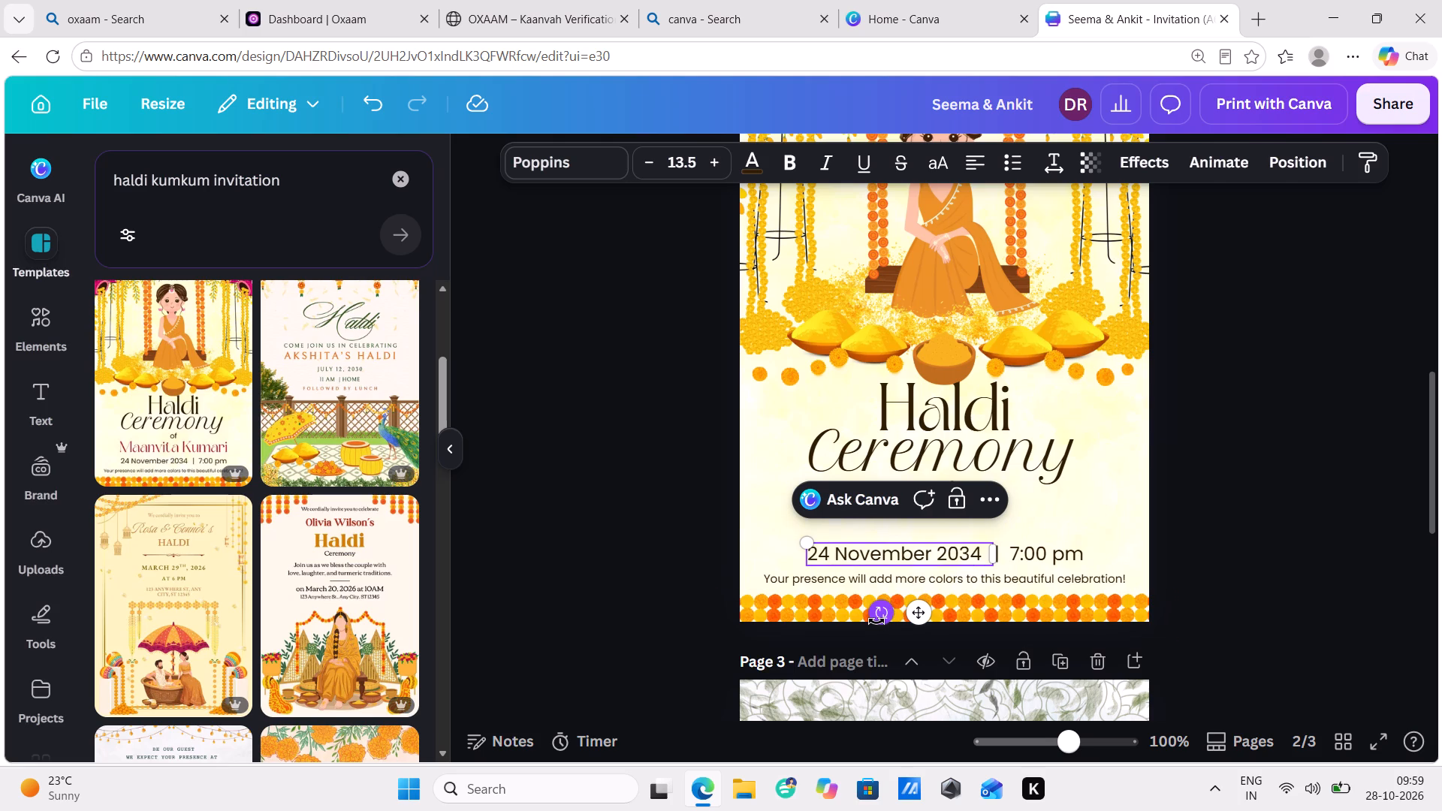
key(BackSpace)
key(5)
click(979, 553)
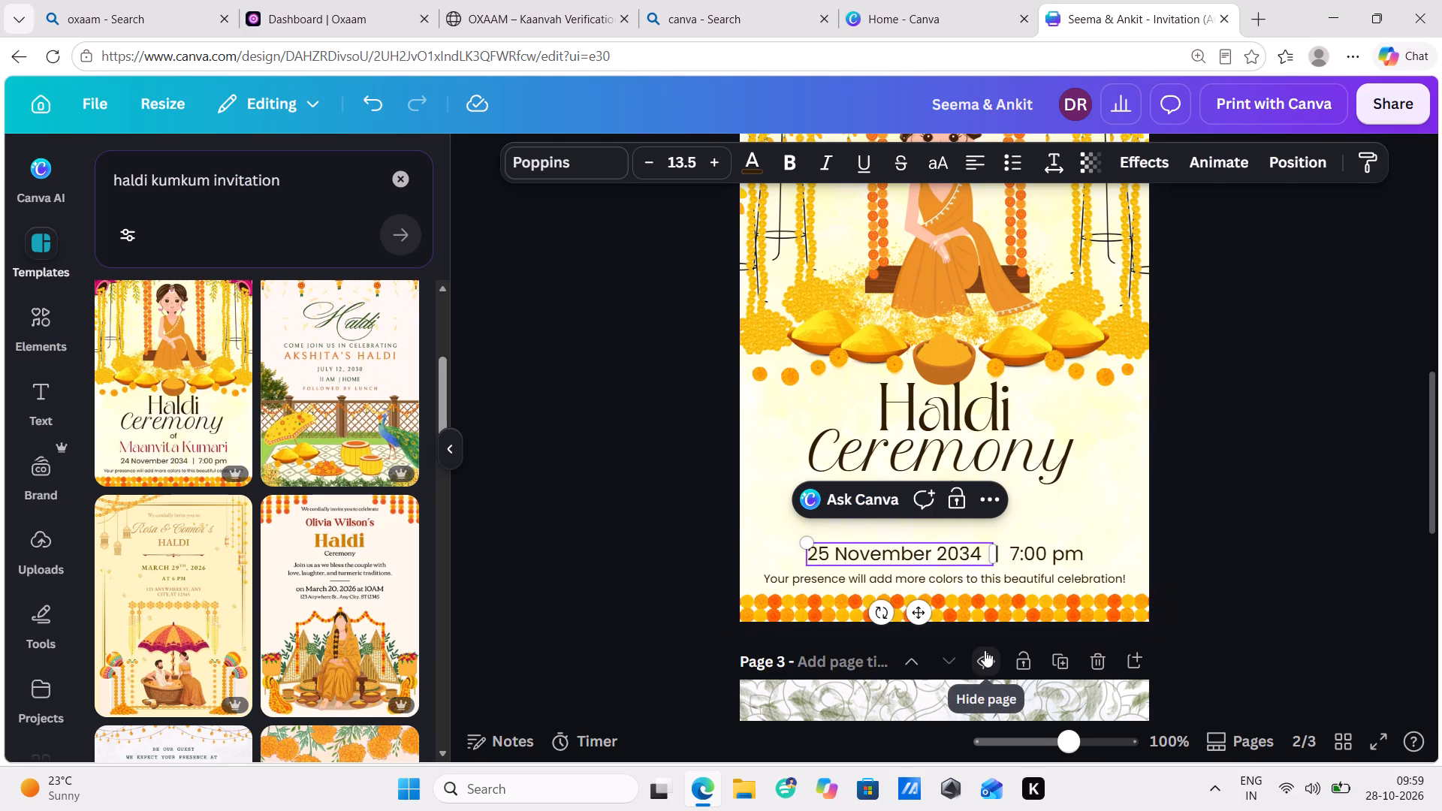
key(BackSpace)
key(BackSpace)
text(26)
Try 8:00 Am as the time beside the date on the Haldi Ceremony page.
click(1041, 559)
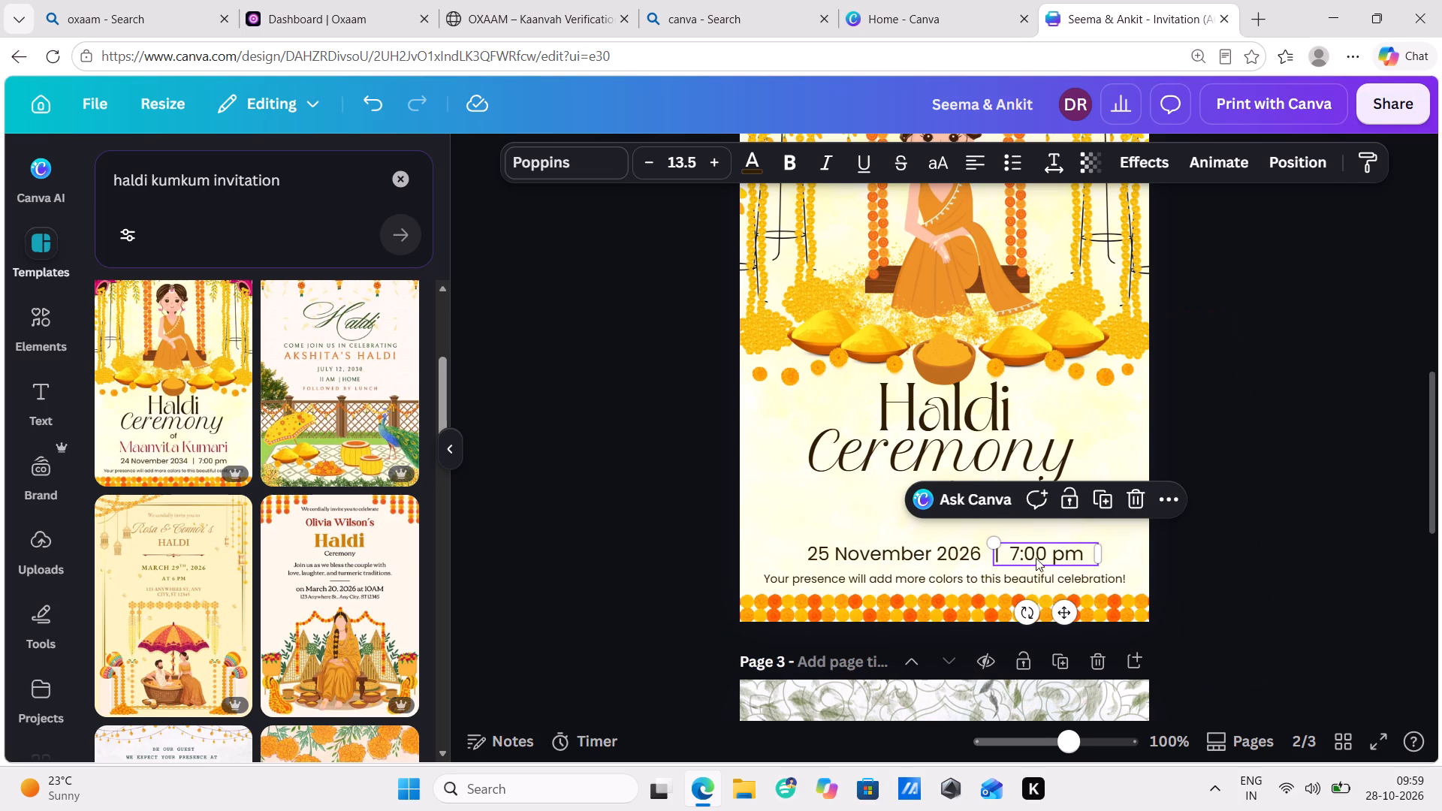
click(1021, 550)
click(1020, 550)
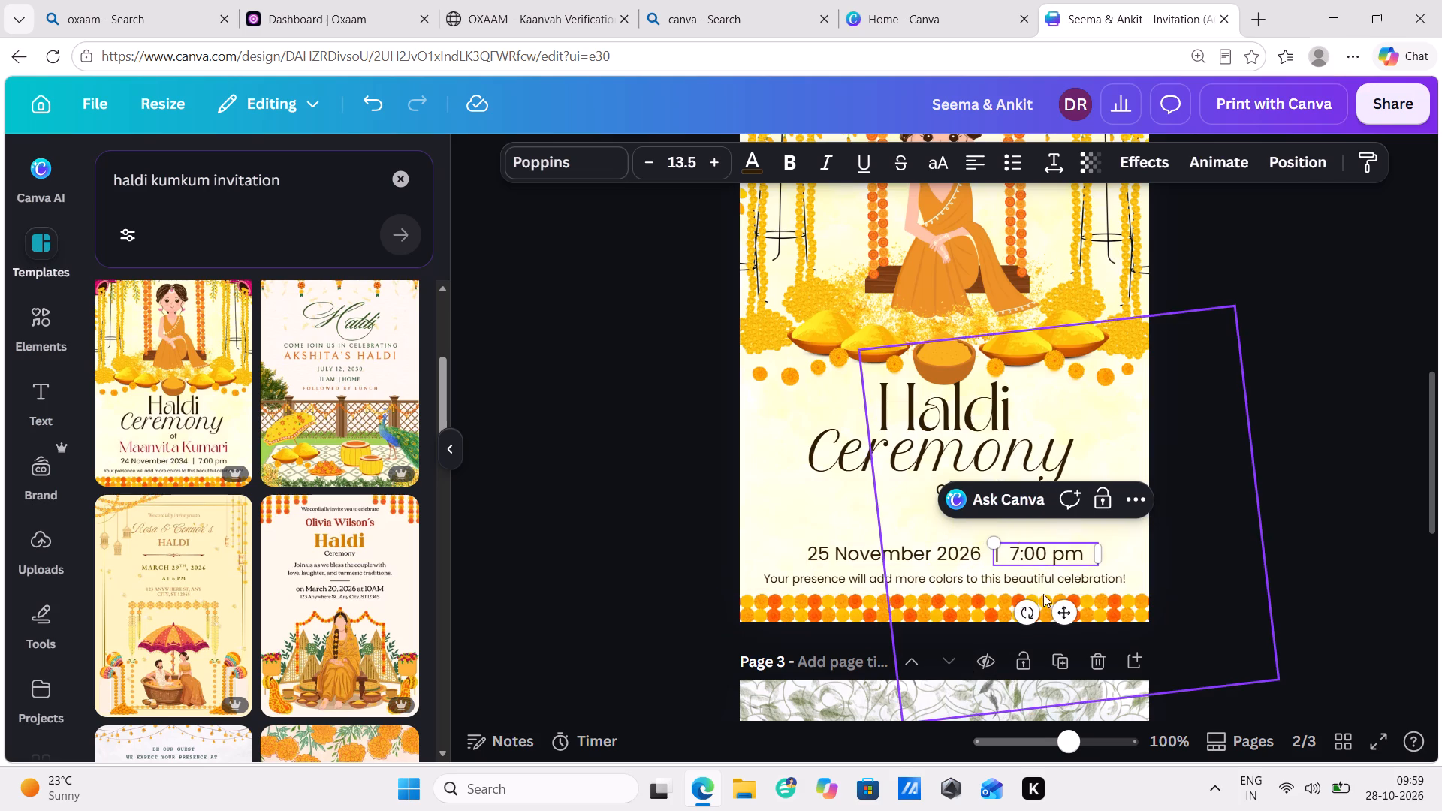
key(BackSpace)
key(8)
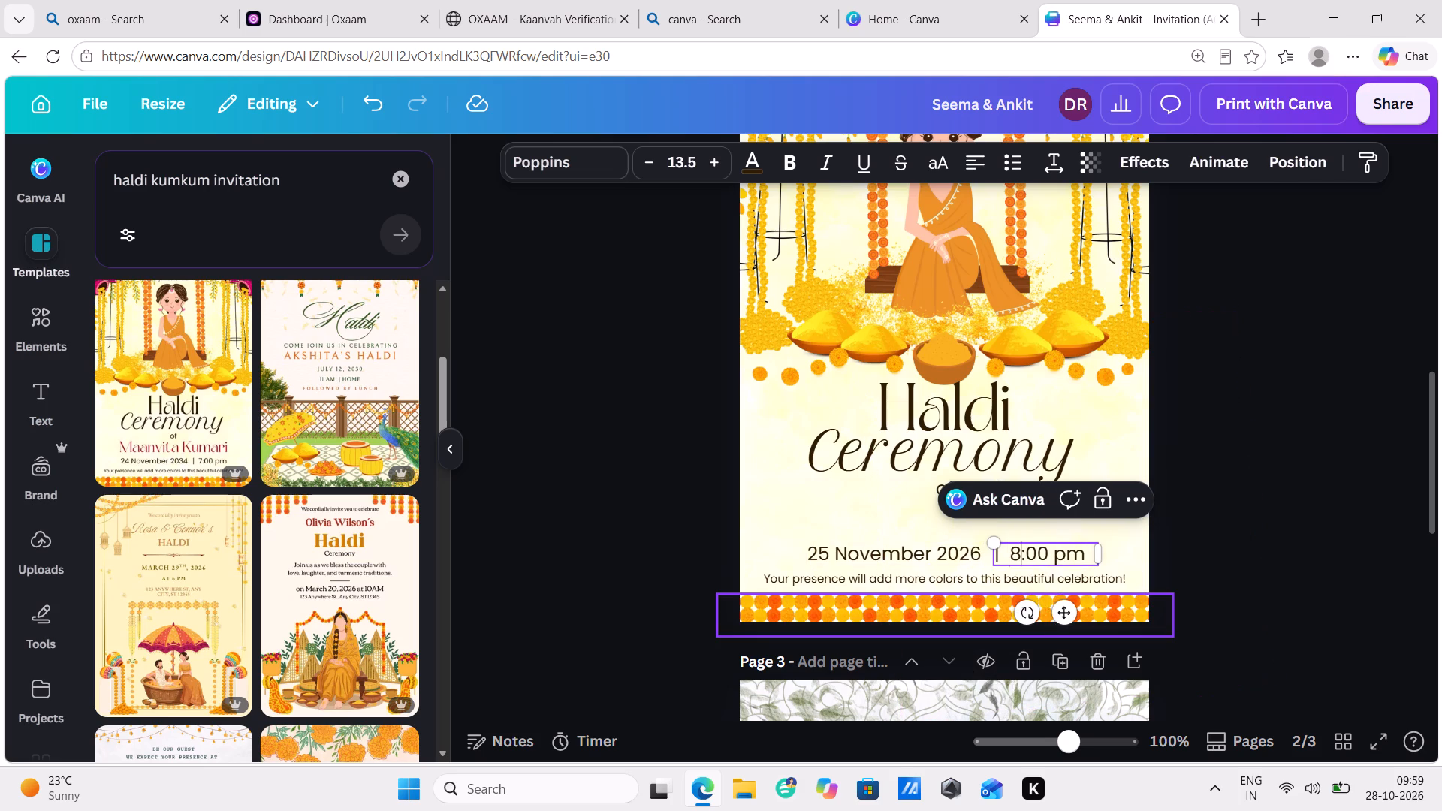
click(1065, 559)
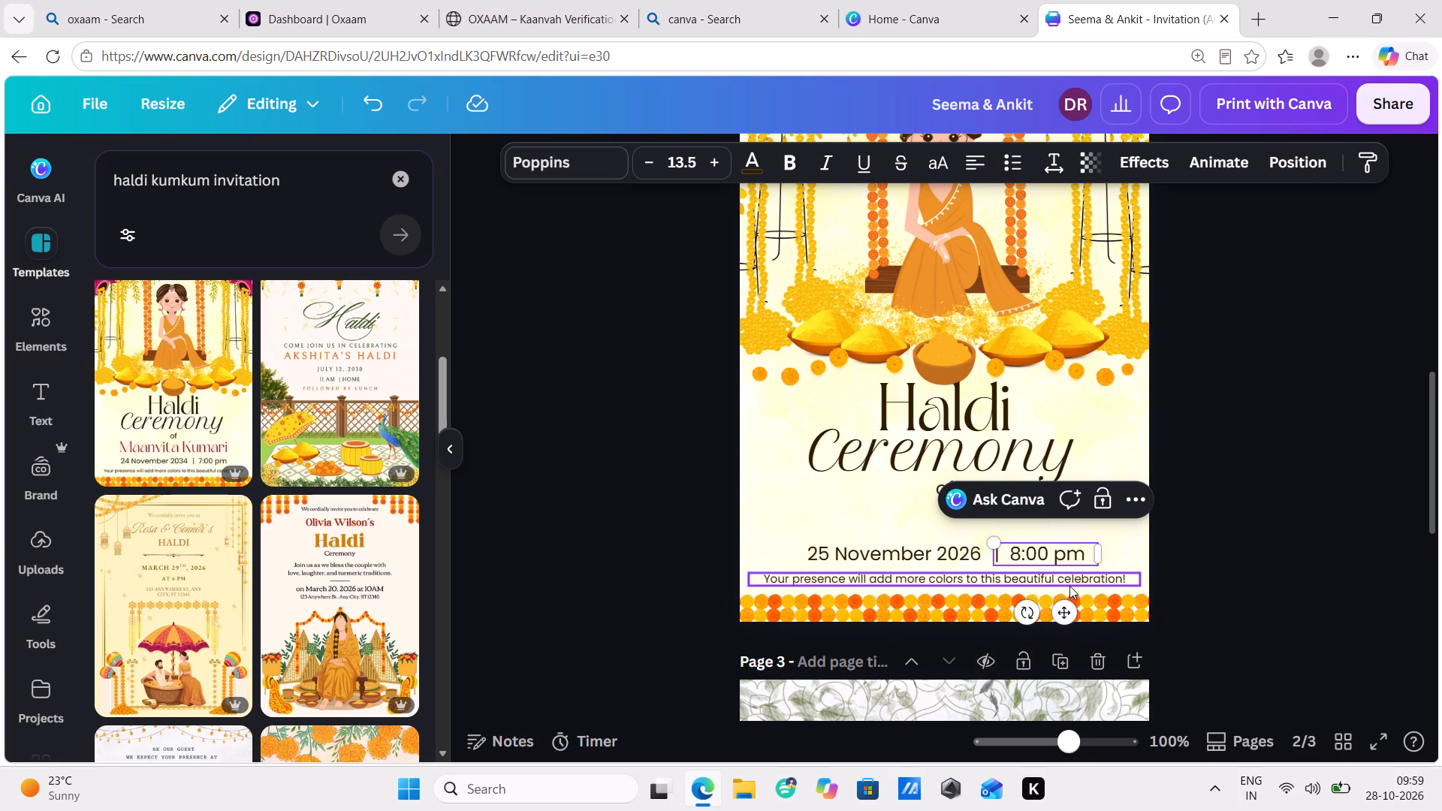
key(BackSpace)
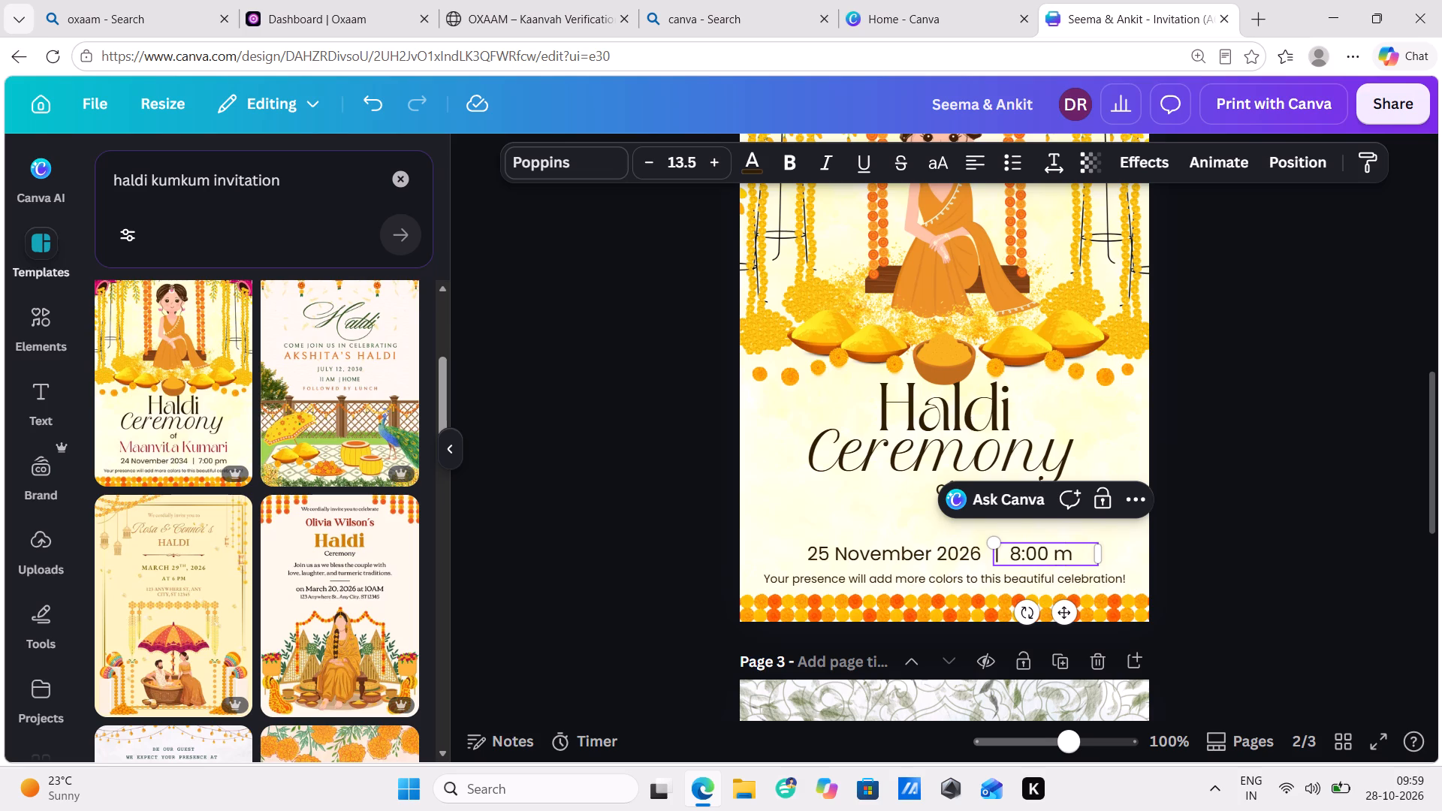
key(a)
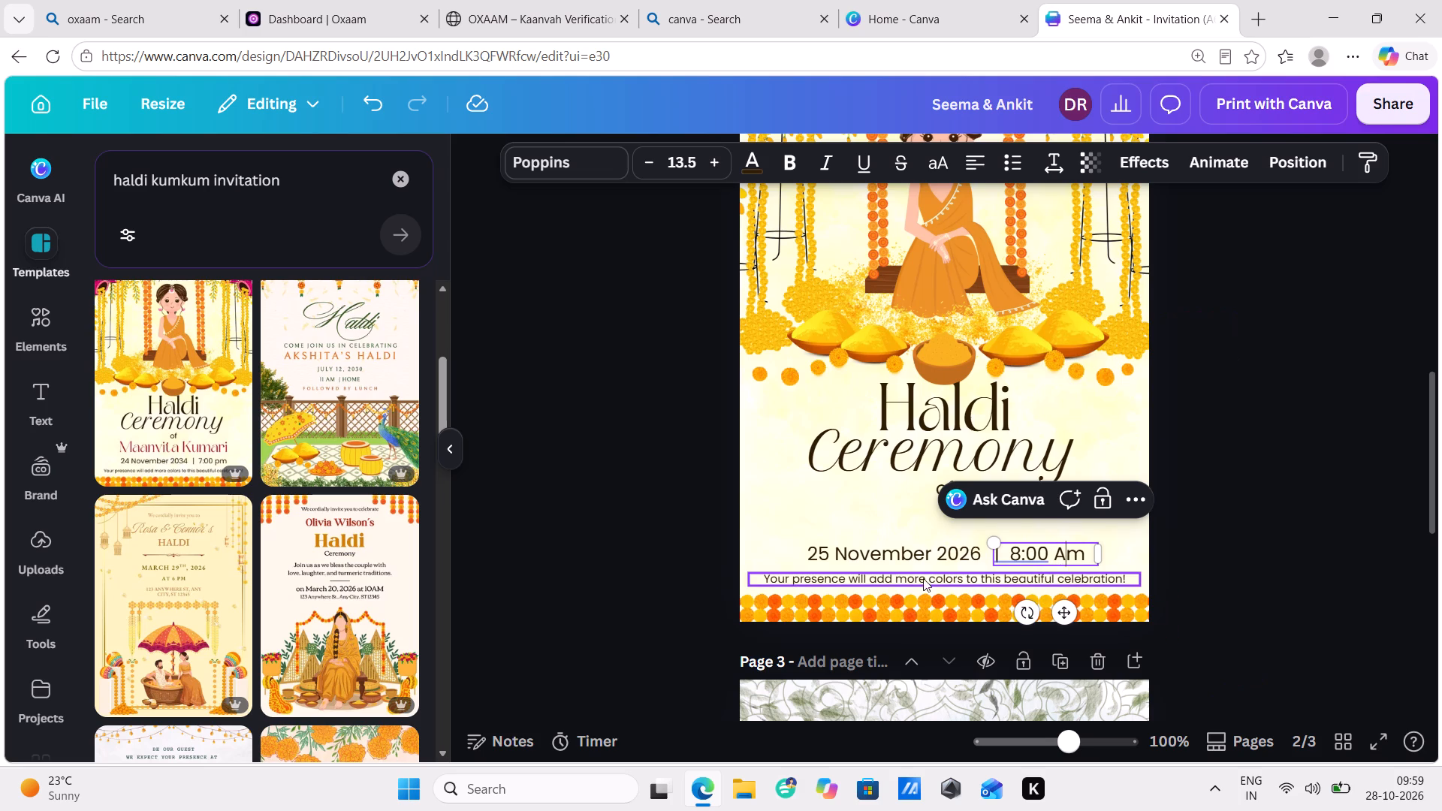
Undo the recent time, date and name edits on page 2 back to "SEEMA" beneath "Haldi Ceremony of".
click(843, 505)
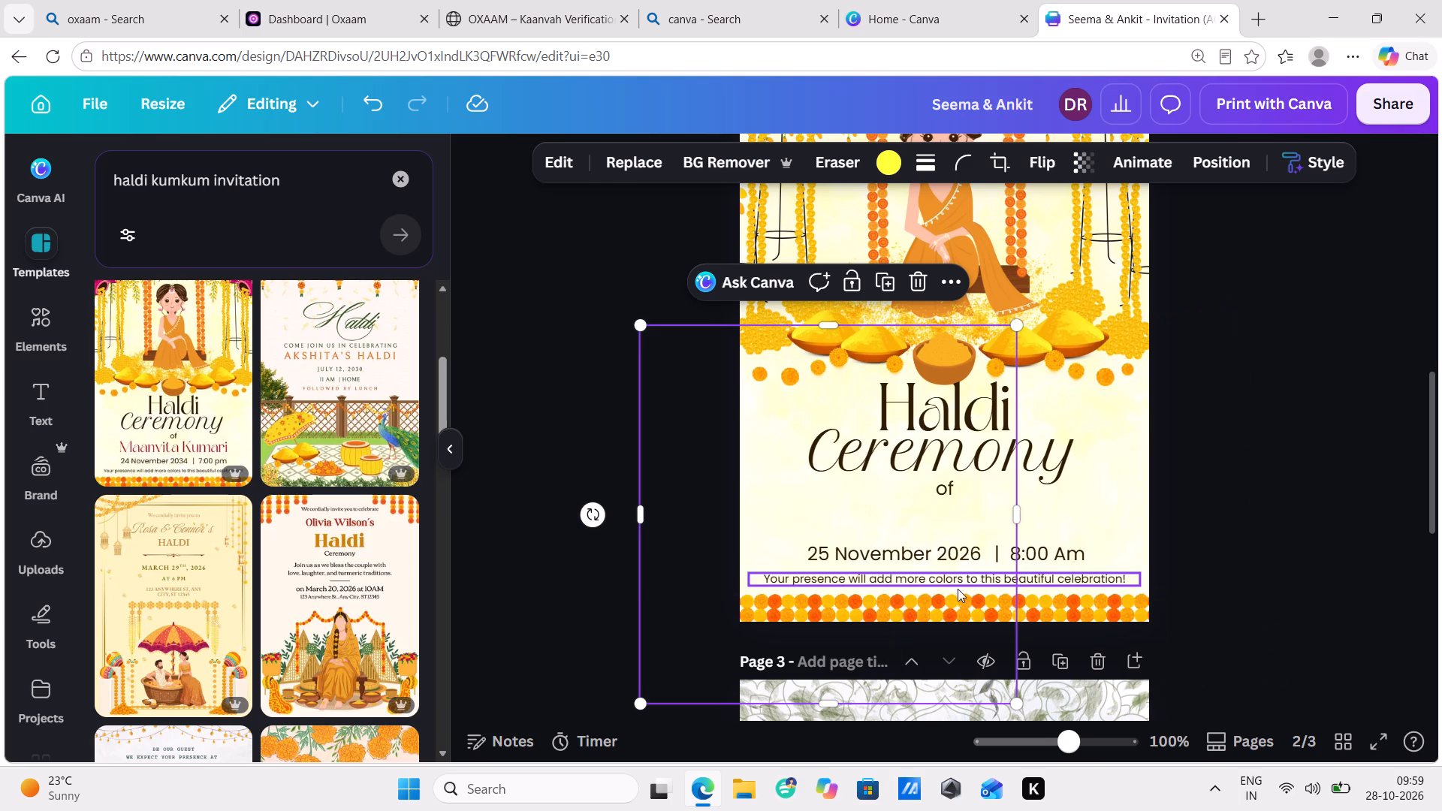
scroll(885, 495, up, 1)
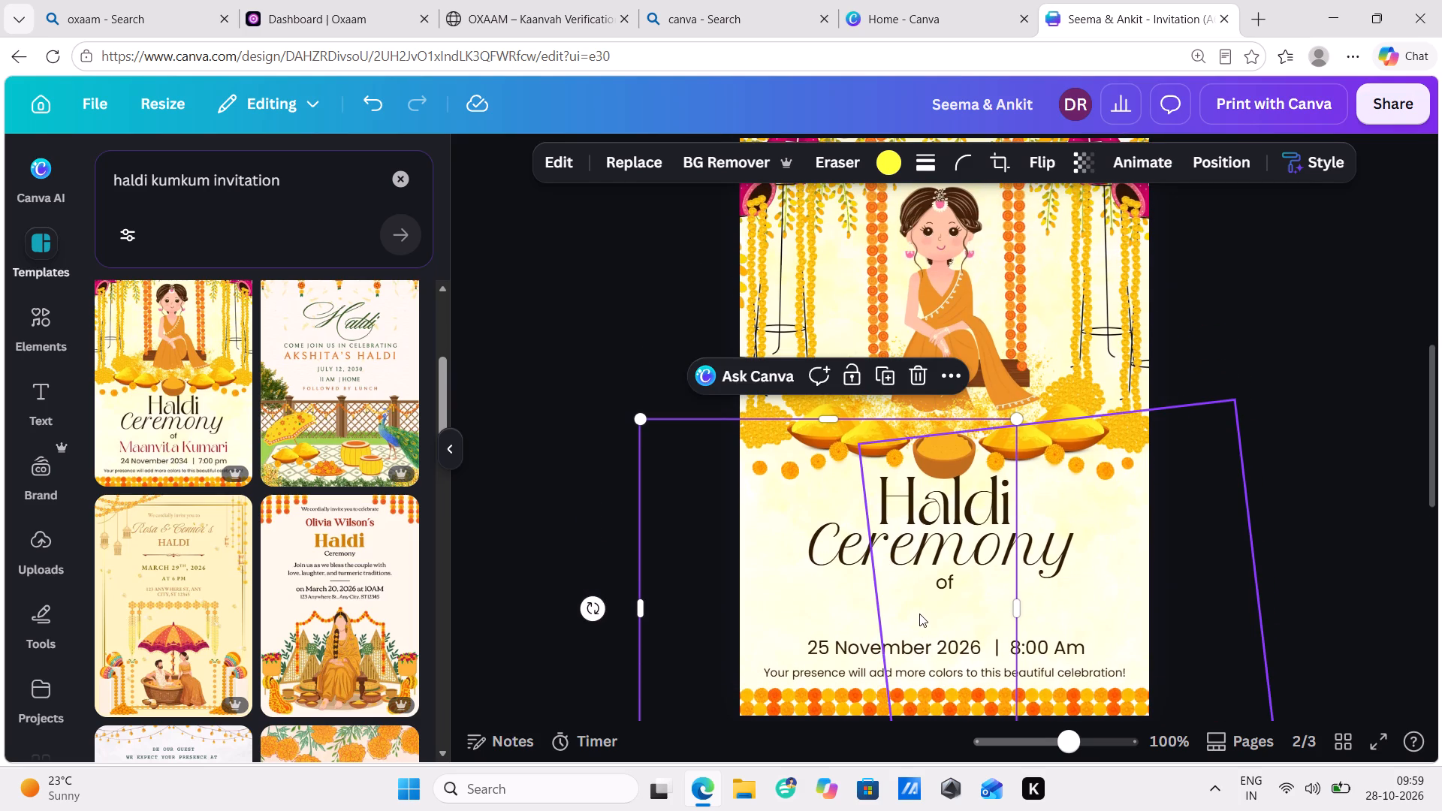
click(919, 613)
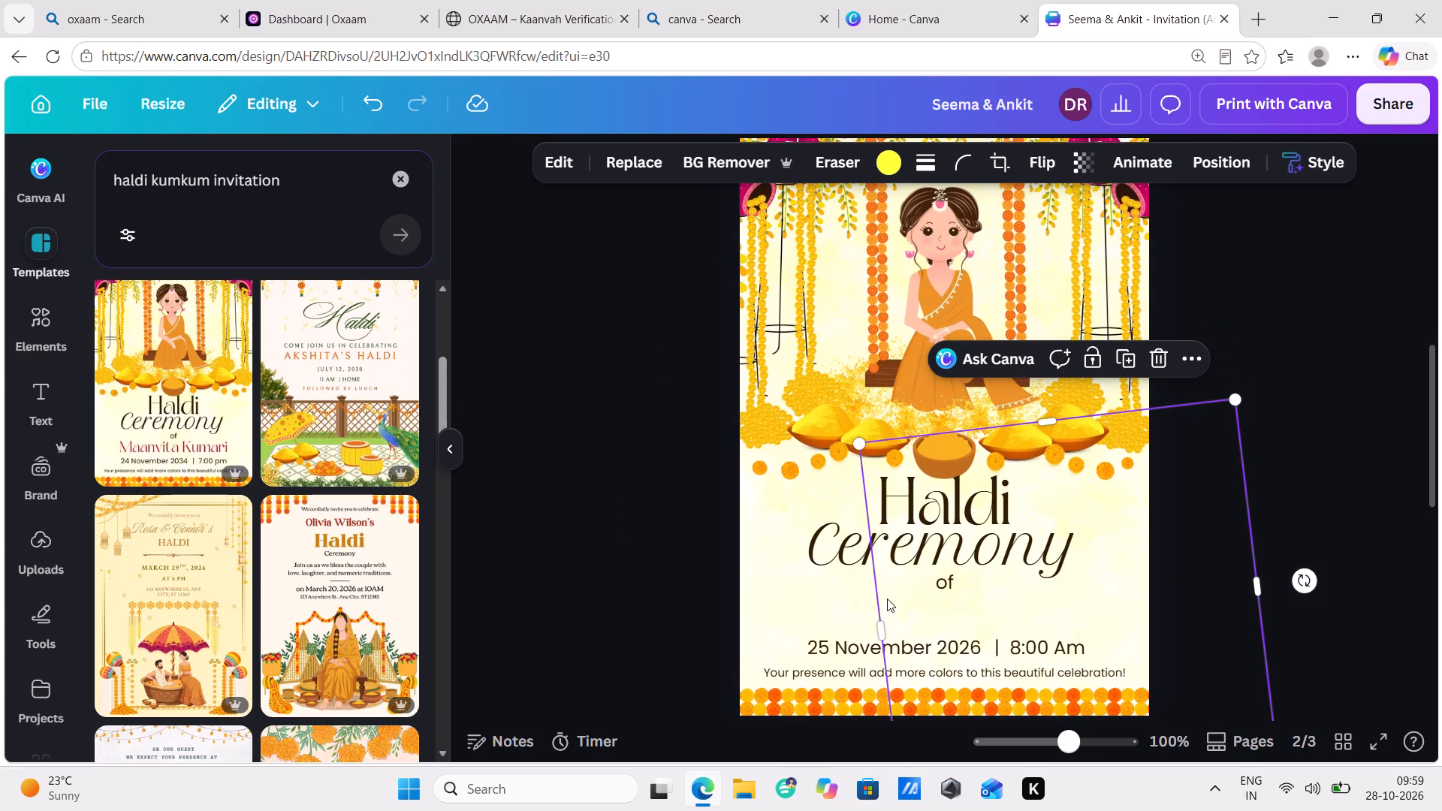
click(888, 595)
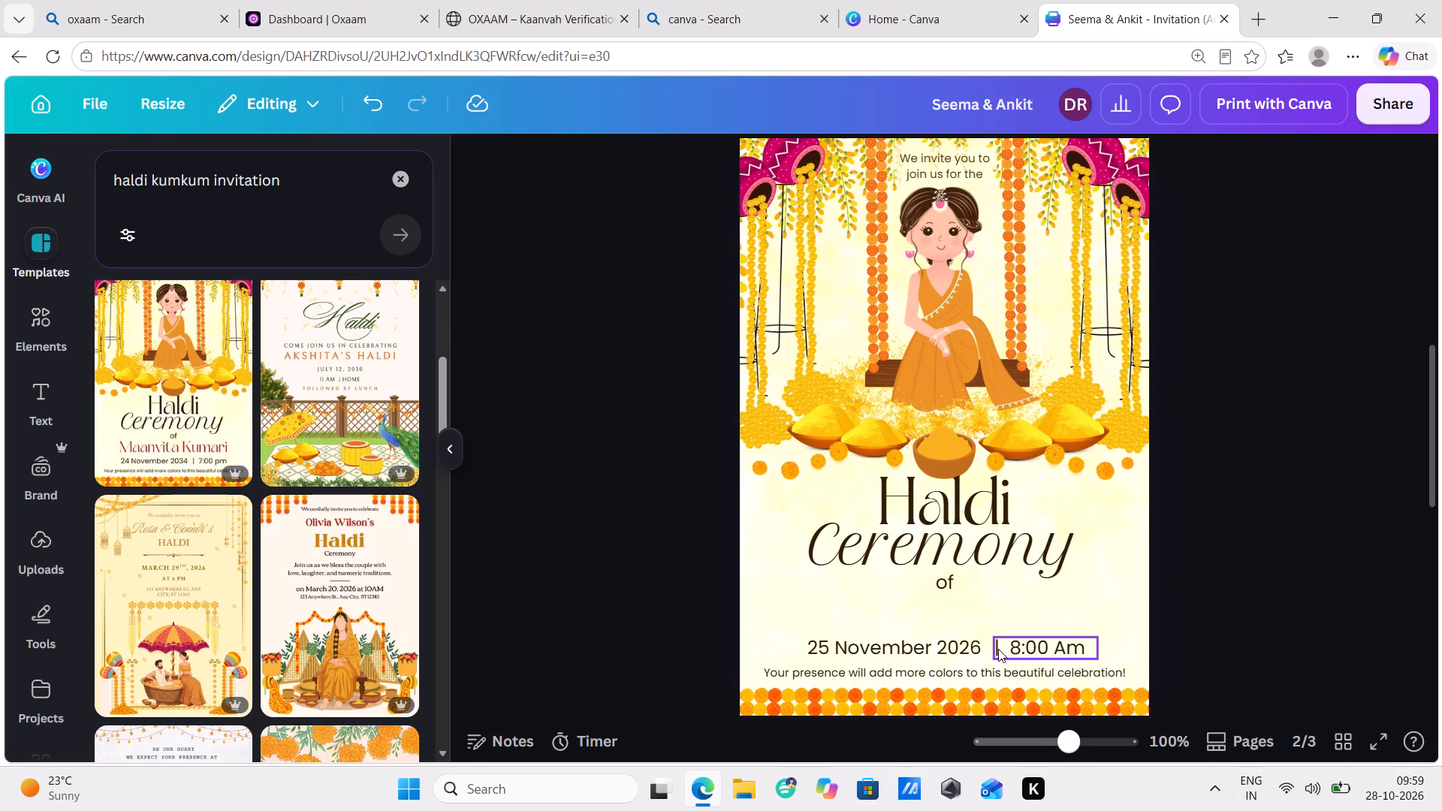
key(ctrl+z)
key(ctrl+z)
key(ctrl+z)
key(ctrl+z)
key(ctrl+z)
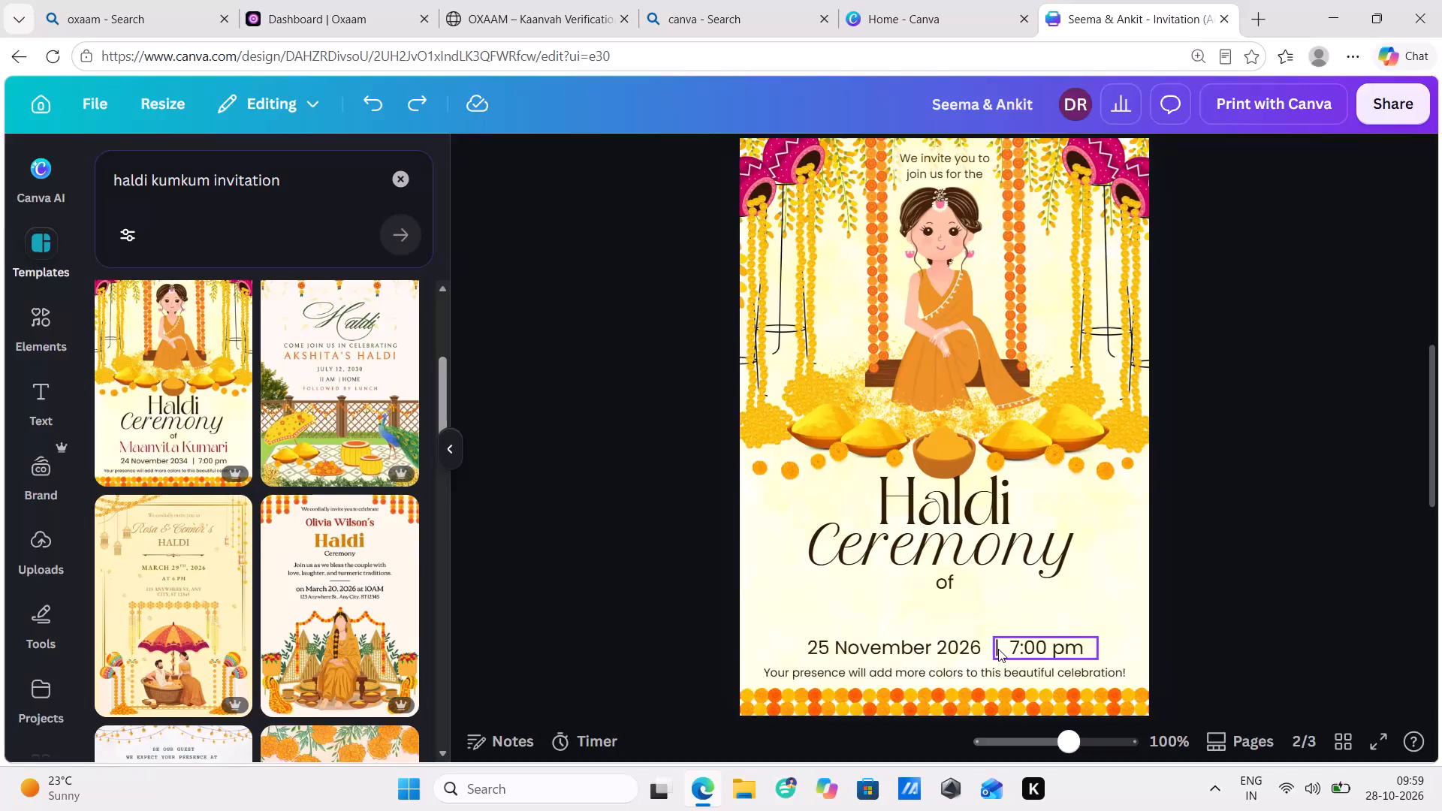
key(ctrl+z)
key(ctrl+z)
key(ctrl+z)
key(ctrl+z)
key(ctrl+z)
key(ctrl+z)
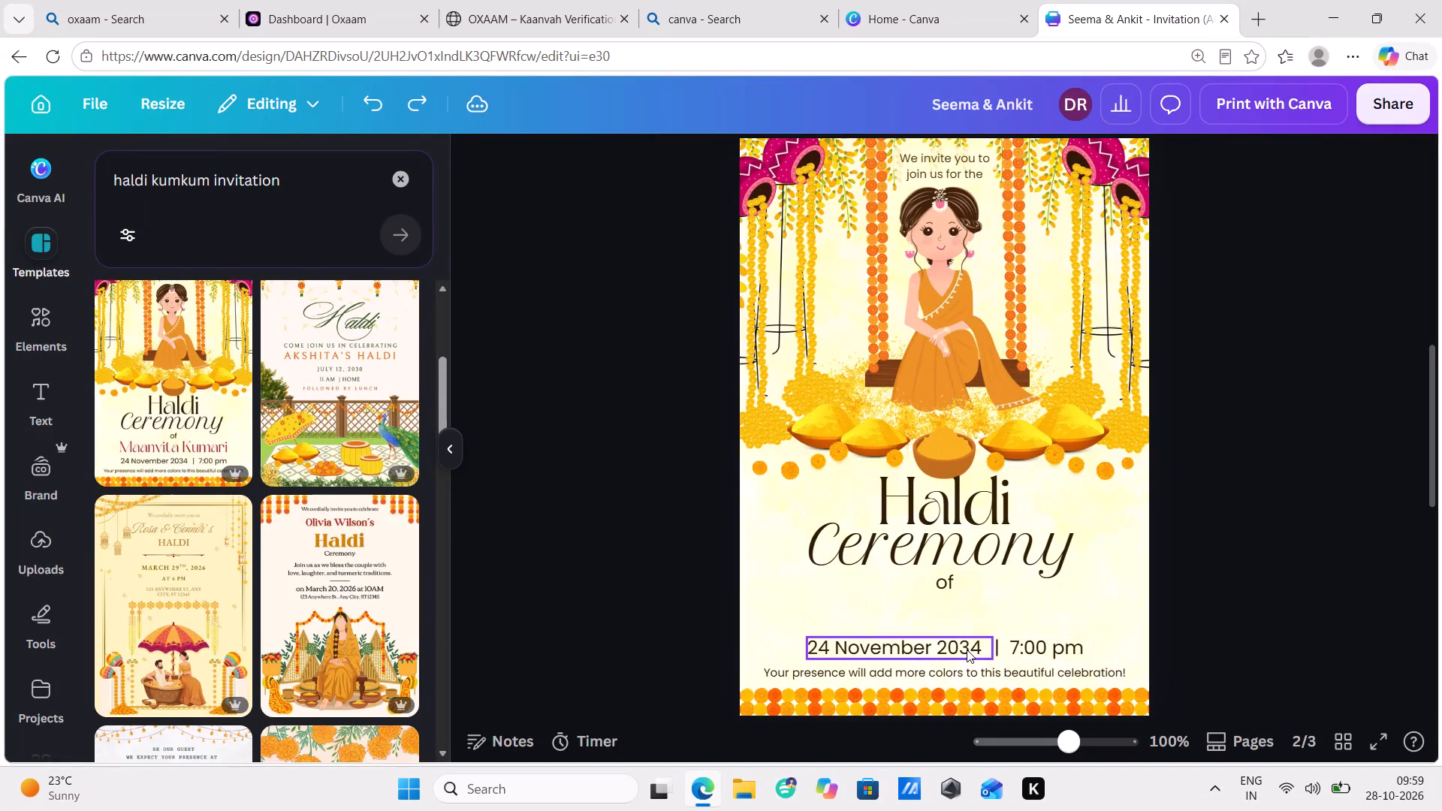
key(ctrl+z)
key(ctrl+z)
click(996, 608)
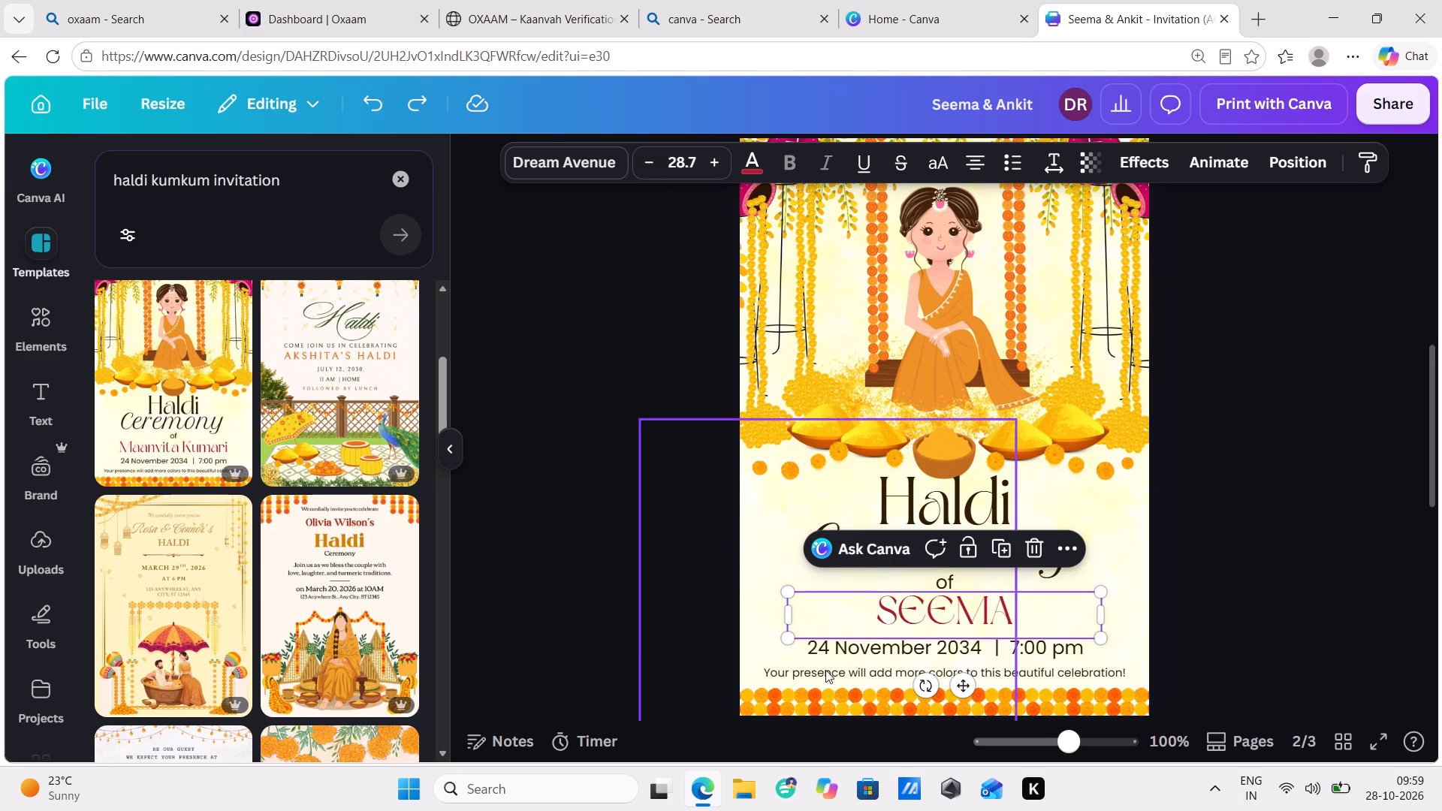
Change the Haldi Ceremony date on page 2 to 25 November 2026.
click(827, 648)
click(827, 648)
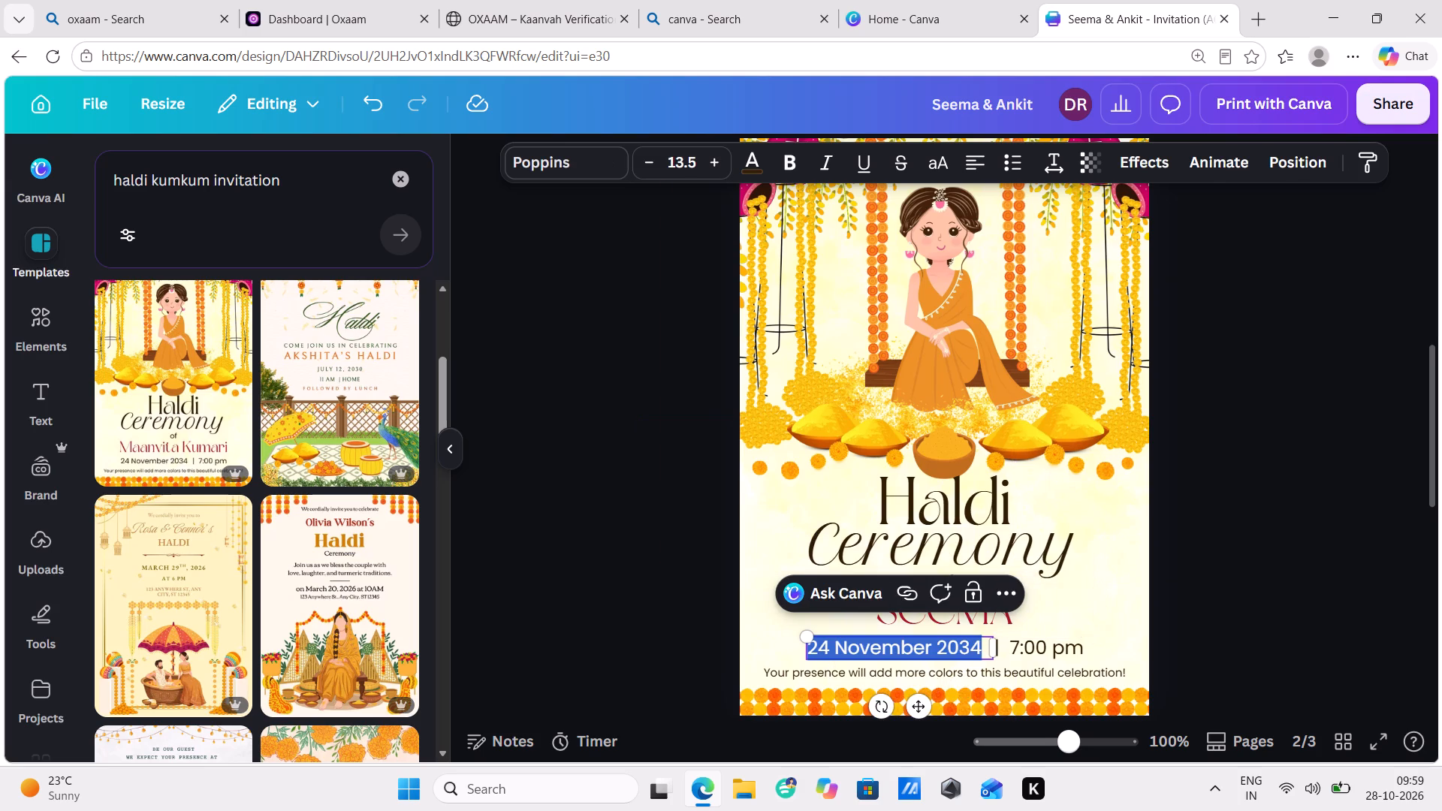
click(827, 648)
key(BackSpace)
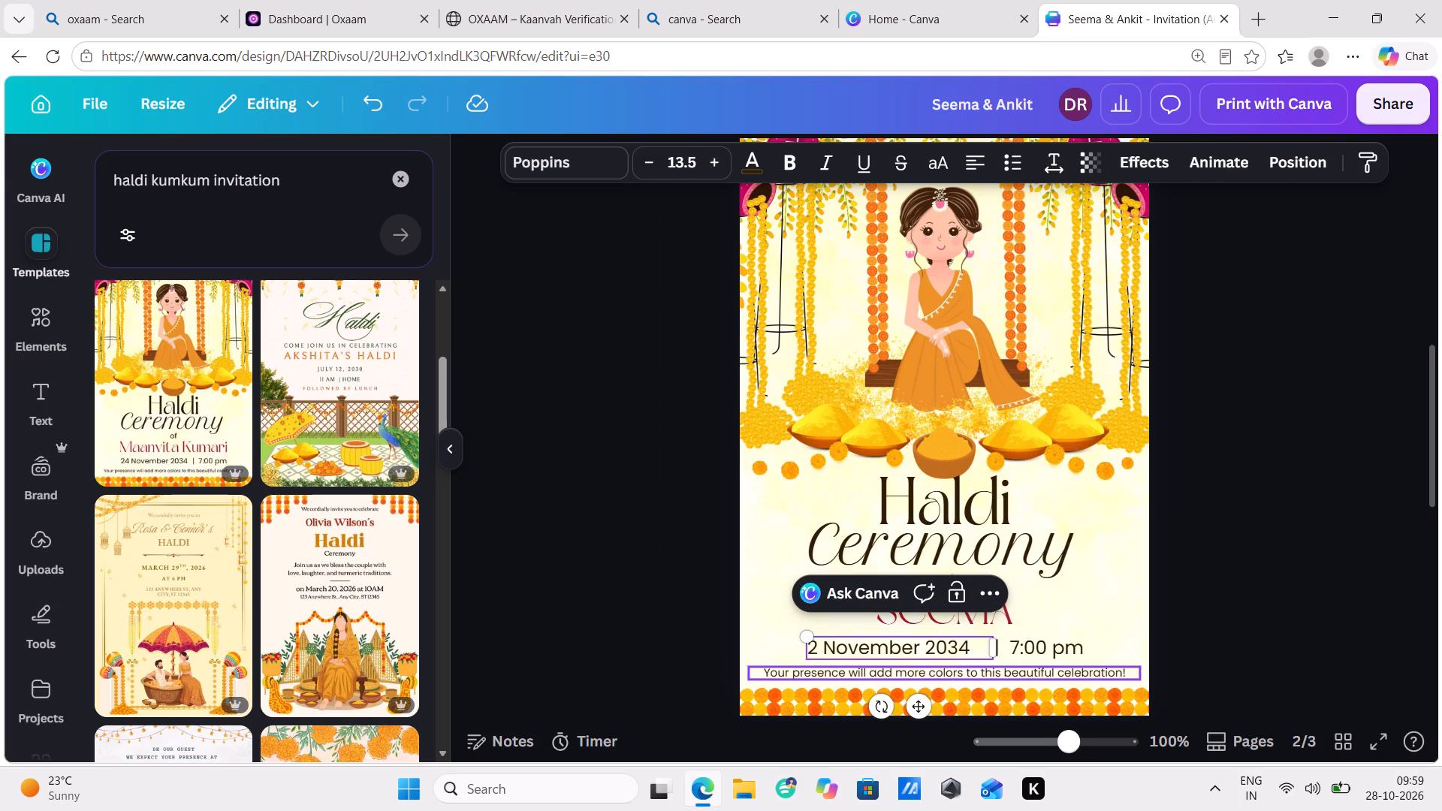
key(5)
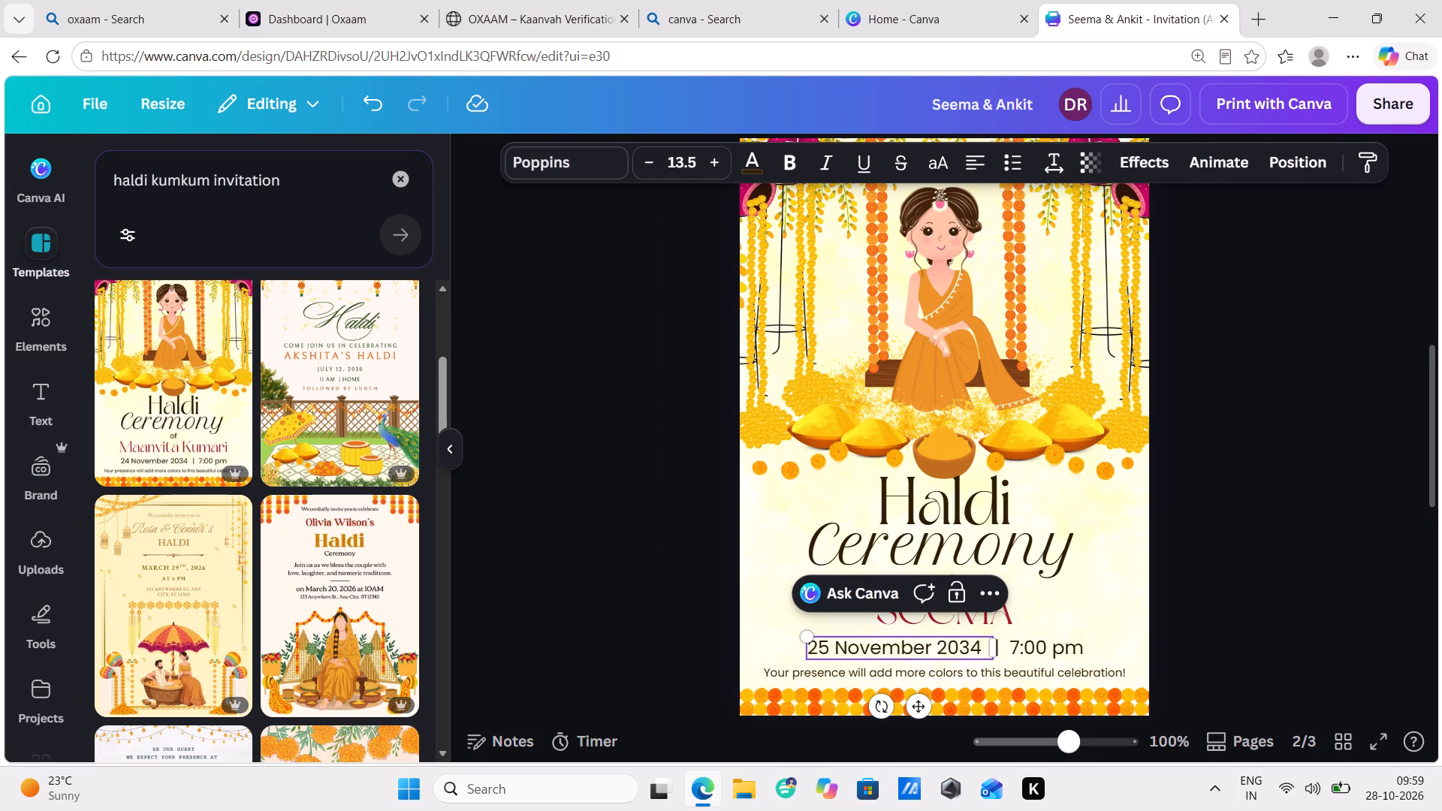
click(984, 645)
click(982, 650)
key(BackSpace)
key(BackSpace)
text(26)
Change the Haldi Ceremony time on page 2 to 8:00 Am.
click(1015, 647)
click(1018, 643)
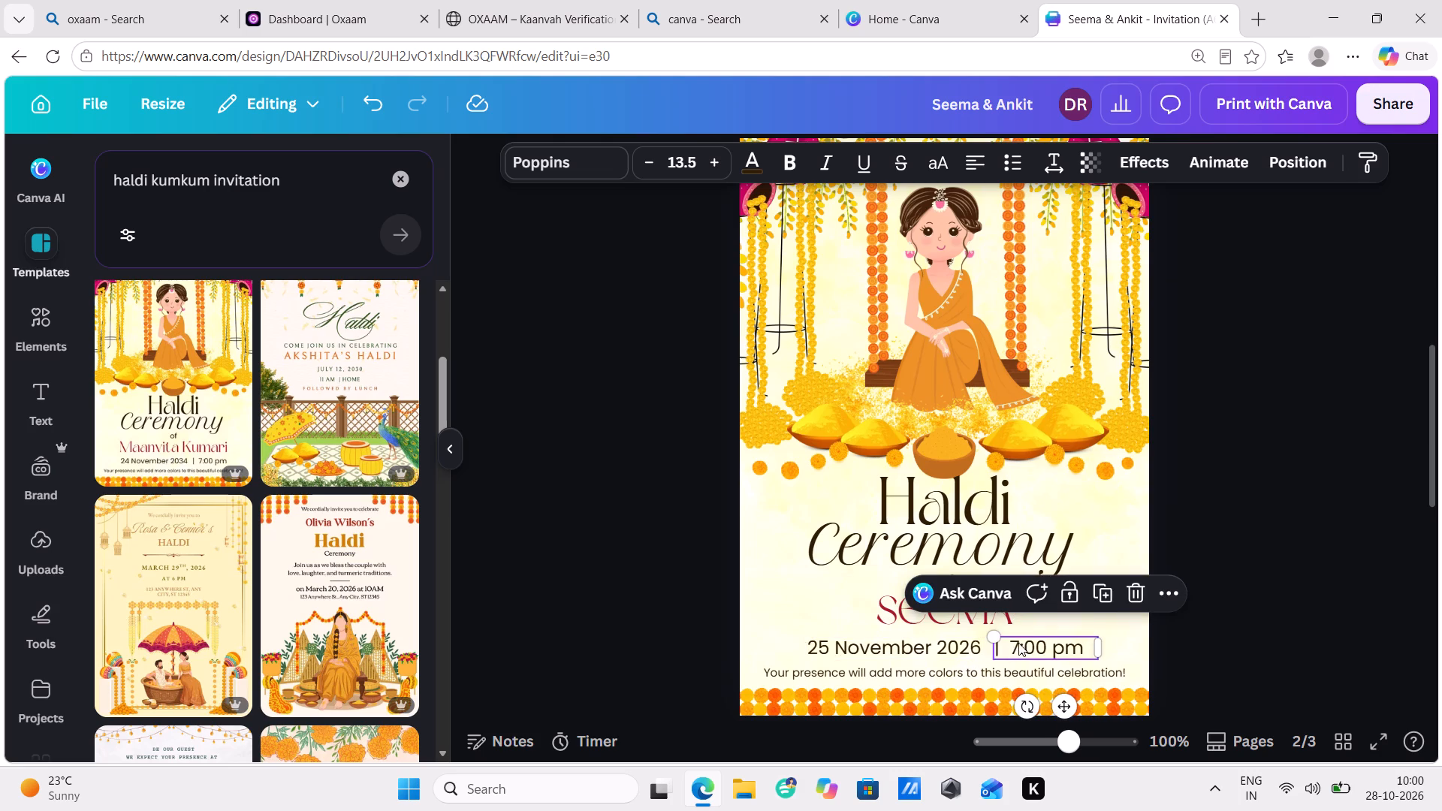
click(1018, 645)
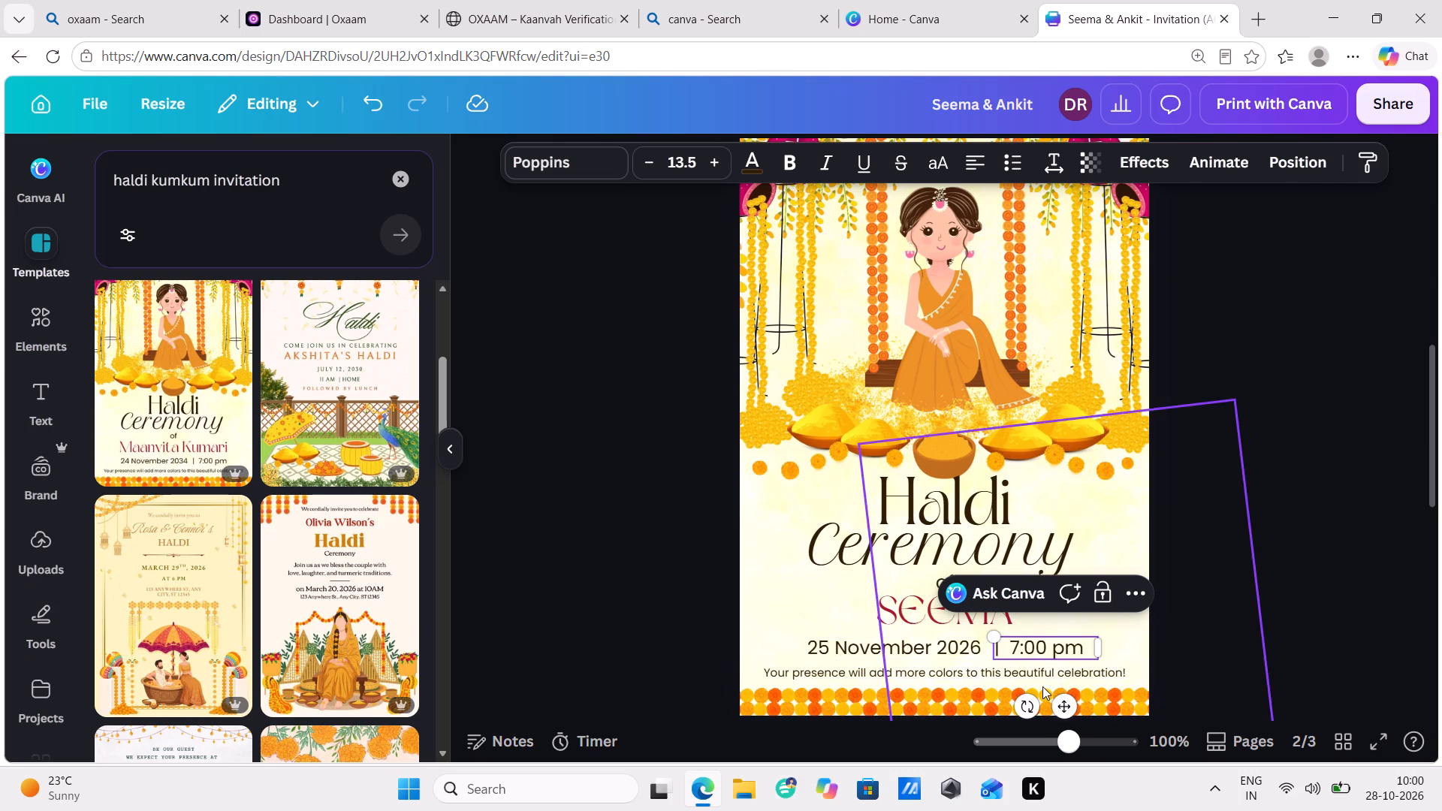
key(BackSpace)
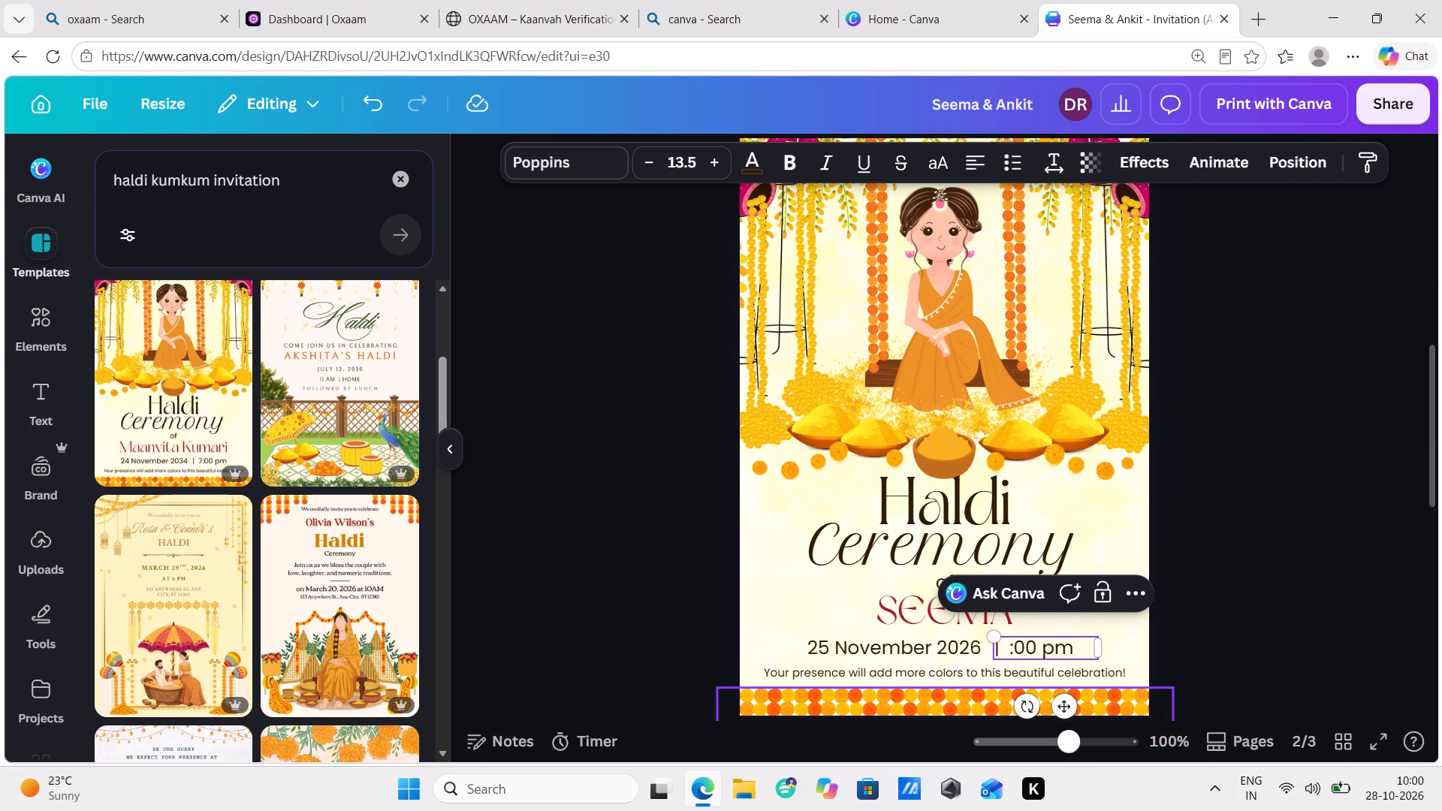
key(8)
click(1060, 647)
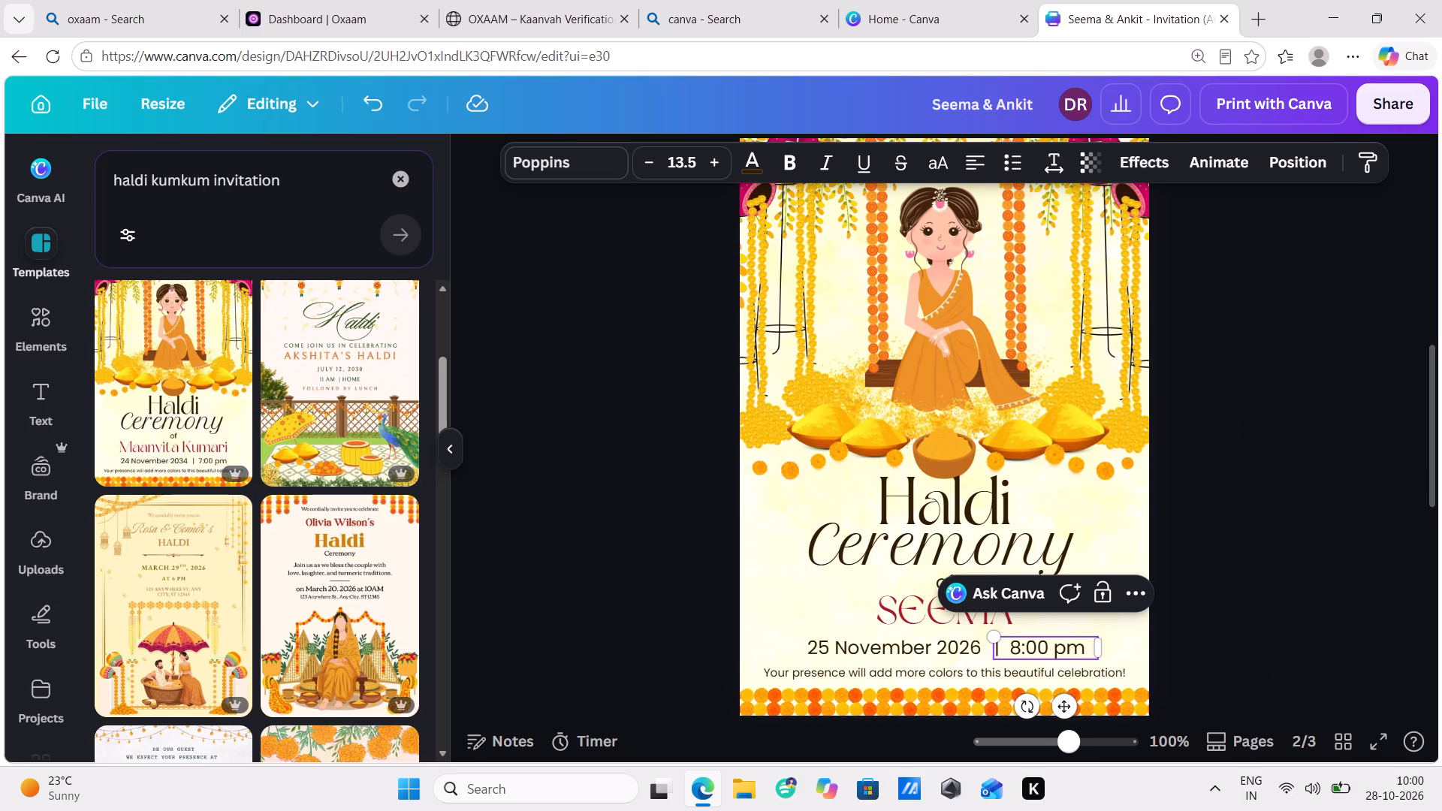
key(BackSpace)
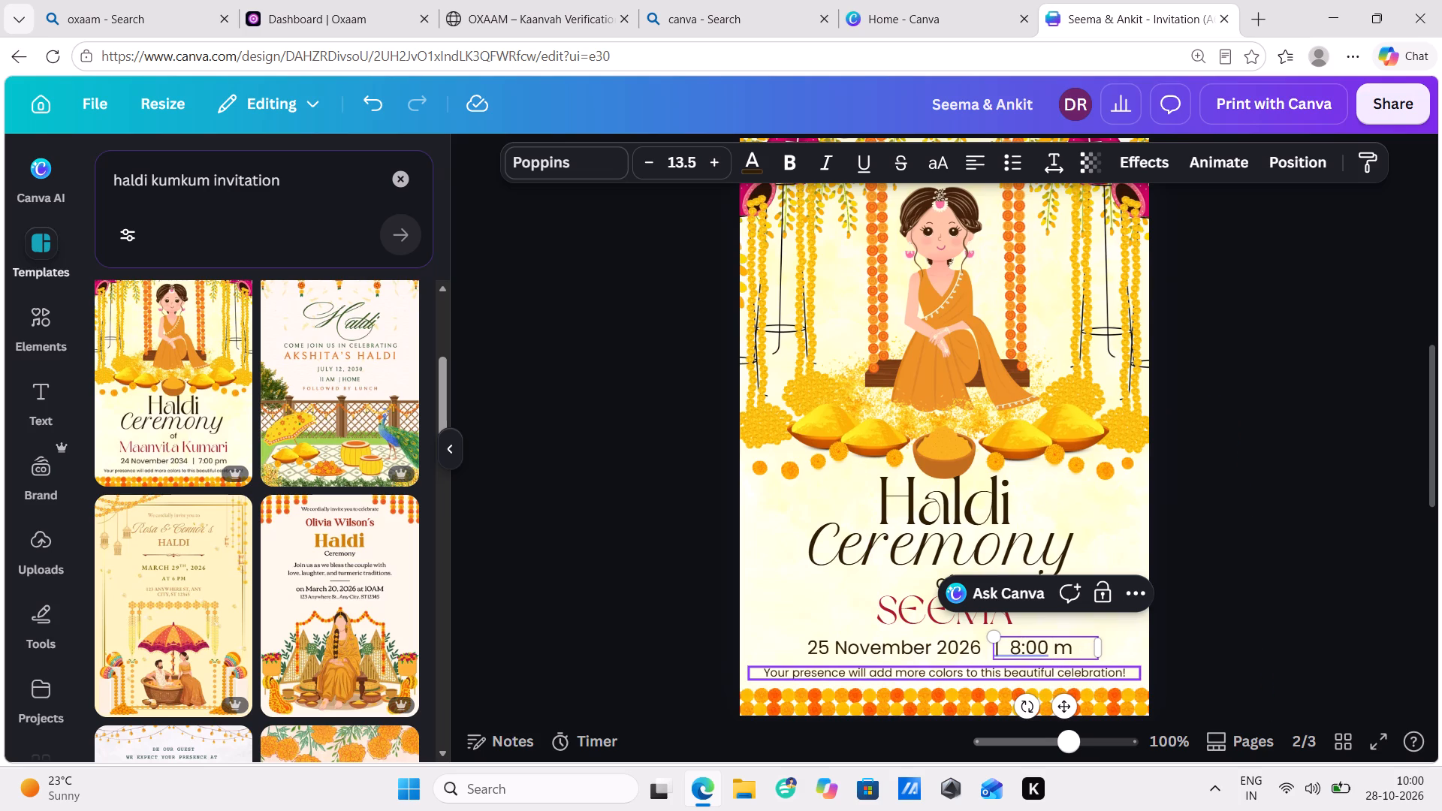
key(a)
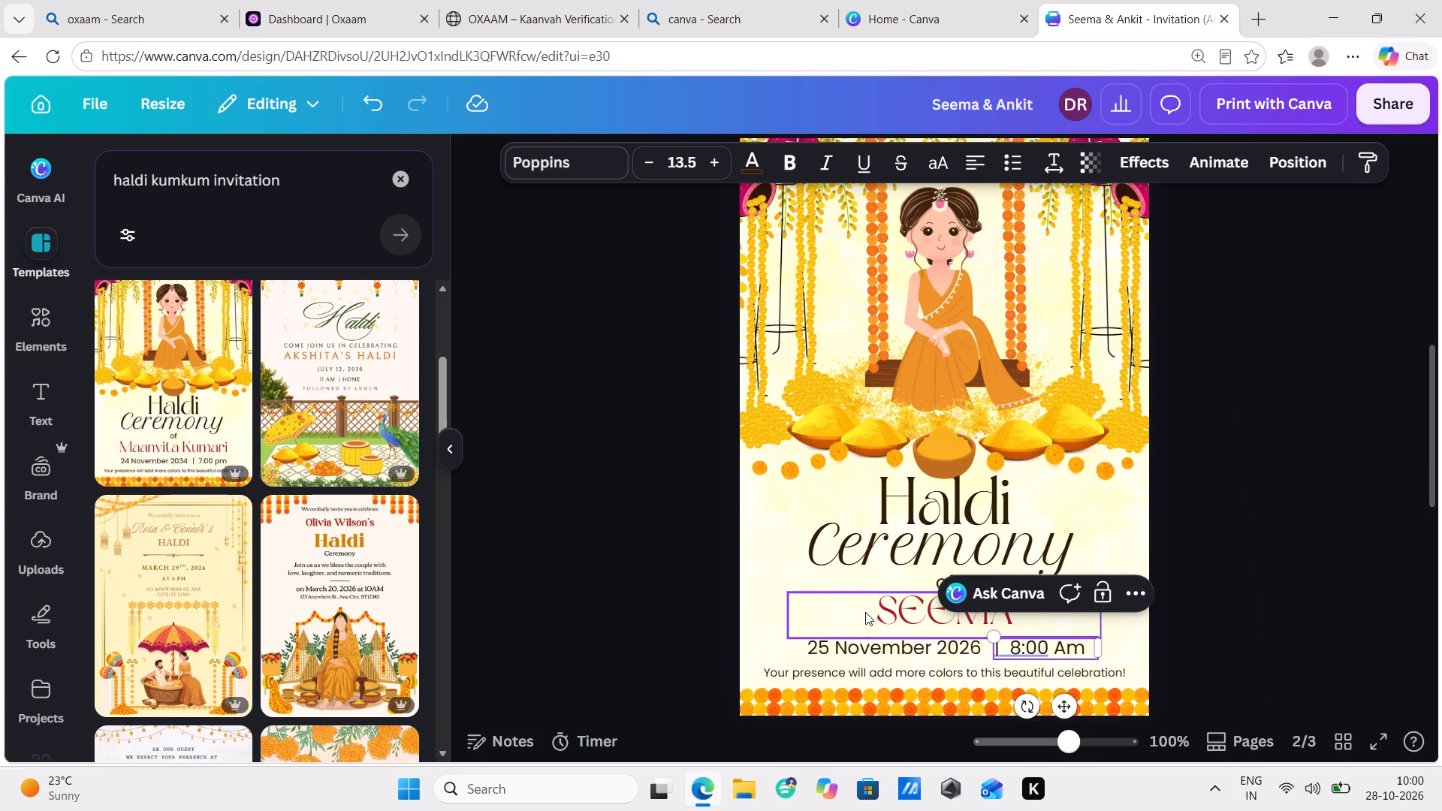
Review the save-the-date, Haldi Ceremony and floral invitation pages in sequence.
scroll(868, 604, up, 2)
scroll(868, 602, down, 1)
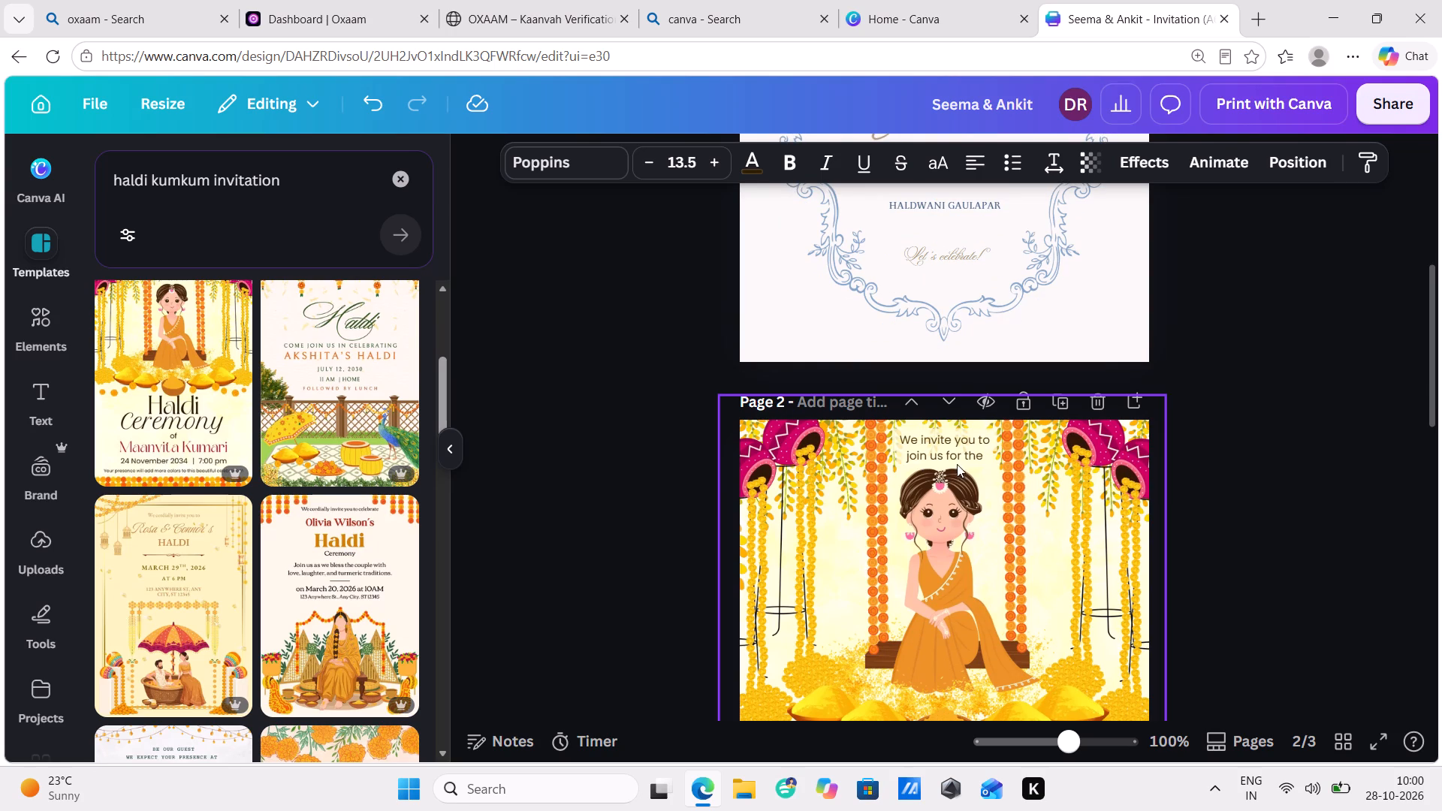
scroll(966, 479, down, 4)
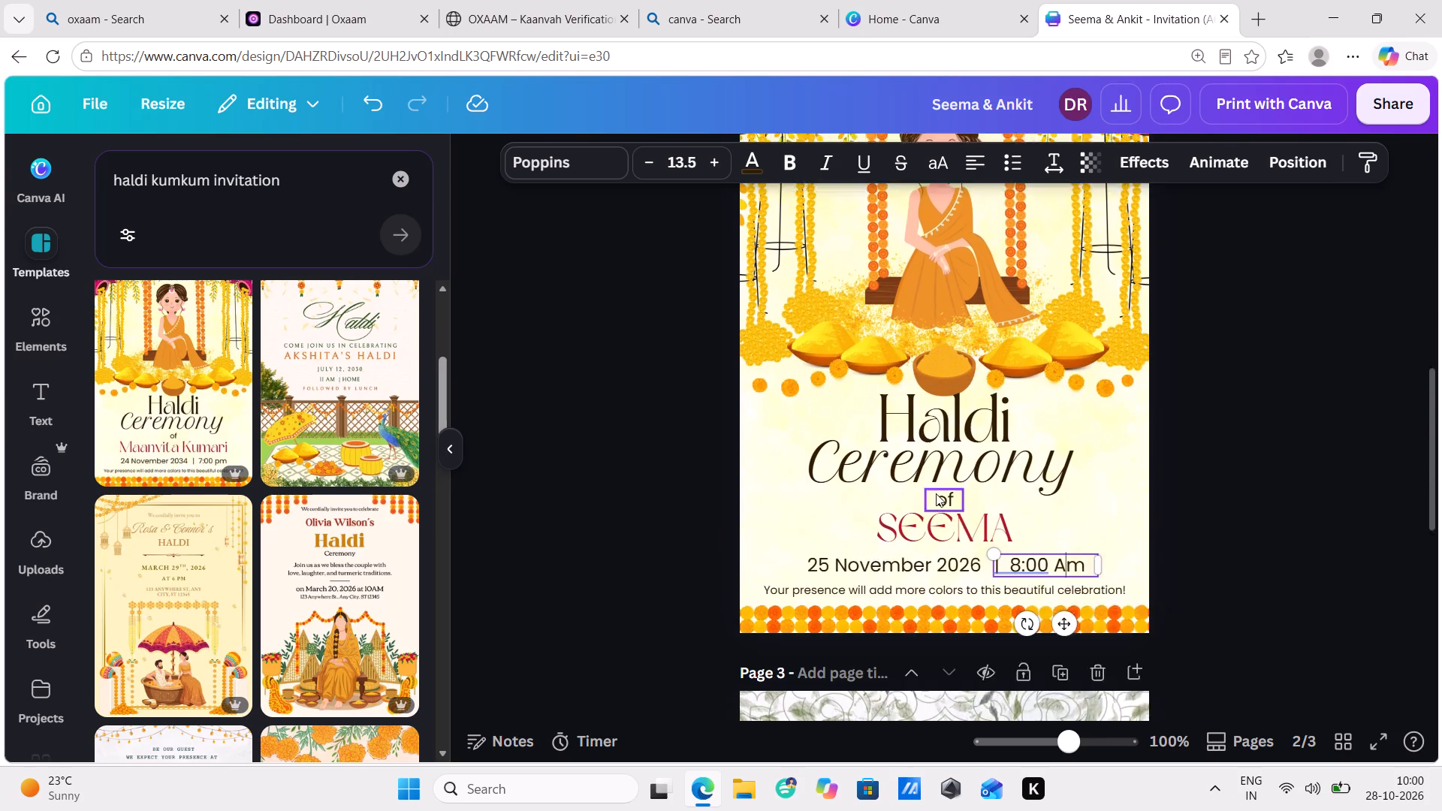
scroll(936, 493, down, 3)
scroll(927, 498, up, 2)
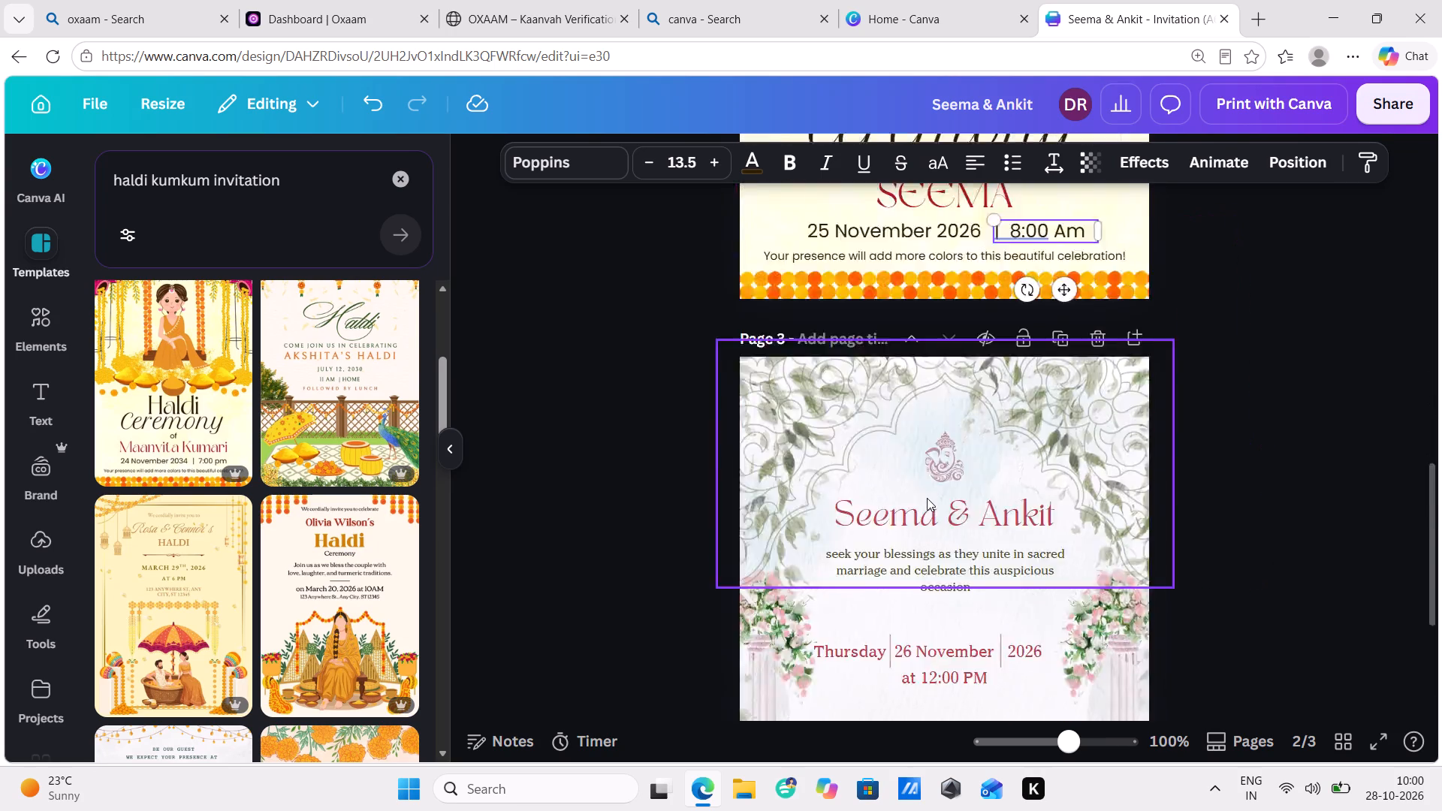
scroll(927, 498, up, 8)
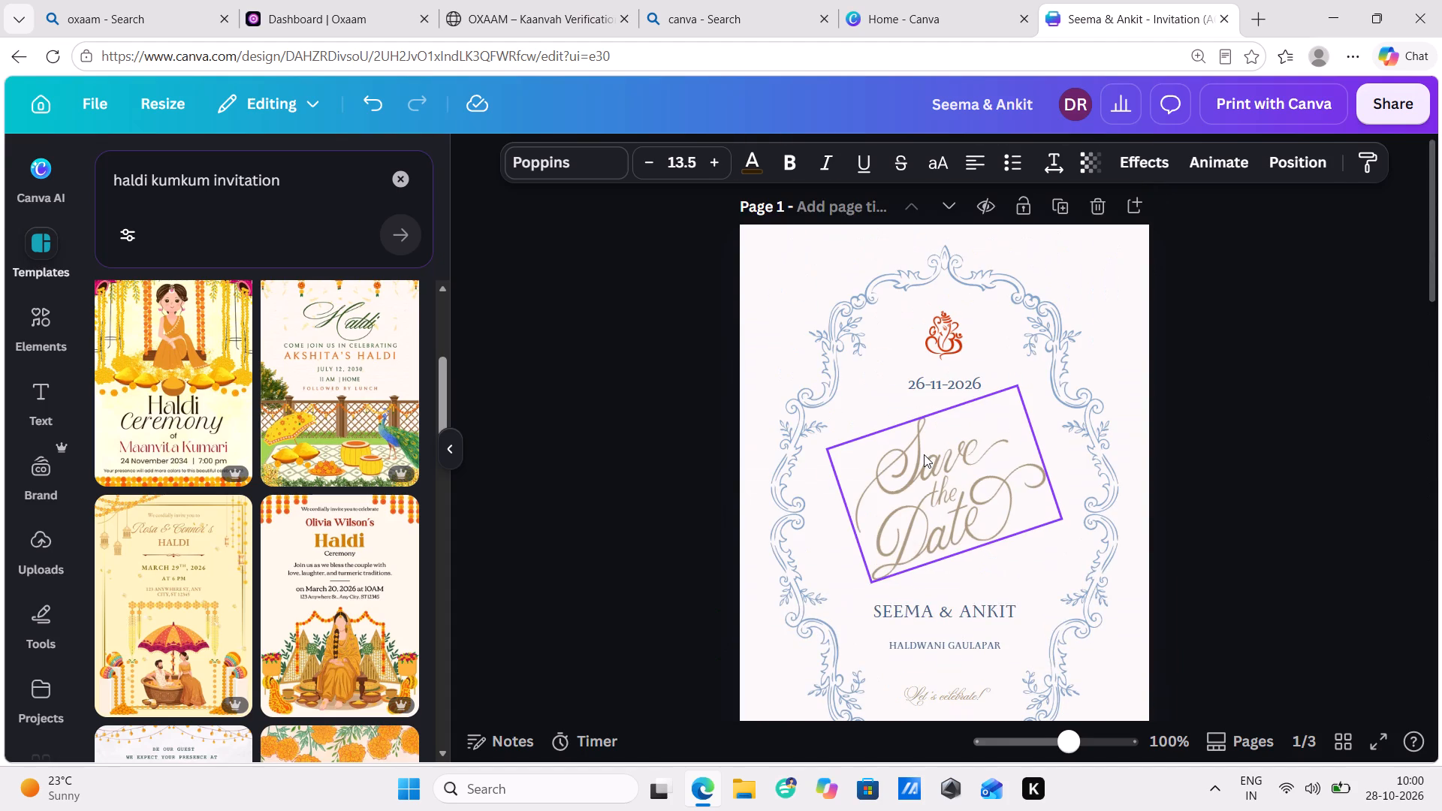
Add a blank page right after the Haldi Ceremony page.
scroll(924, 454, down, 2)
scroll(994, 418, down, 1)
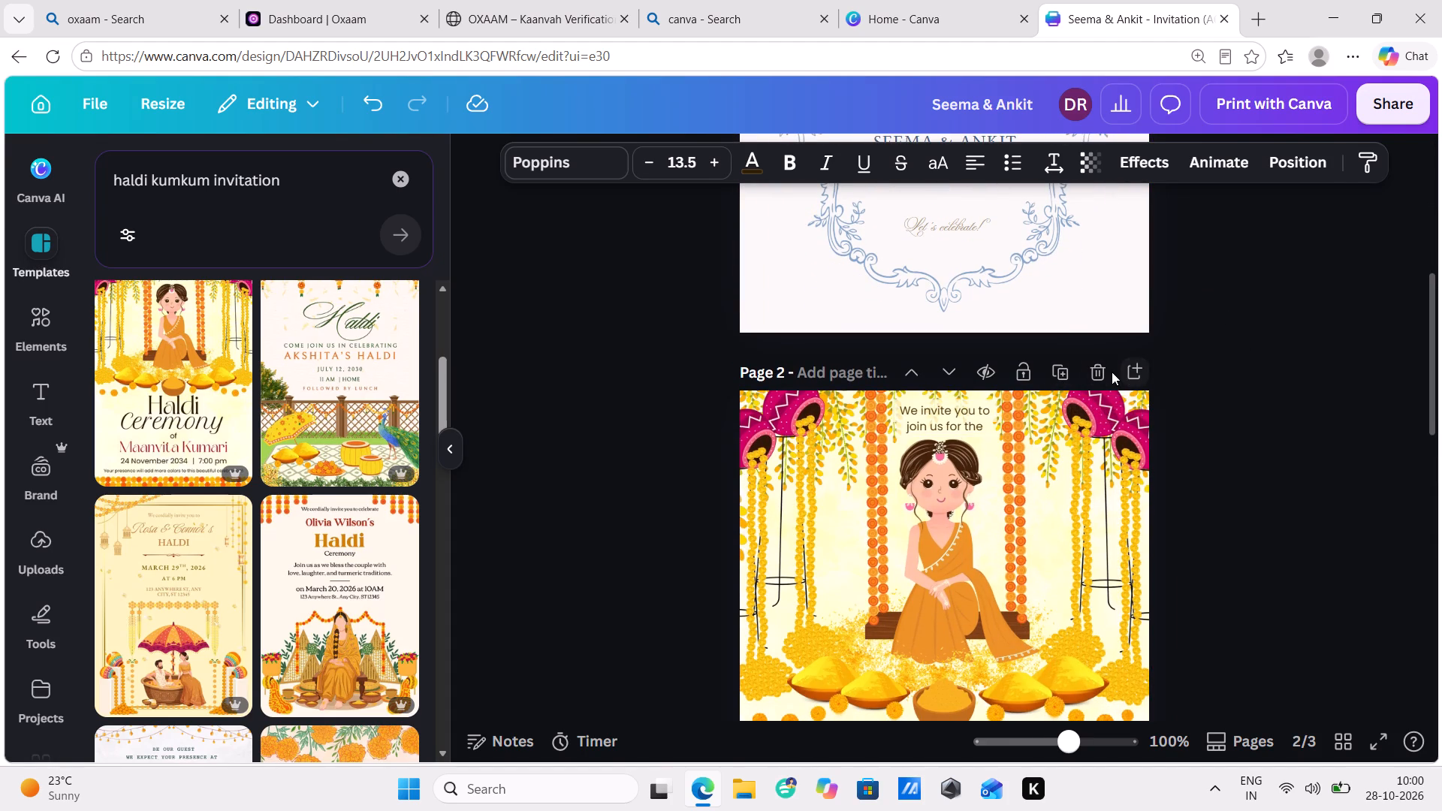
click(1124, 370)
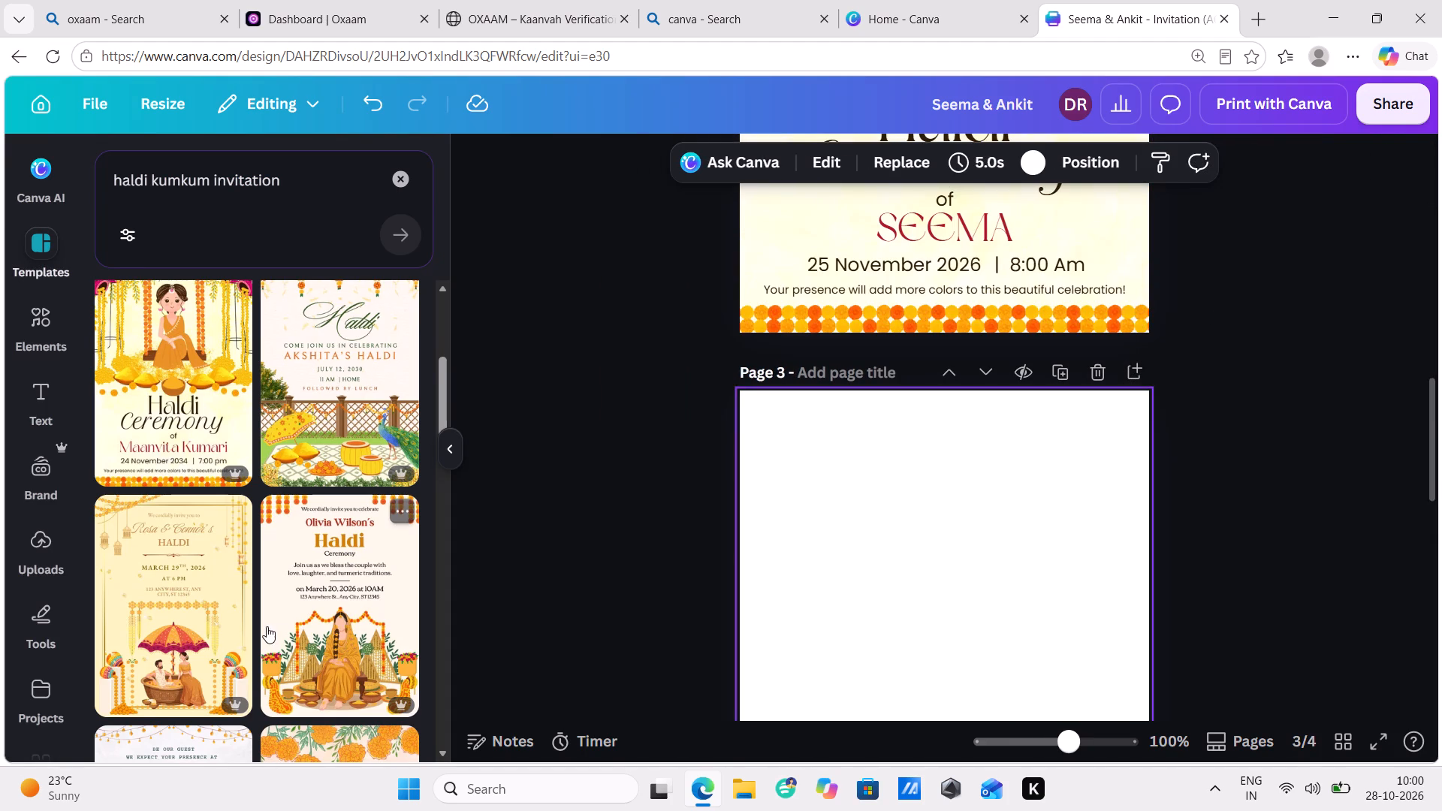
Search the templates for sangeet invitation and apply the light-blue Sangeet design with the dancing couple to blank page 3.
scroll(260, 622, down, 3)
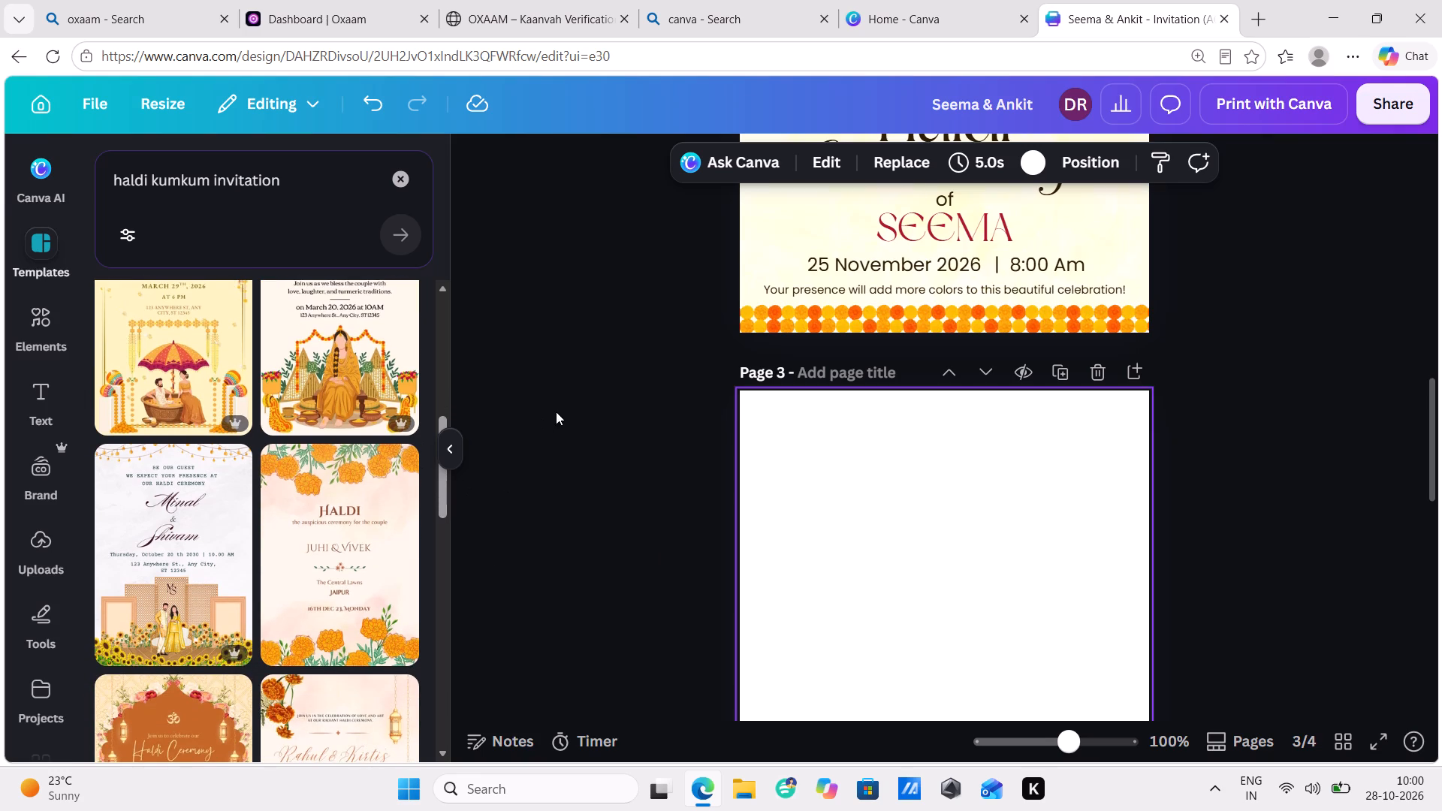
click(404, 178)
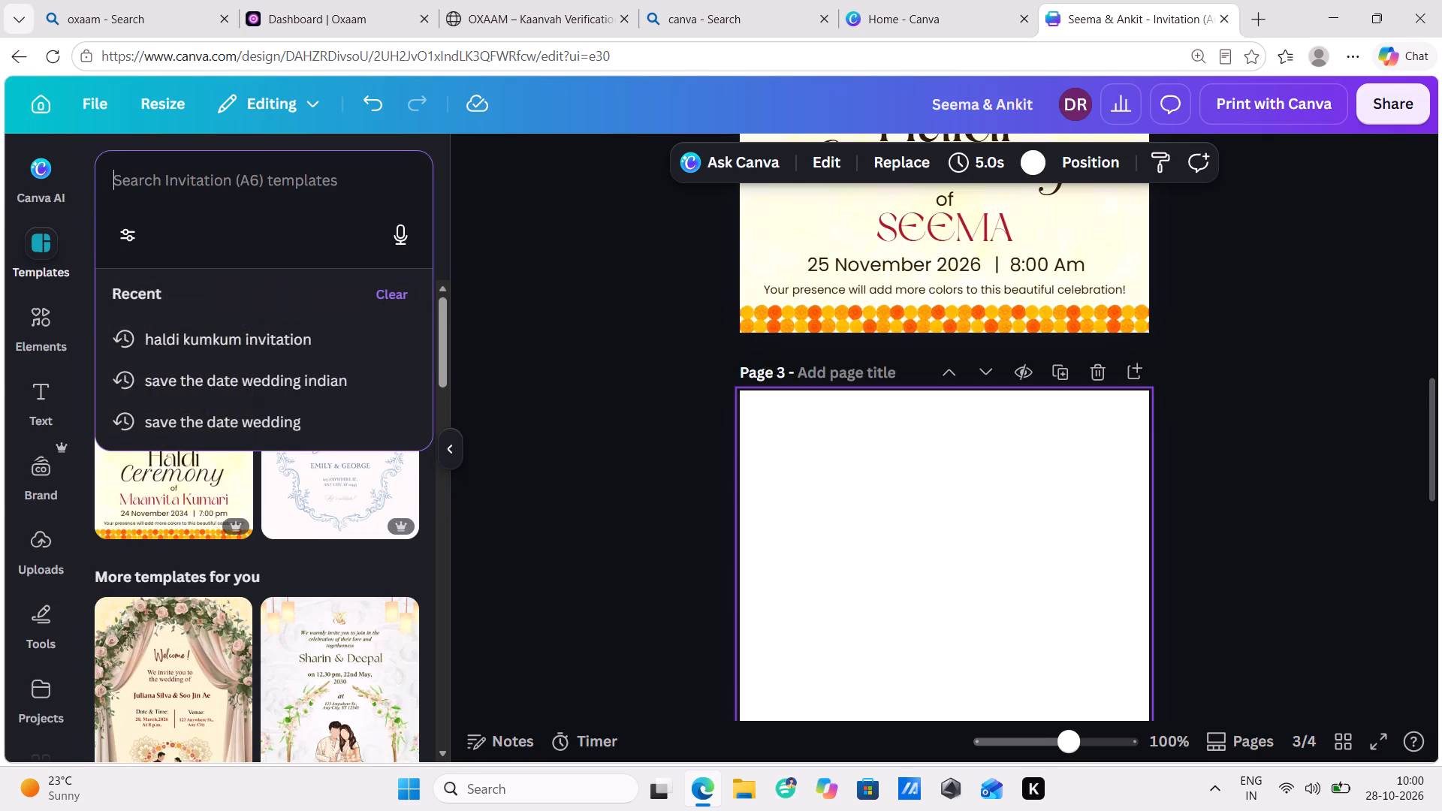
text(san)
text(geet)
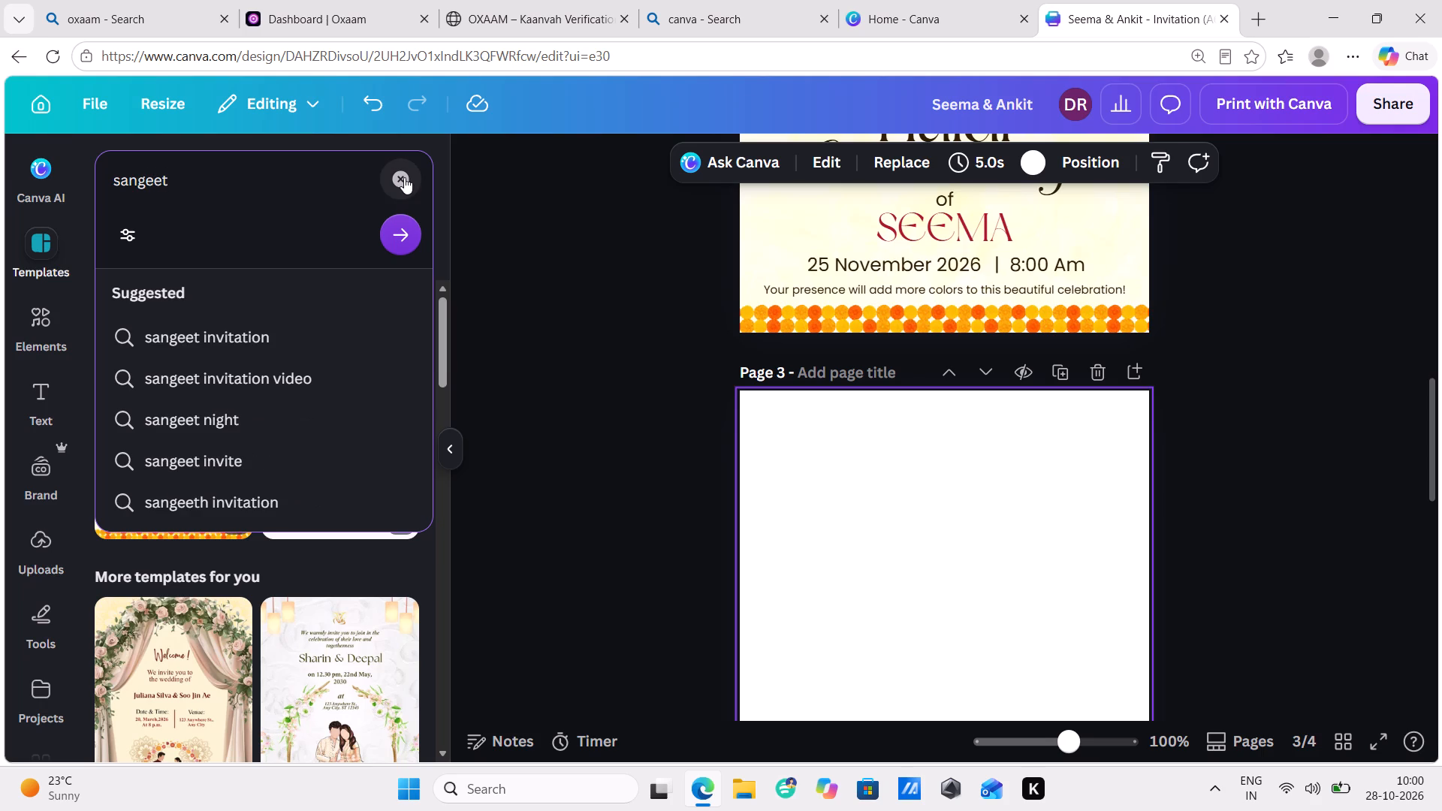
click(246, 340)
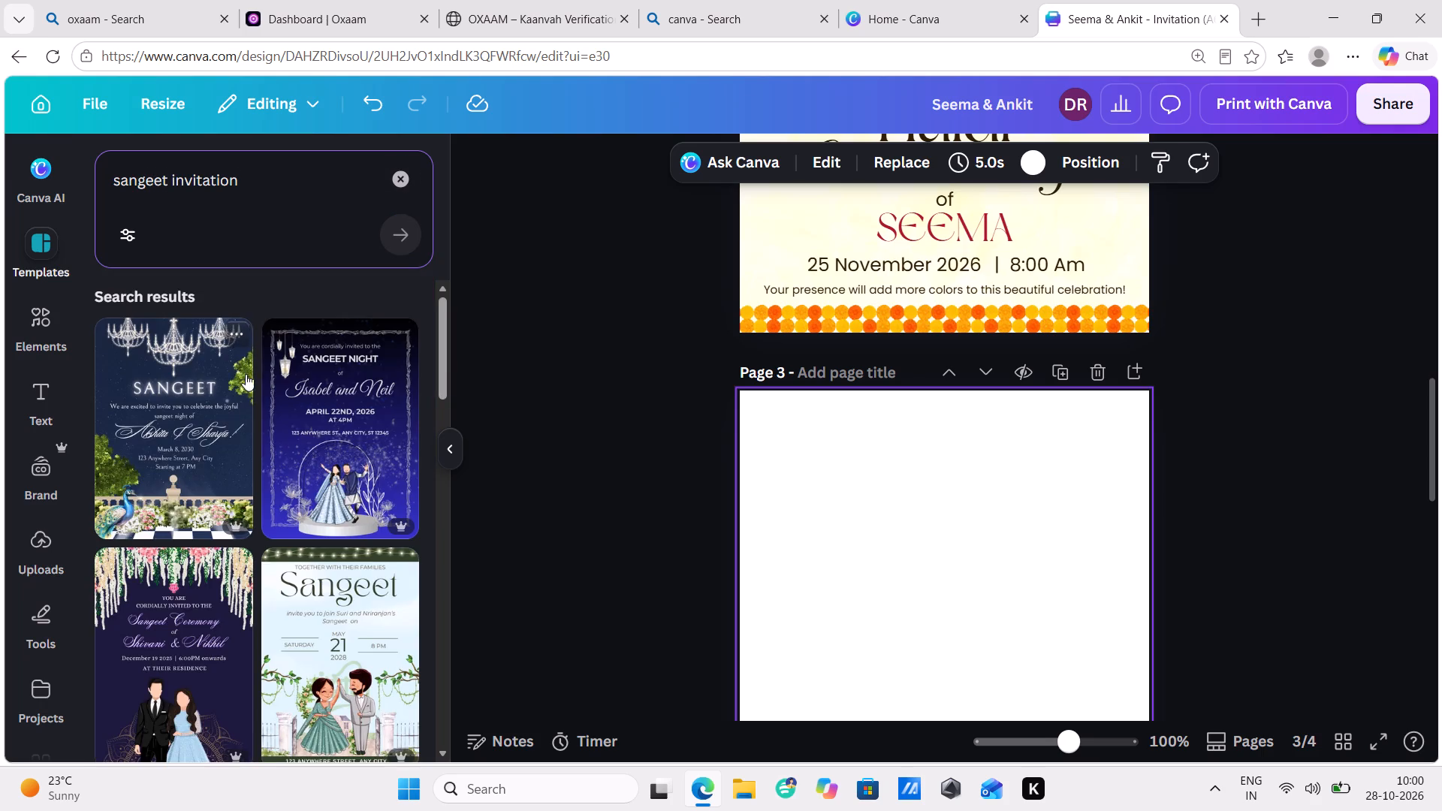
scroll(274, 558, down, 1)
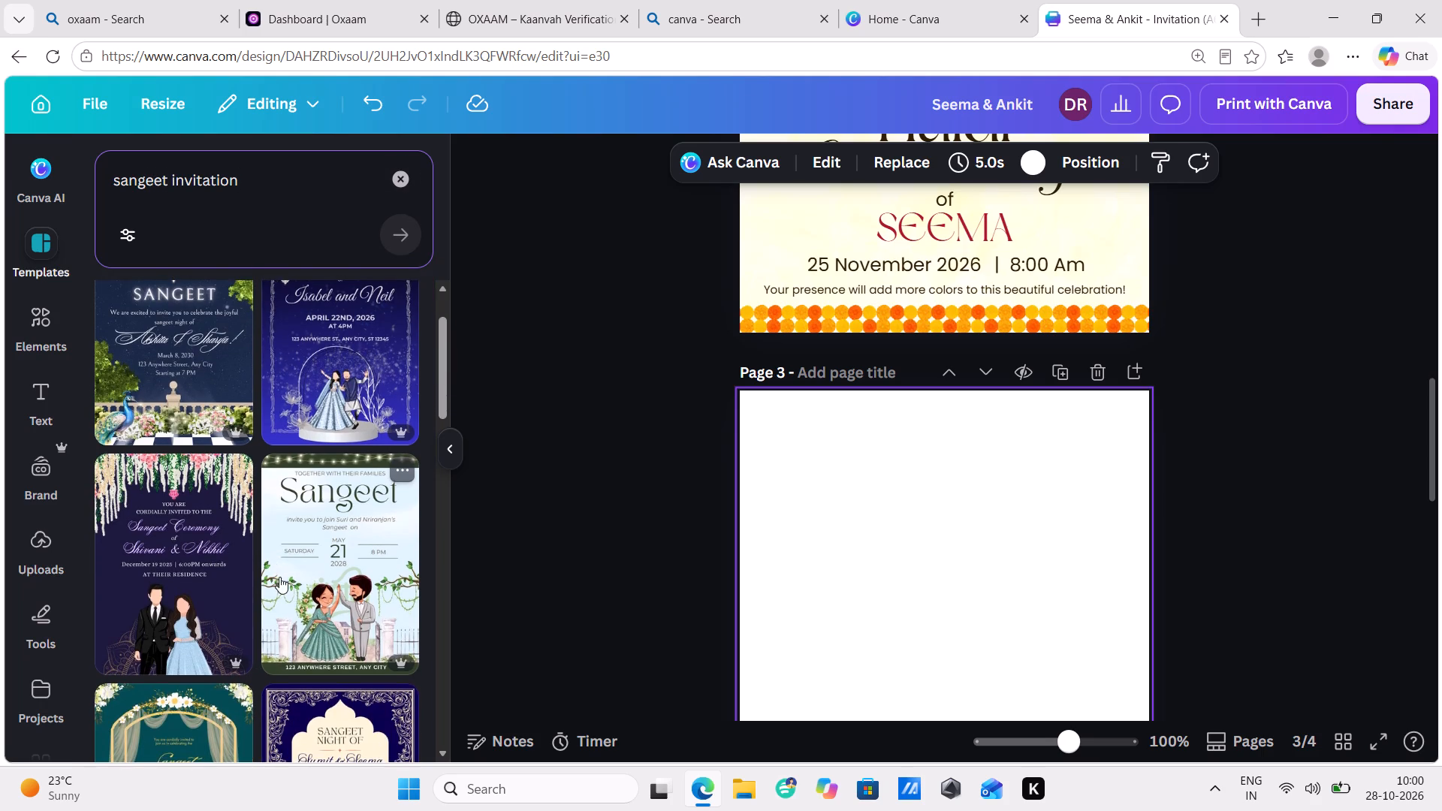
drag(321, 575, 879, 454)
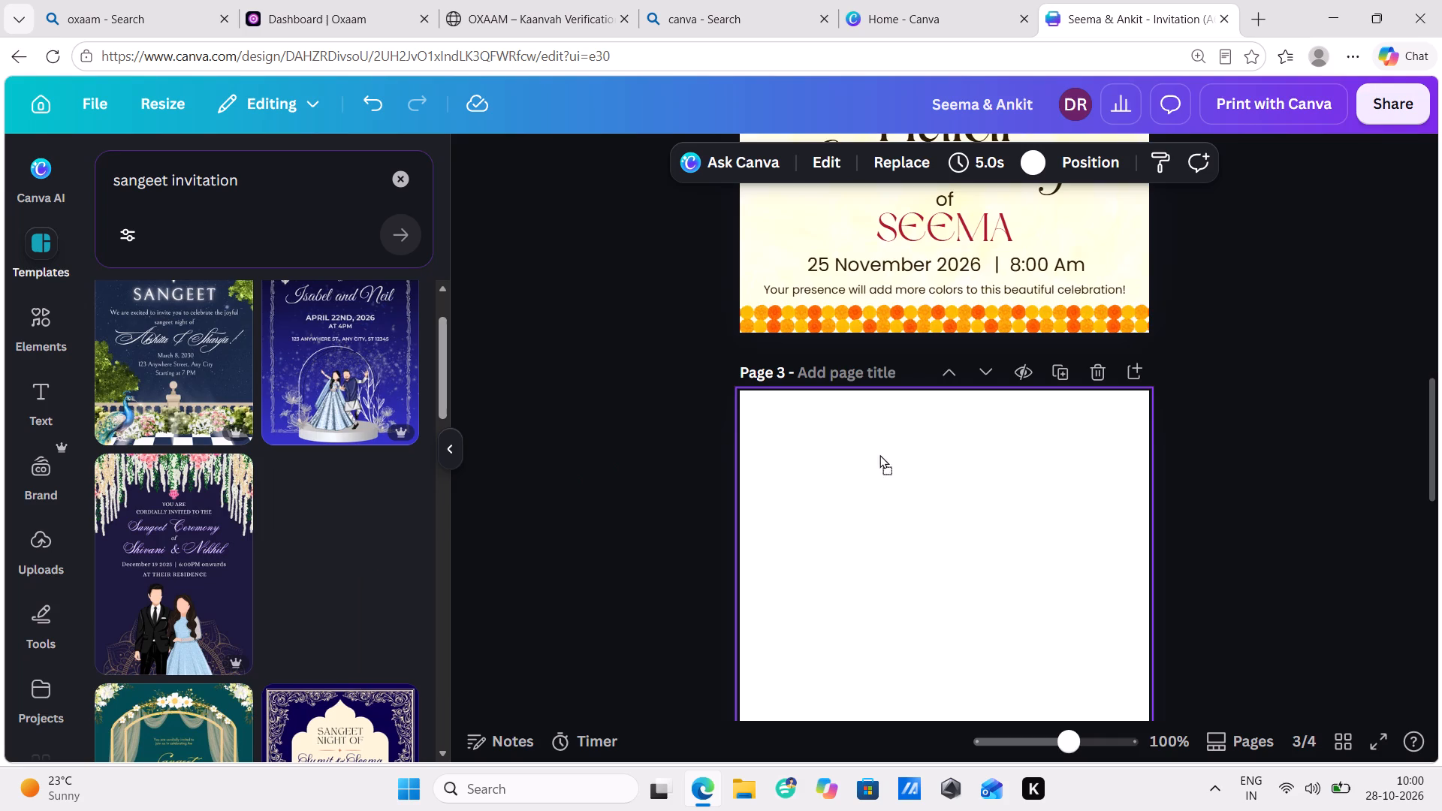
drag(879, 454, 894, 457)
Change the weekday on the Sangeet page to Wednesday, widening its text box to fit one line and aligning it with the divider lines.
scroll(893, 457, down, 2)
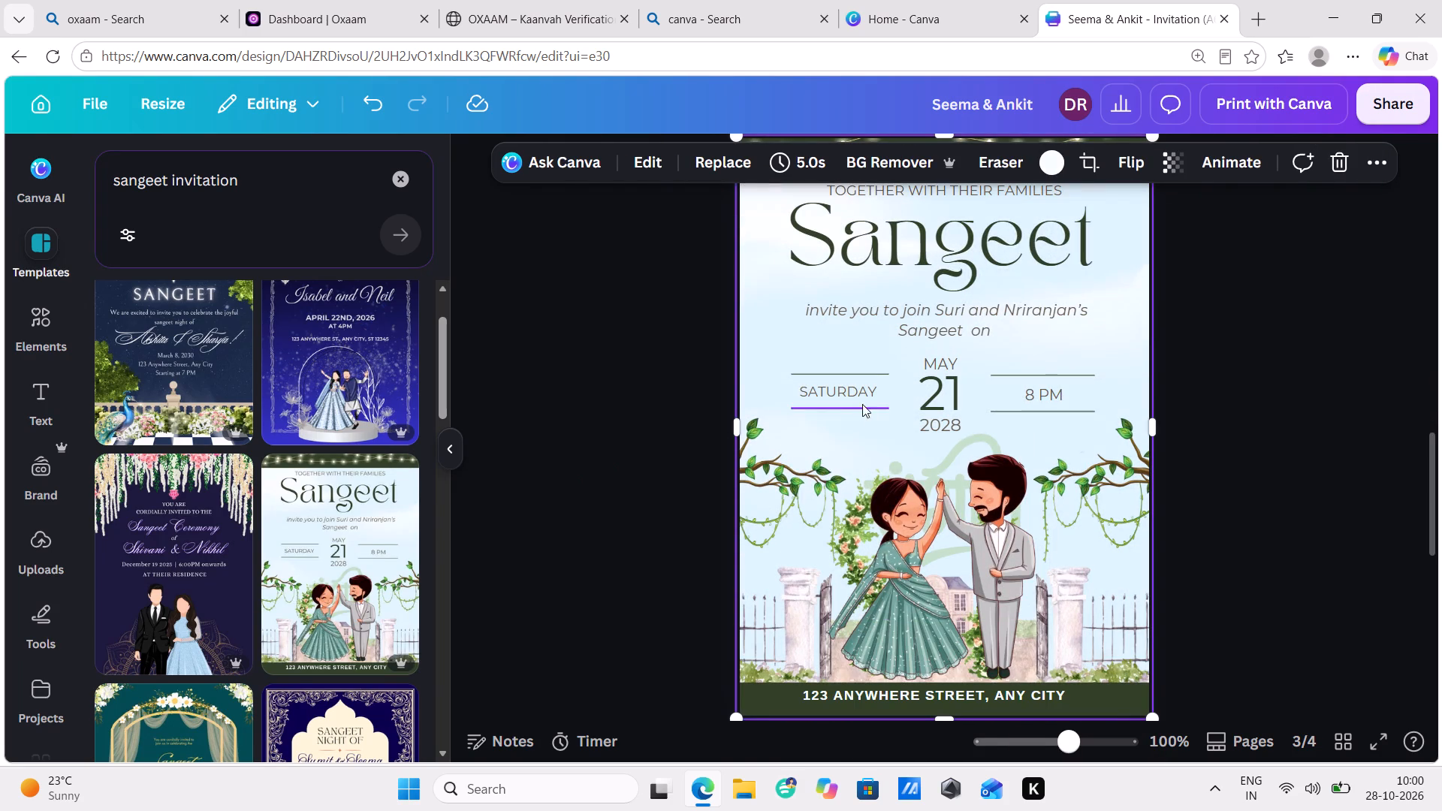
double_click(863, 393)
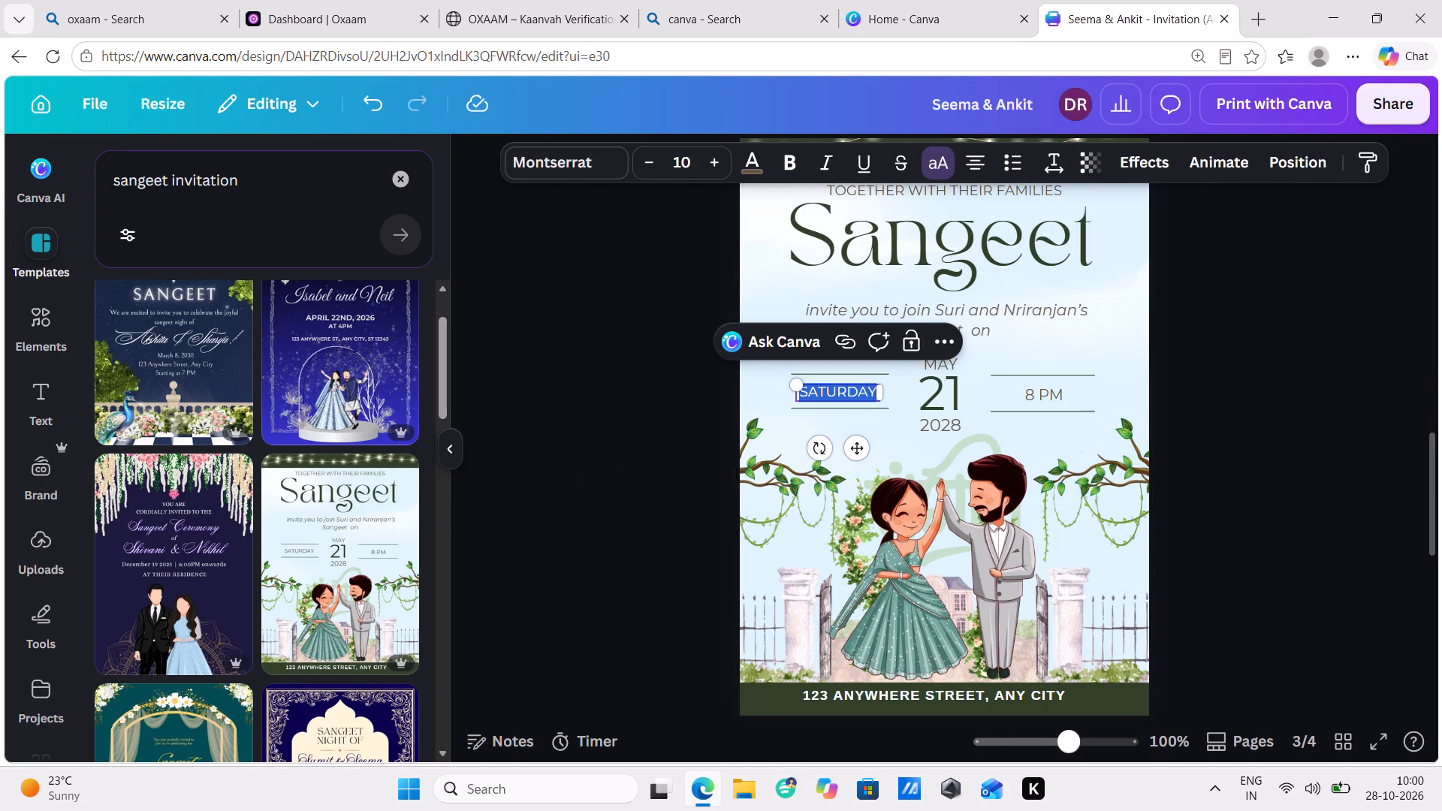
scroll(895, 354, up, 3)
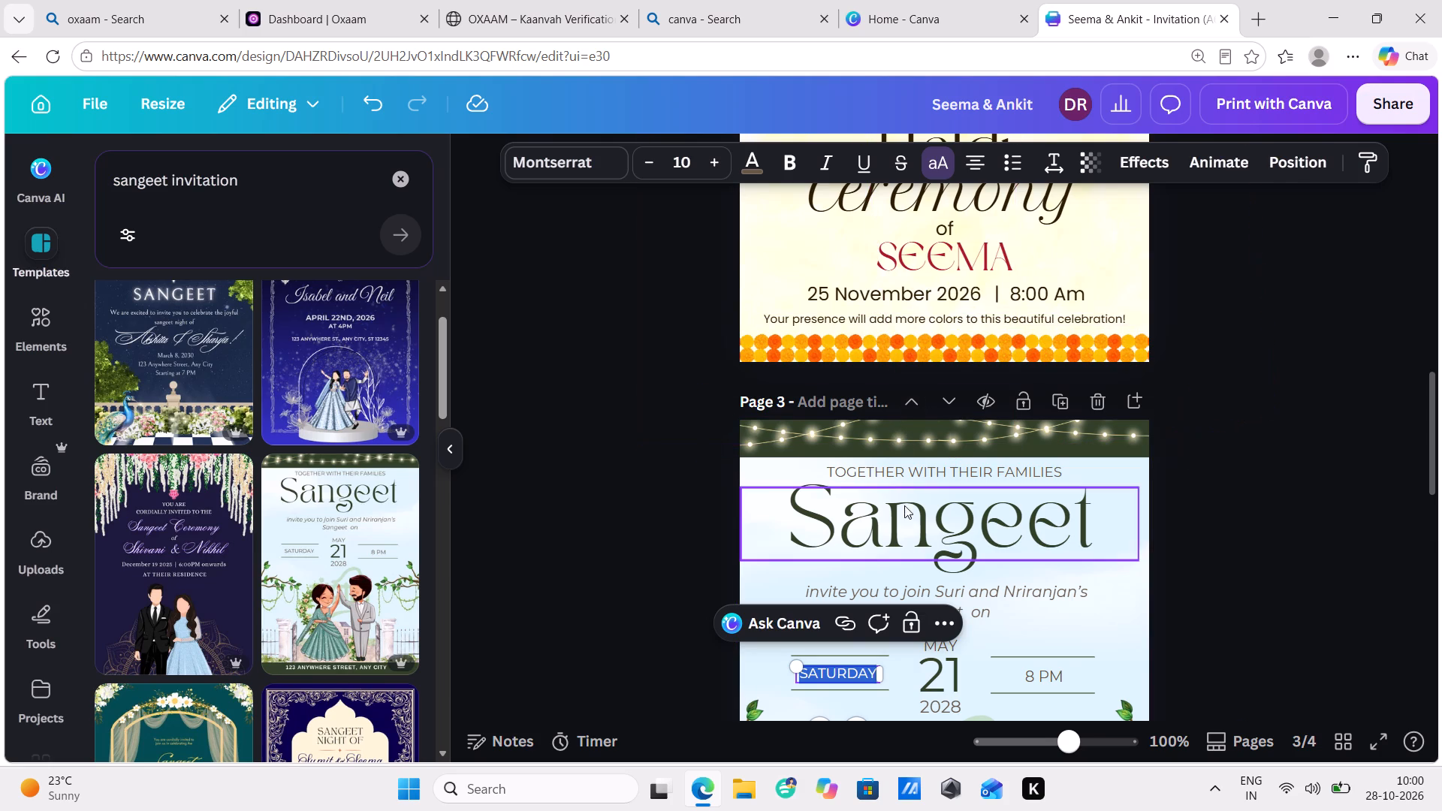
scroll(890, 517, up, 1)
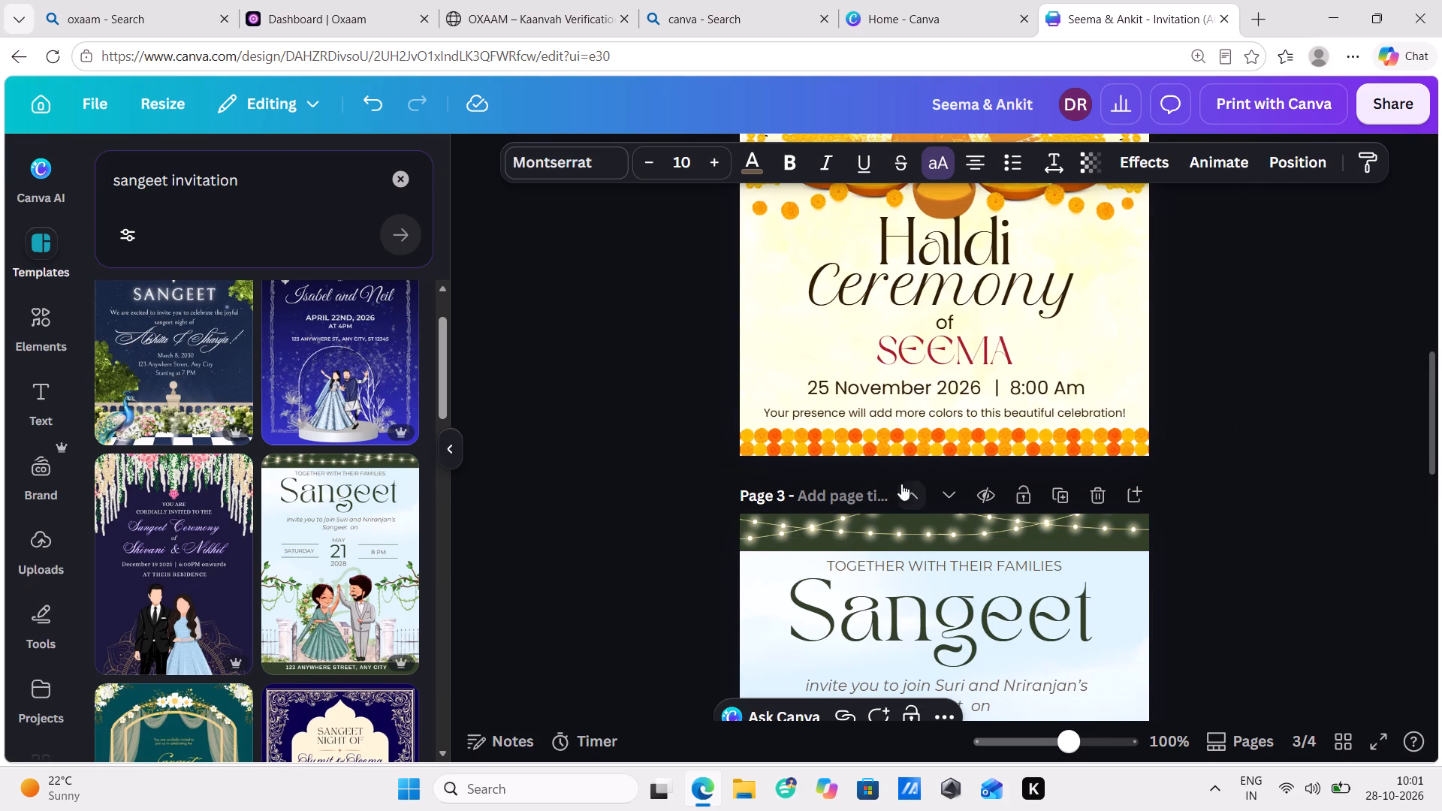
scroll(852, 484, down, 2)
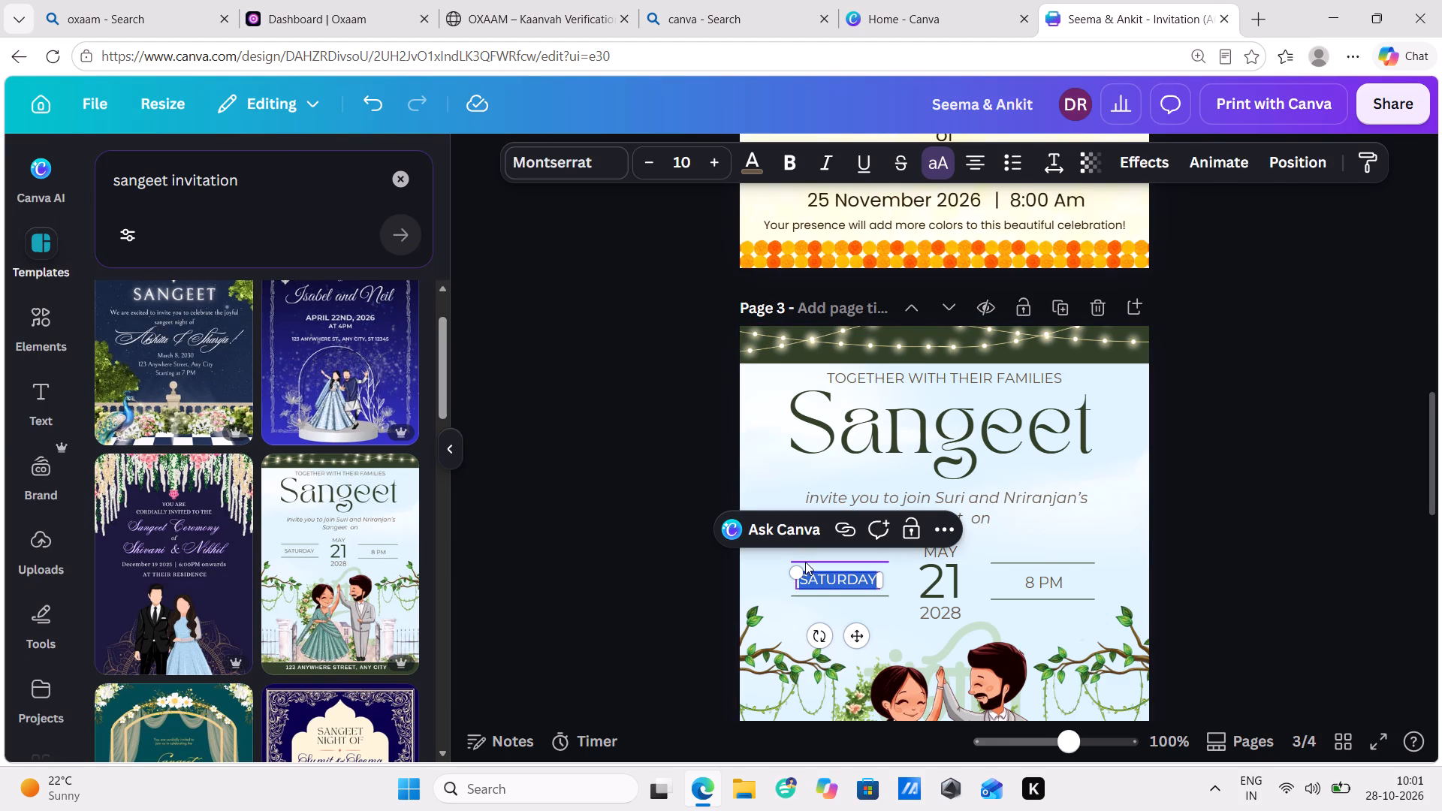
key(BackSpace)
text(we)
key(d)
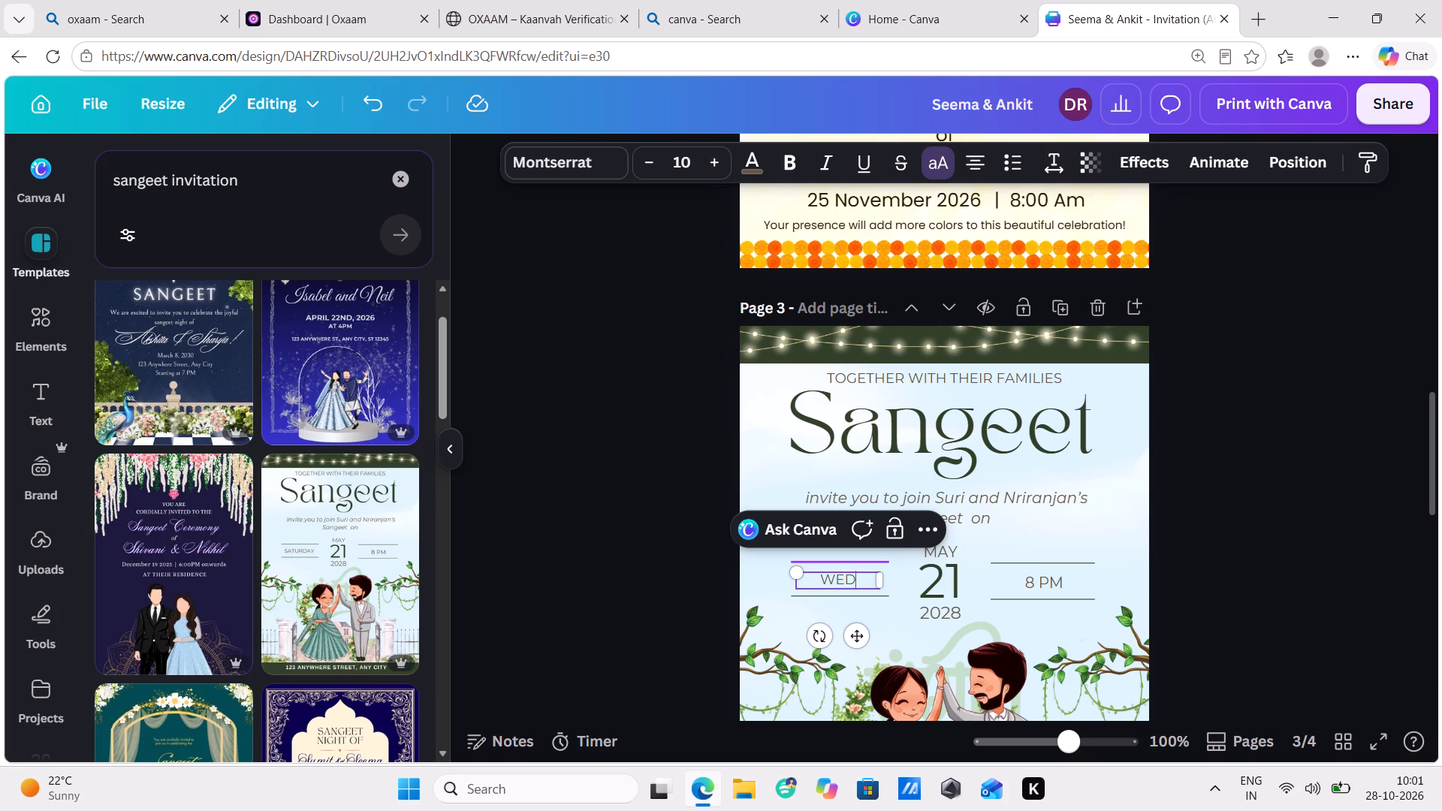
text(nesday)
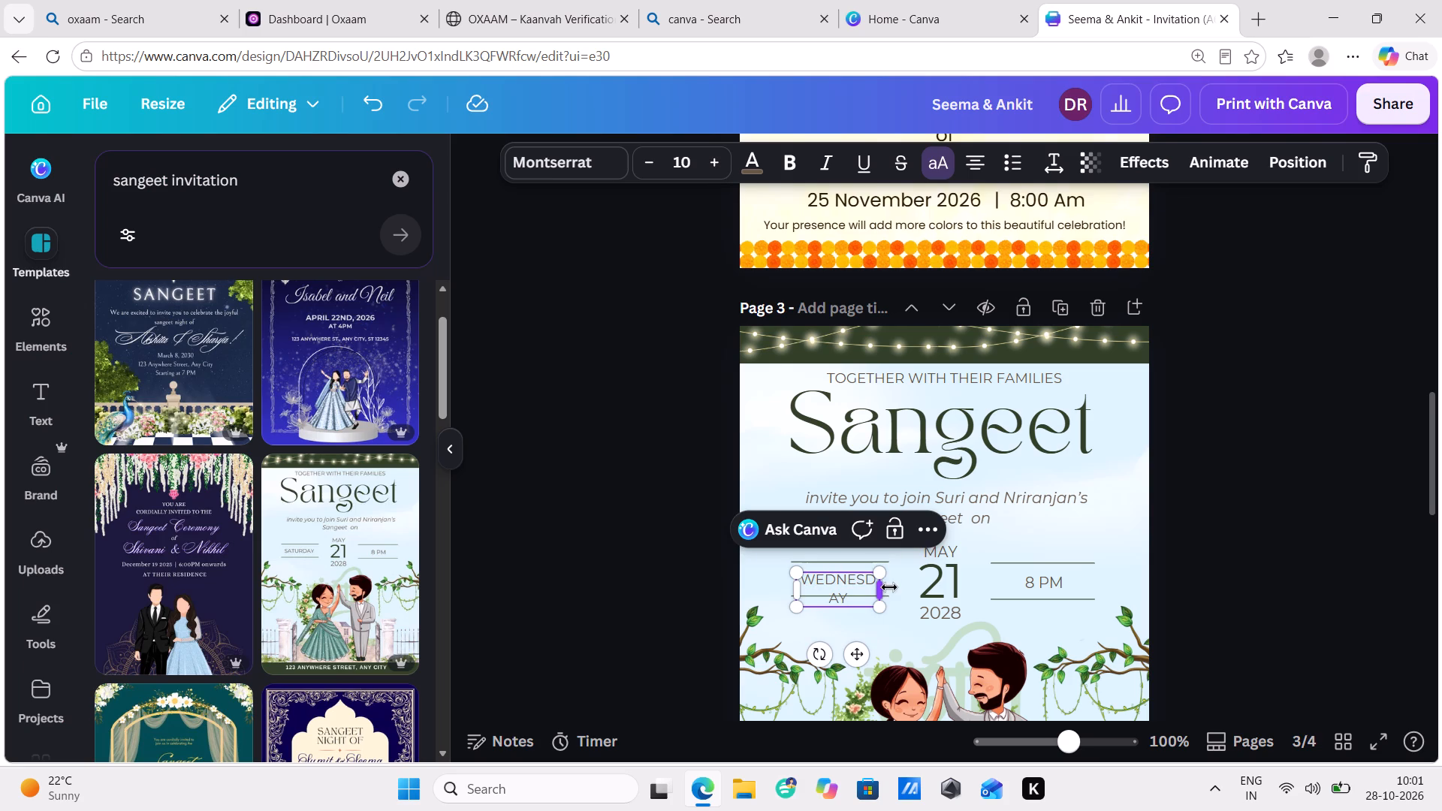
drag(886, 590, 902, 584)
click(753, 572)
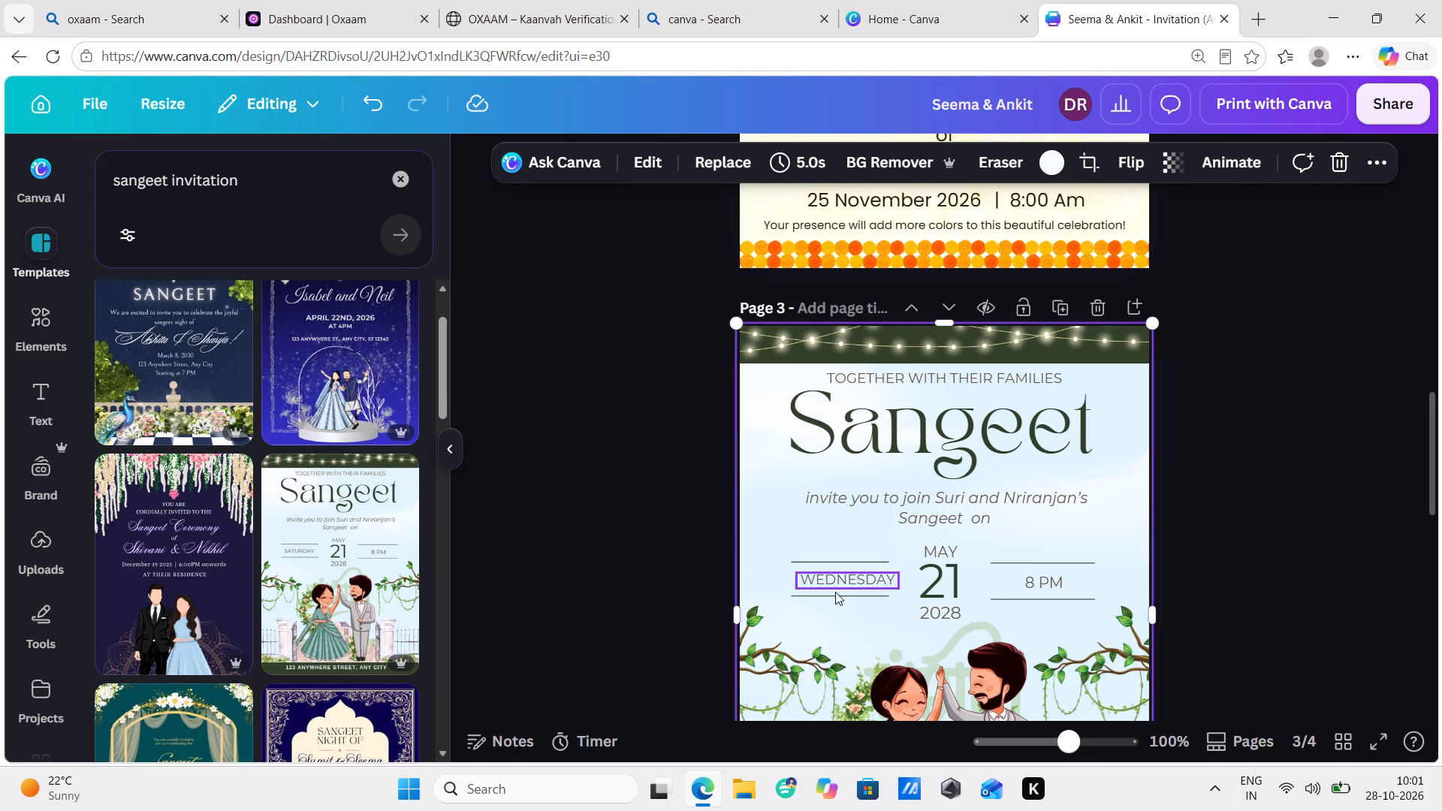
click(843, 582)
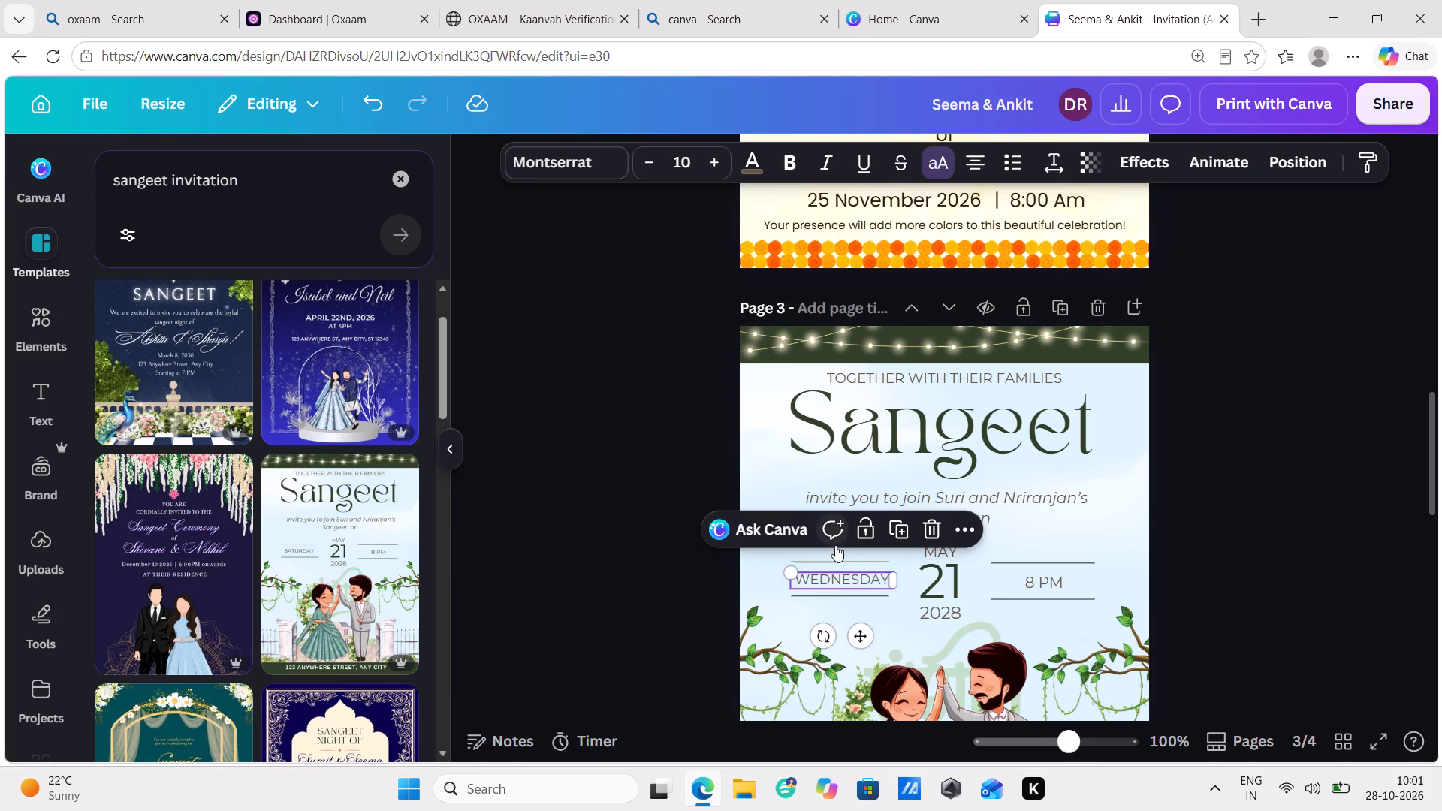
click(1244, 554)
Change the Sangeet time on page 3 to 1 PM.
click(1028, 578)
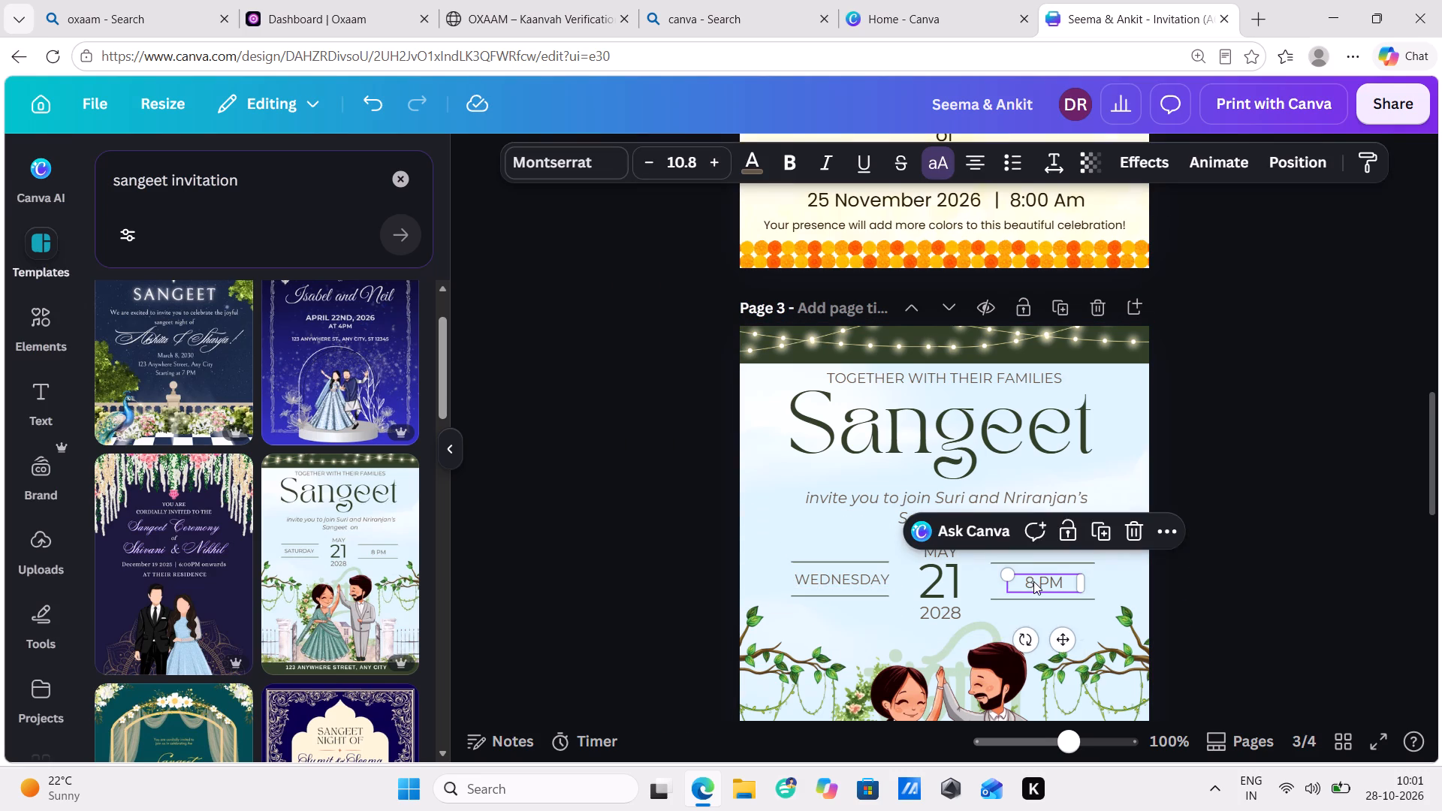
click(1033, 581)
click(1033, 585)
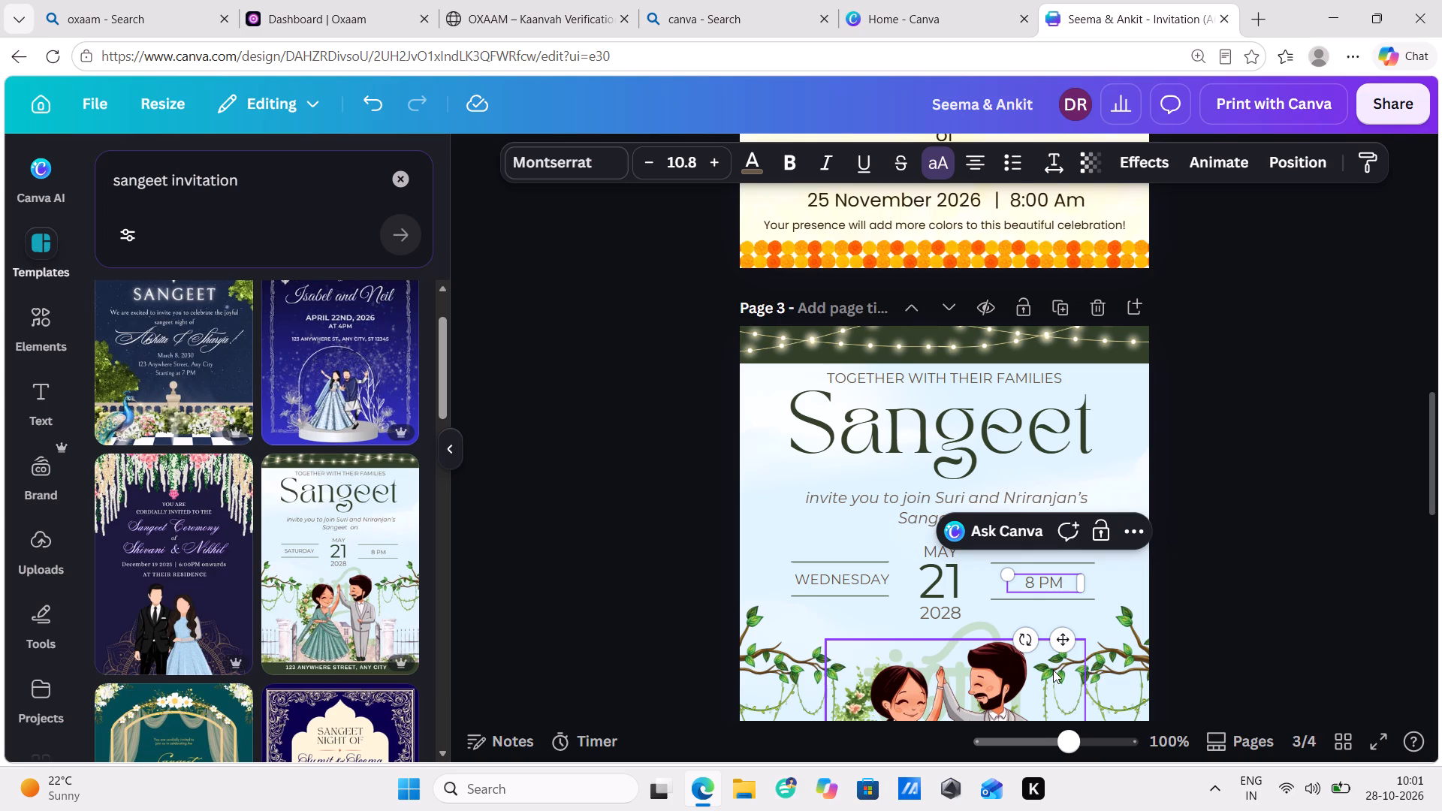
key(BackSpace)
key(1)
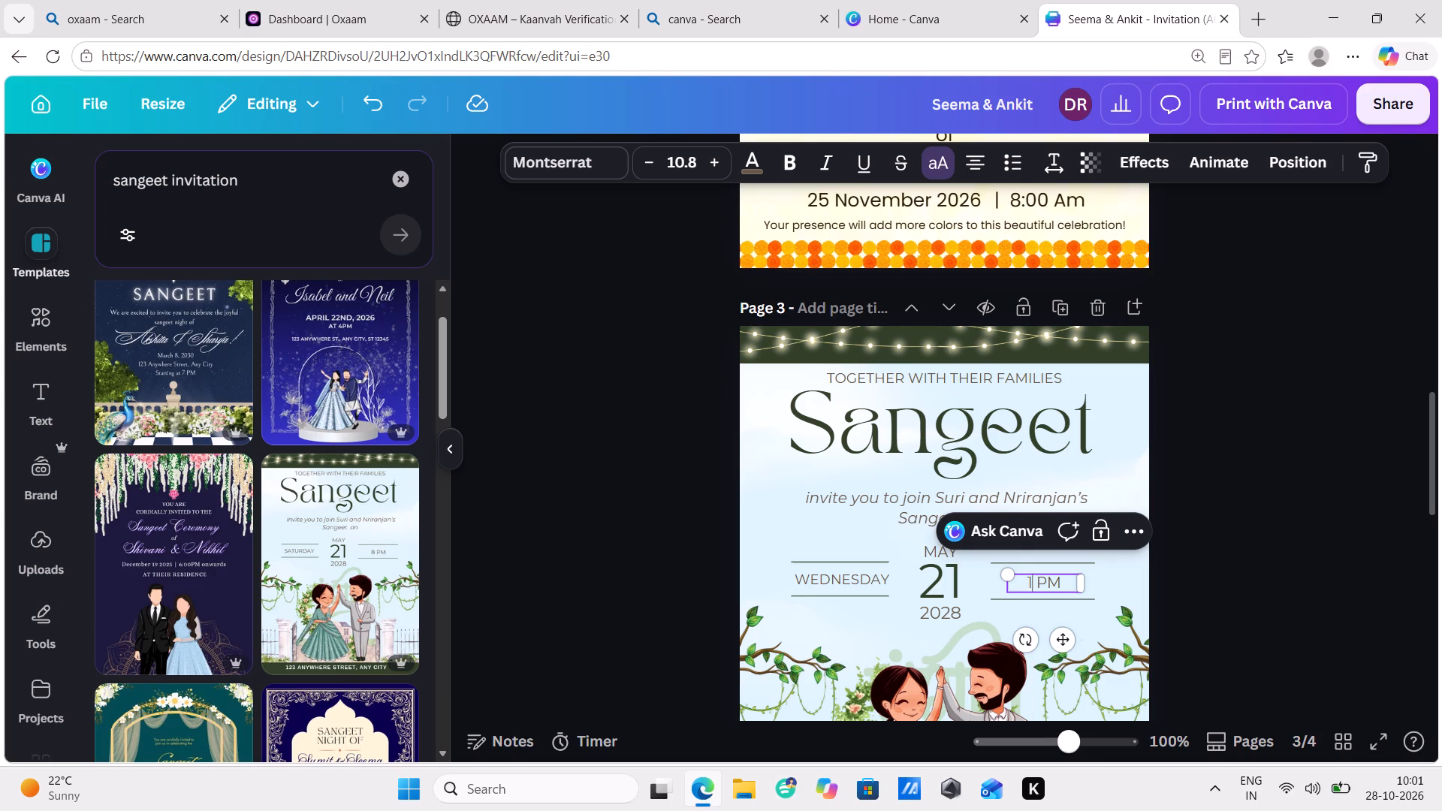
Change the Sangeet date on page 3 to 25 Nov 2026.
double_click(931, 588)
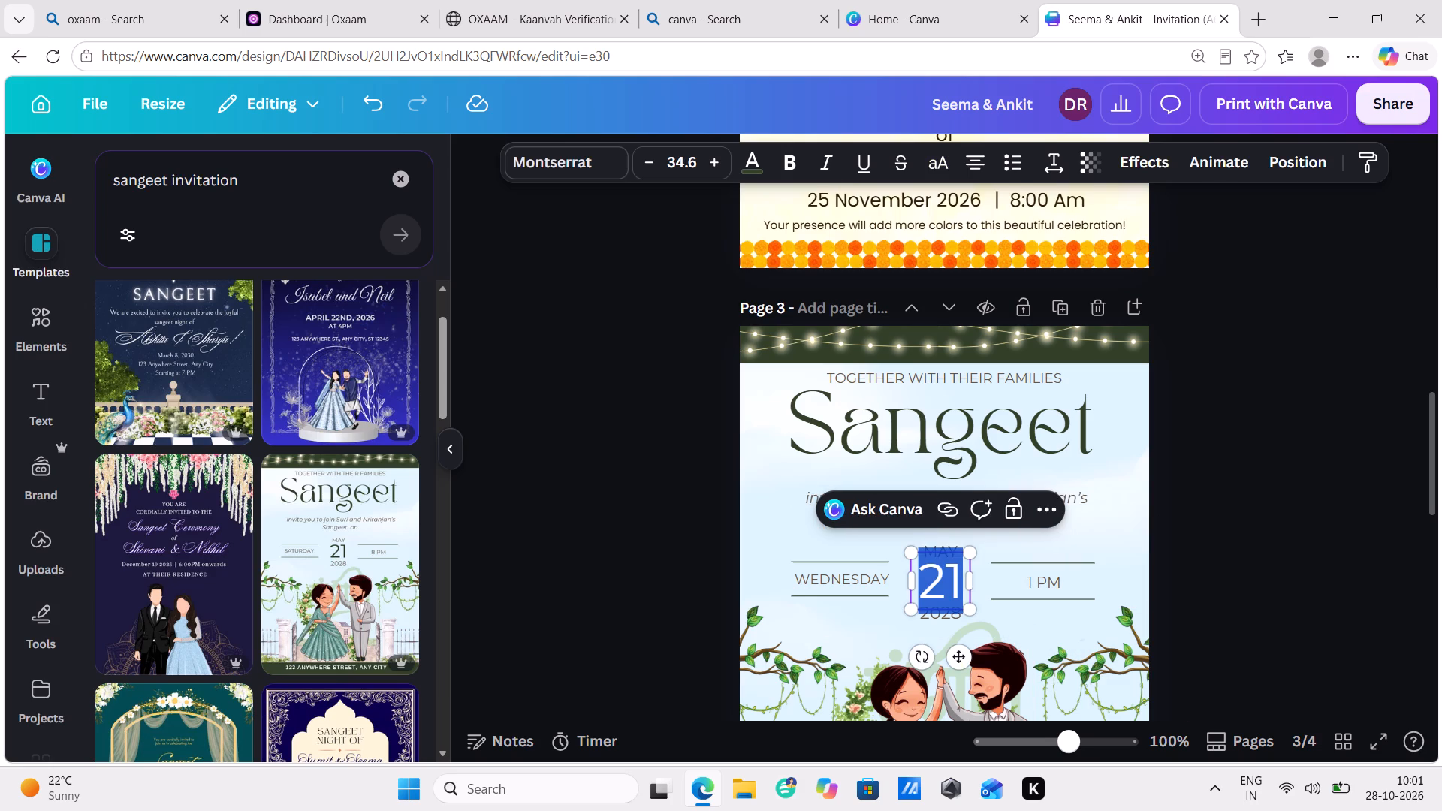
key(2)
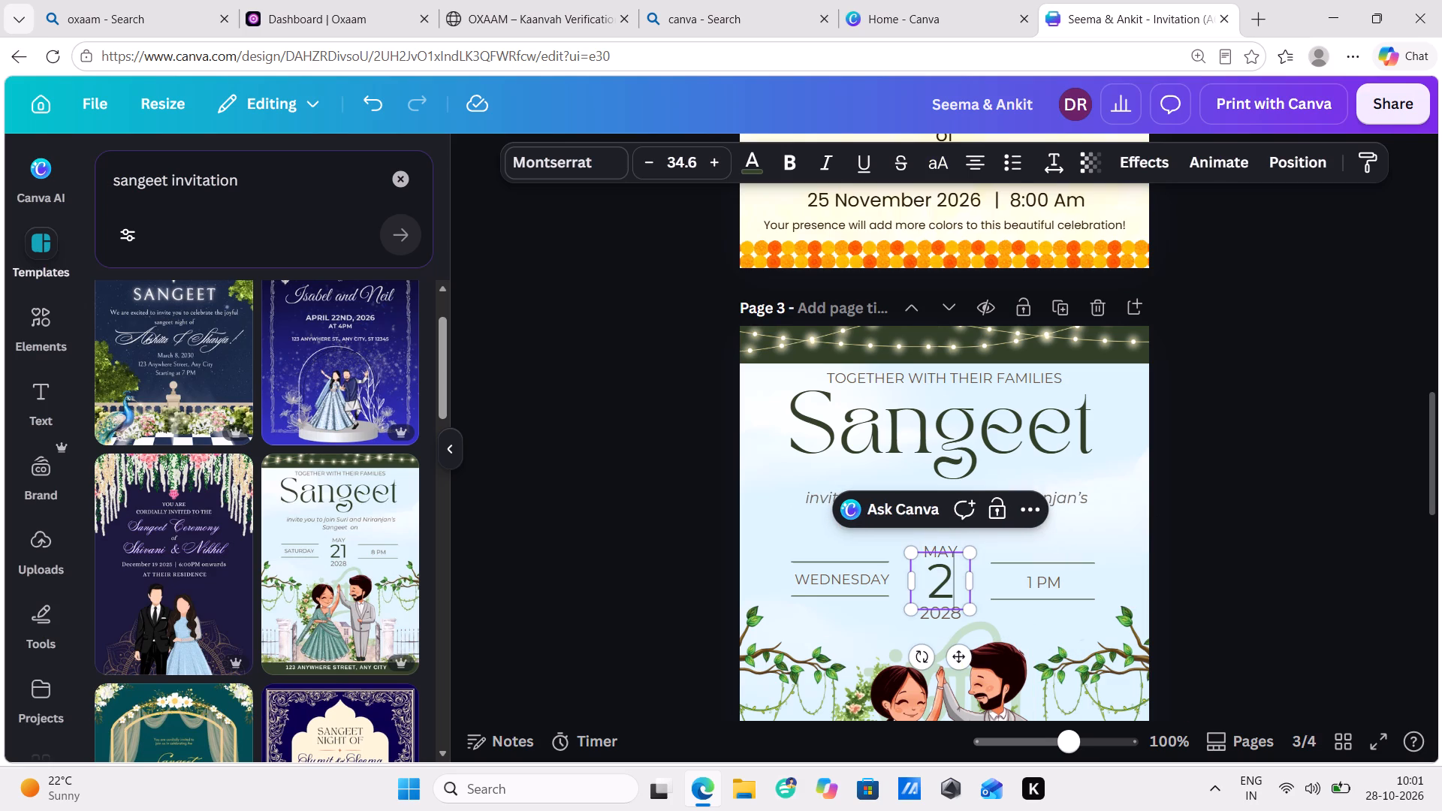
key(5)
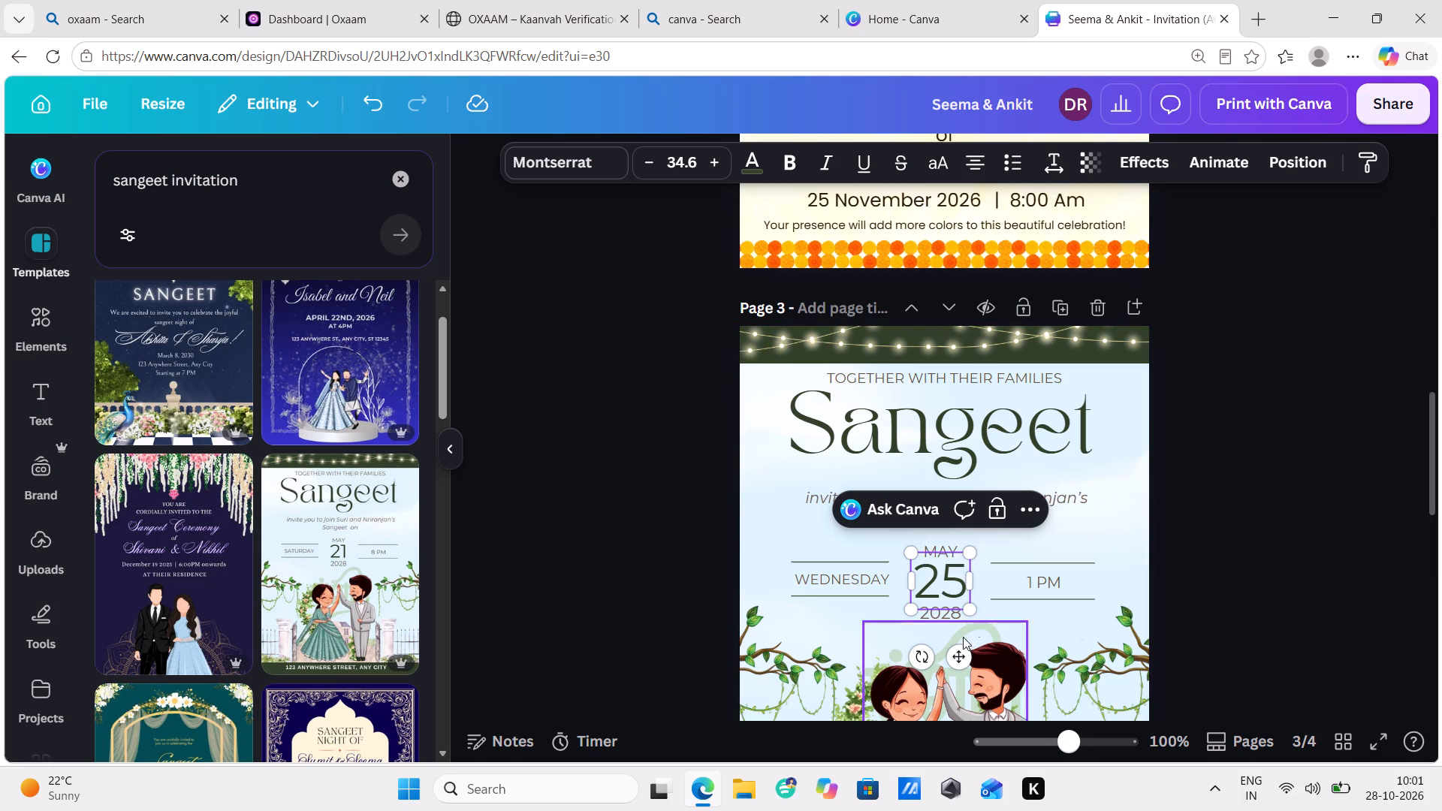
click(1214, 523)
double_click(939, 602)
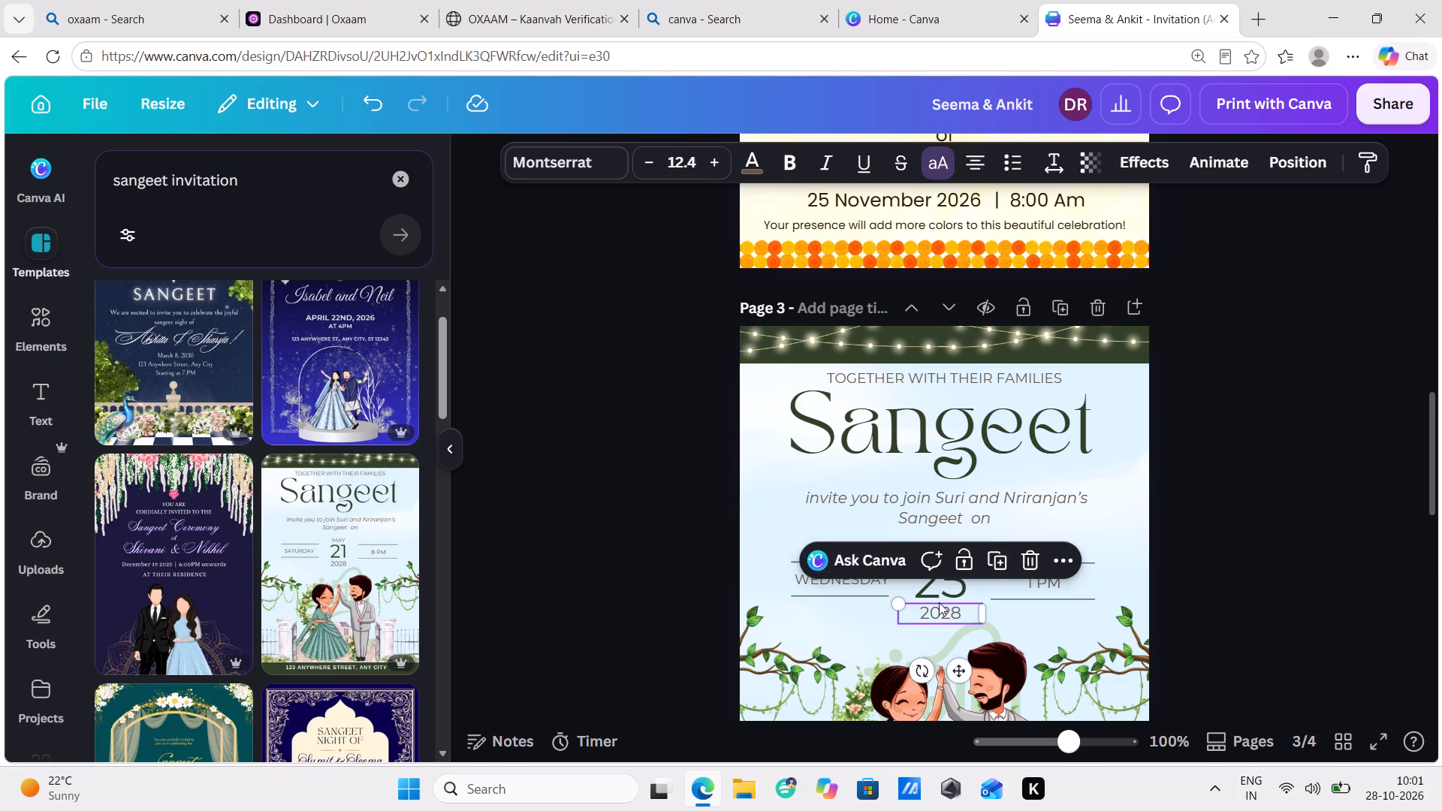
text(2026)
click(1253, 514)
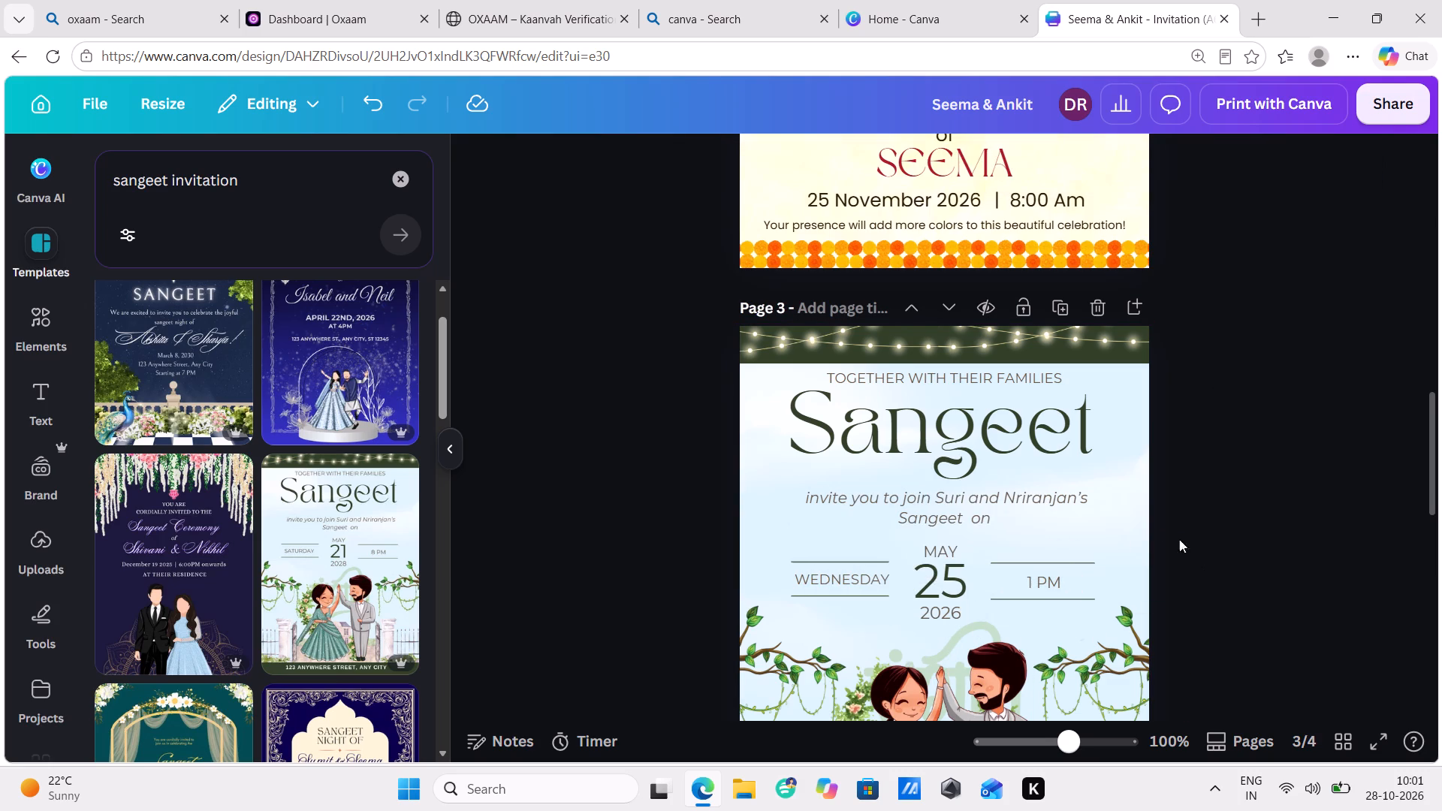
double_click(940, 544)
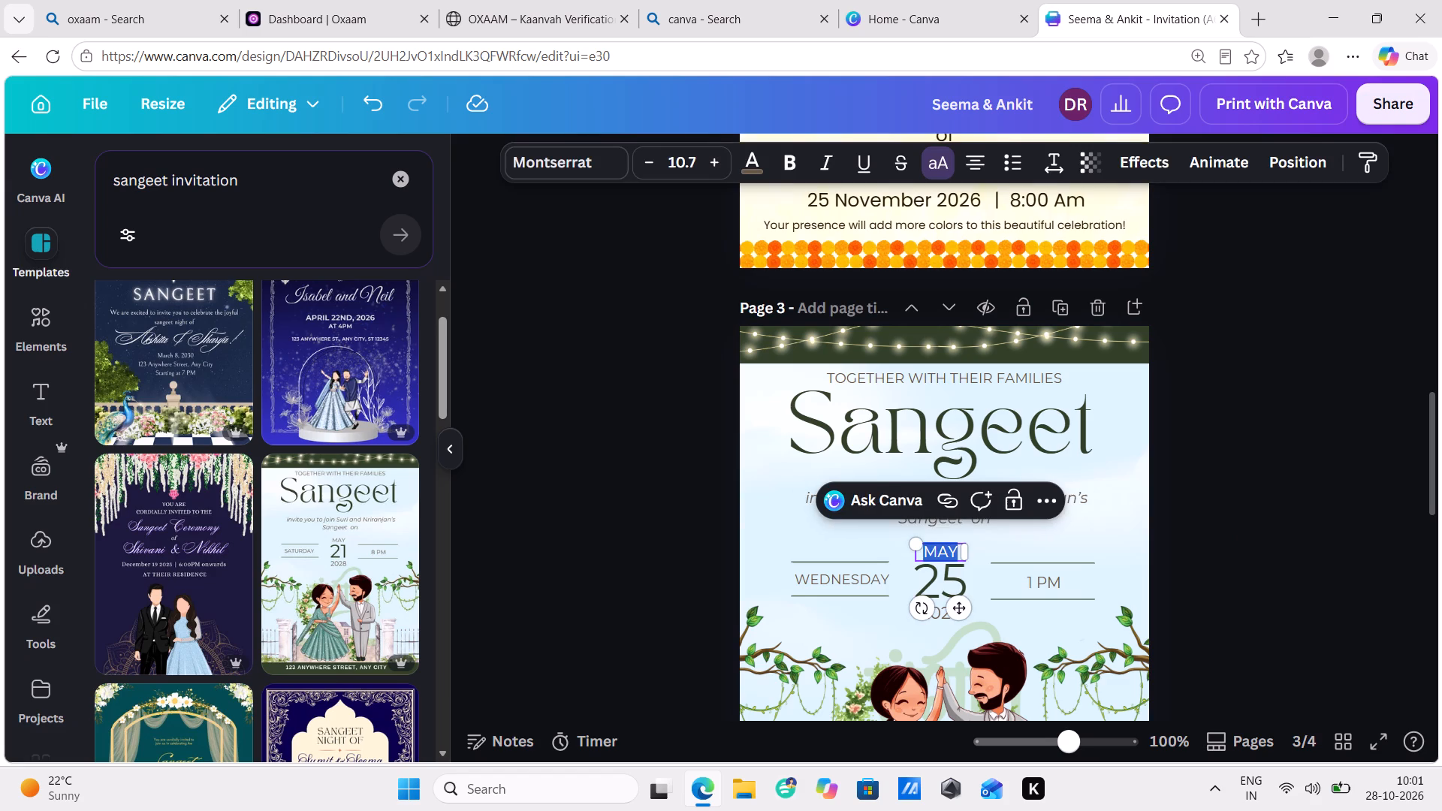
text(nov)
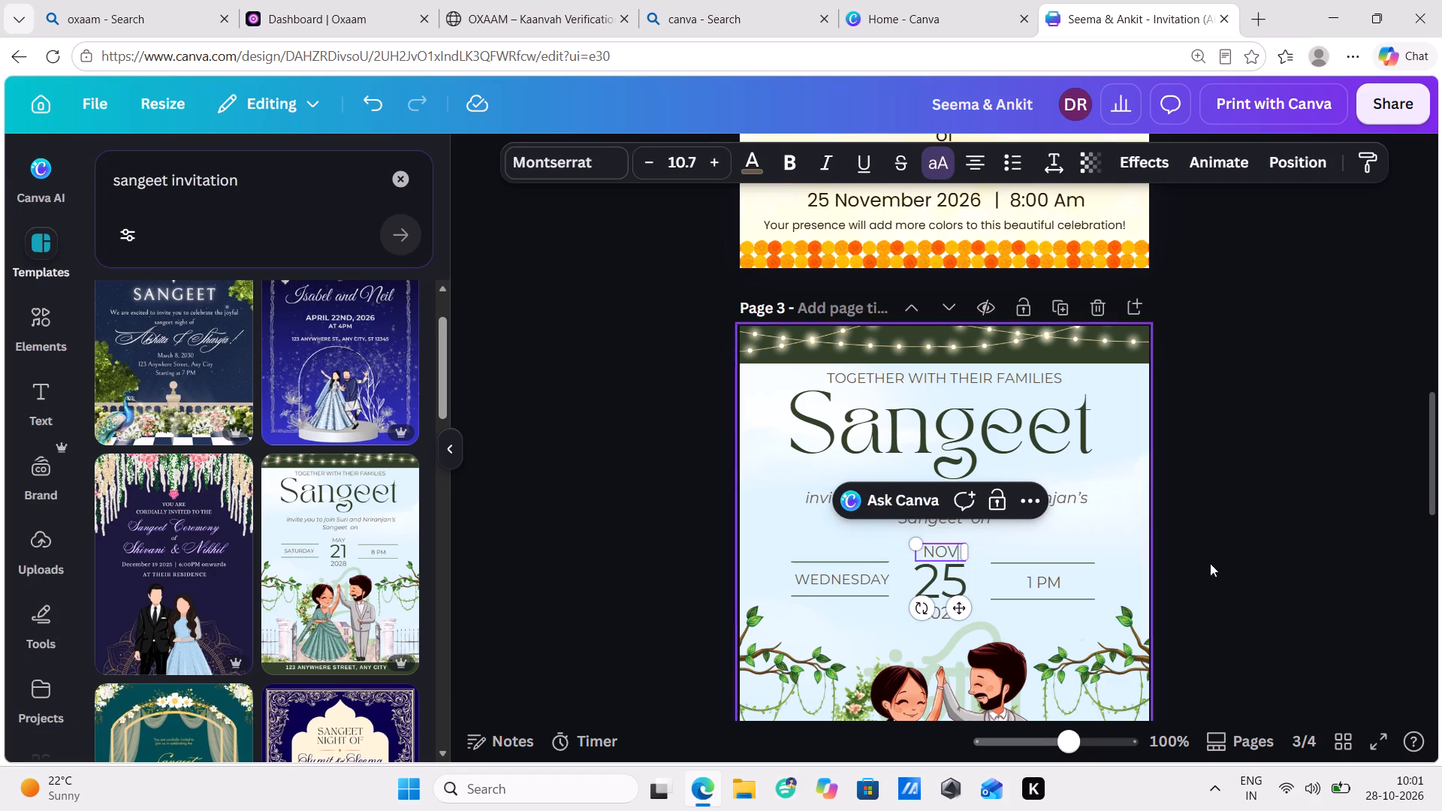
click(1239, 552)
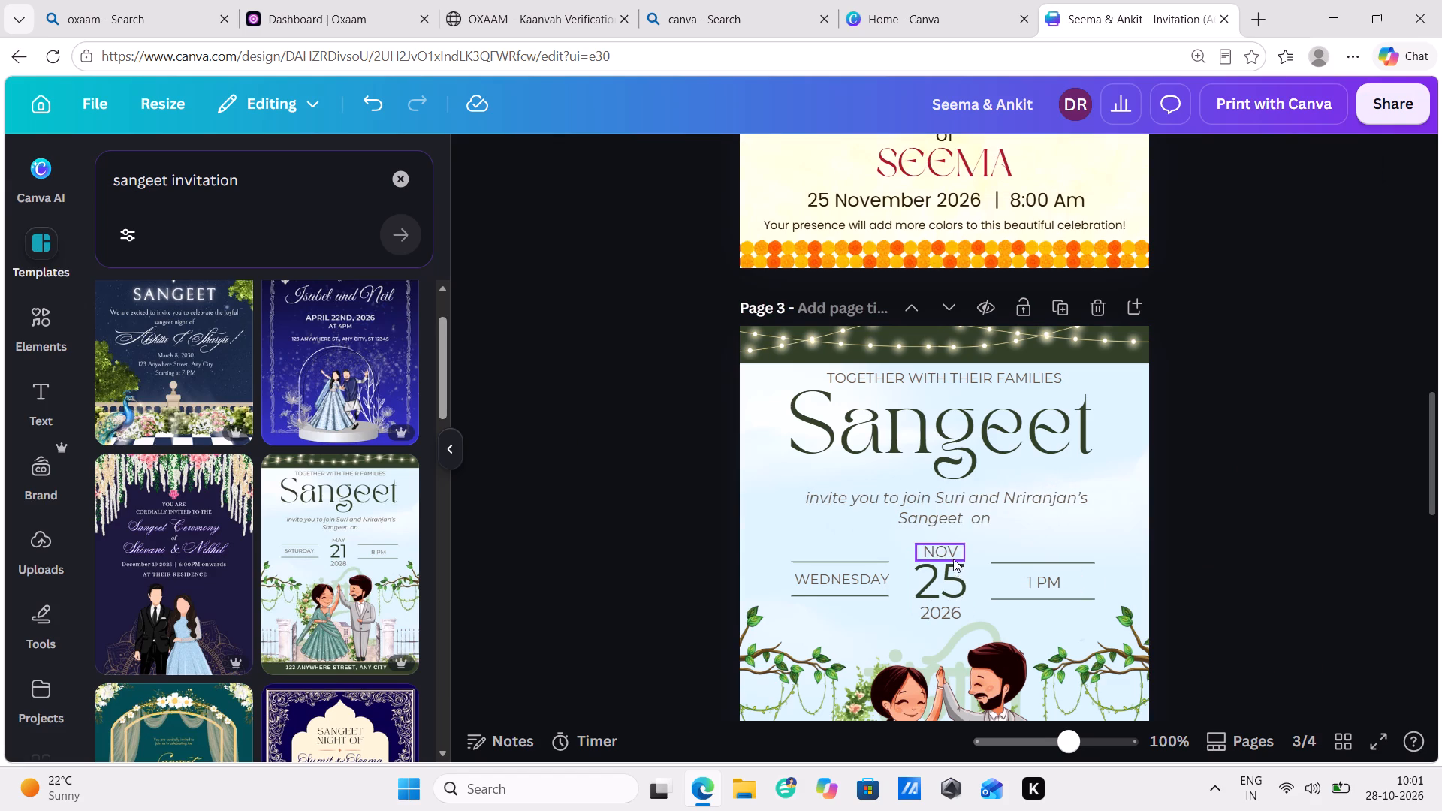
Replace the sangeet template search with a search for haldi ceremony.
scroll(953, 559, up, 3)
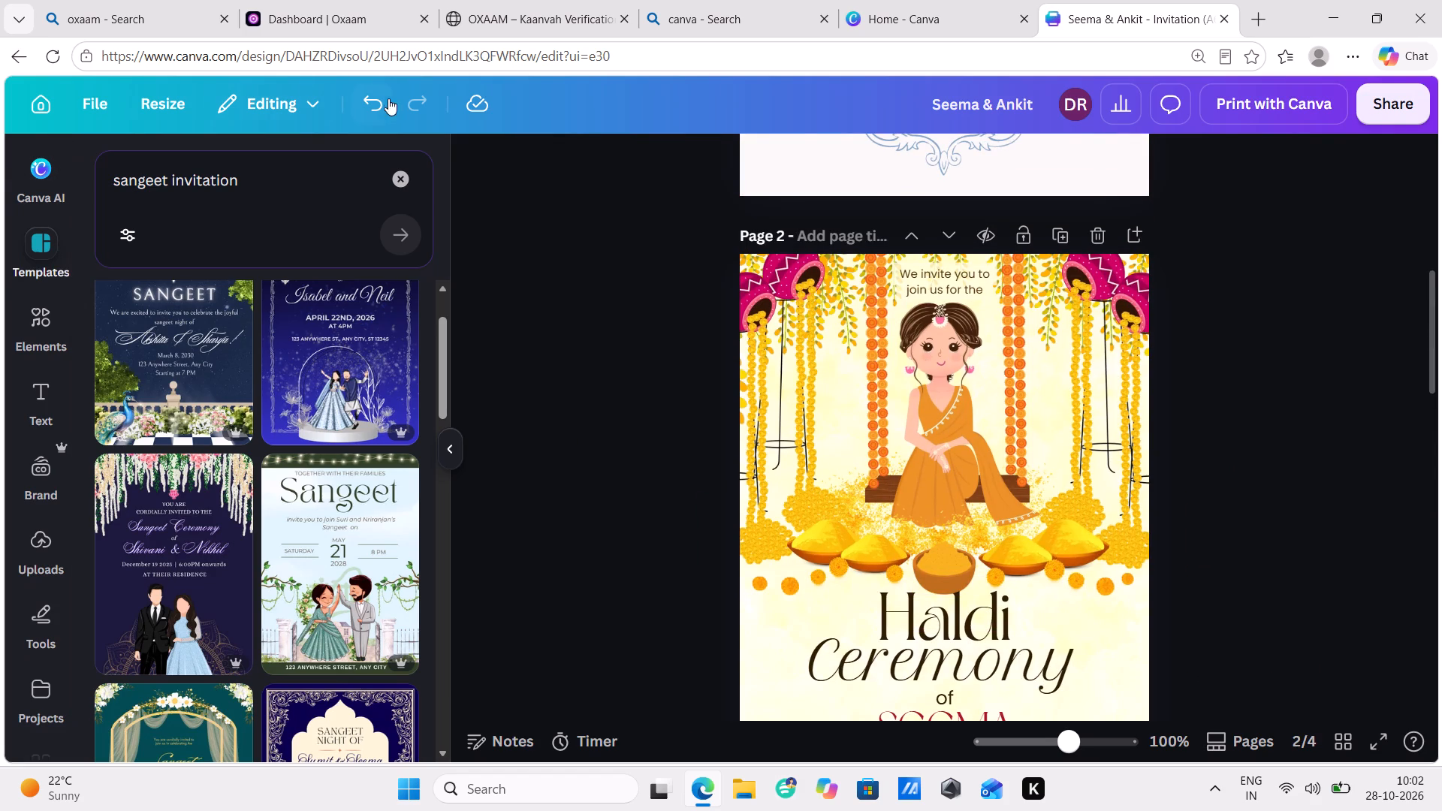
click(400, 193)
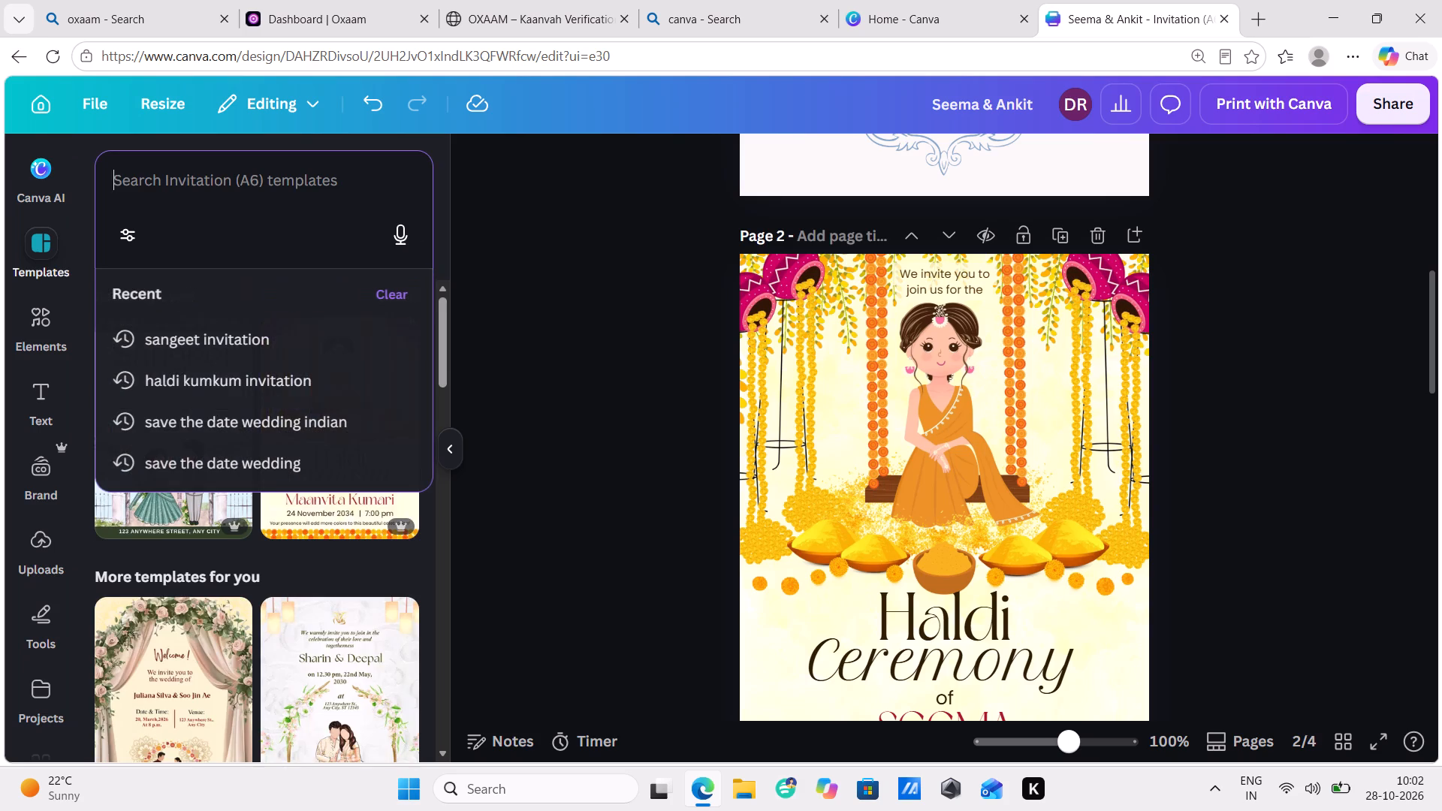
scroll(584, 318, down, 3)
click(181, 375)
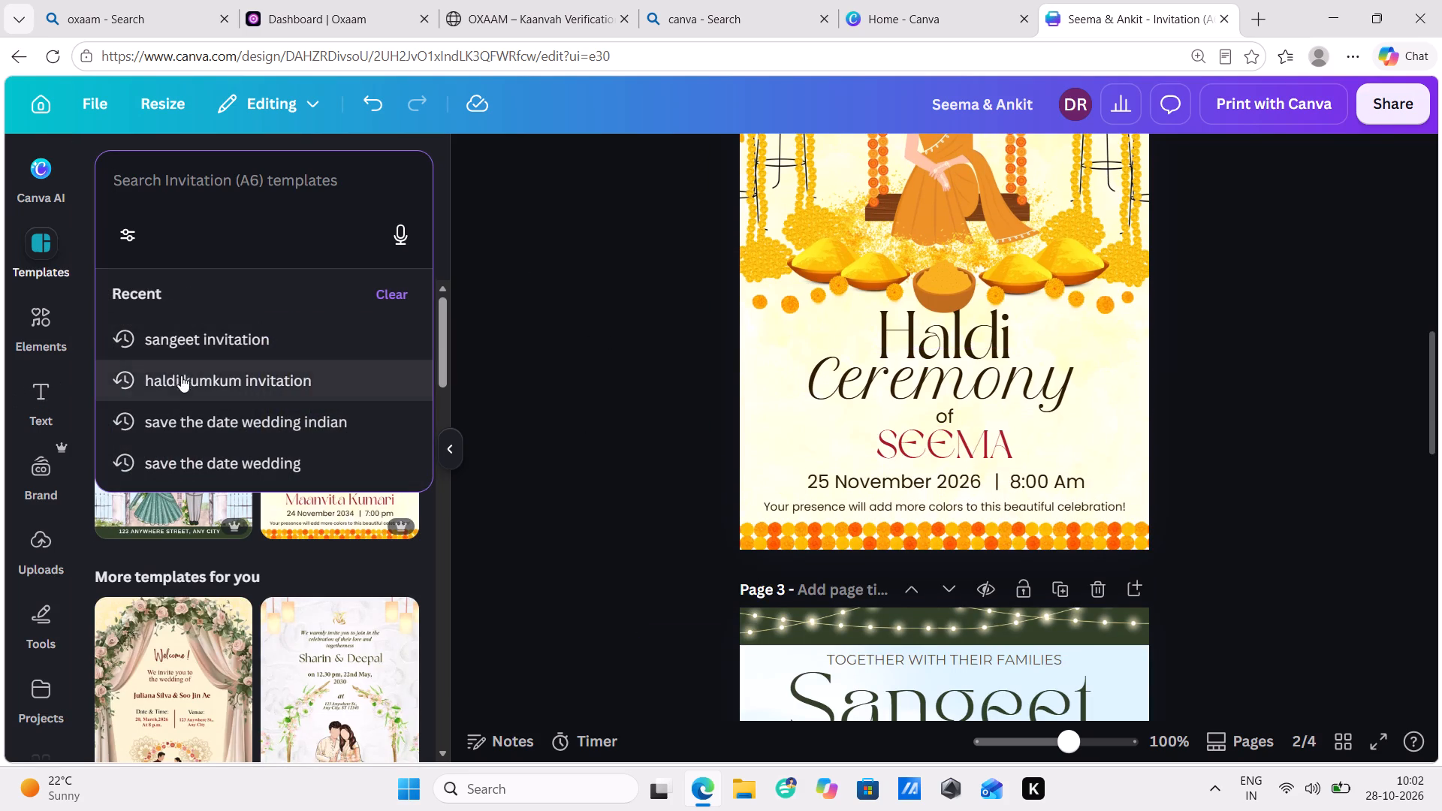
click(213, 175)
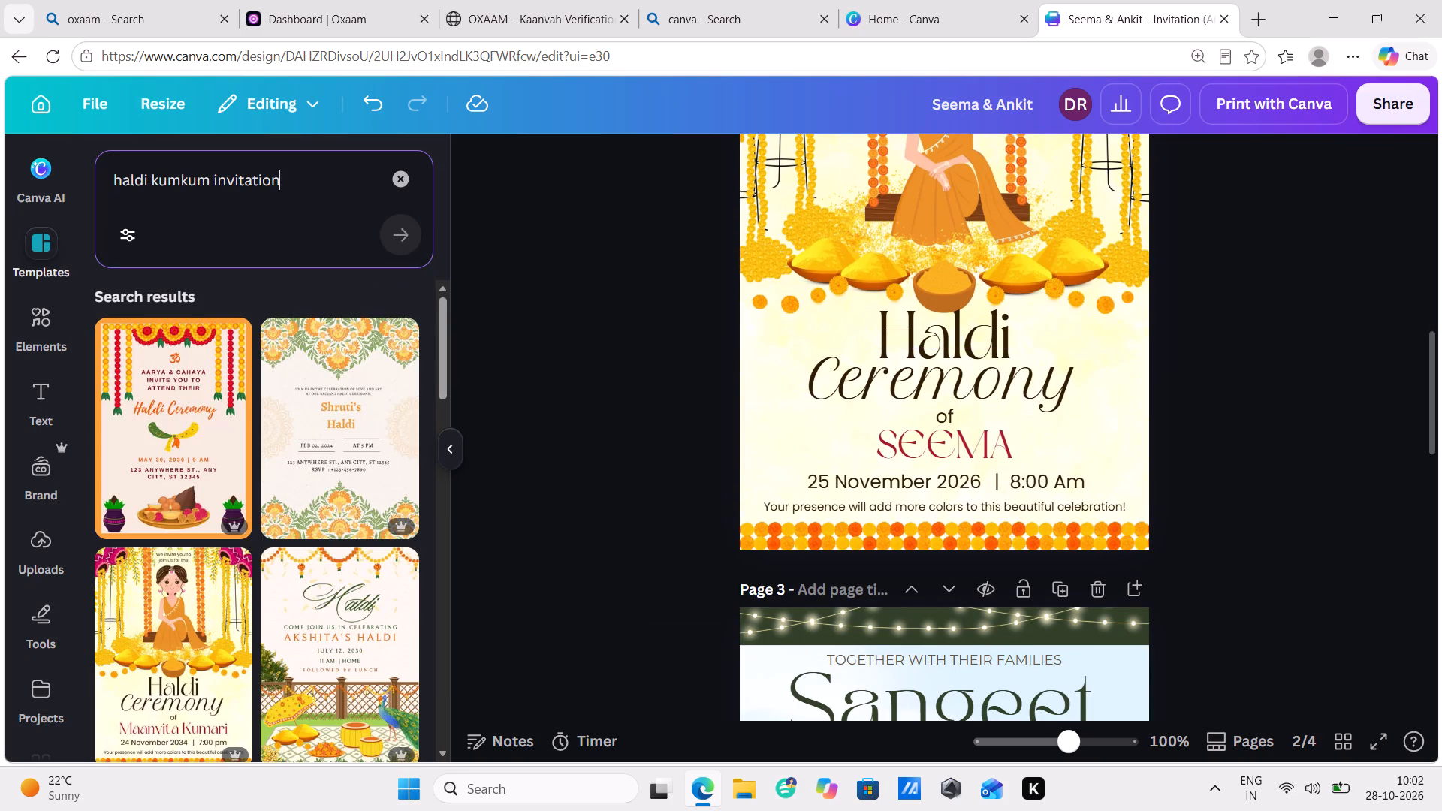
key(BackSpace)
key(BackSpace)
key(BackSpace)
key(BackSpace)
key(BackSpace)
key(BackSpace)
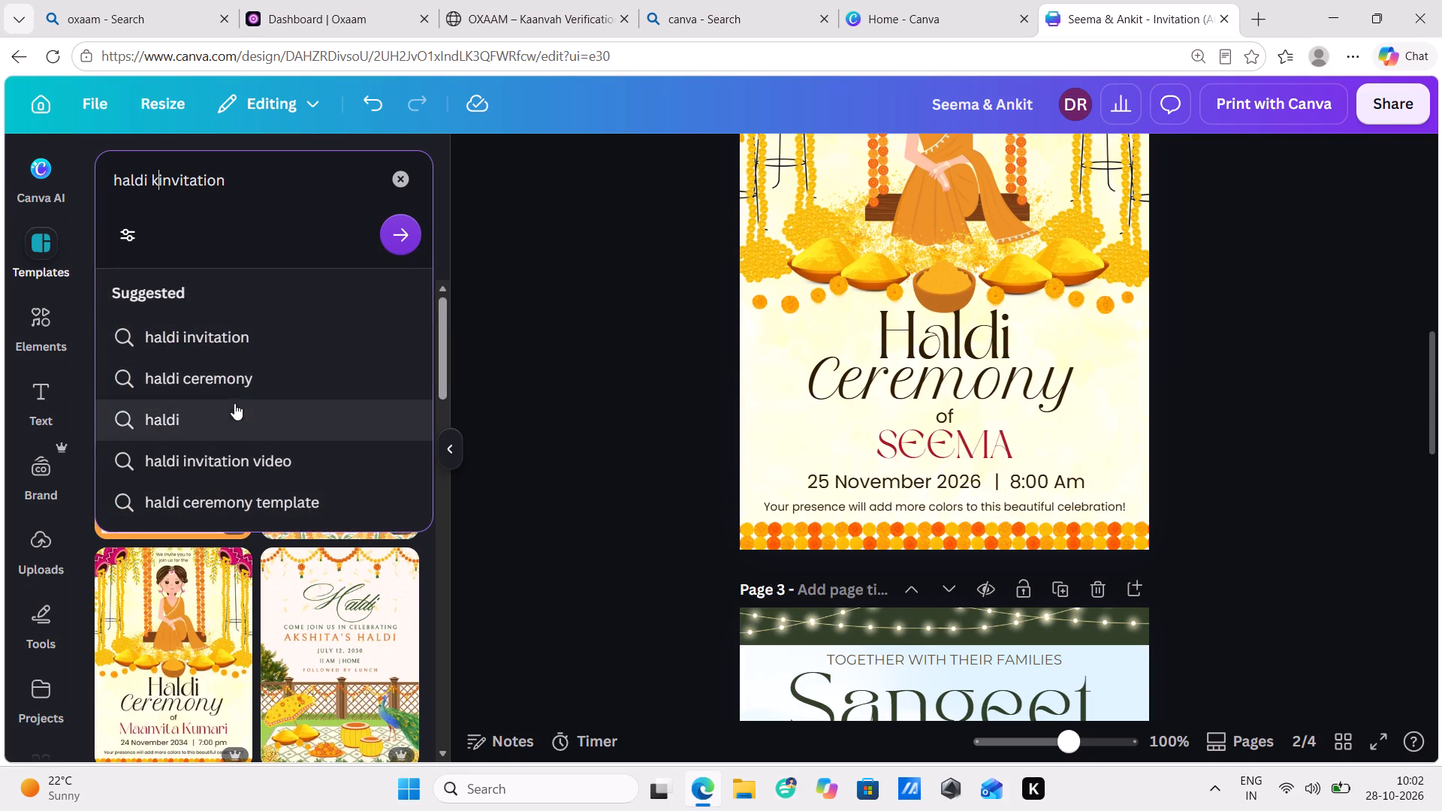
click(222, 364)
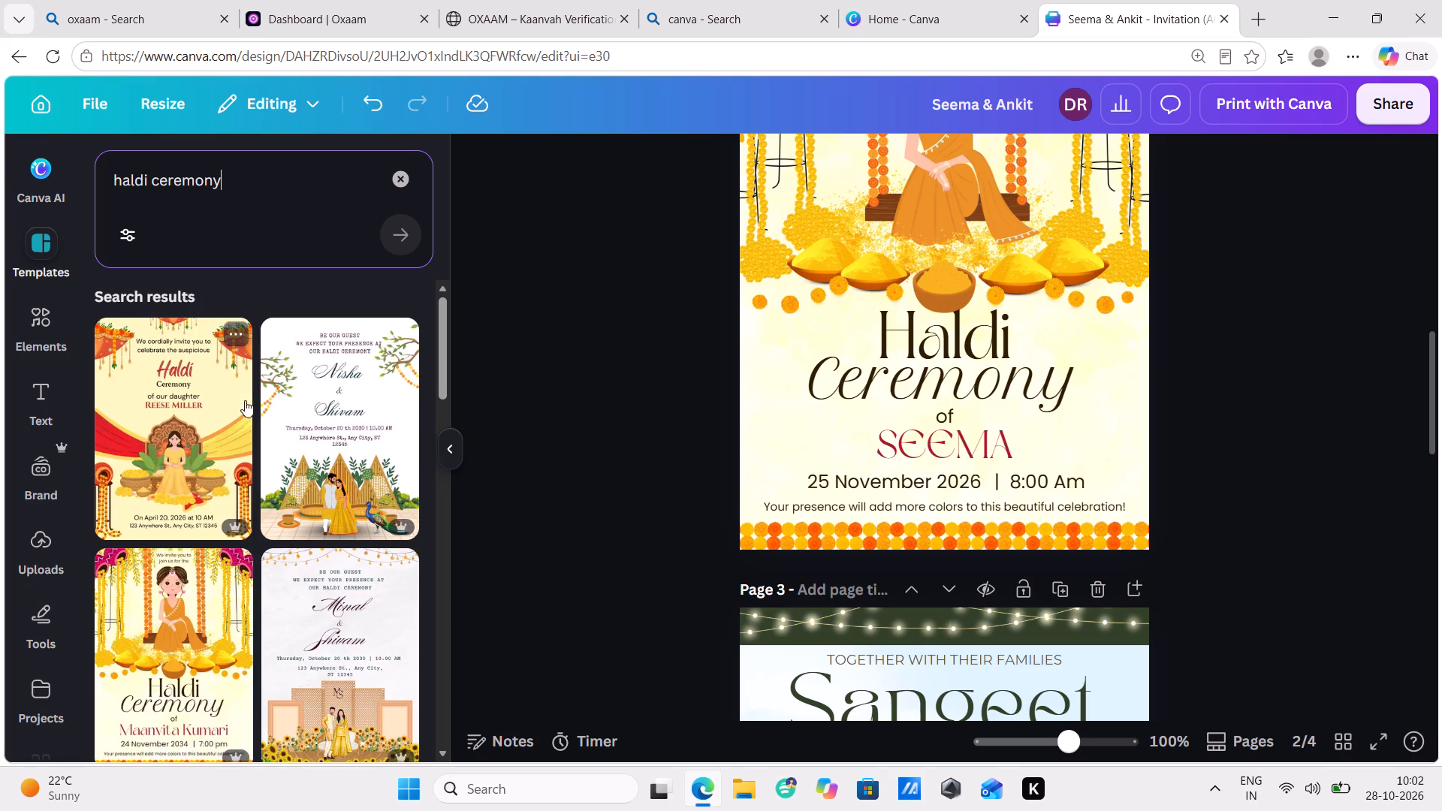
Add a blank page after the Sangeet page and apply the white-floral Haldi Ceremony Invitation template with the girl in green.
scroll(246, 487, down, 2)
scroll(241, 496, up, 2)
scroll(241, 496, down, 4)
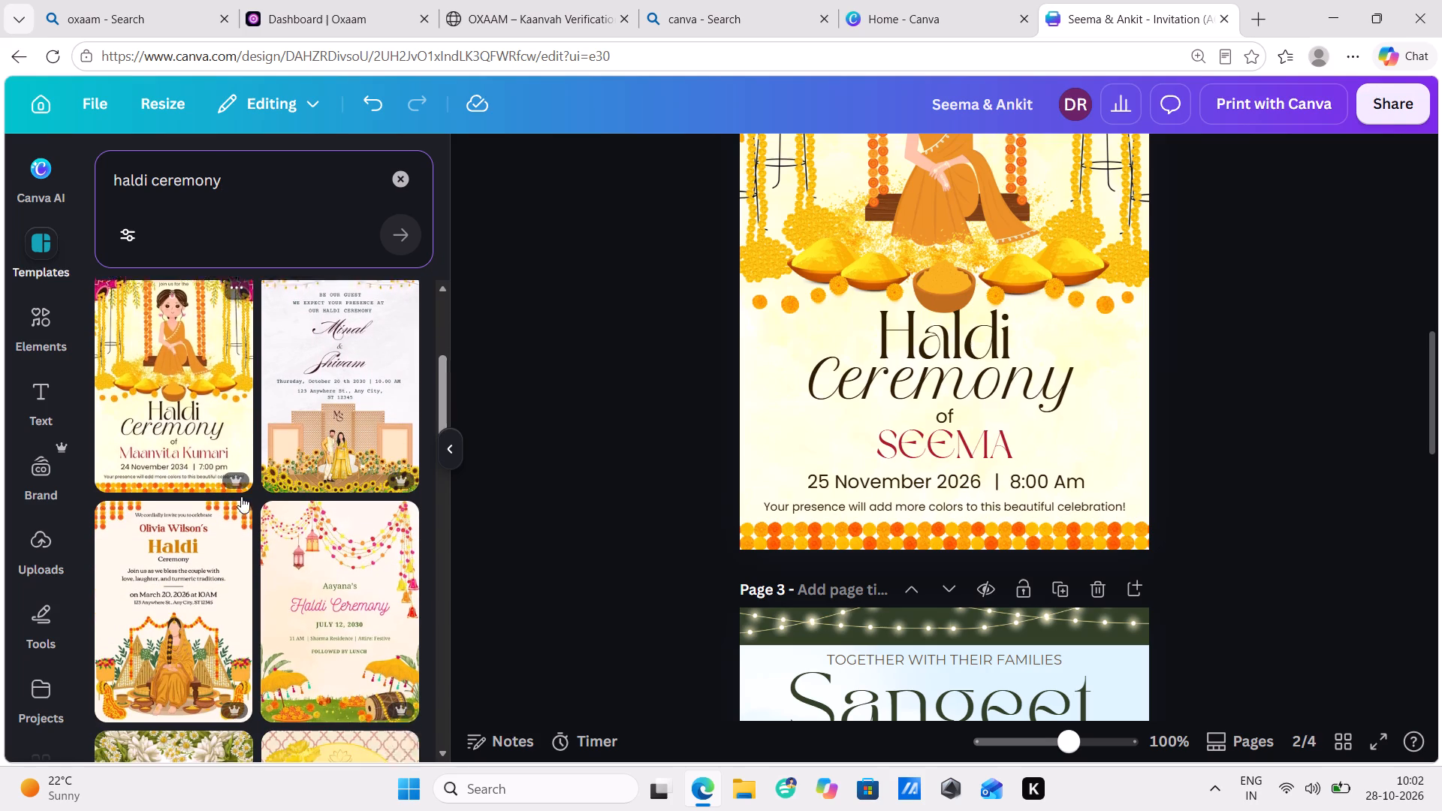
scroll(241, 496, down, 2)
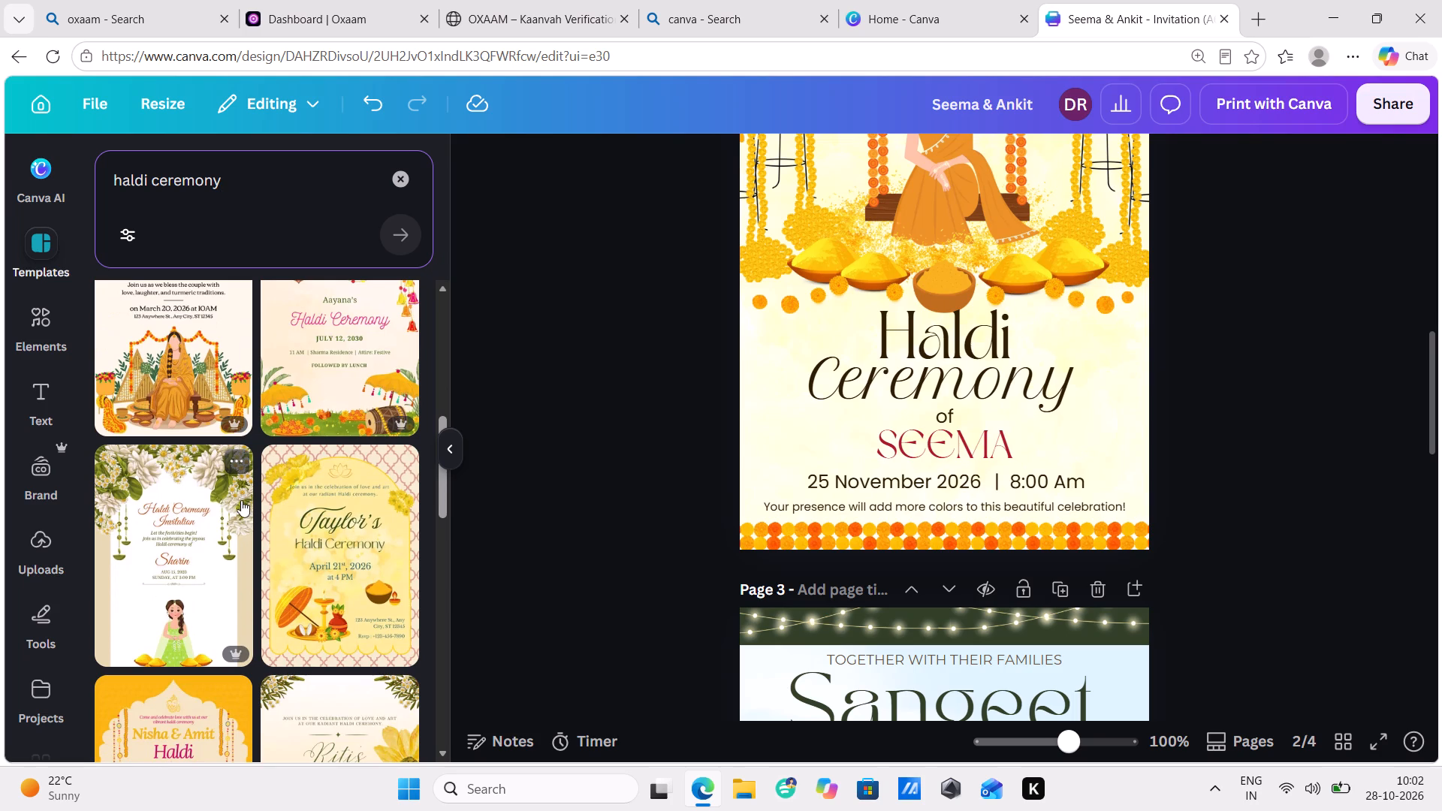
scroll(1169, 505, down, 1)
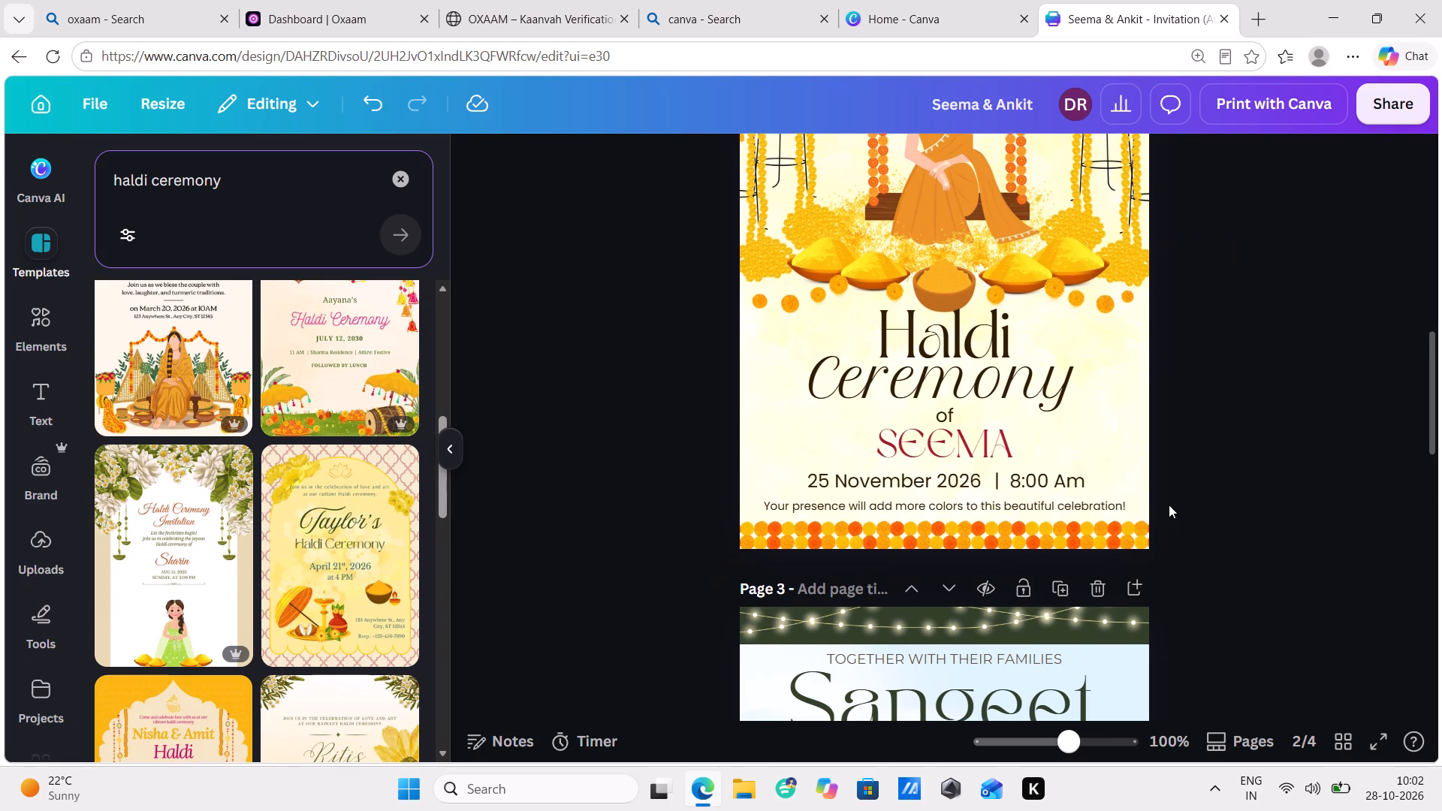
scroll(1169, 505, down, 1)
click(1133, 405)
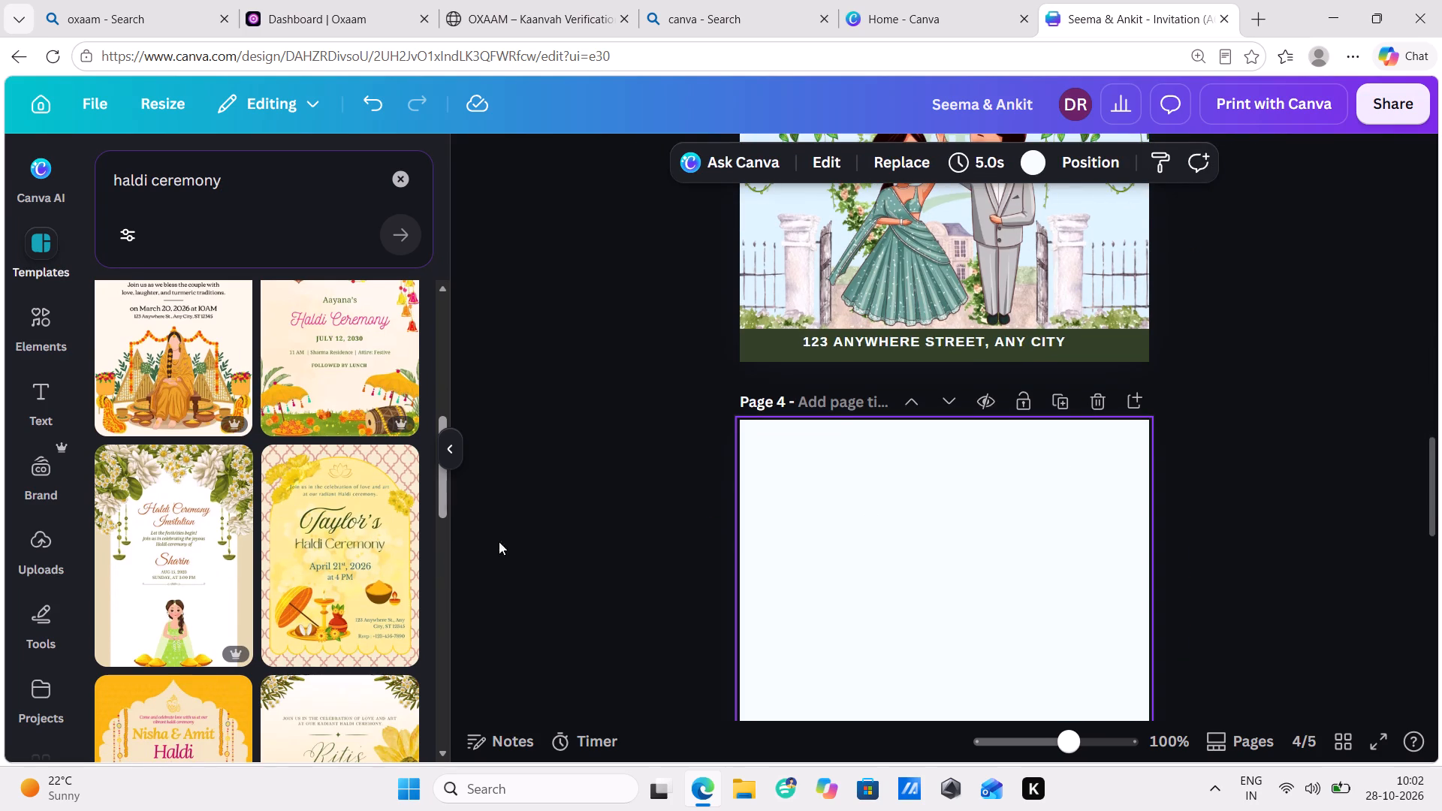
drag(199, 560, 970, 546)
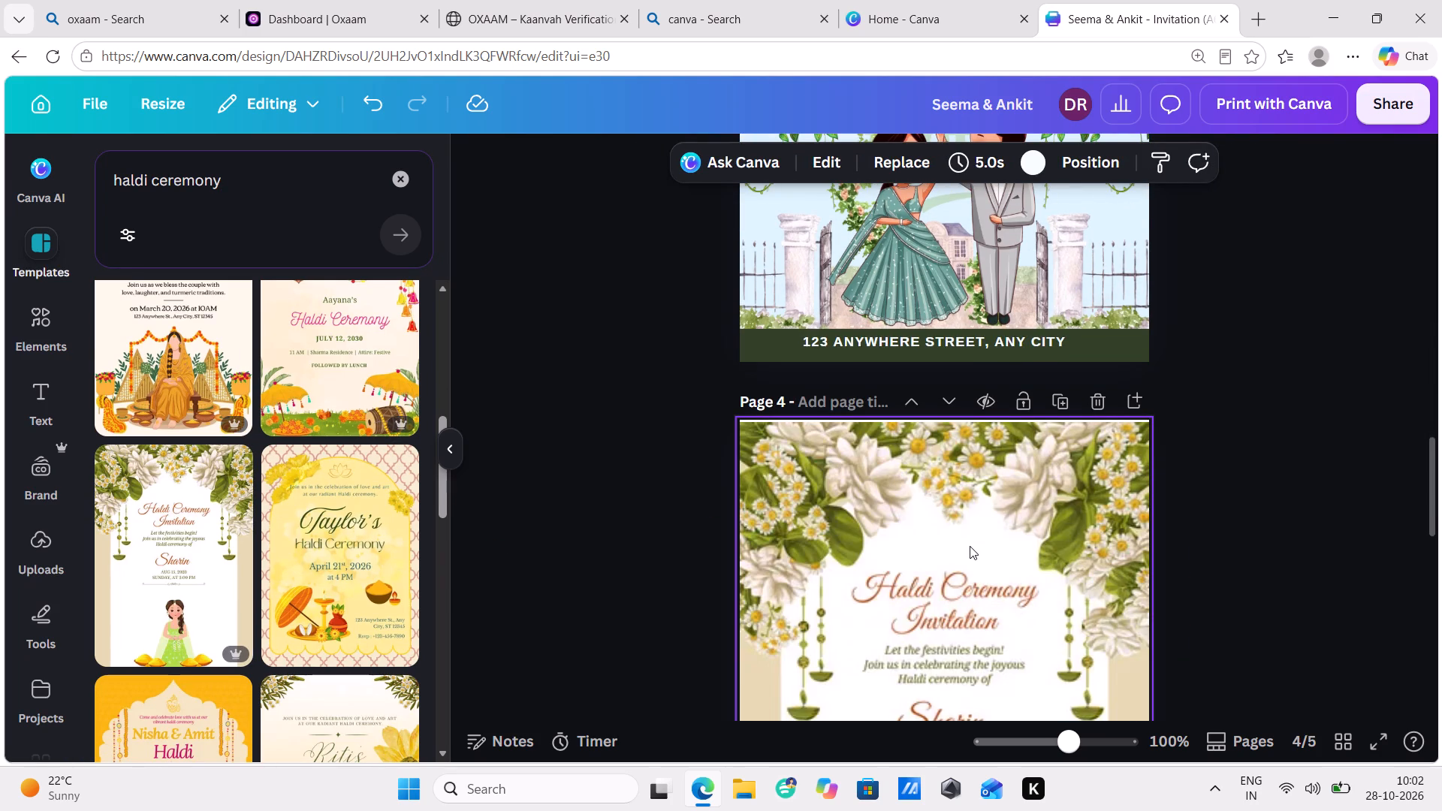
Change the bride's name on the floral Haldi page 4 to Seema.
scroll(970, 546, down, 2)
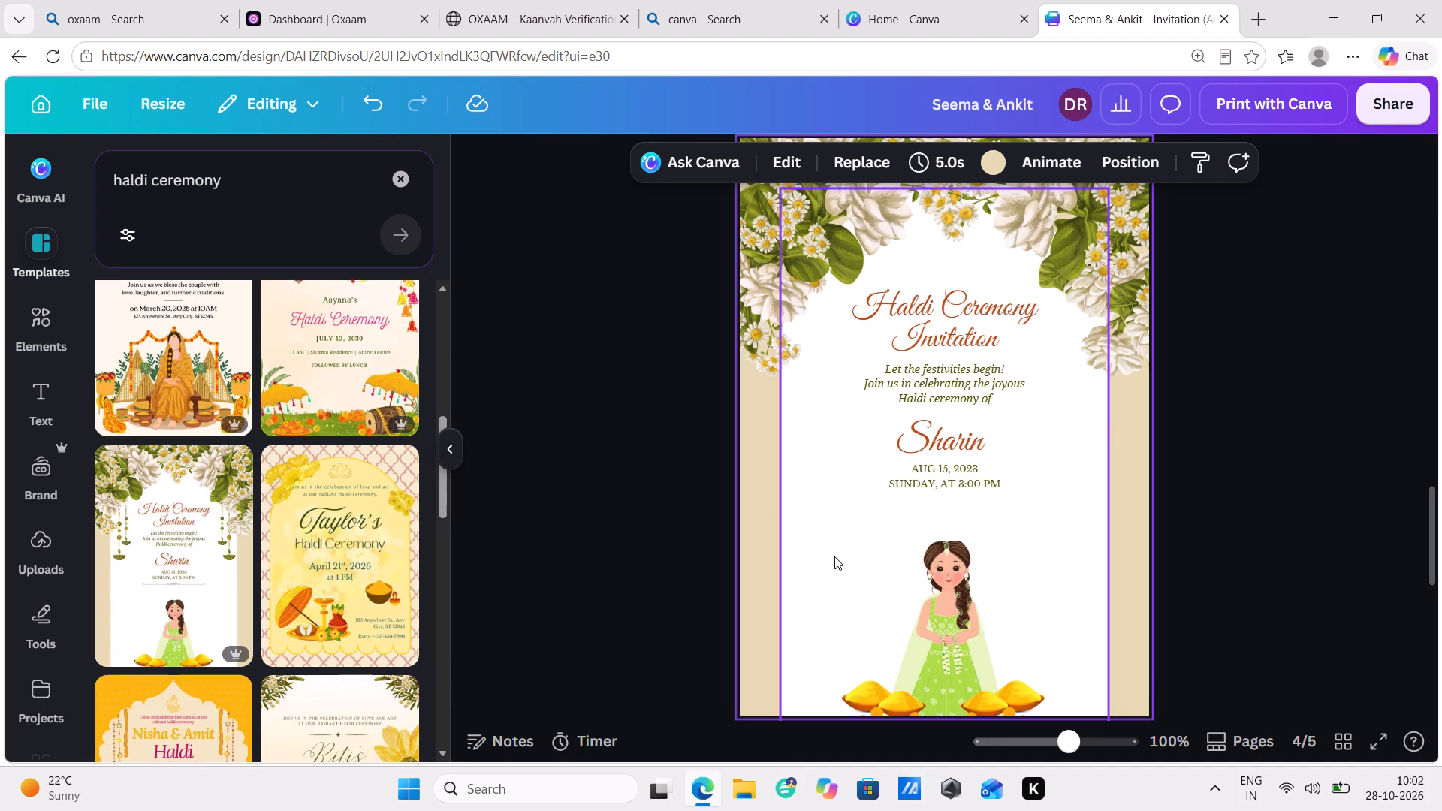
scroll(1003, 487, up, 4)
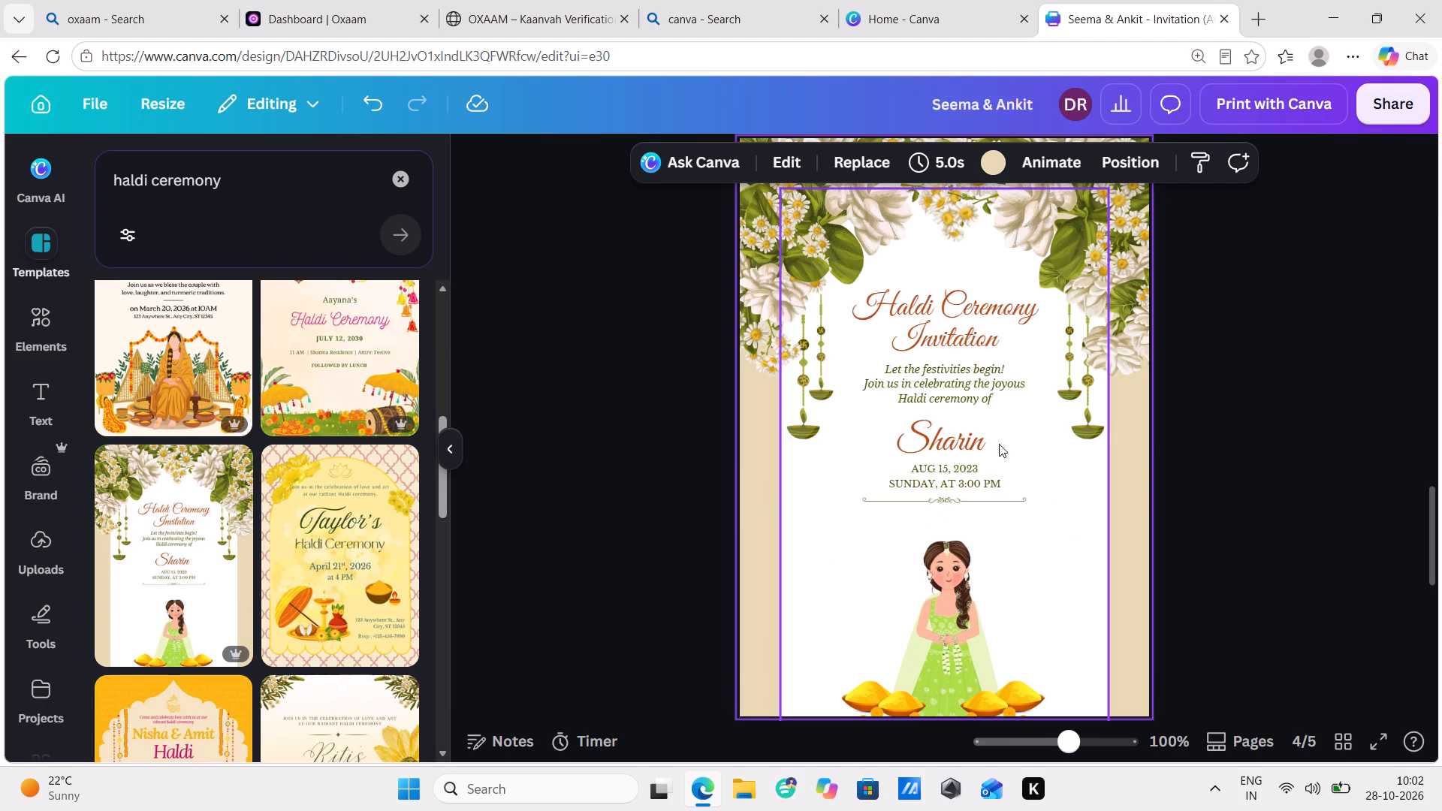
scroll(936, 509, down, 5)
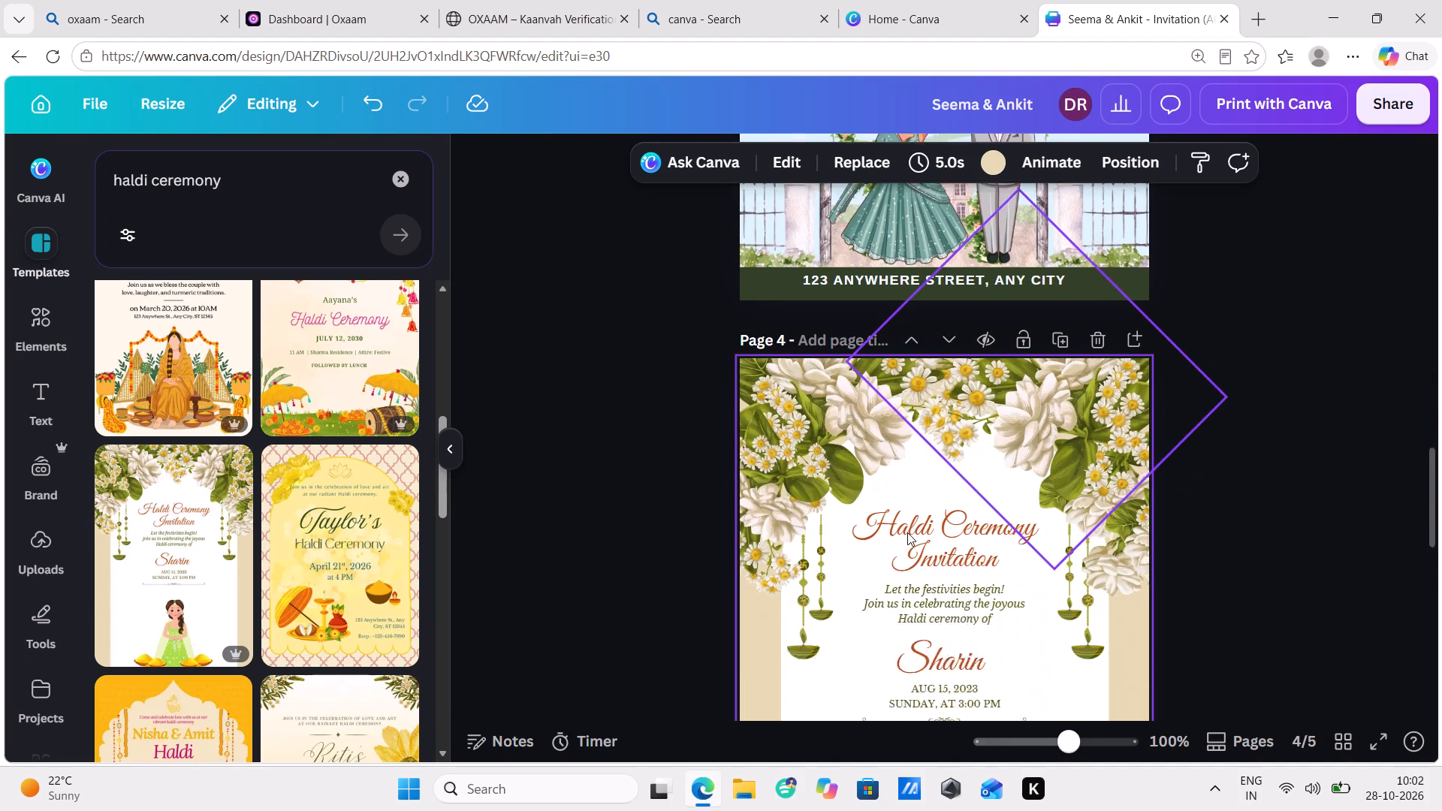
scroll(916, 669, down, 2)
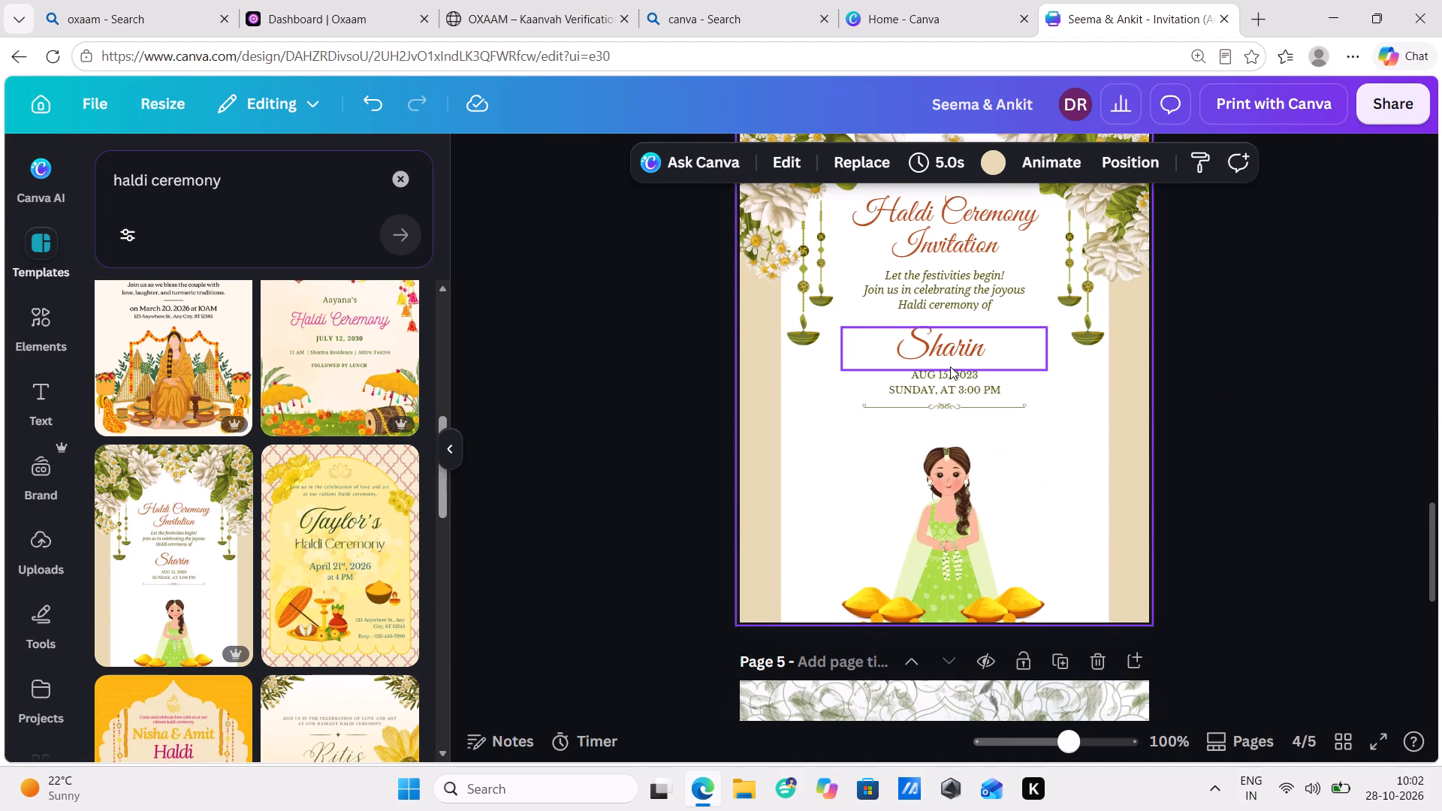
double_click(944, 354)
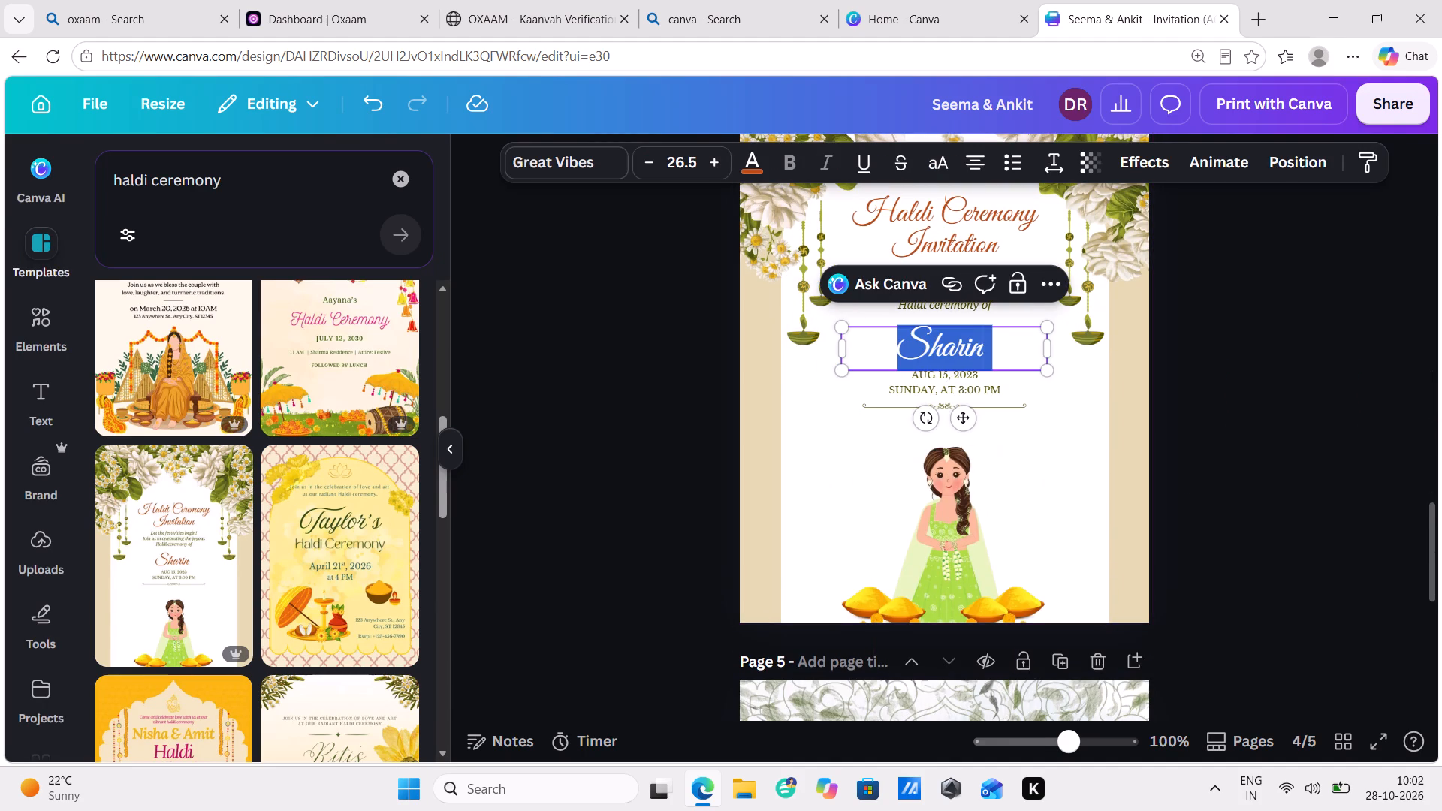
key(s)
text(eema)
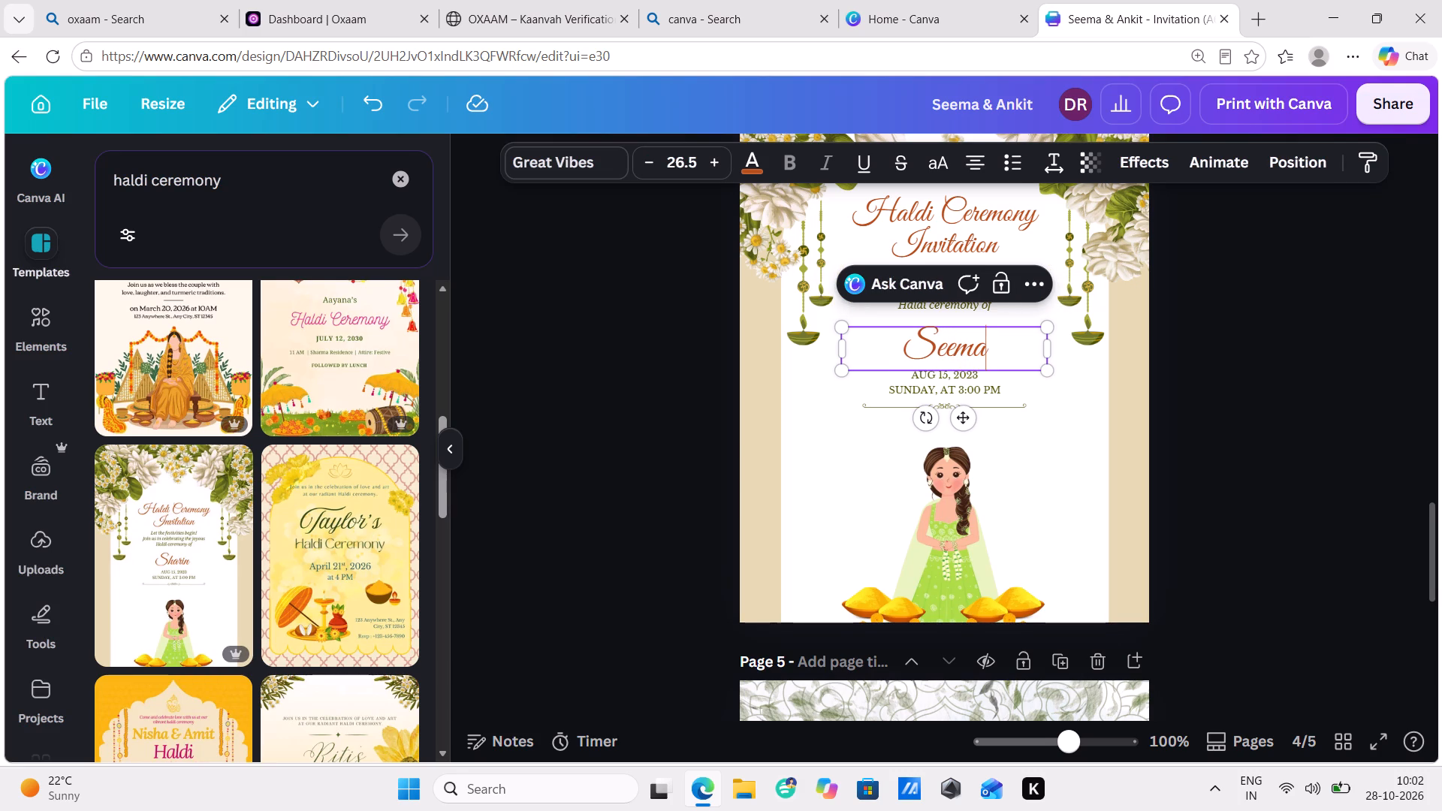
Change the date beneath the name on page 4 to NOV 25, 2026.
double_click(930, 378)
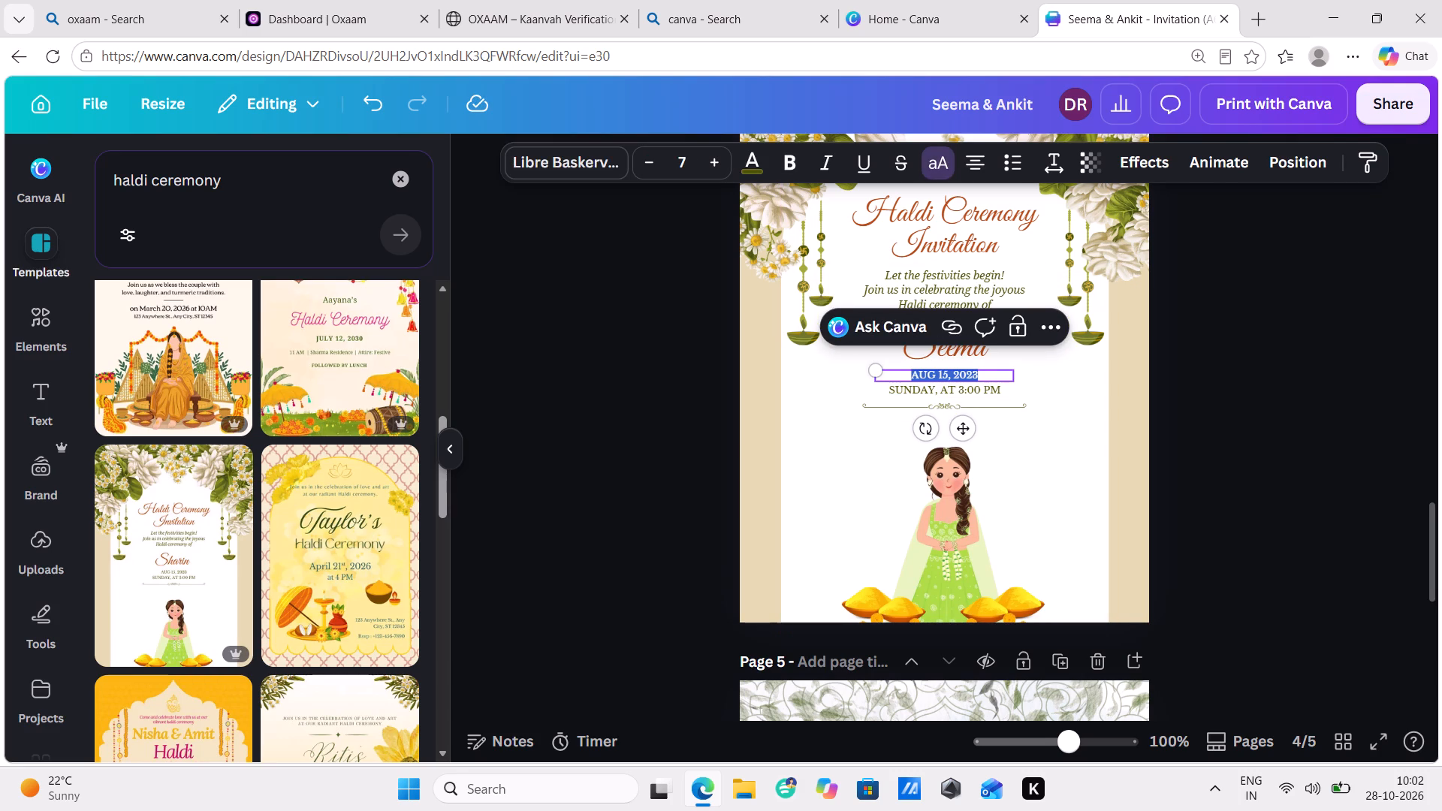
click(937, 373)
click(932, 372)
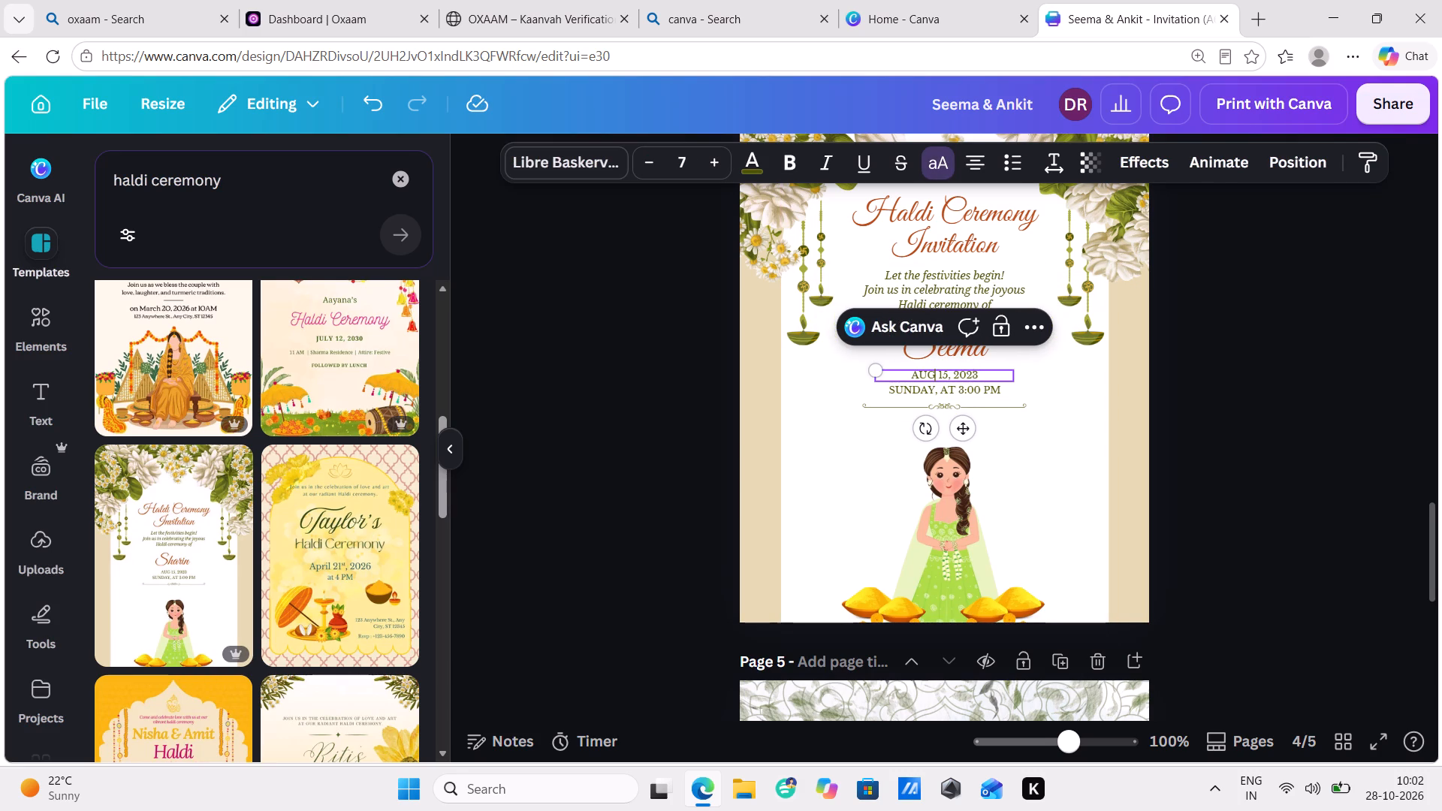
key(BackSpace)
key(BackSpace)
key(BackSpace)
text(nov)
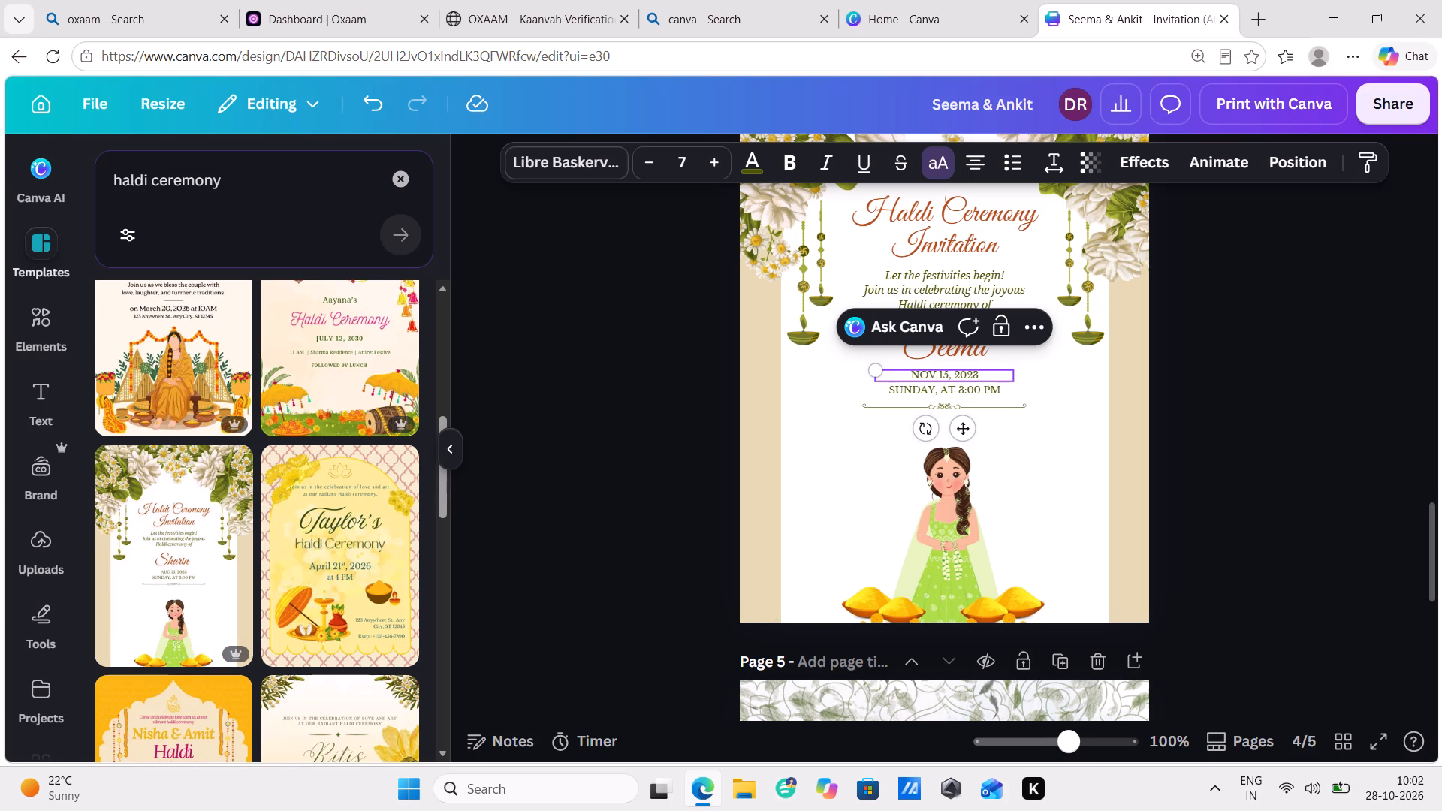
click(946, 372)
key(BackSpace)
key(3)
key(BackSpace)
key(2)
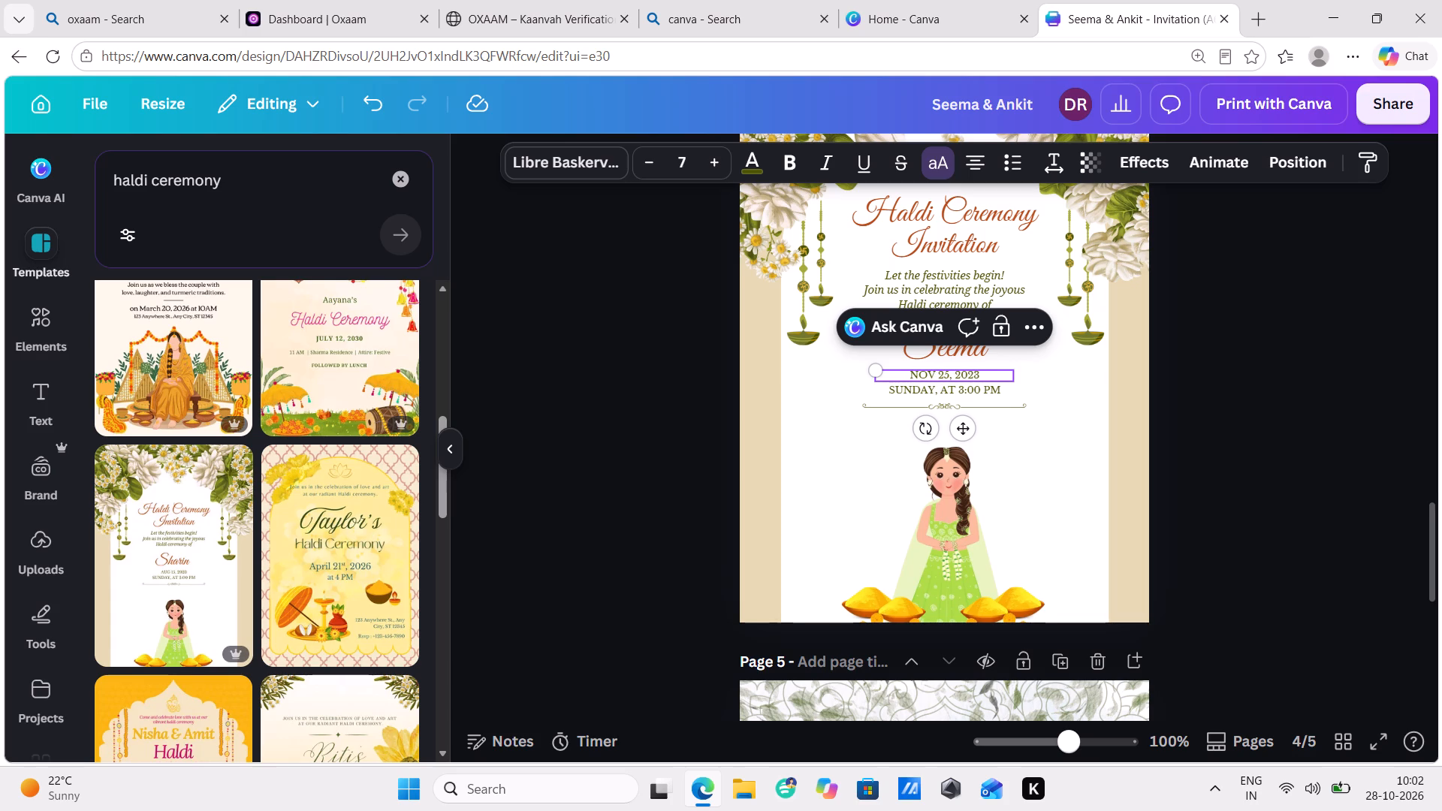
click(983, 375)
key(BackSpace)
key(6)
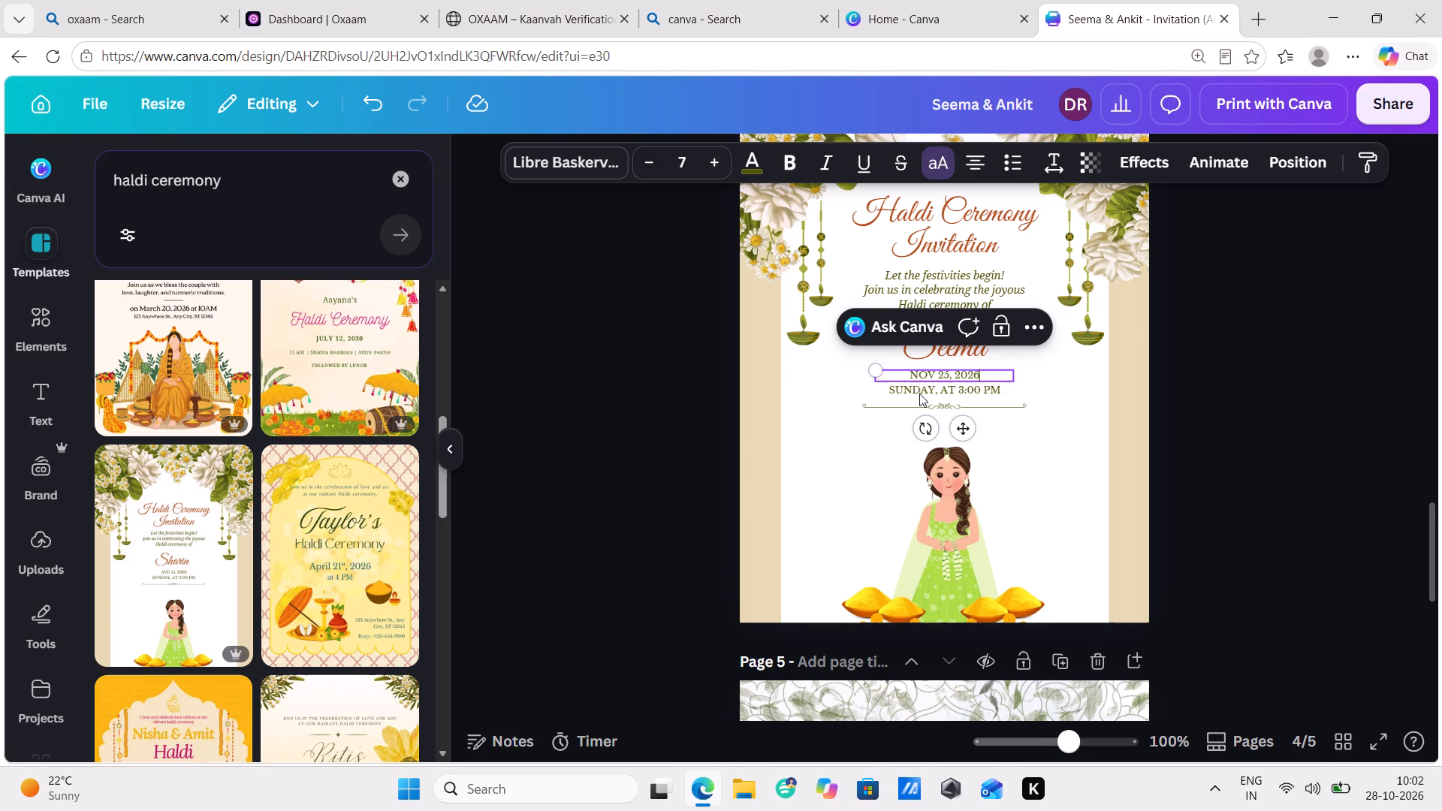
Replace the weekday and time line beneath the date on page 4 with "WEDNESDAY, AT".
click(920, 393)
click(926, 389)
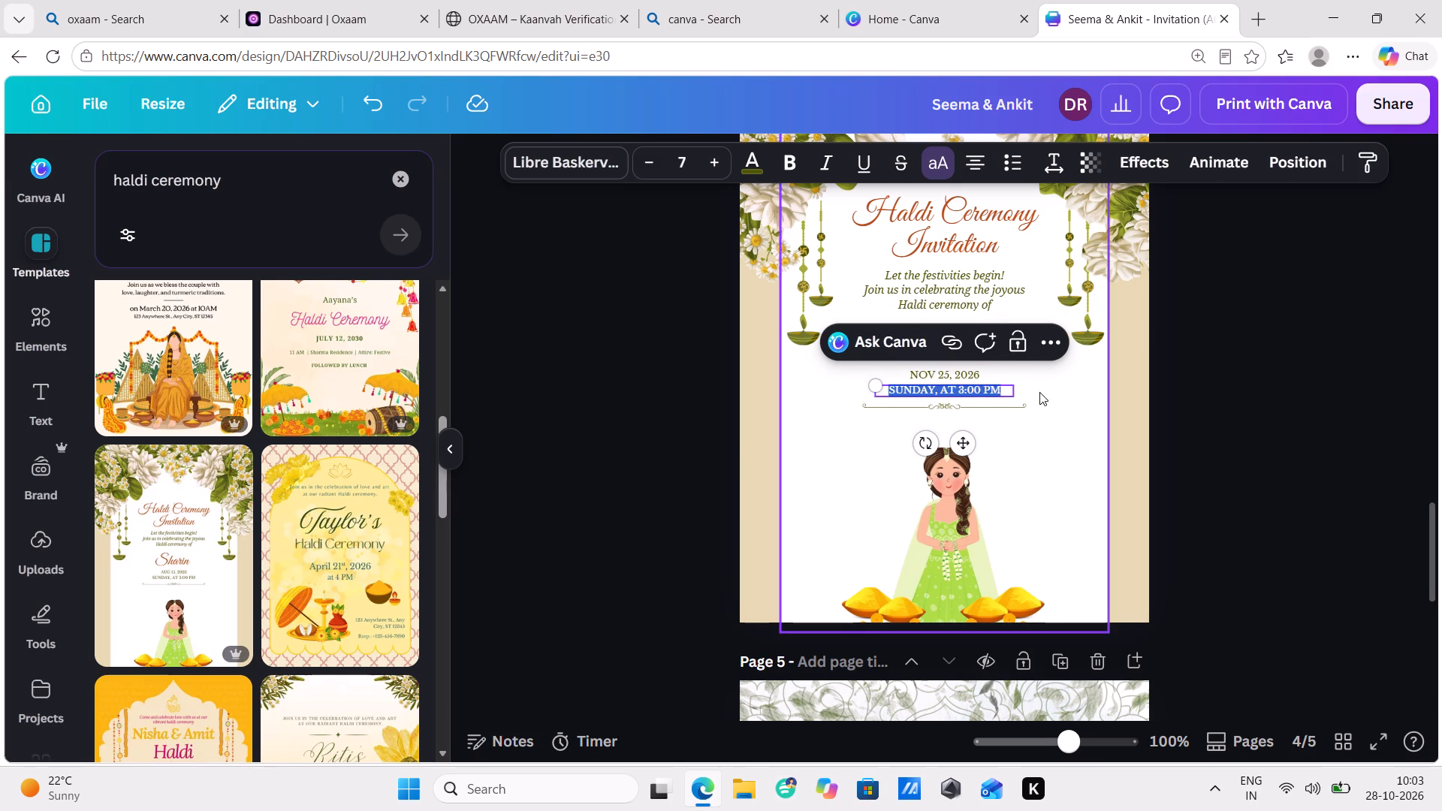
text(we)
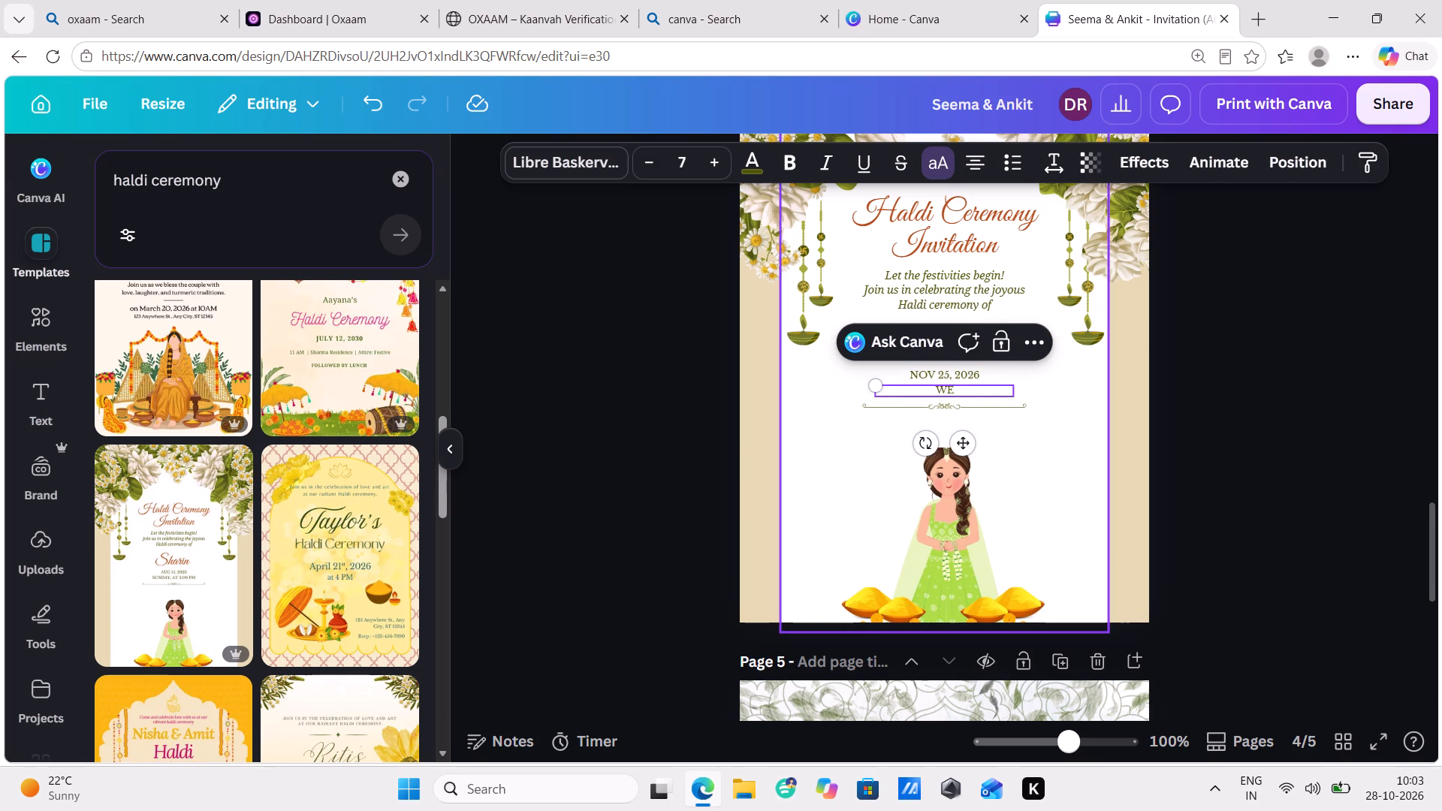
text(dnesday)
key(space)
key(comma)
key(BackSpace)
key(BackSpace)
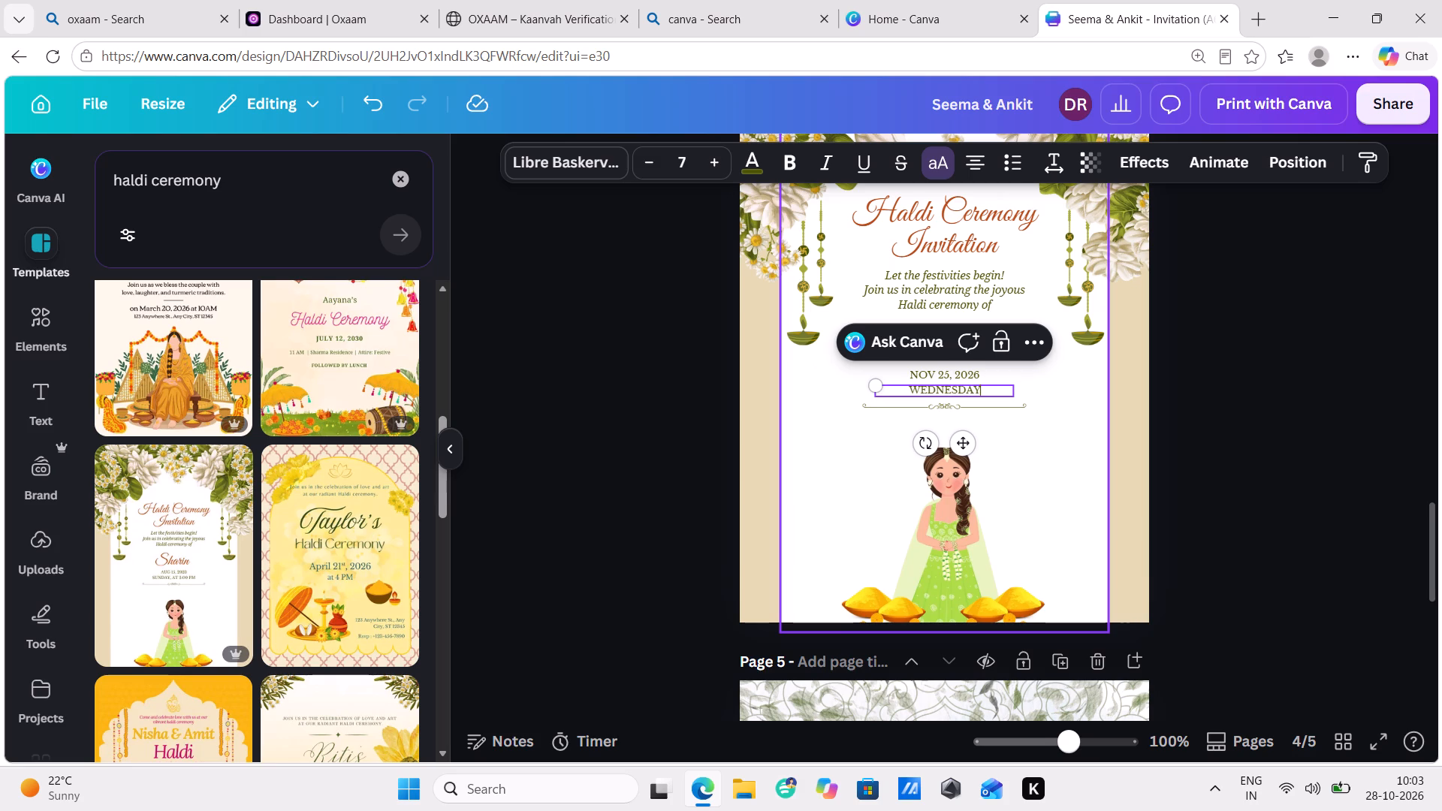
text(,)
key(space)
text(AT)
key(space)
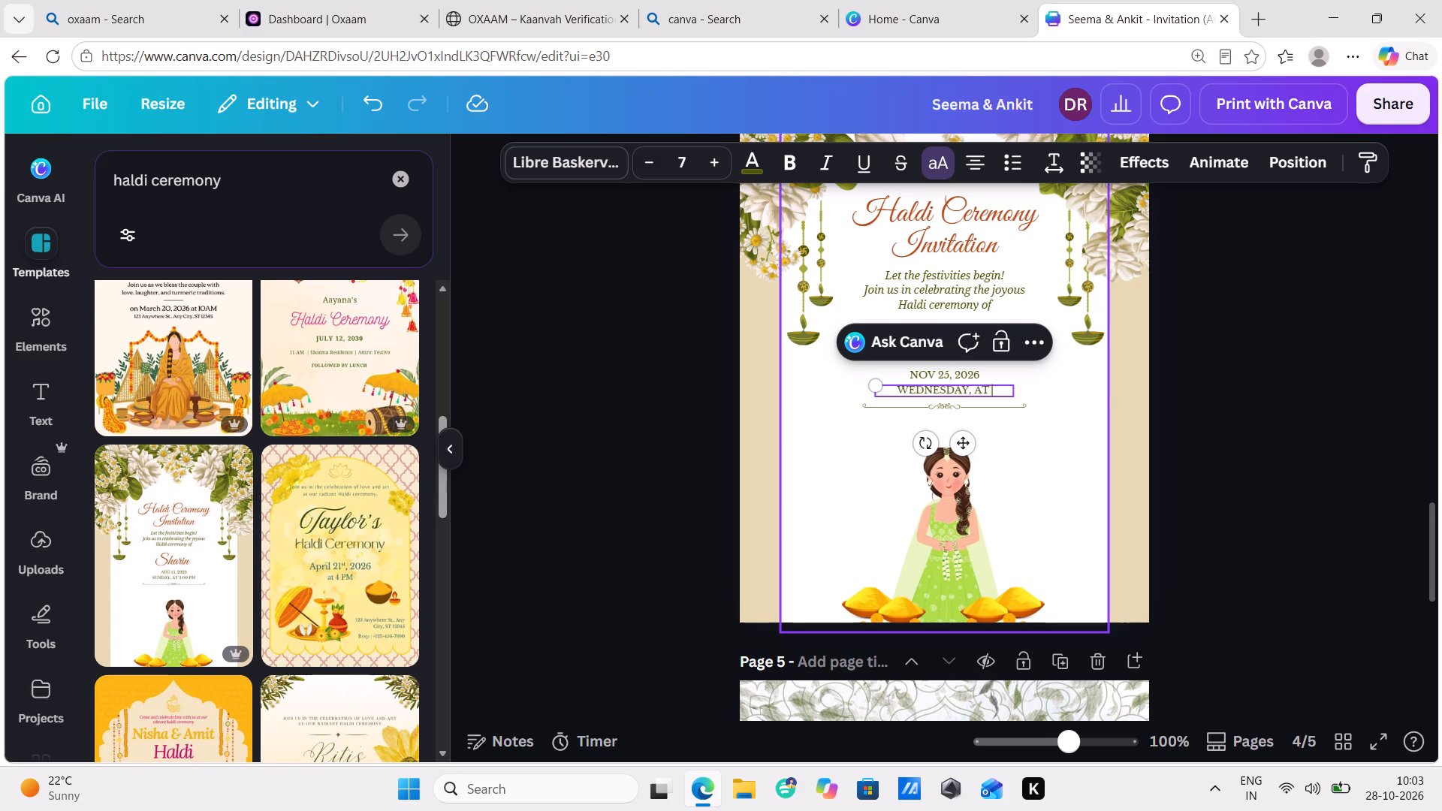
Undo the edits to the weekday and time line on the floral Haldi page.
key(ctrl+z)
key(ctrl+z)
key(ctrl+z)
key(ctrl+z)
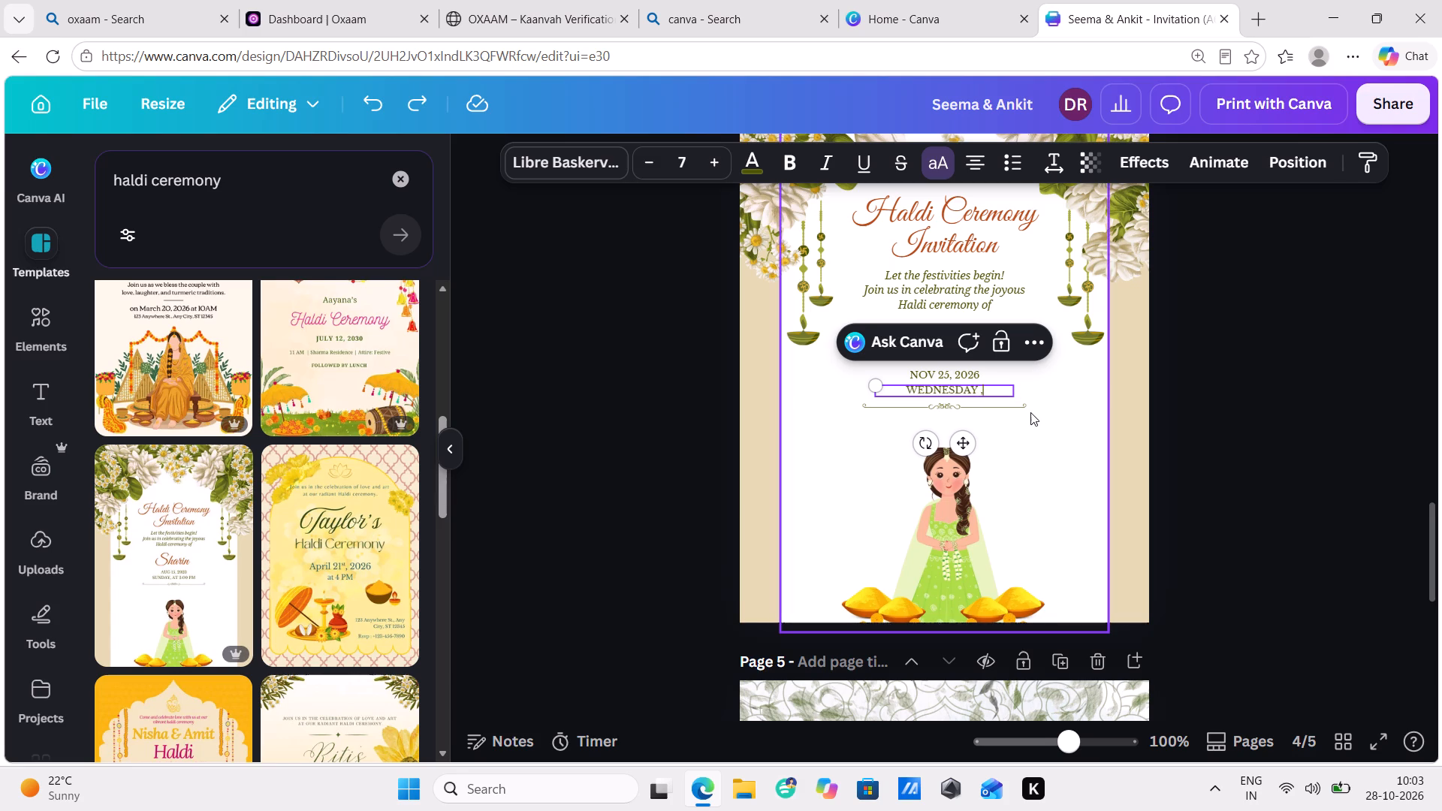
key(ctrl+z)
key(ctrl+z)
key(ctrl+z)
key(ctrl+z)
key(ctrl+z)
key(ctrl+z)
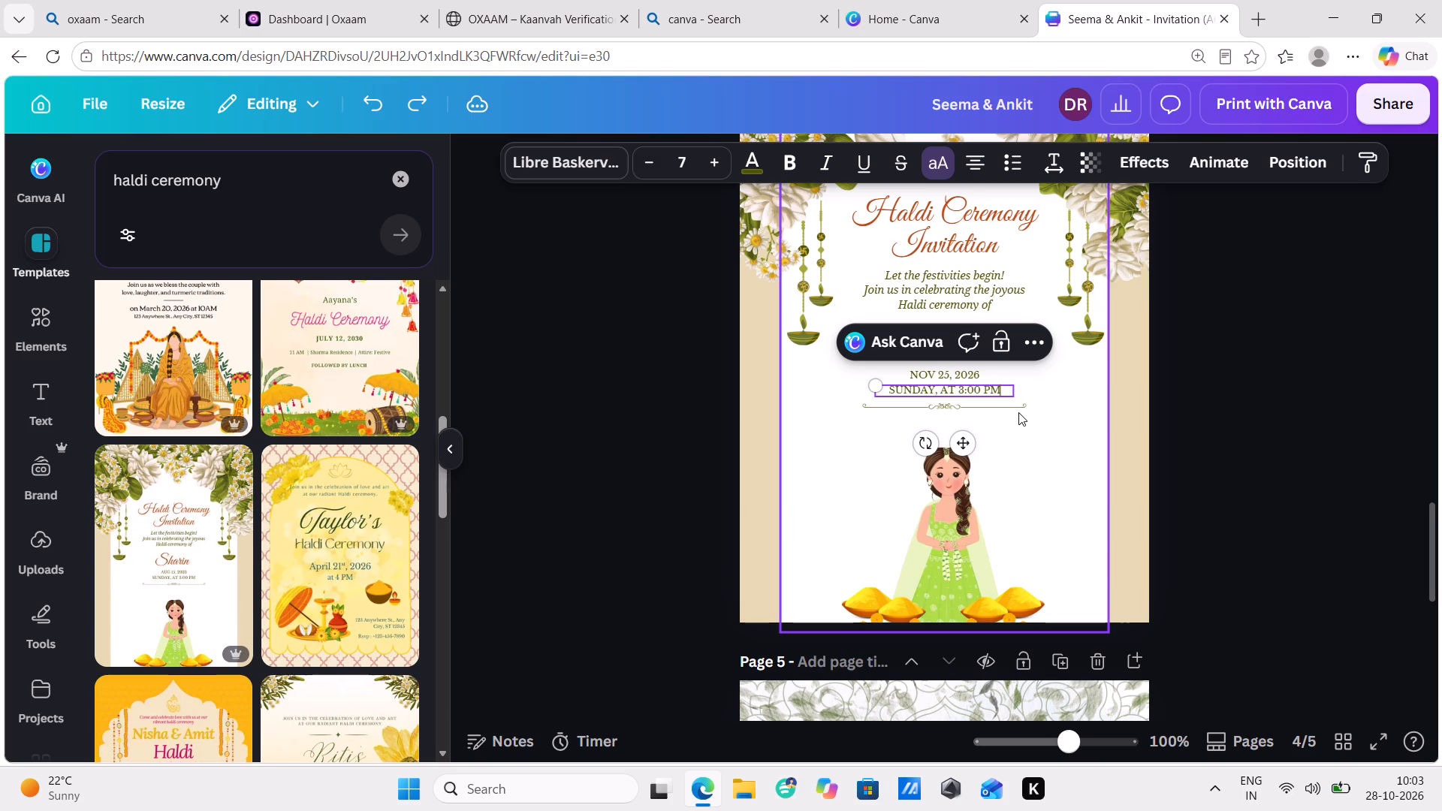
Change the weekday in the line beneath the date on the floral Haldi page to WEDNESDAY.
click(932, 391)
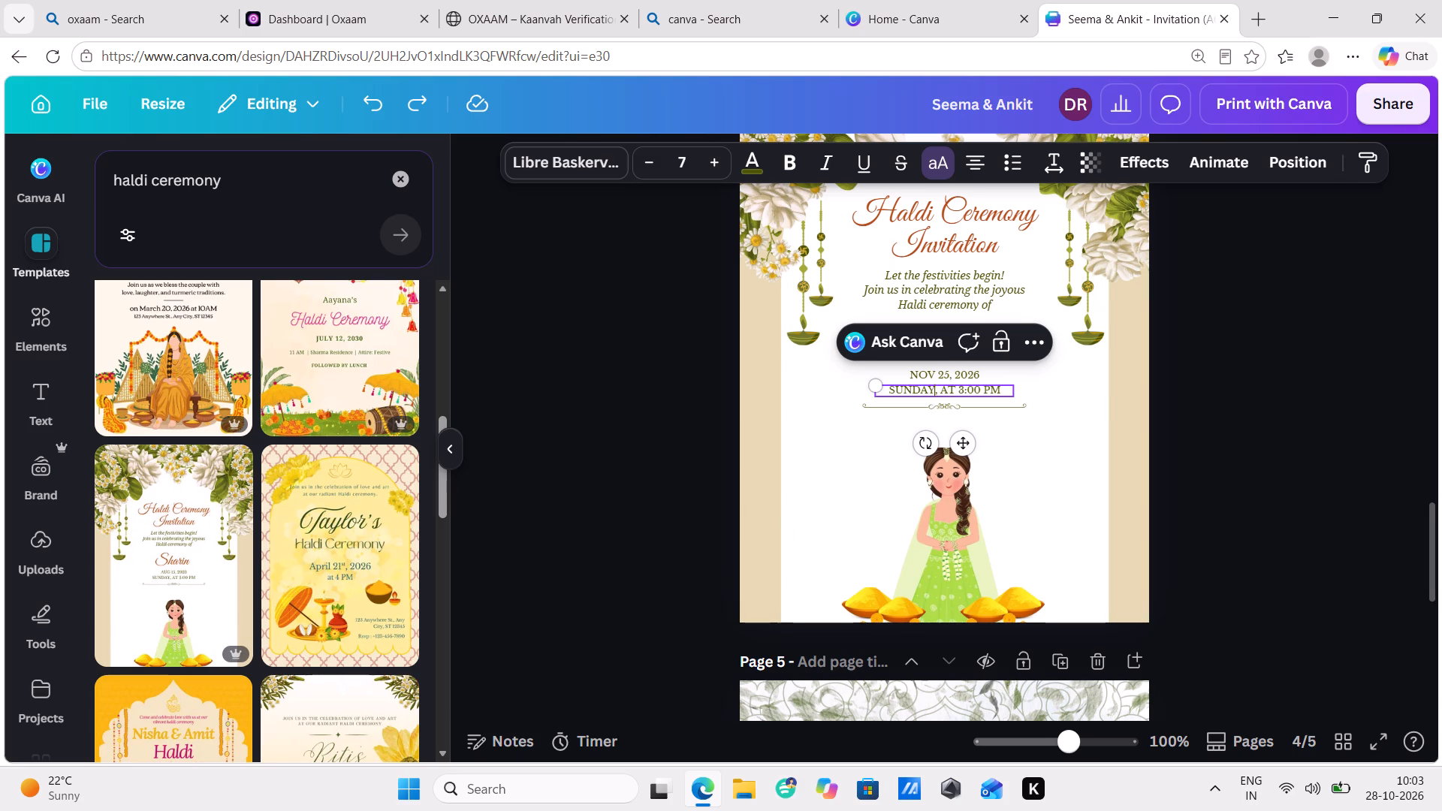
click(910, 390)
key(BackSpace)
key(BackSpace)
key(BackSpace)
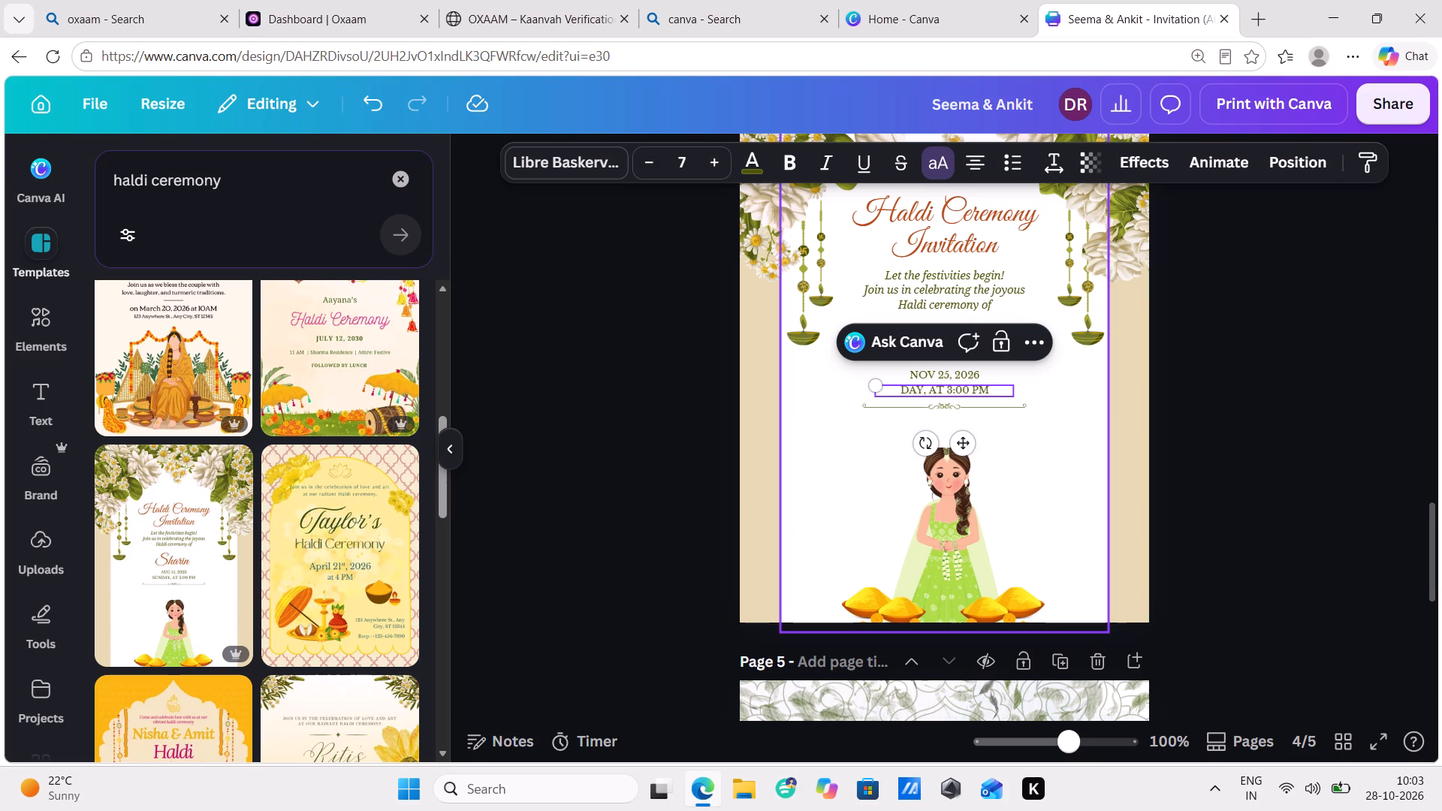
key(w)
text(ED)
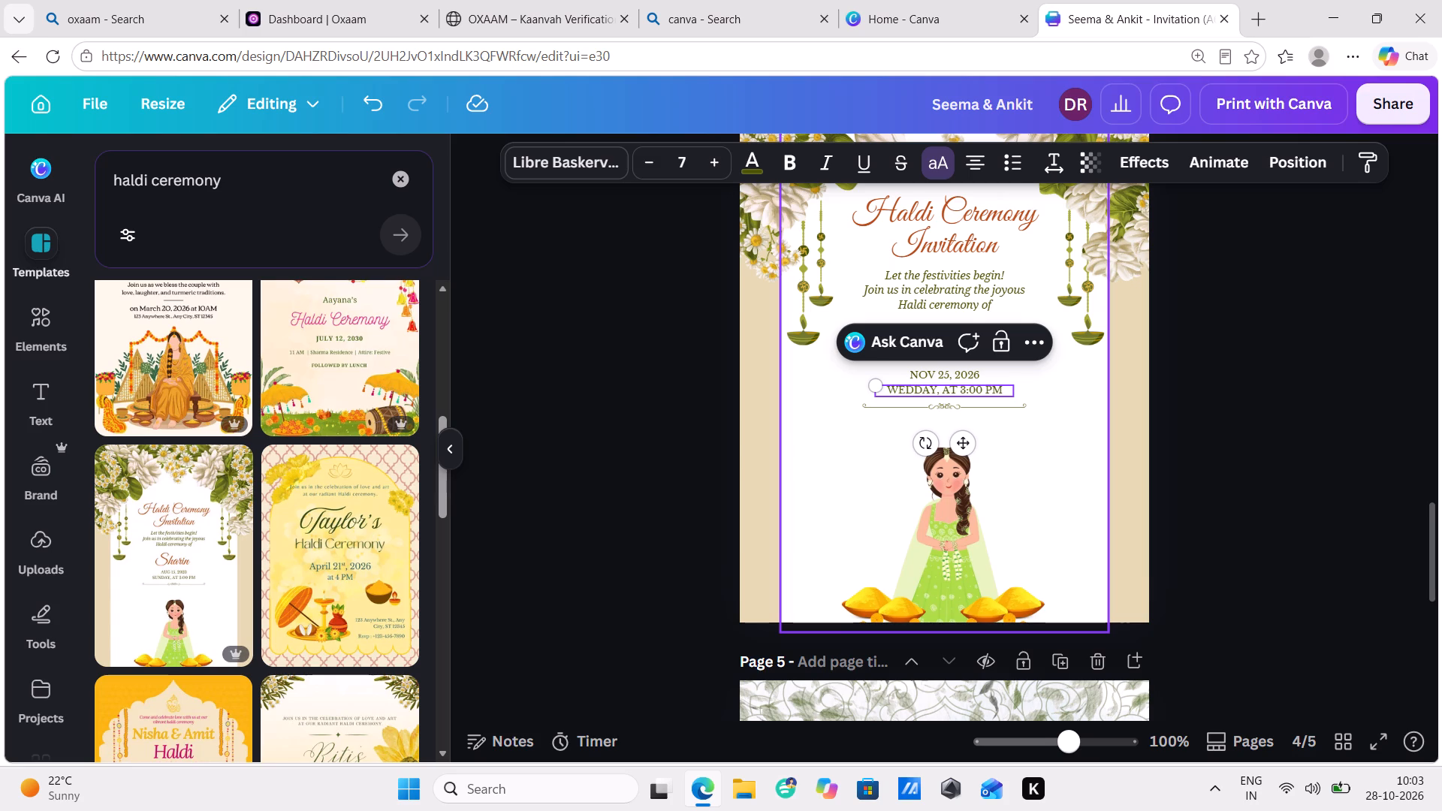
text(NES)
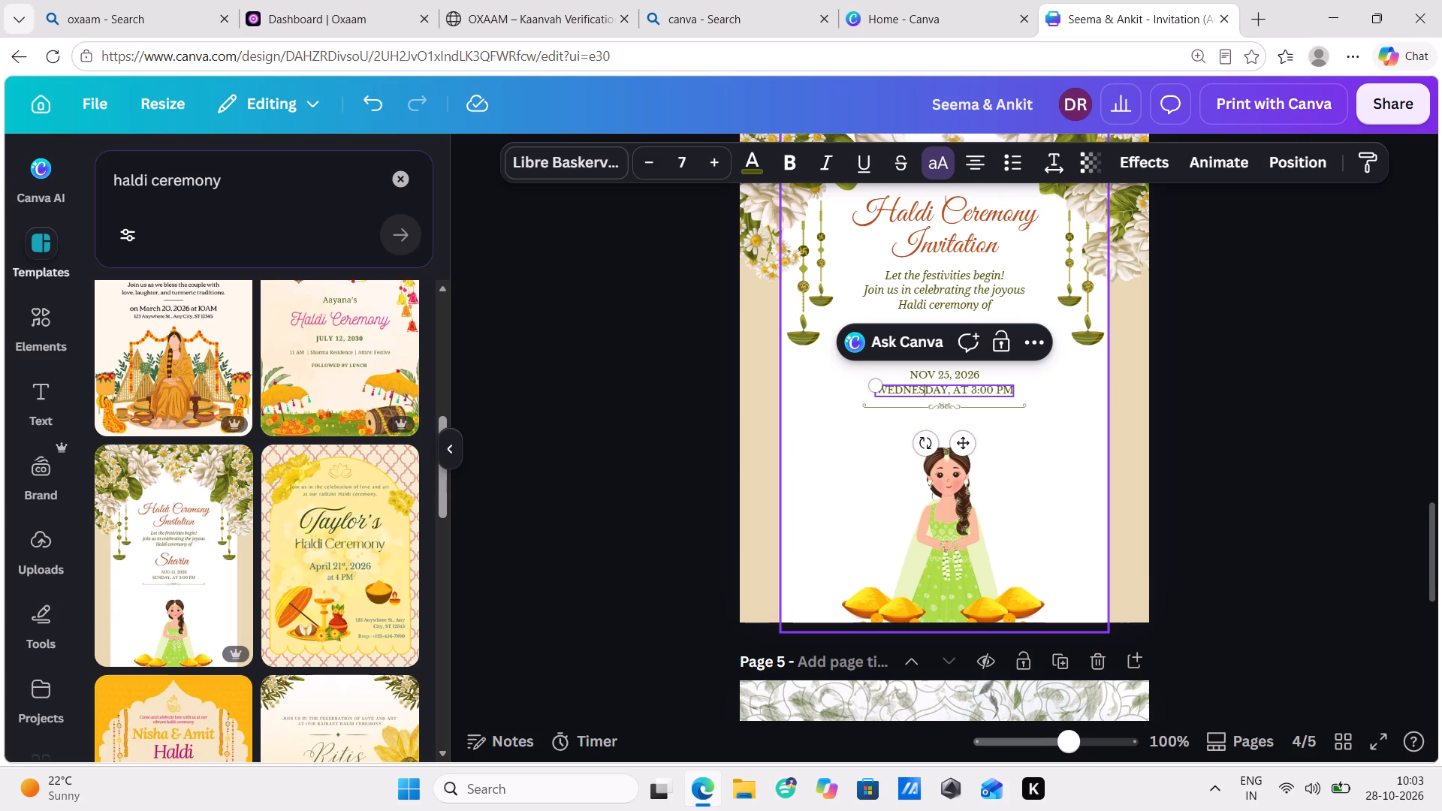
Change the time in the weekday line on the floral Haldi page to 8:00 AM.
click(975, 389)
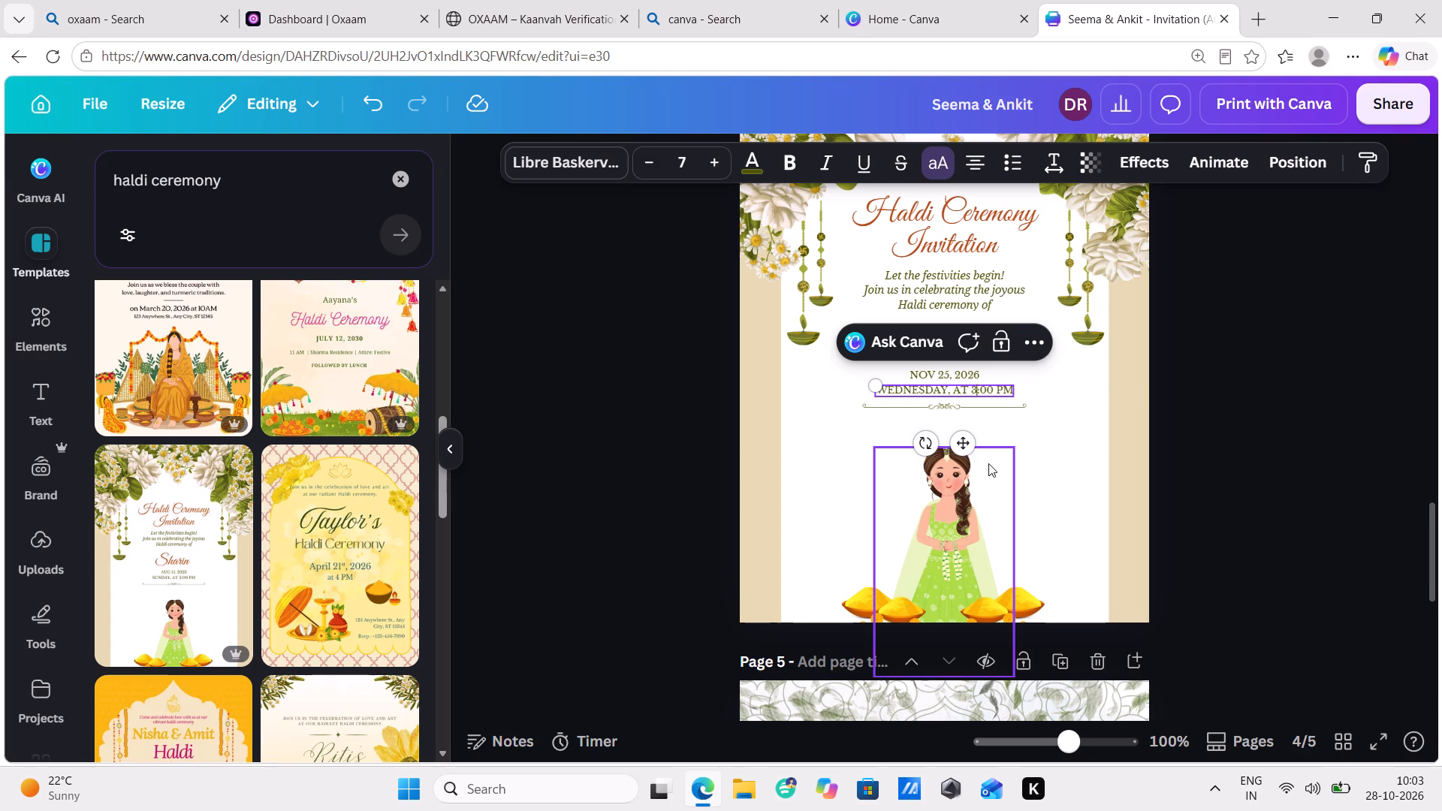
key(BackSpace)
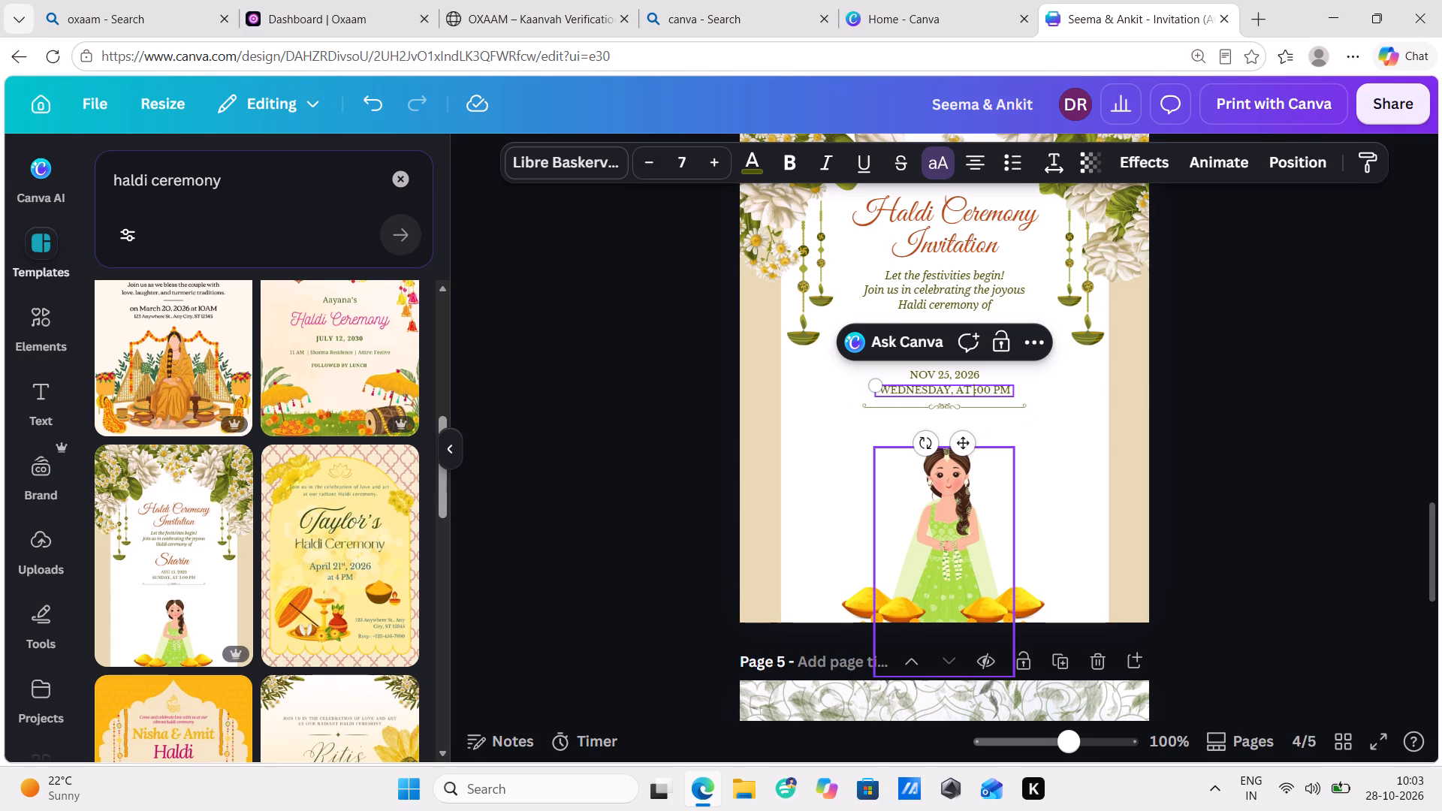
key(8)
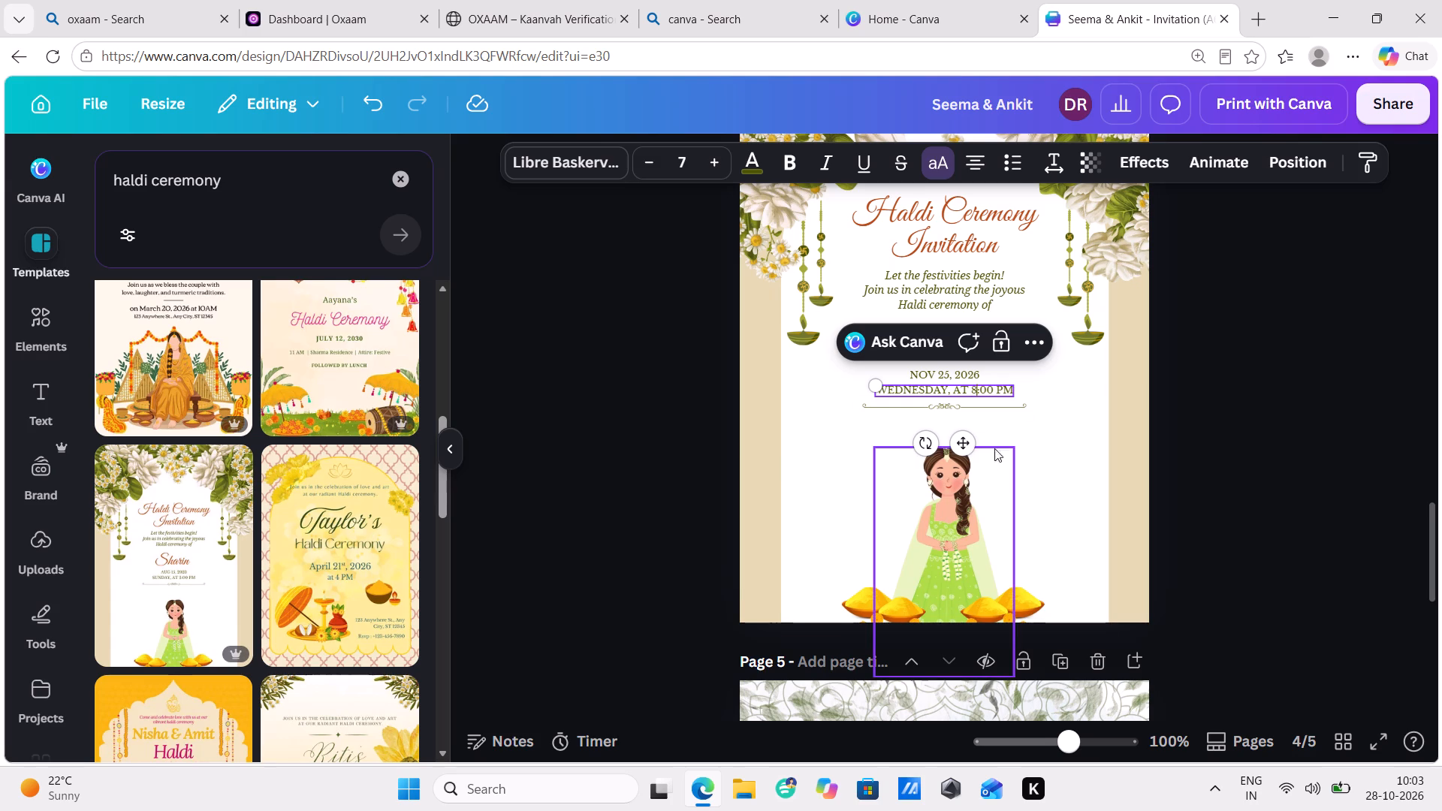
click(1002, 389)
key(BackSpace)
key(a)
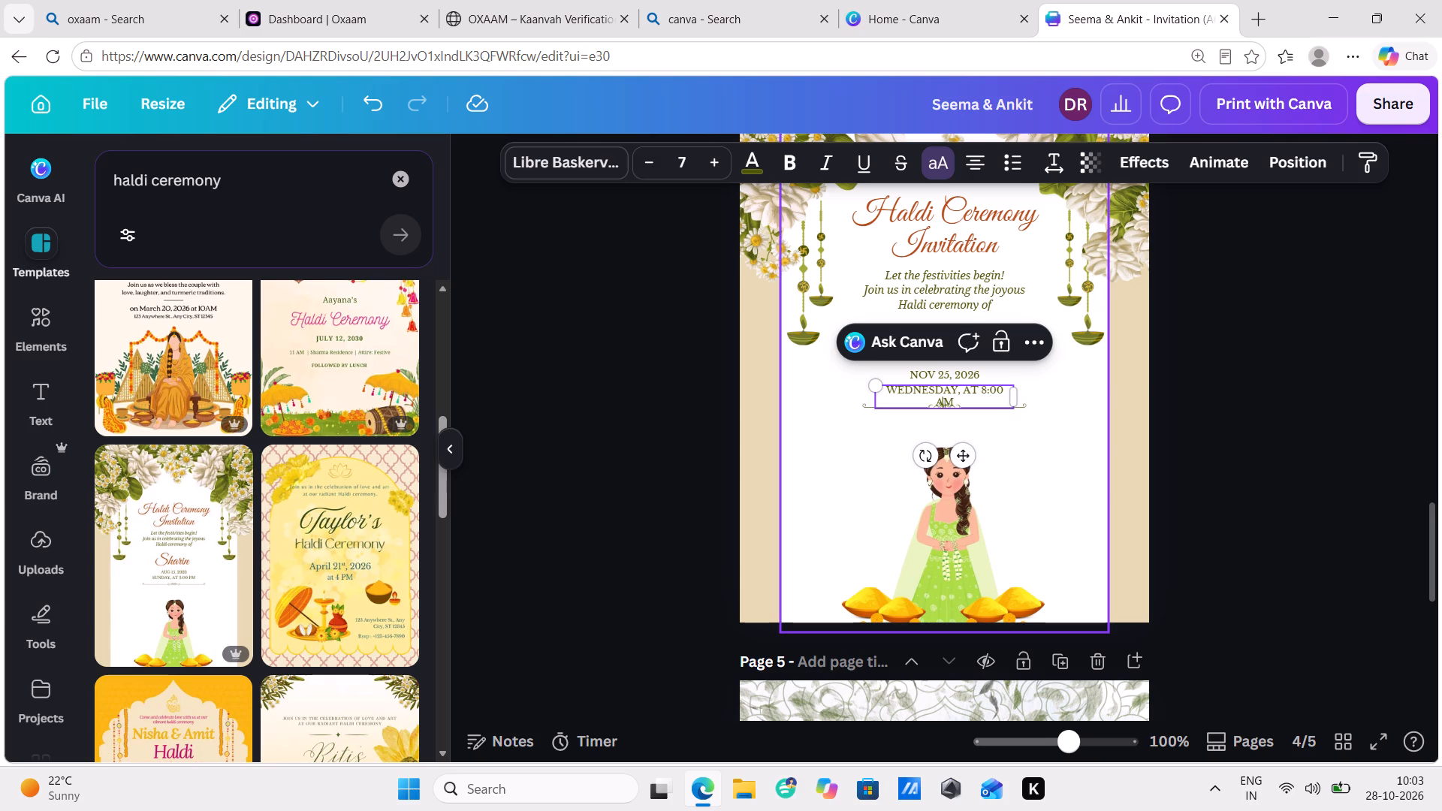
Widen the weekday and time text box to about 35.5 so its text fits on one line.
click(1018, 402)
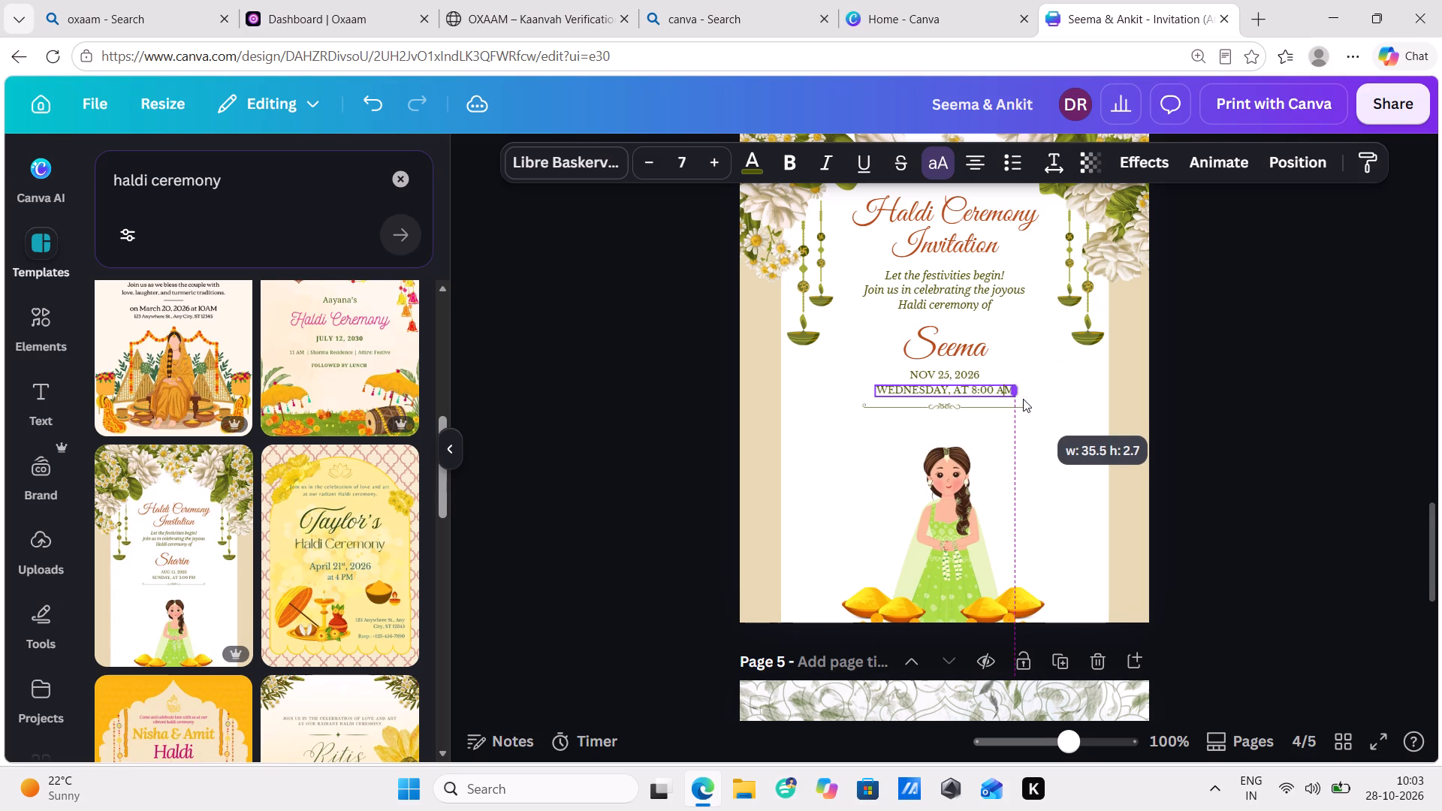
click(1046, 392)
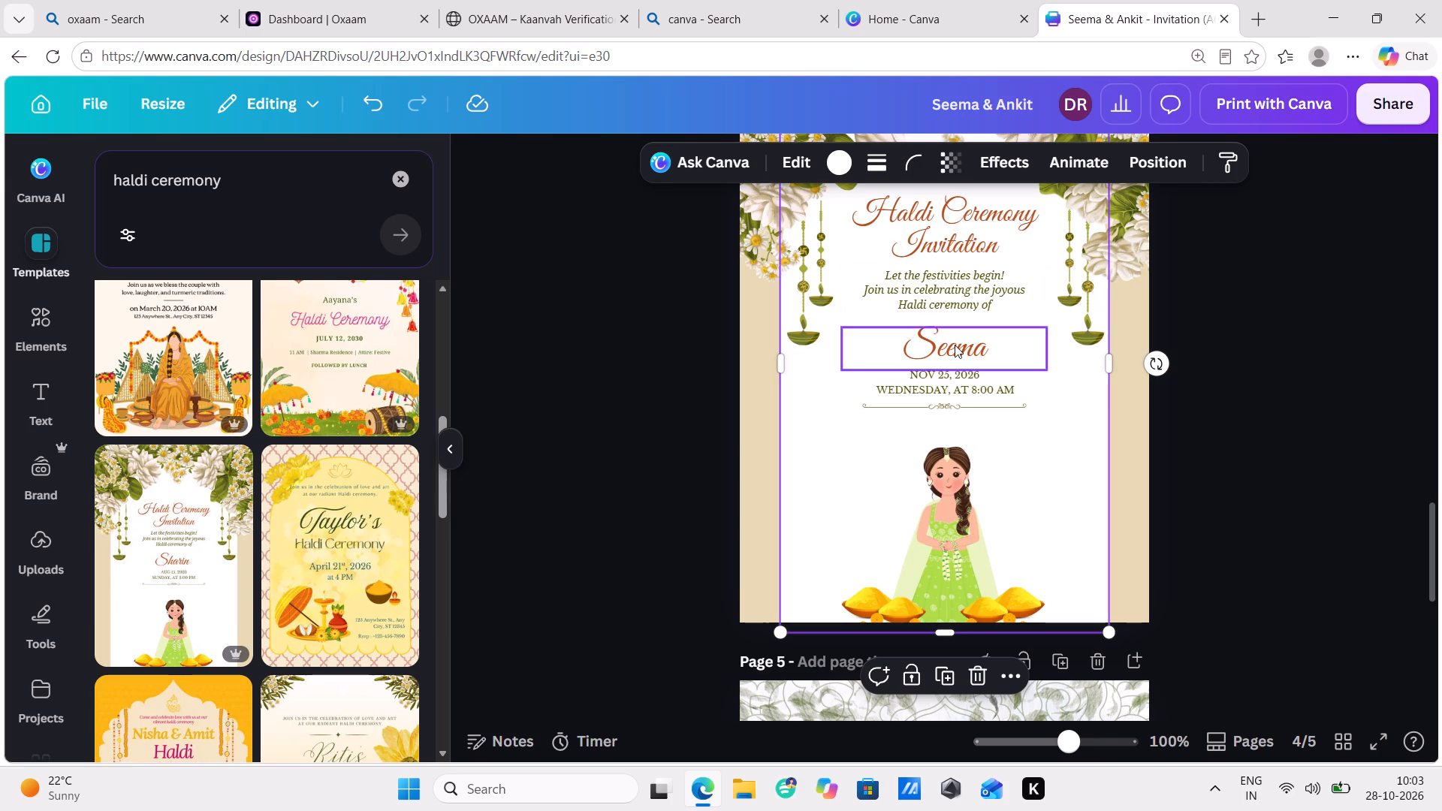
Move the floral Haldi page up one place, ahead of the Sangeet page.
scroll(1000, 382, up, 2)
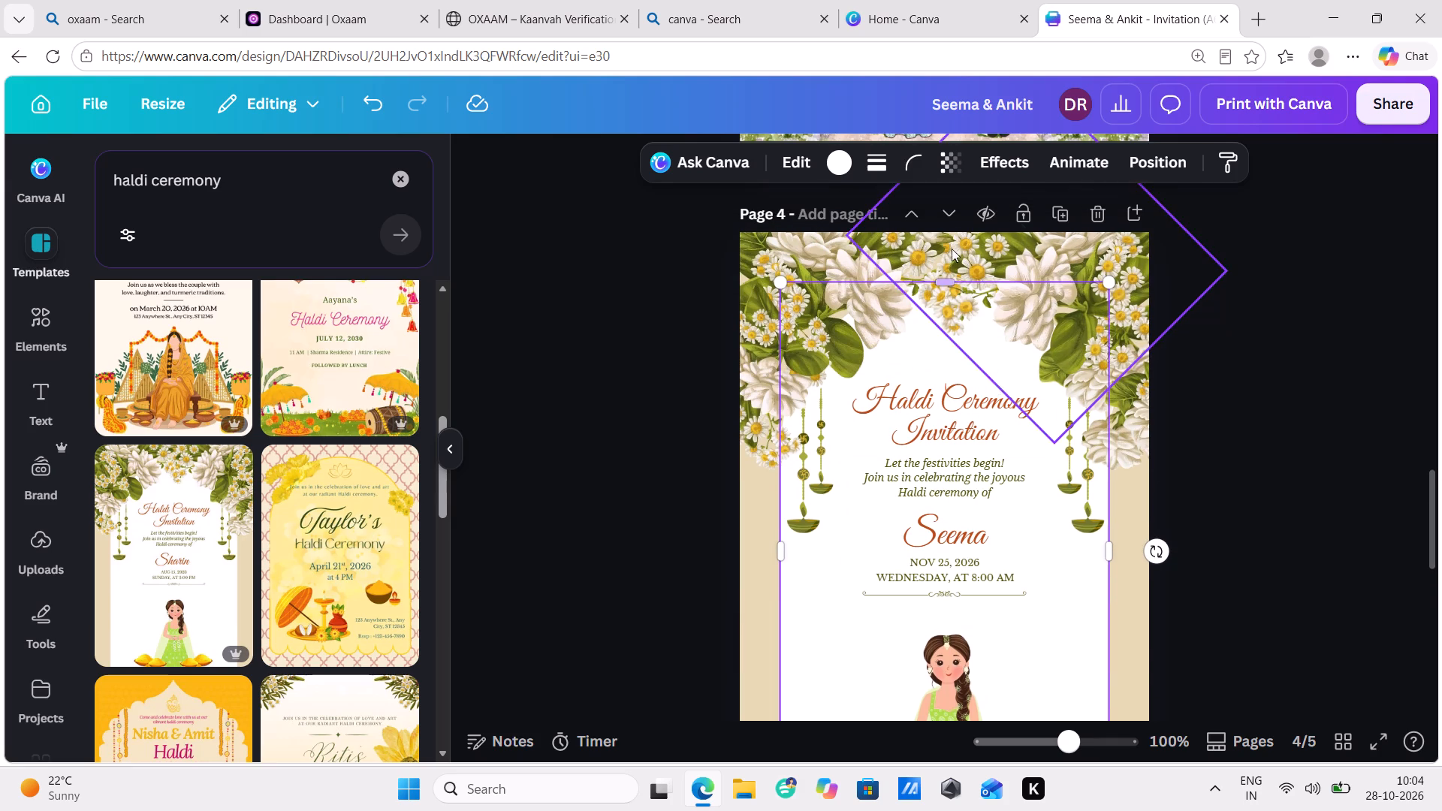
click(919, 216)
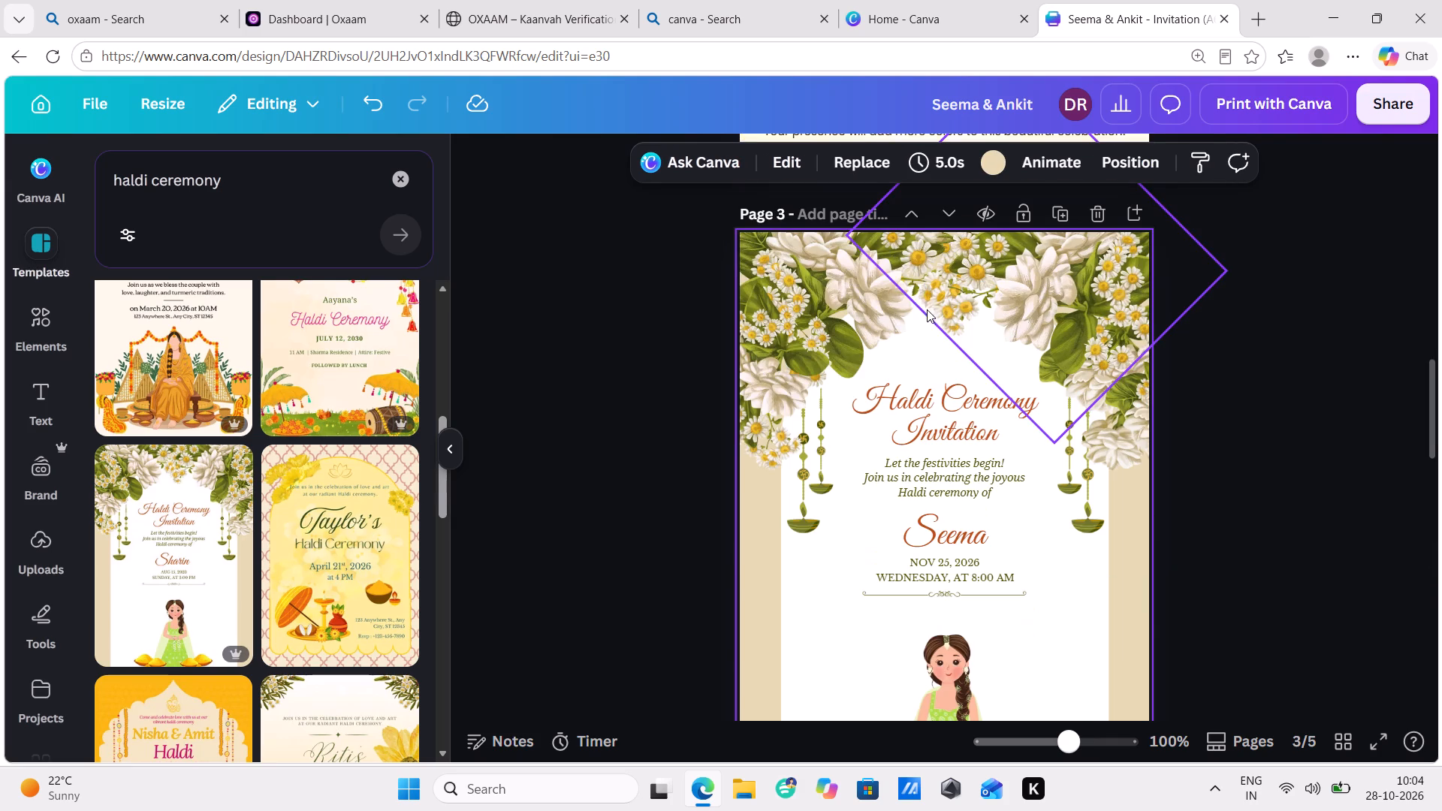
Delete the yellow Haldi Ceremony page with the girl on the swing, page 2.
scroll(923, 264, up, 4)
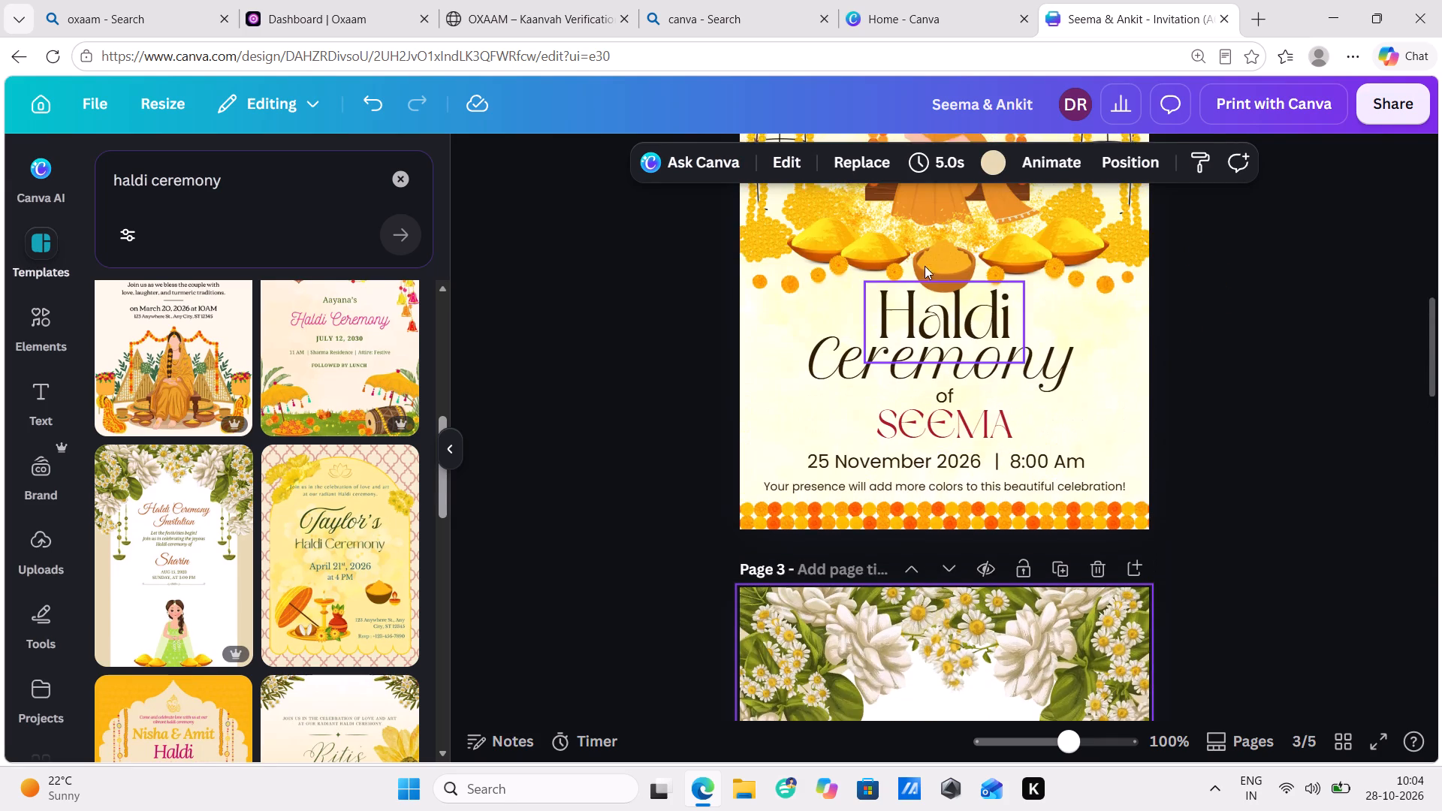
scroll(927, 279, up, 4)
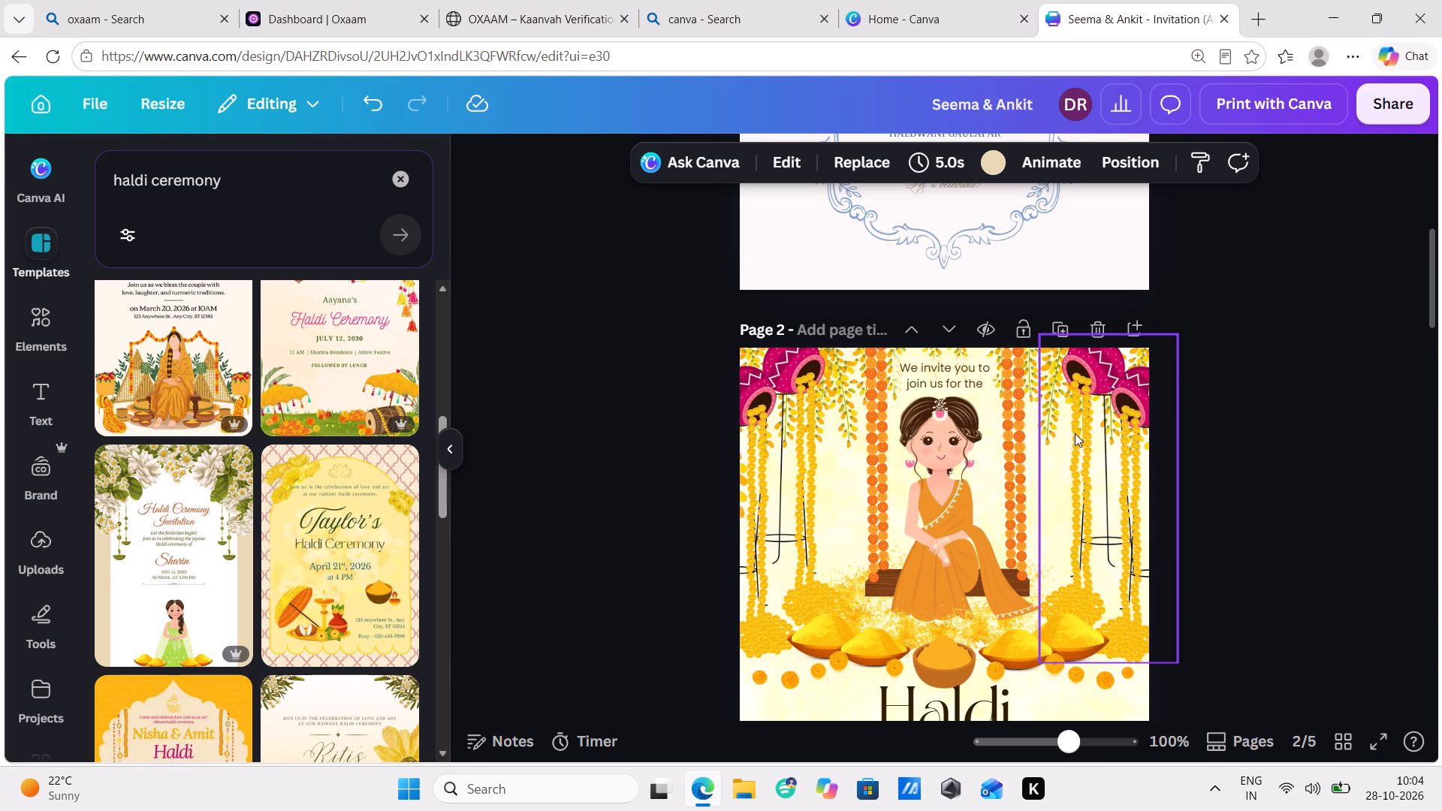
scroll(1060, 384, down, 3)
scroll(995, 402, down, 3)
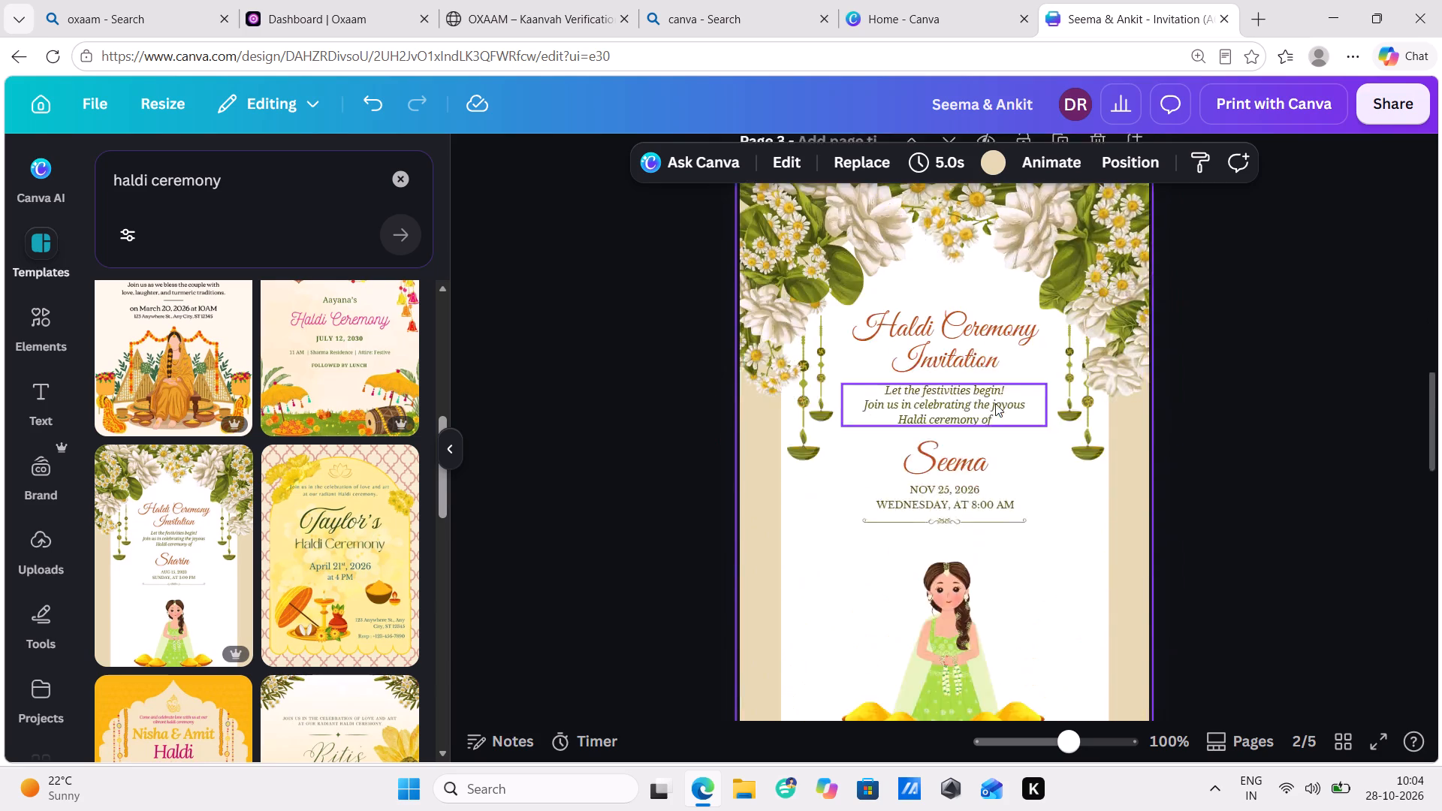
scroll(995, 403, up, 6)
scroll(1056, 243, up, 3)
scroll(1075, 285, down, 2)
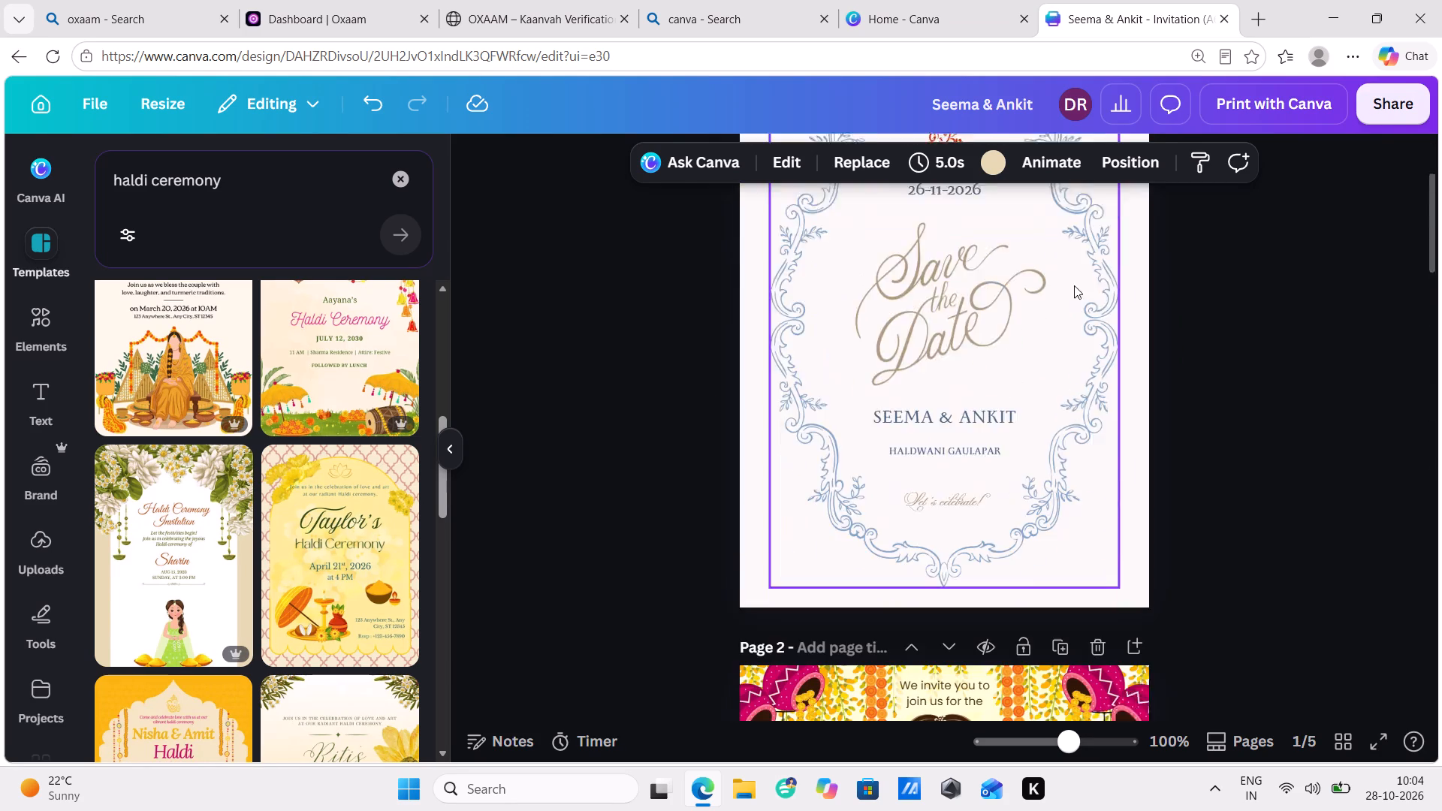
scroll(1074, 285, down, 1)
click(1097, 282)
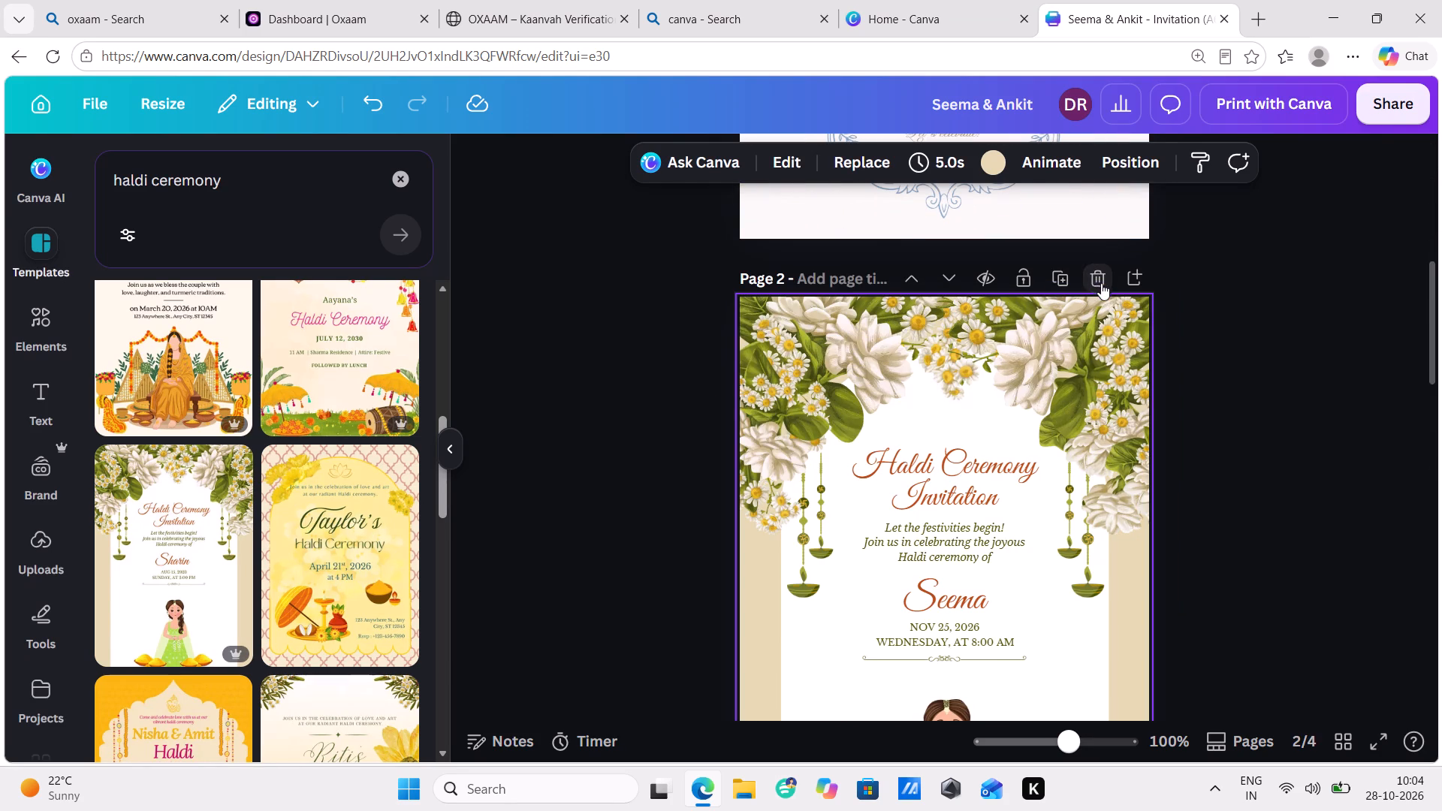
Replace "Suri and Nriranjan's" in the invitation line on the Sangeet page with "Seema".
scroll(991, 396, down, 3)
scroll(701, 501, down, 3)
scroll(947, 469, down, 3)
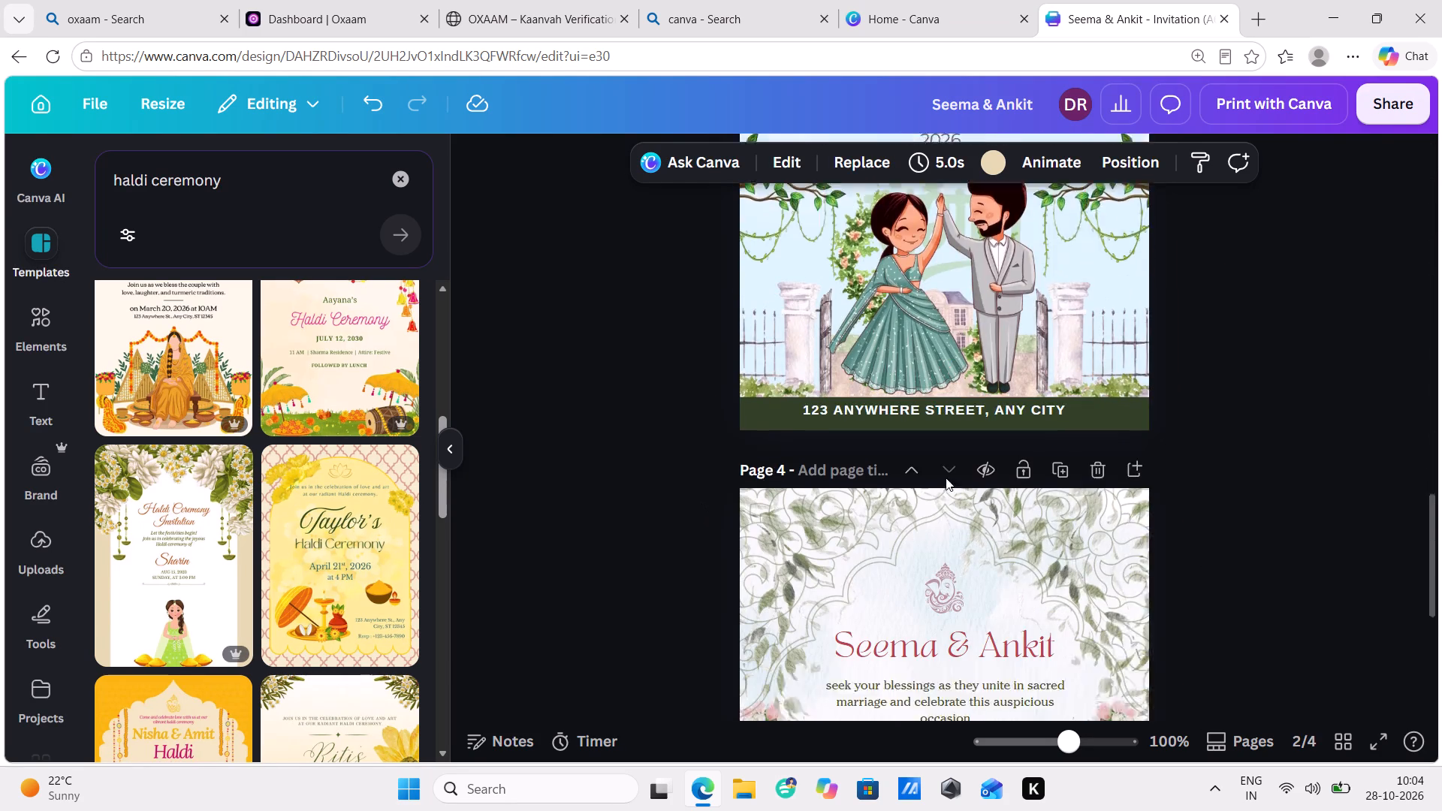
scroll(946, 478, up, 1)
click(949, 553)
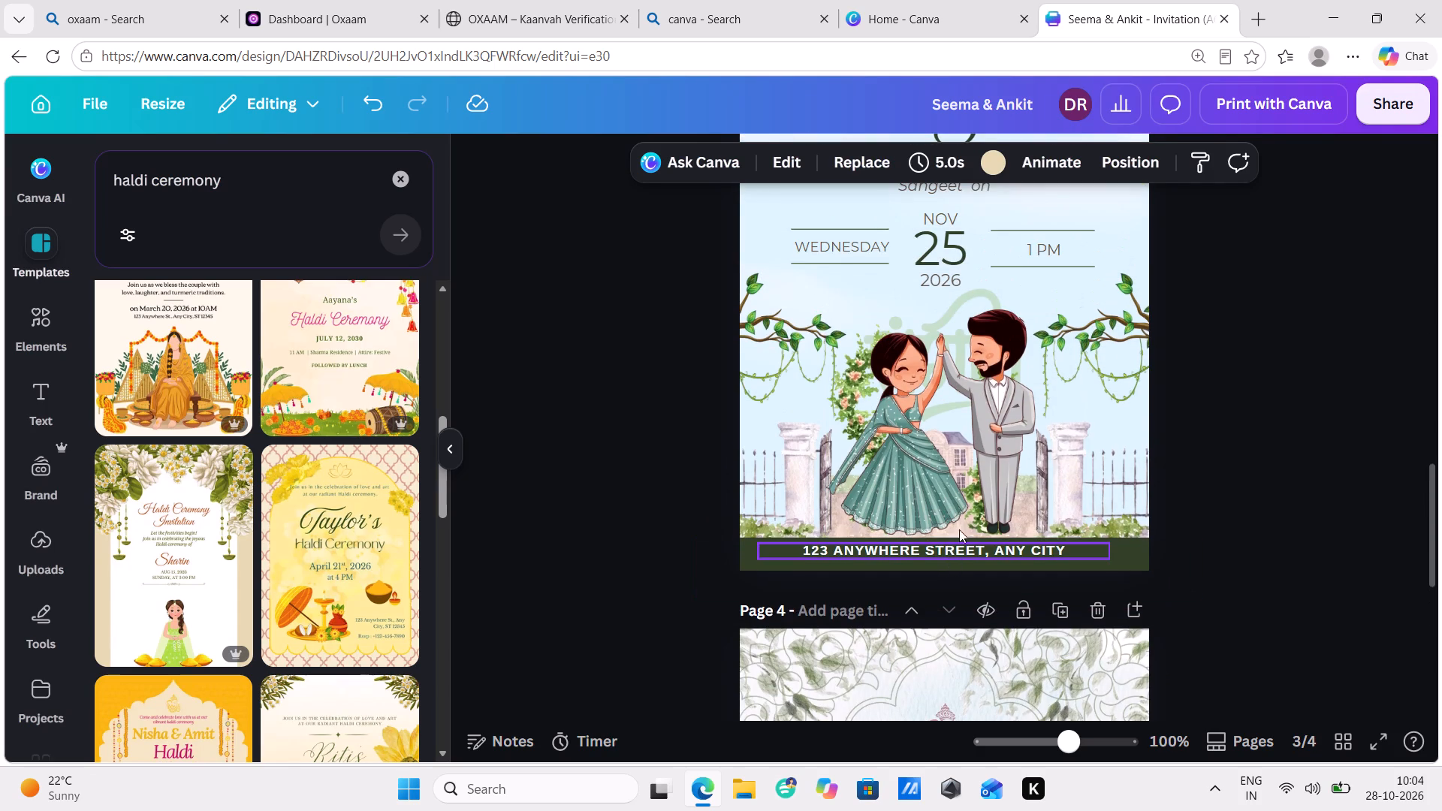
click(1024, 496)
scroll(1024, 496, up, 2)
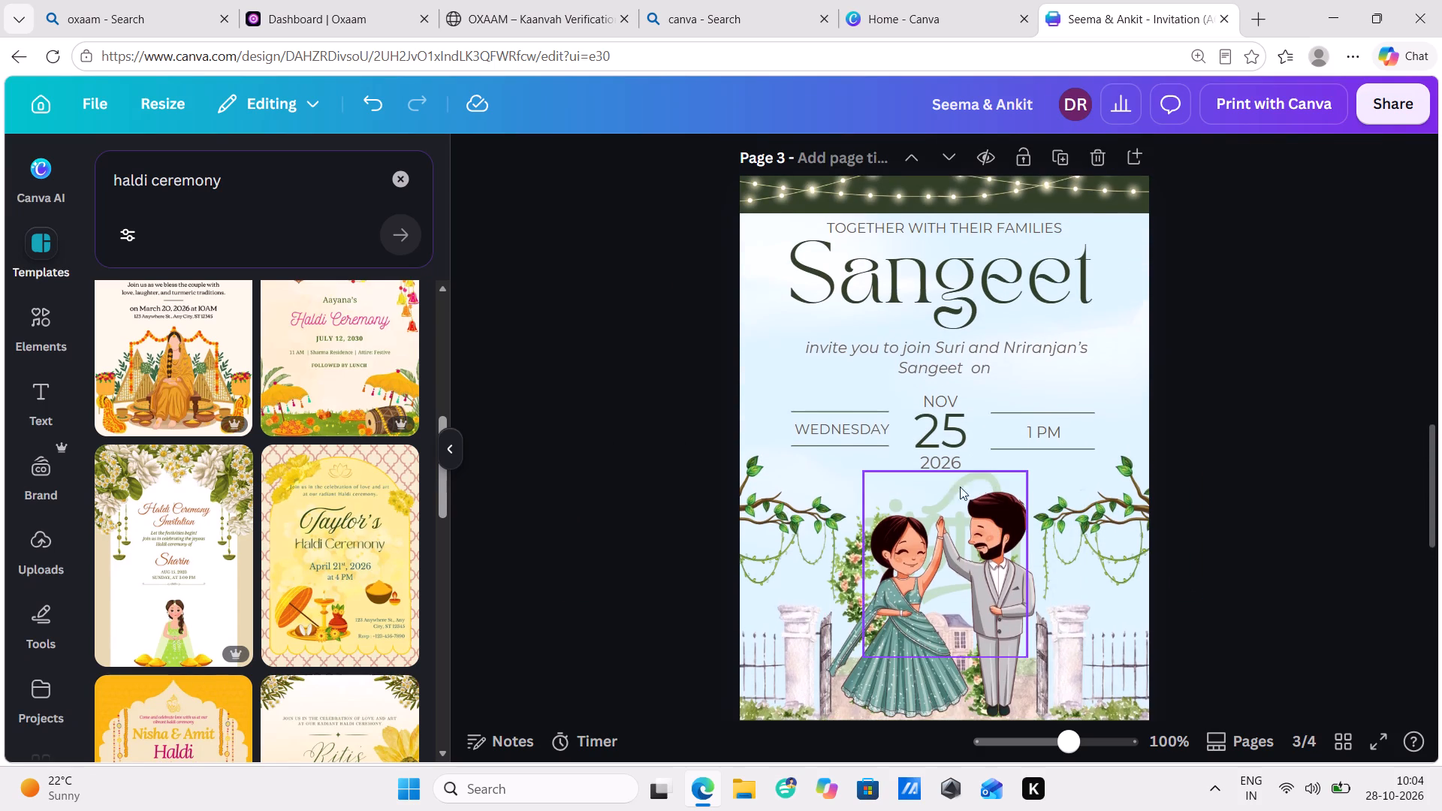
click(965, 351)
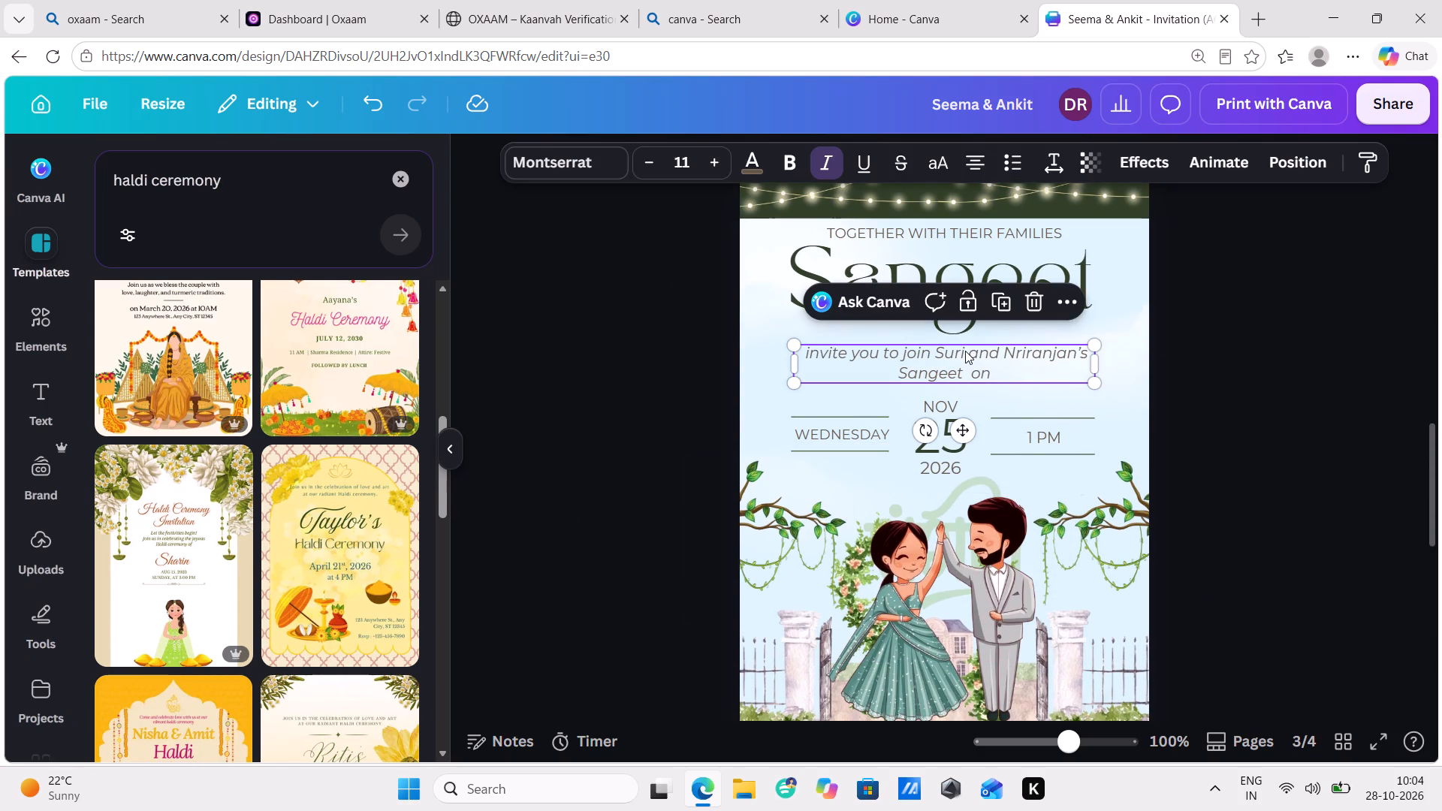
click(969, 353)
drag(936, 353, 985, 357)
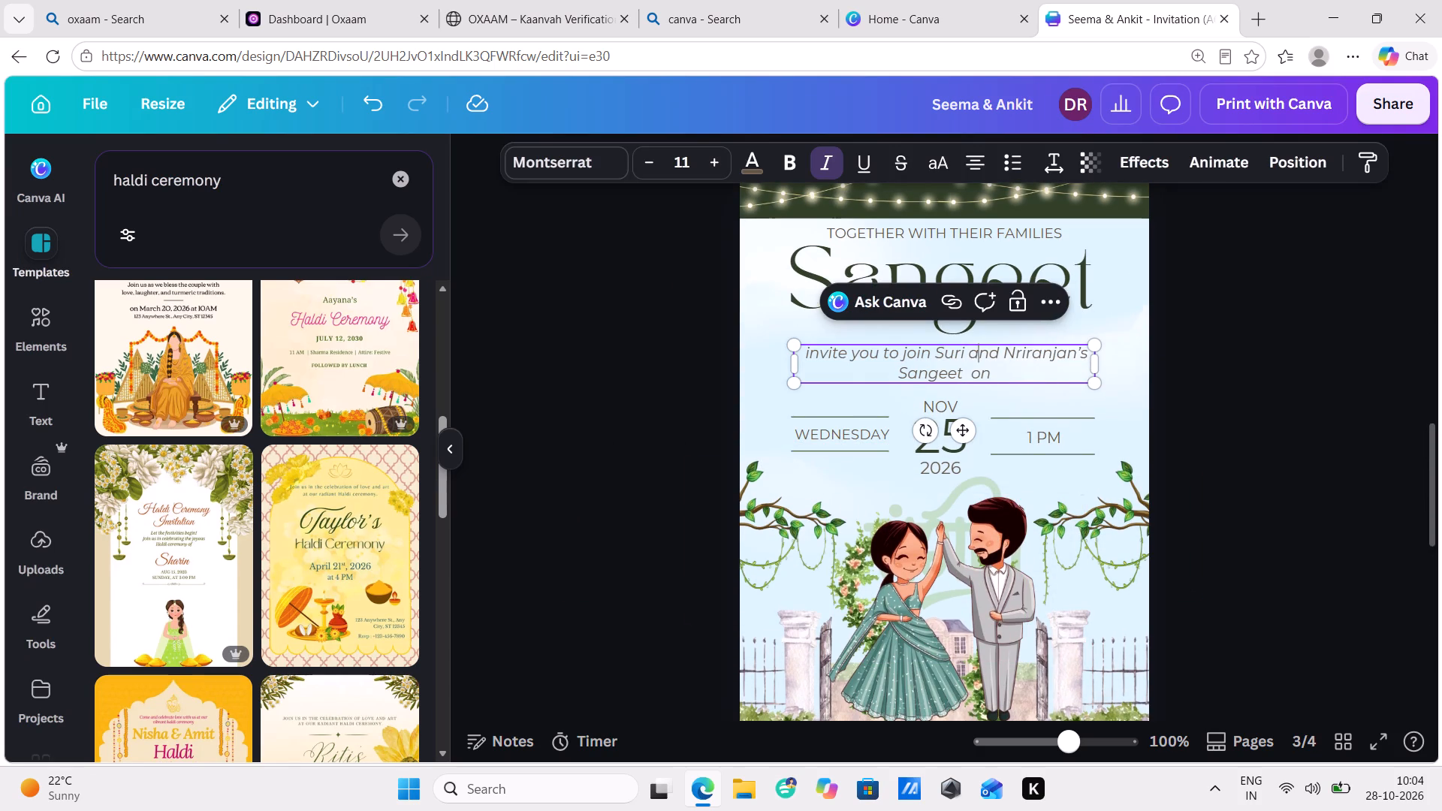
drag(985, 357, 1045, 357)
click(1085, 353)
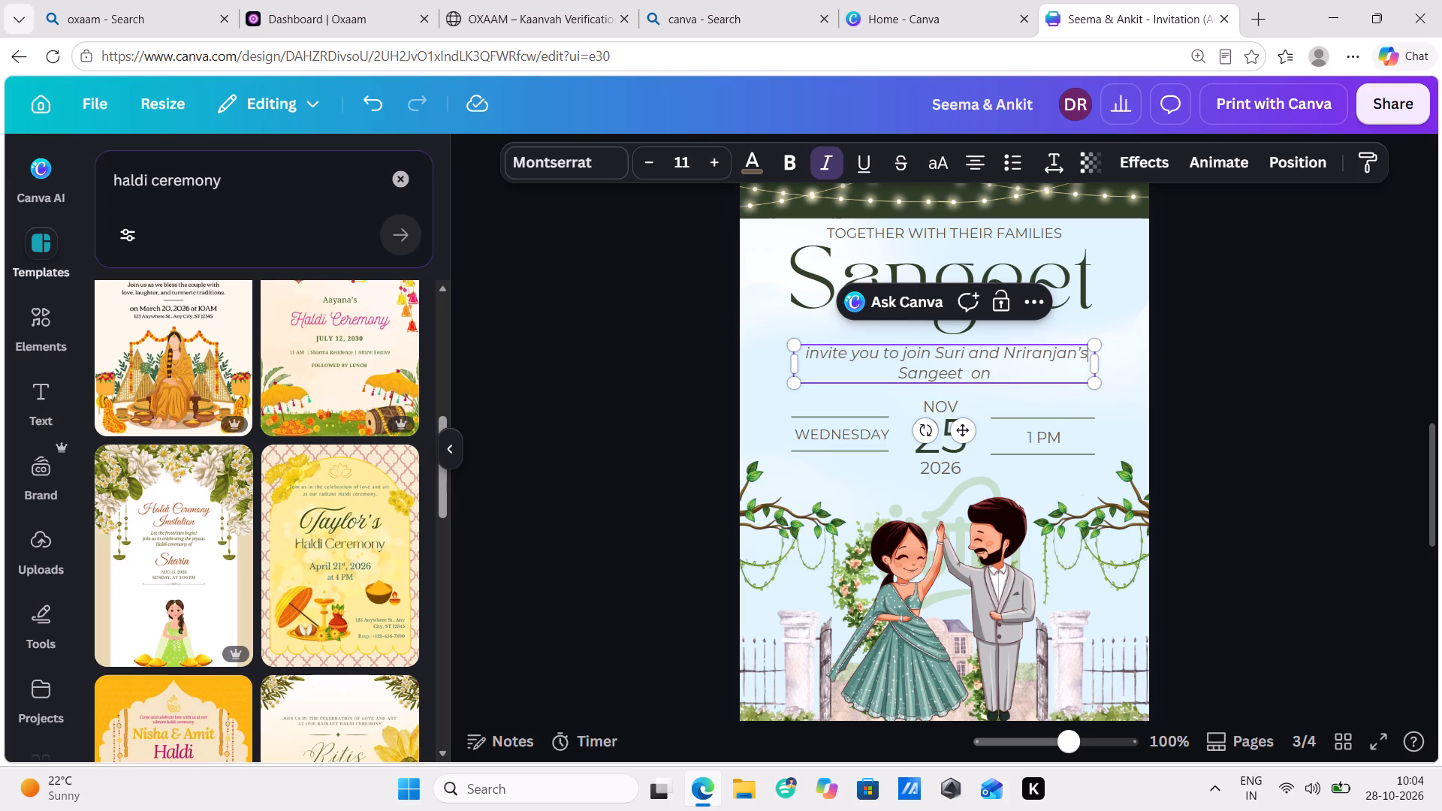
key(BackSpace)
key(BackSpace)
key(BackSpace)
key(BackSpace)
key(BackSpace)
key(BackSpace)
key(BackSpace)
key(BackSpace)
key(BackSpace)
key(BackSpace)
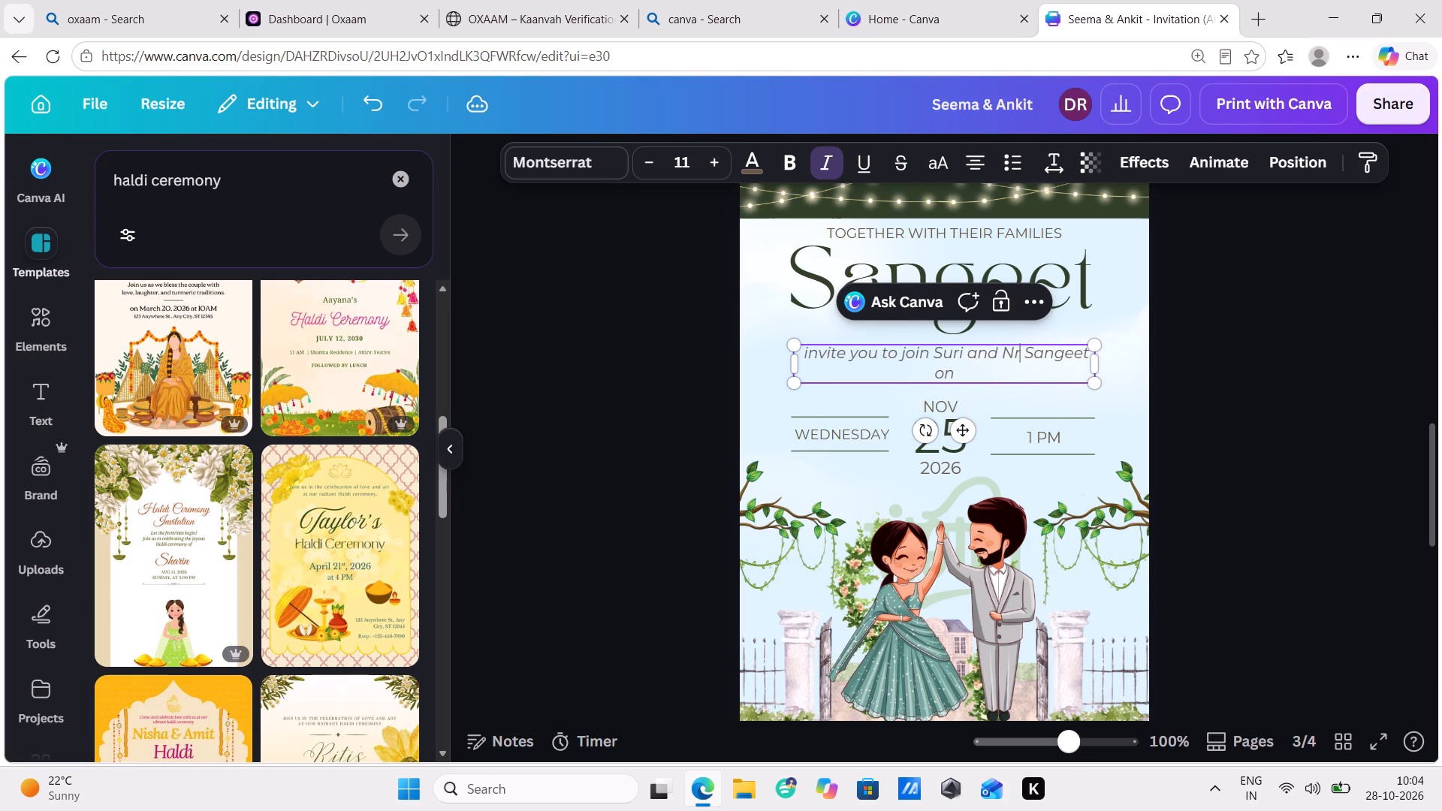
key(BackSpace)
key(BackSpace)
key(BackSpace)
key(BackSpace)
key(BackSpace)
key(BackSpace)
key(BackSpace)
key(BackSpace)
key(BackSpace)
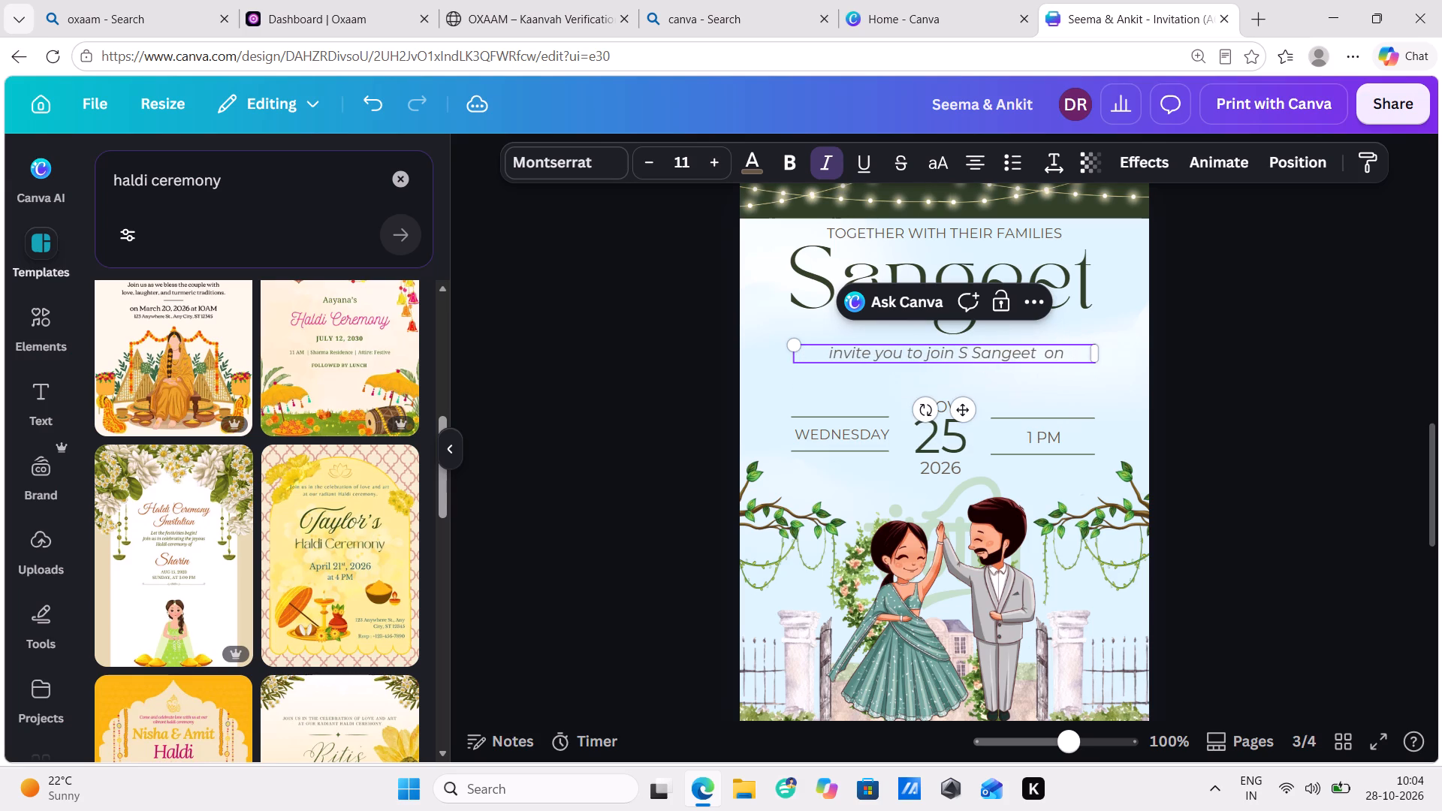
key(BackSpace)
key(s)
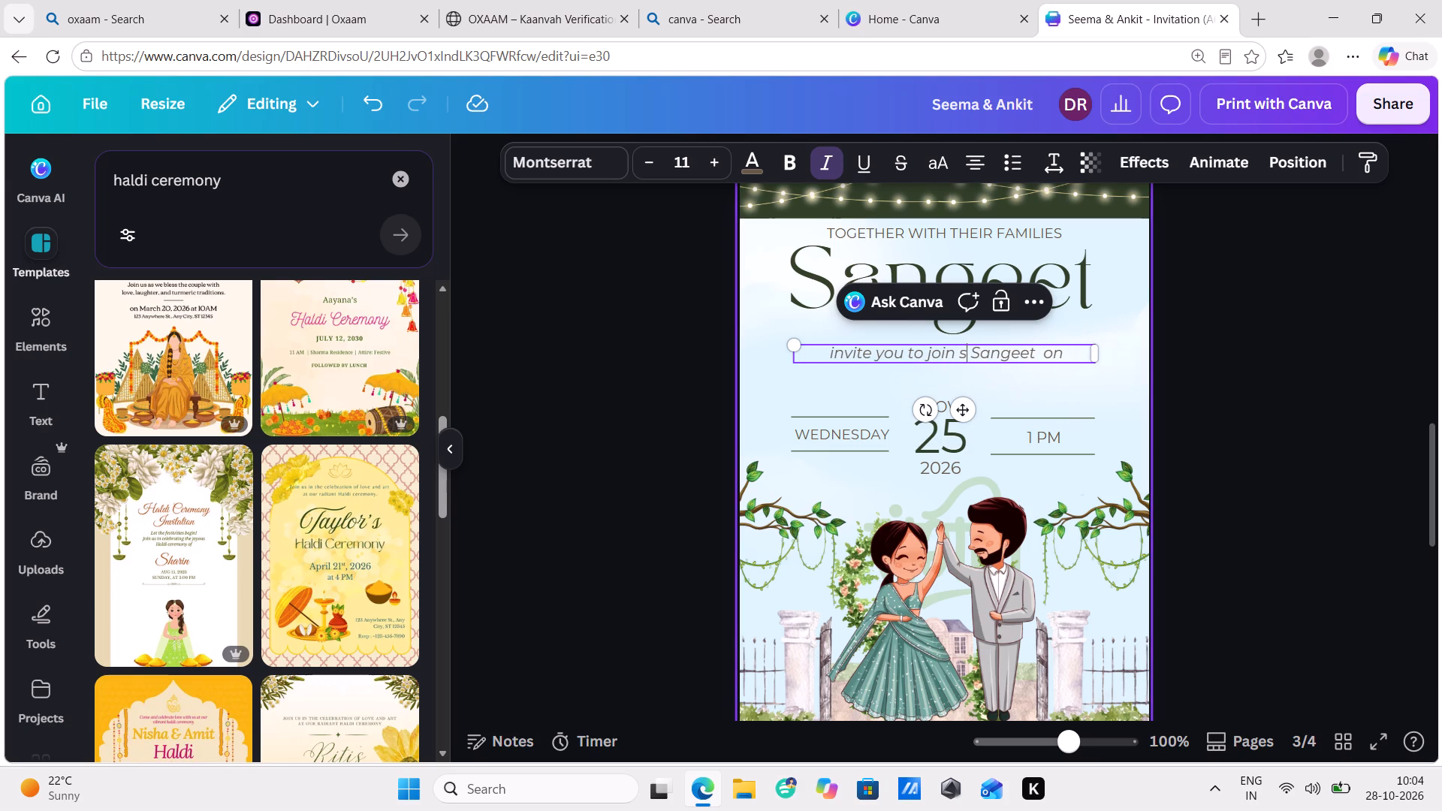
key(BackSpace)
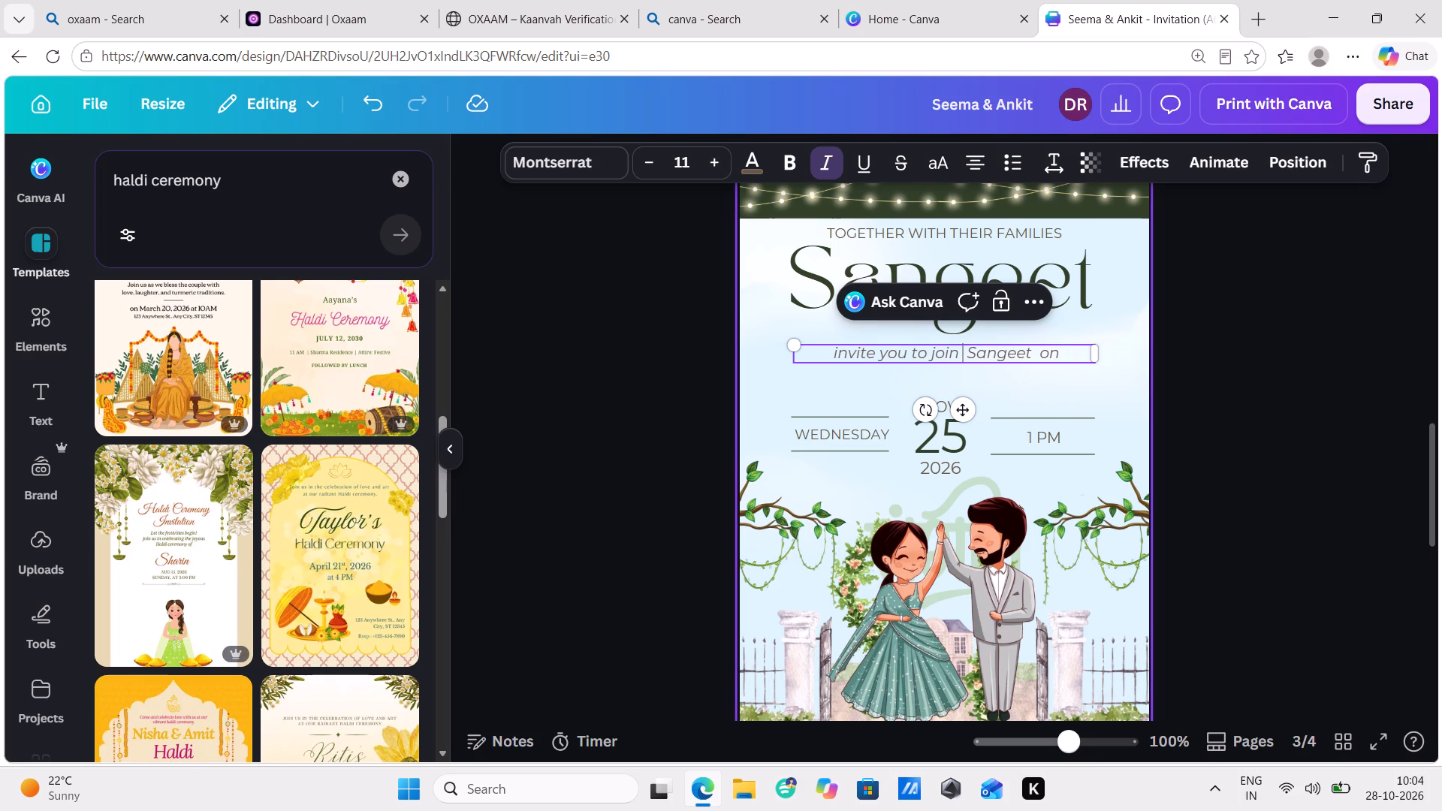
key(s)
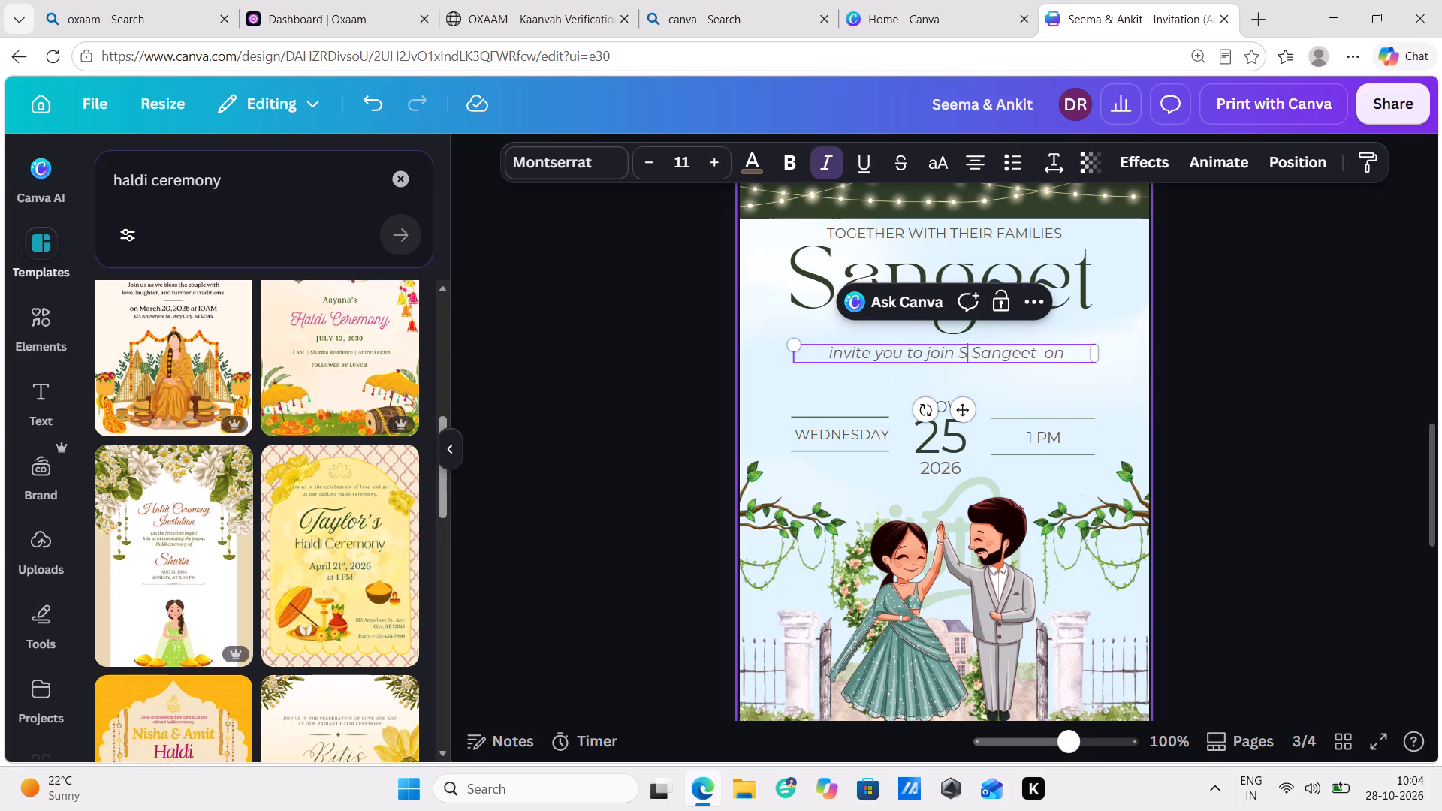
text(eema)
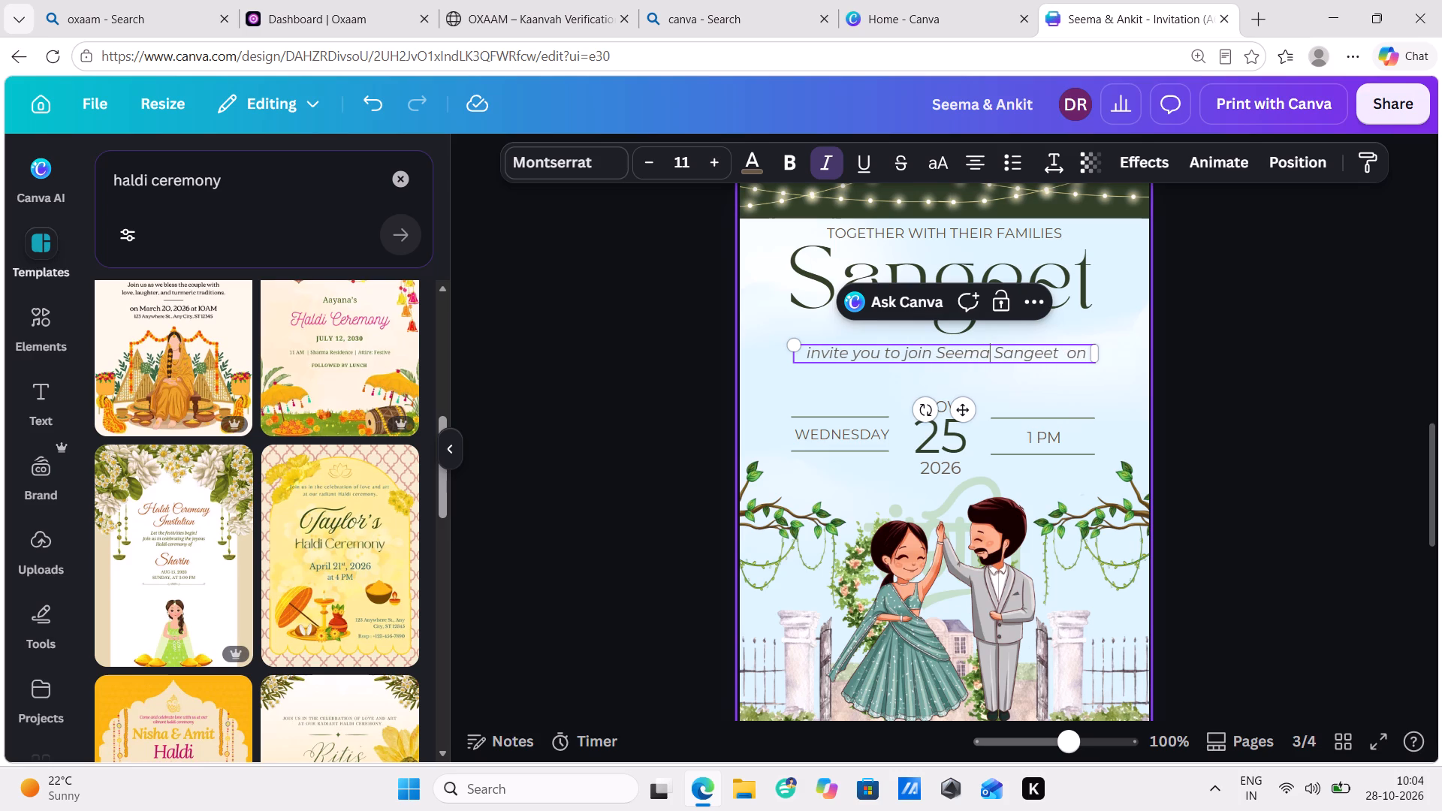
Insert line breaks in the Sangeet invitation text after "Seema" and before "on".
key(Return)
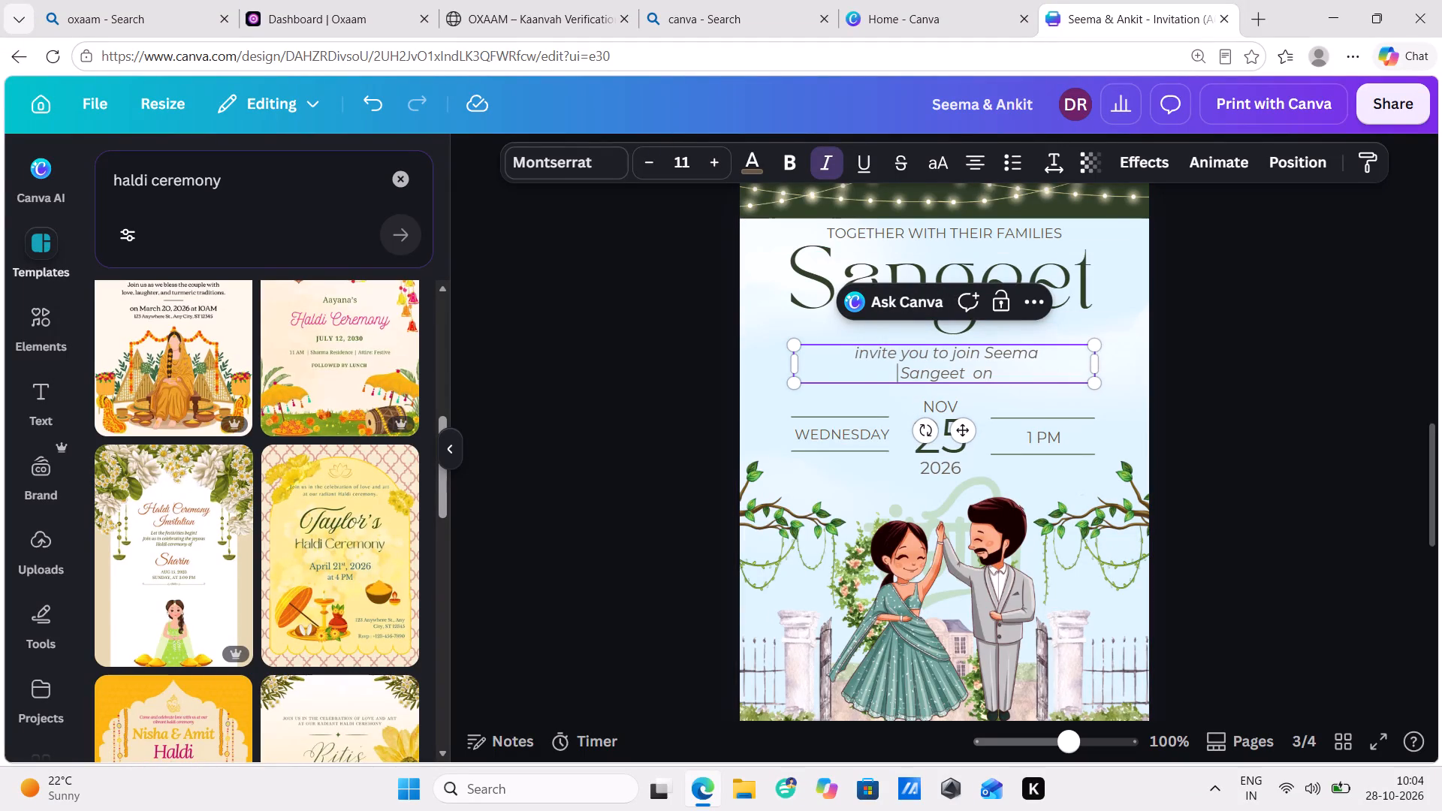
click(969, 375)
key(Return)
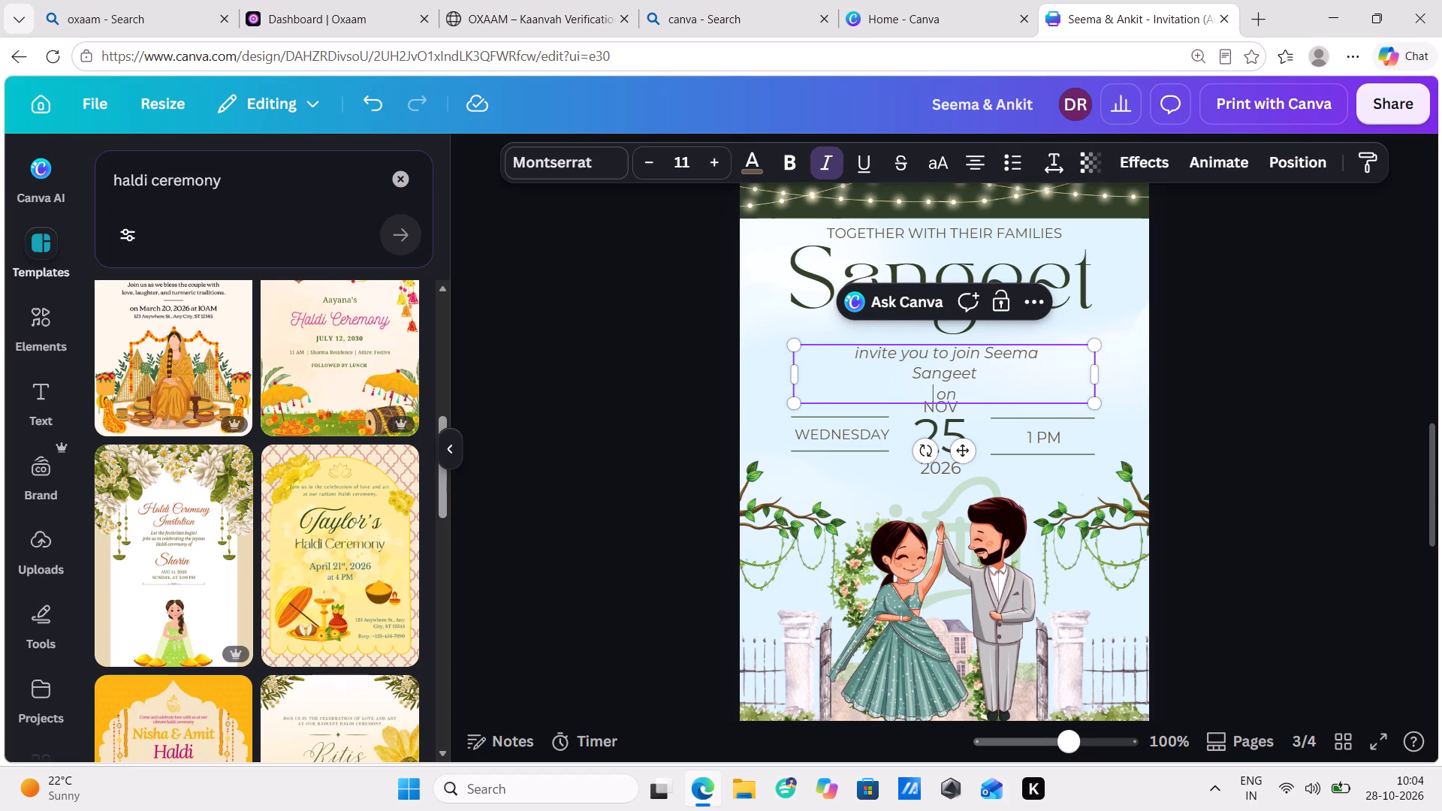
Scale the Sangeet invitation text box to a font size of about 11.2.
drag(1088, 401, 1073, 393)
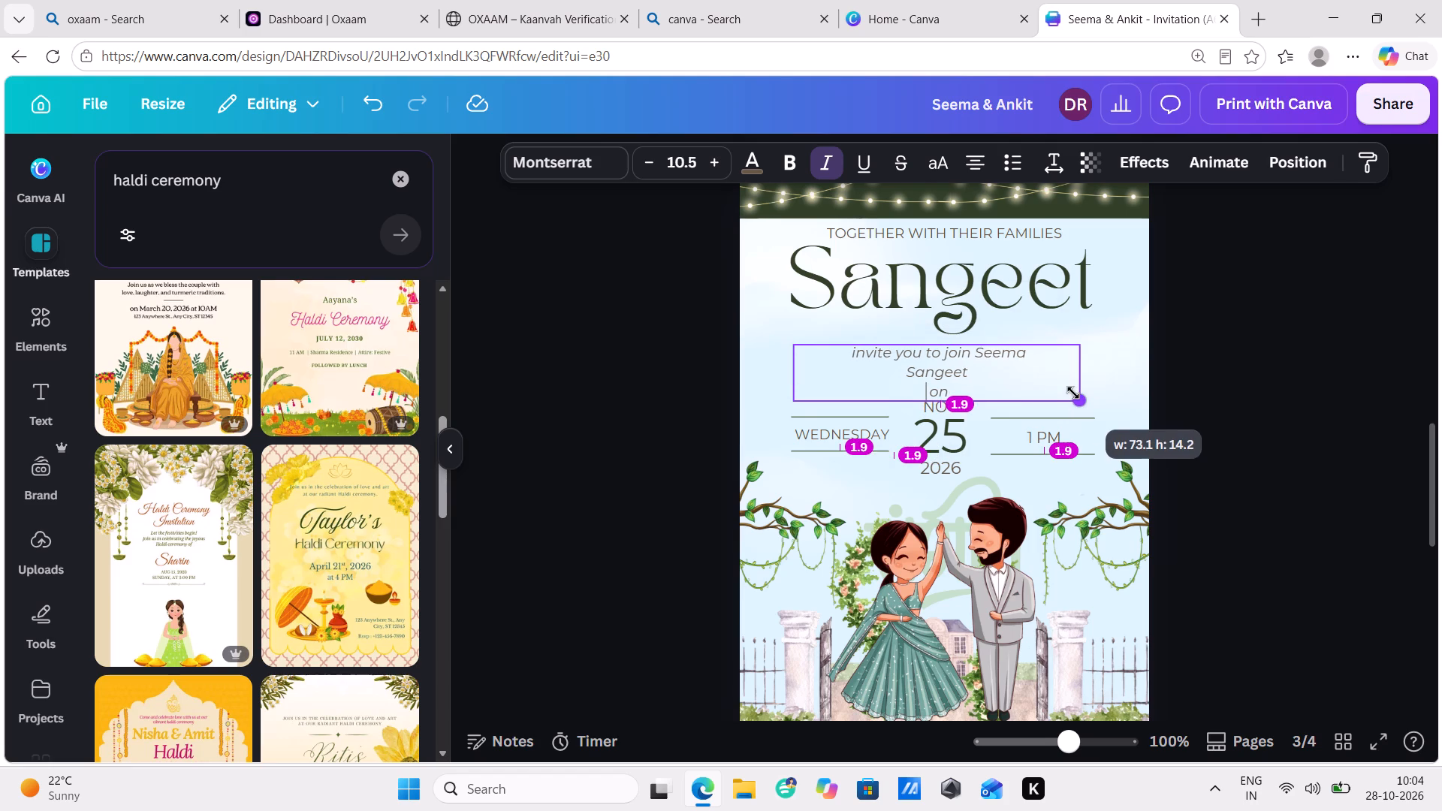
drag(1073, 393, 1095, 397)
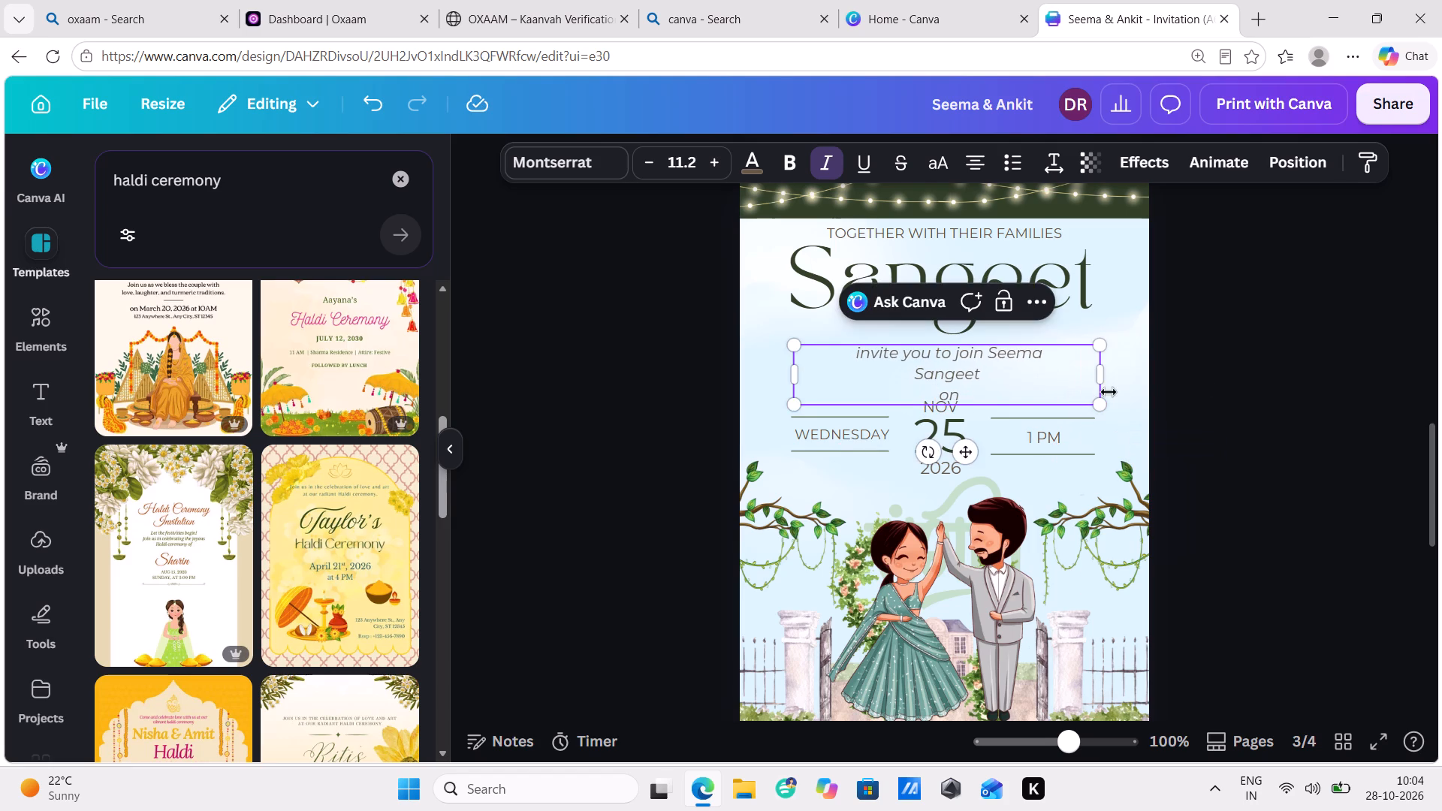
Nudge the Sangeet invitation text box slightly left and up so it is centred beneath the Sangeet heading.
click(1275, 343)
drag(951, 354, 943, 350)
click(1272, 349)
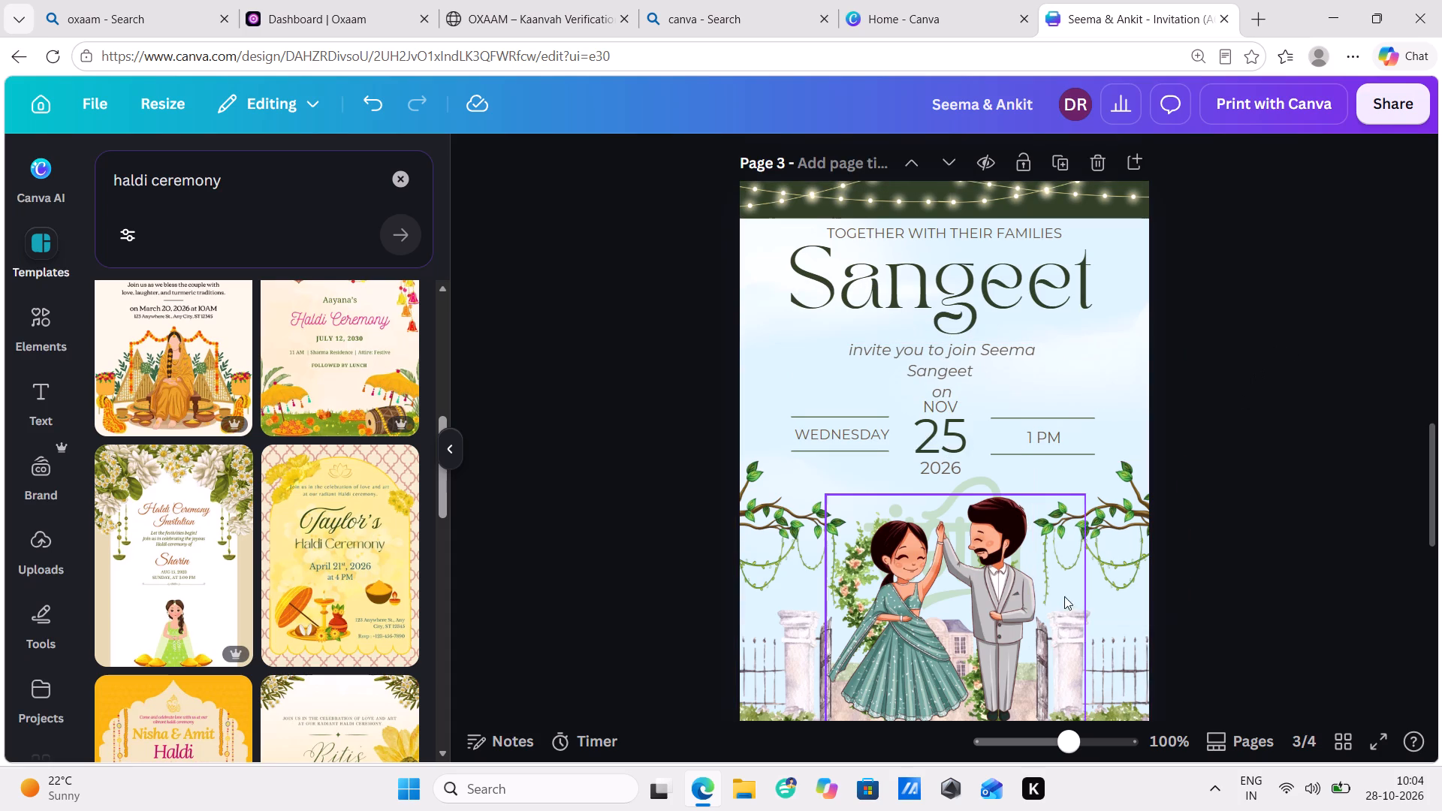
Remove the line break before "on" in the invitation text so its second line reads "Sangeet on".
click(943, 374)
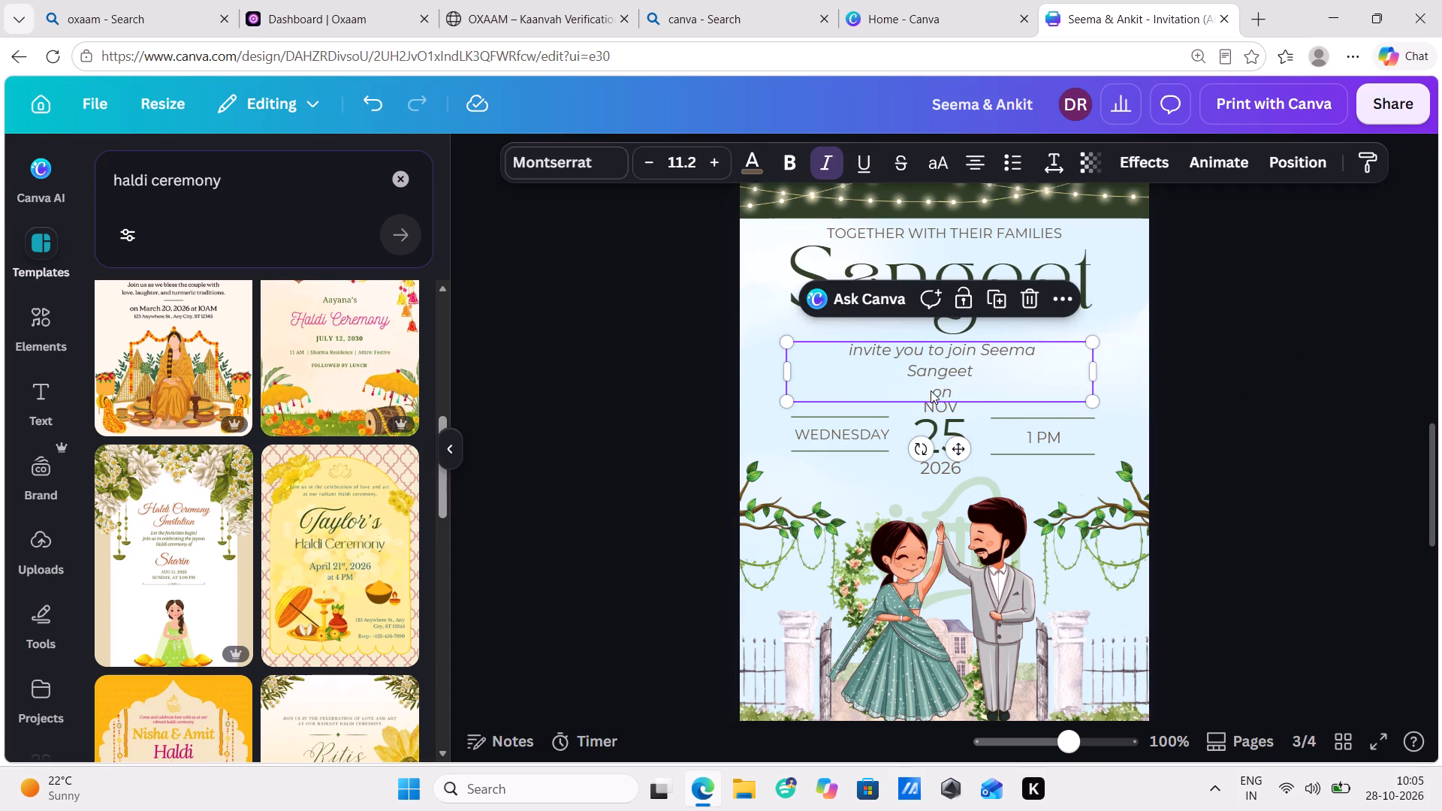
click(930, 390)
key(BackSpace)
key(BackSpace)
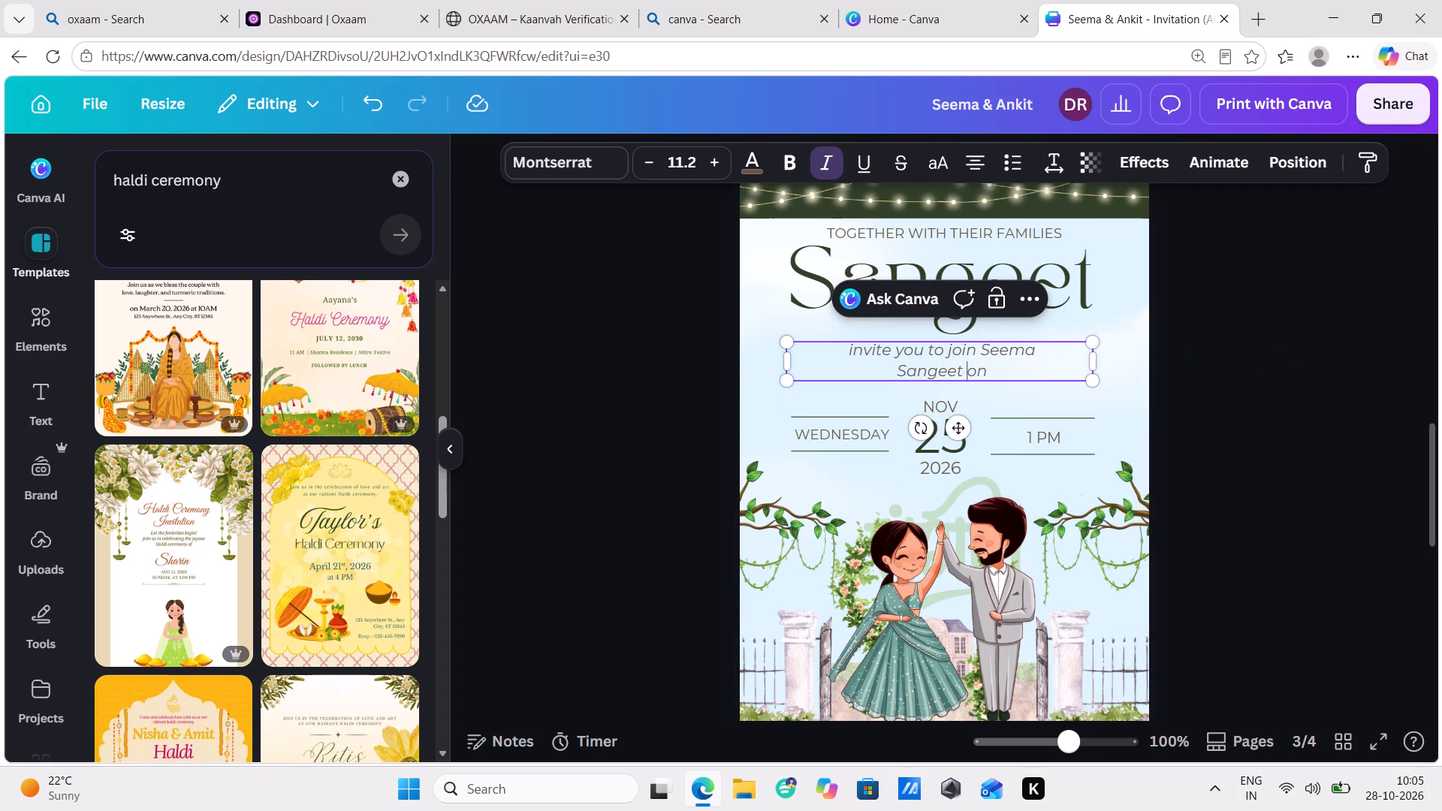
click(1204, 366)
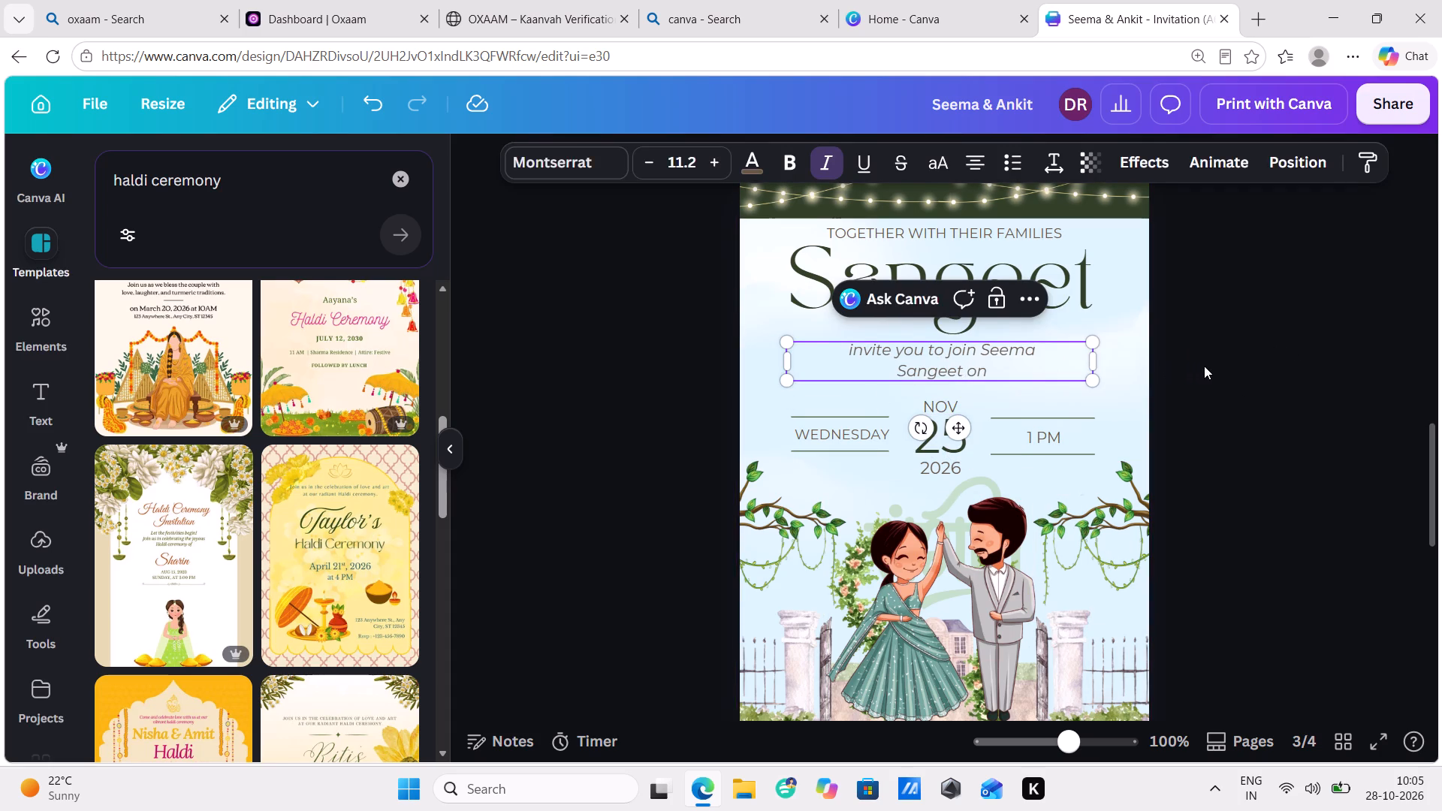
Increase the Sangeet invitation text's font size to 12.2.
click(983, 369)
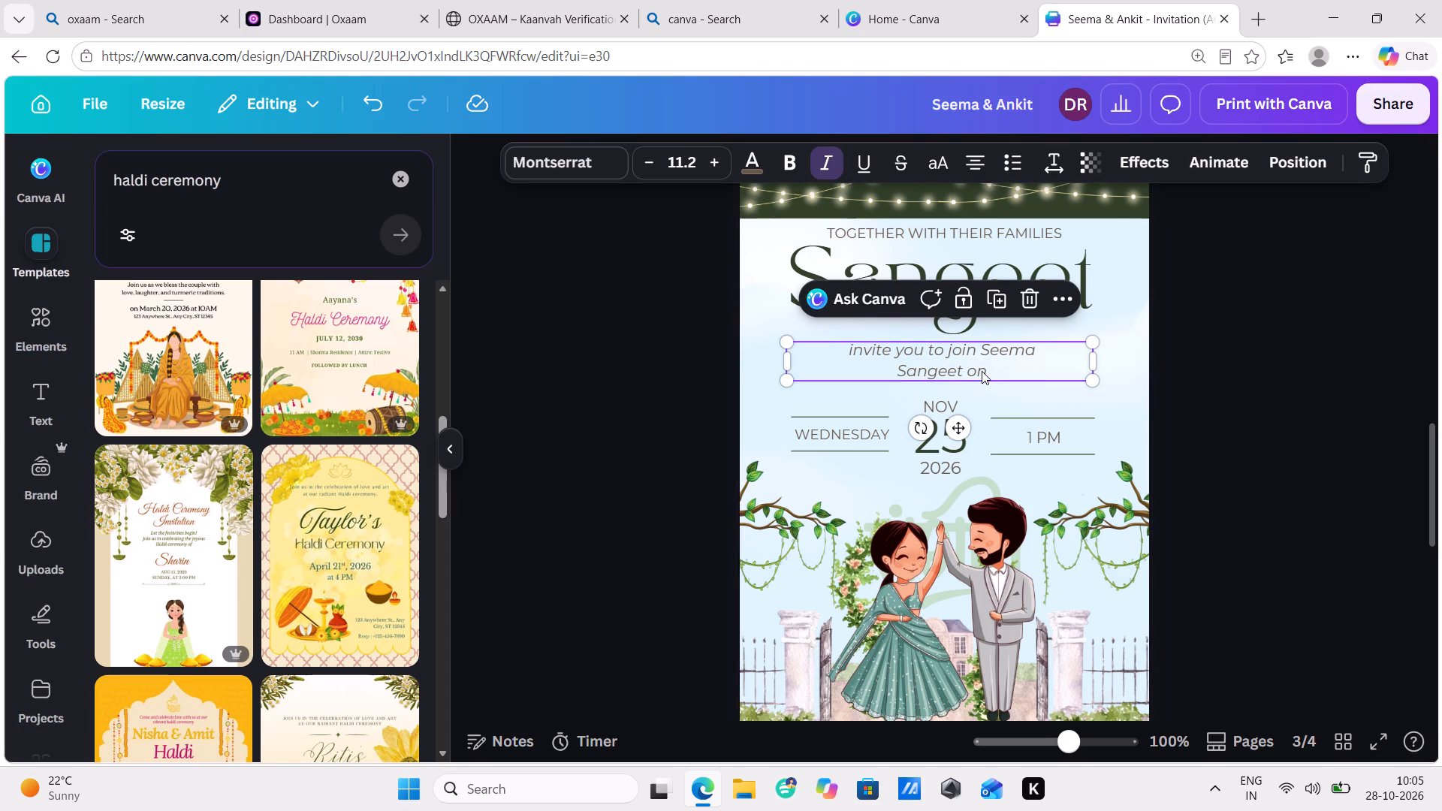
click(713, 169)
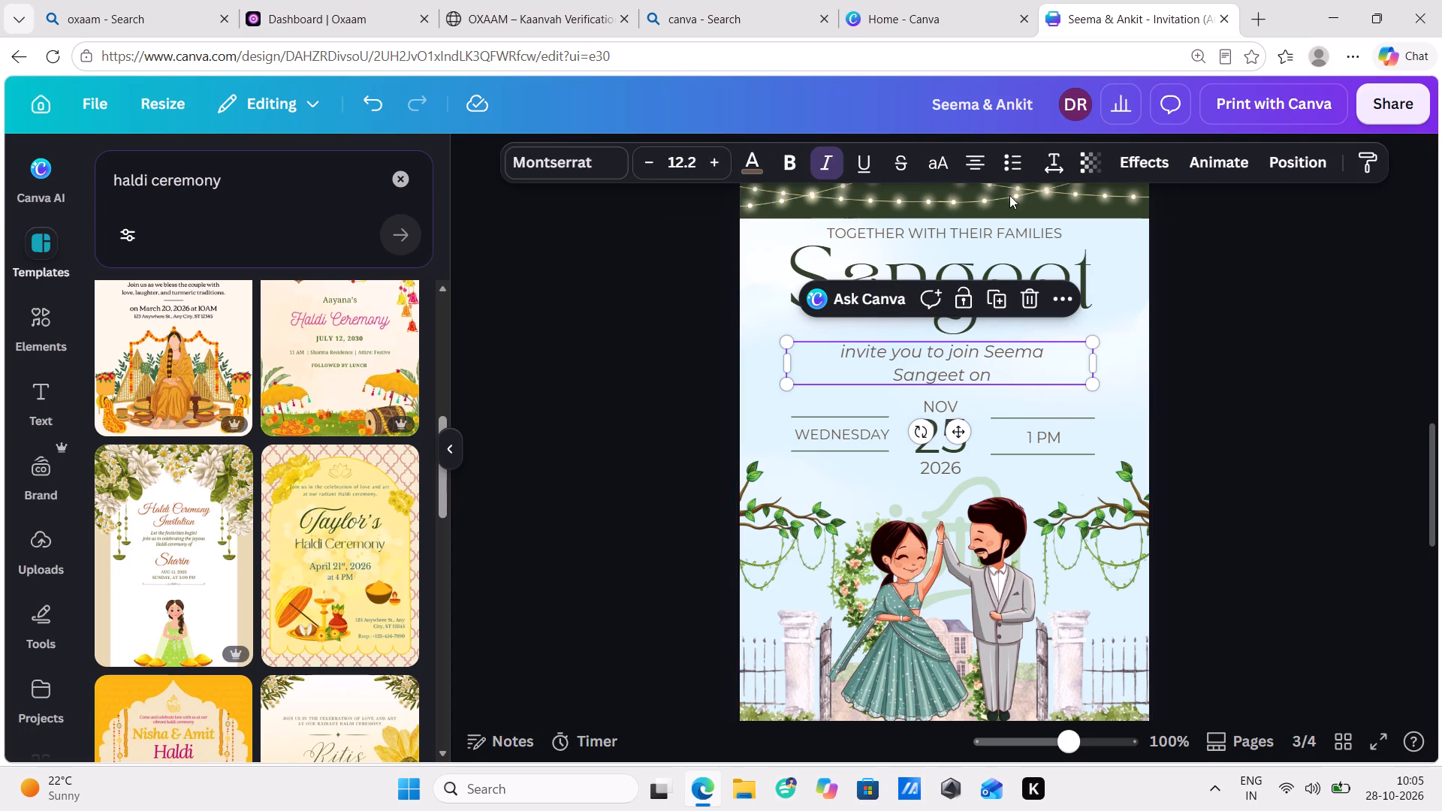
click(1296, 361)
Add a blank page directly after the Sangeet page.
scroll(1034, 448, down, 1)
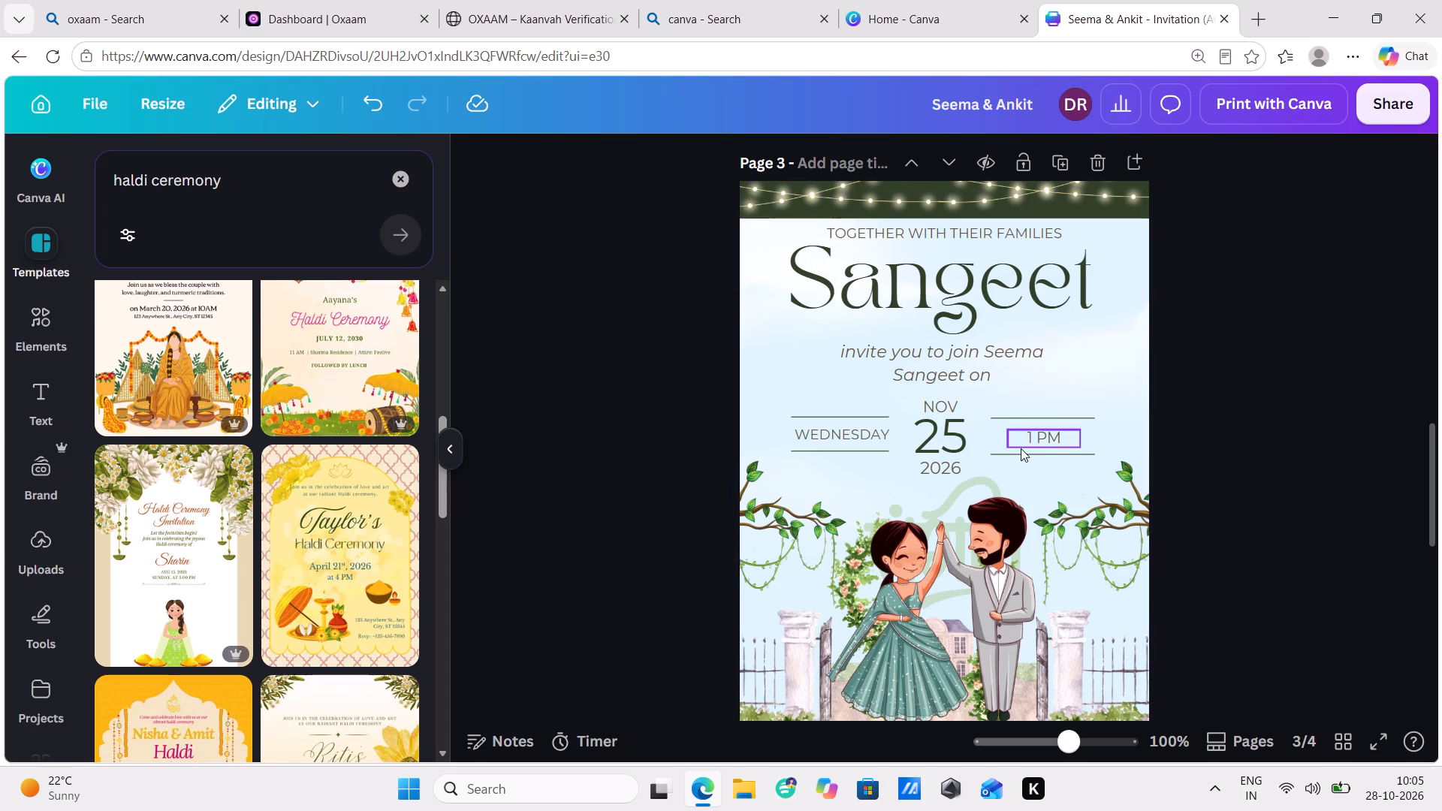
scroll(950, 406, down, 2)
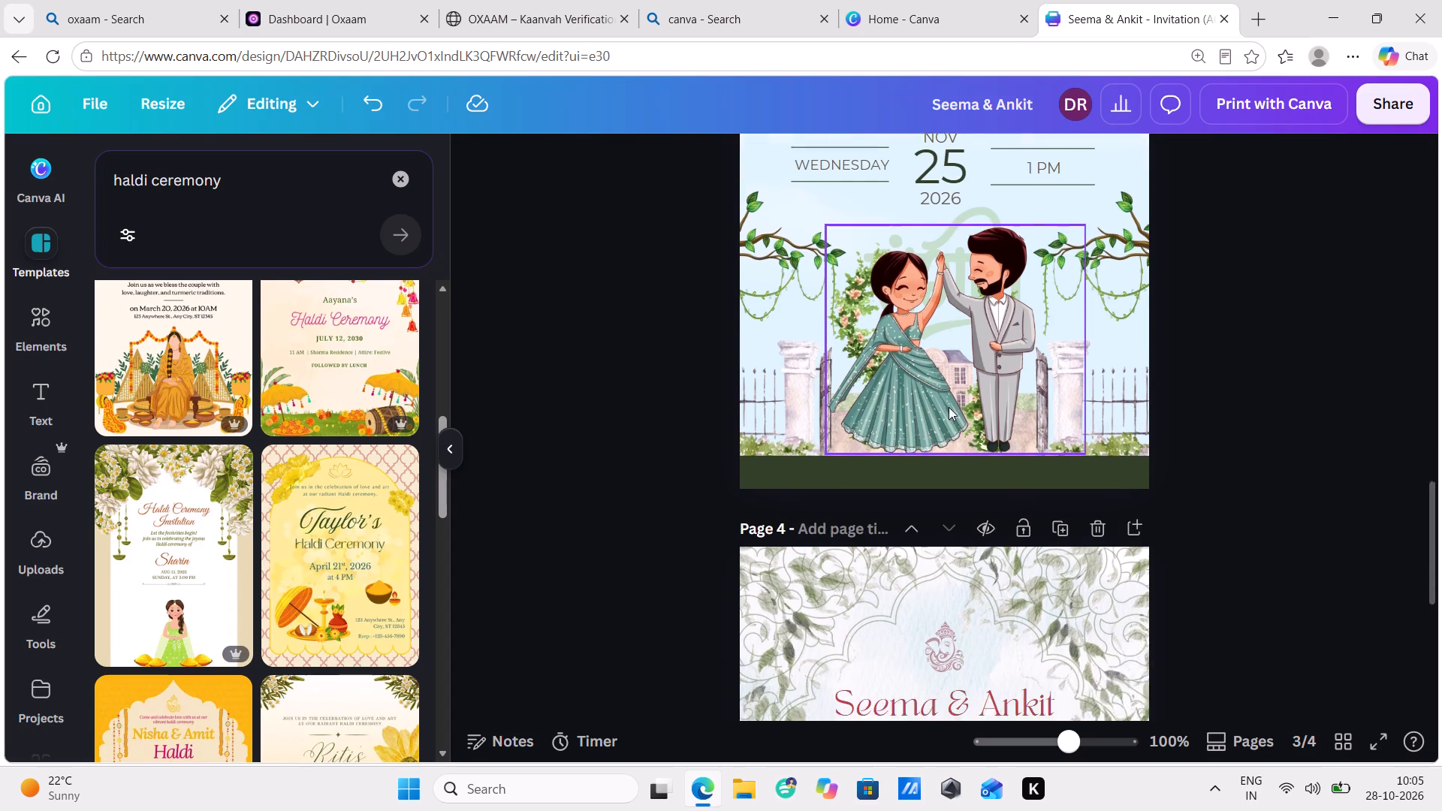
scroll(949, 407, down, 3)
scroll(947, 407, up, 9)
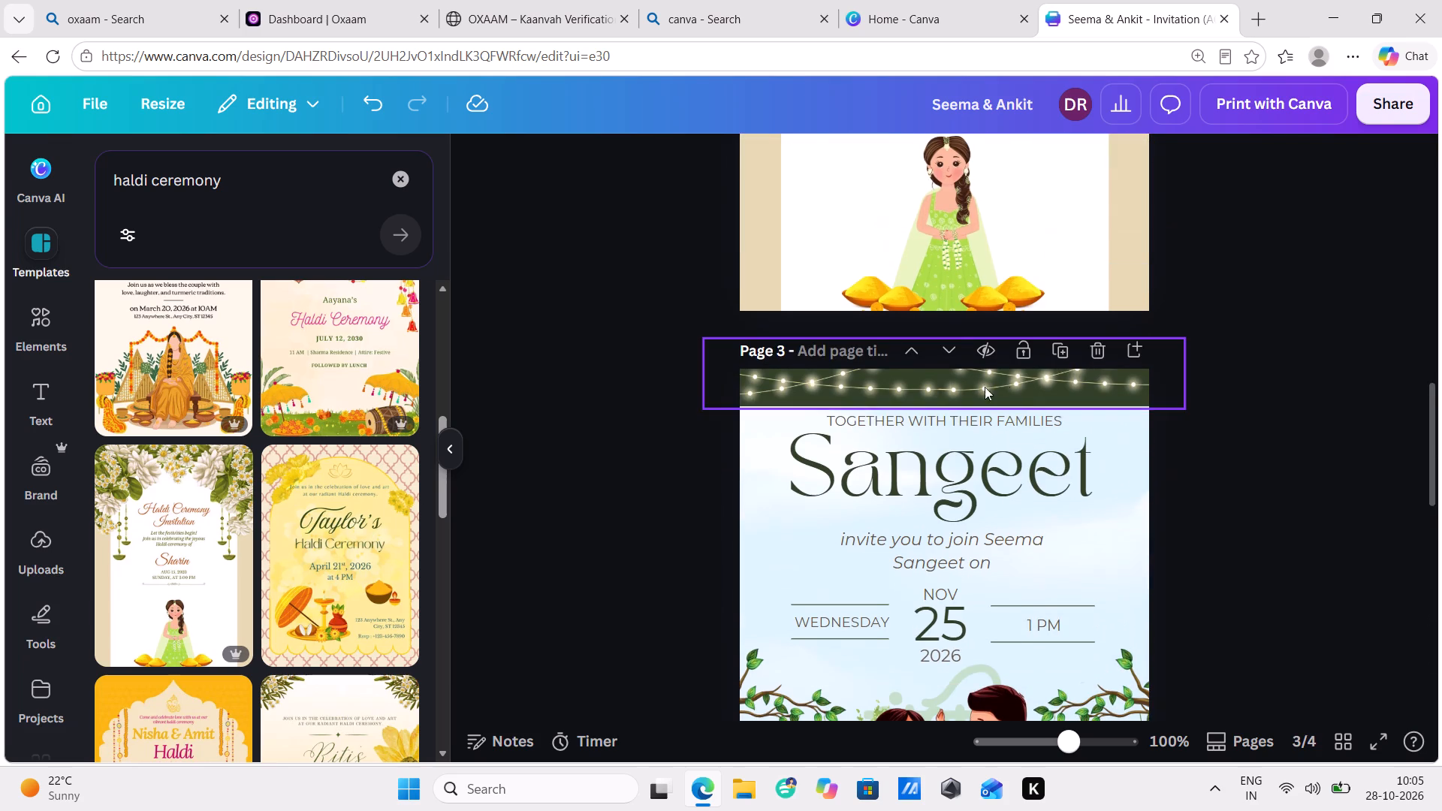
click(1132, 355)
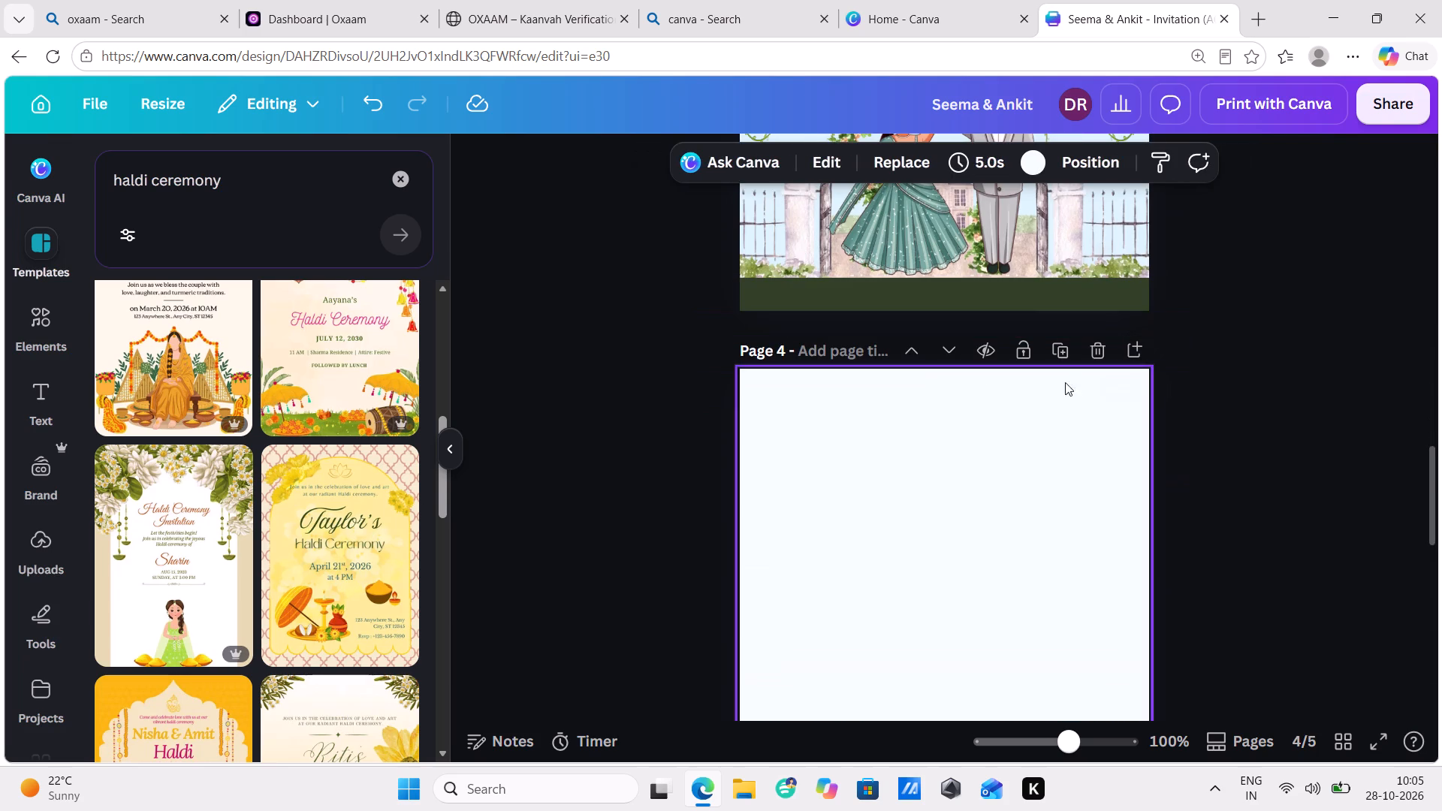
Search the invitation templates for "mahandi", replacing the earlier Haldi ceremony search.
click(410, 184)
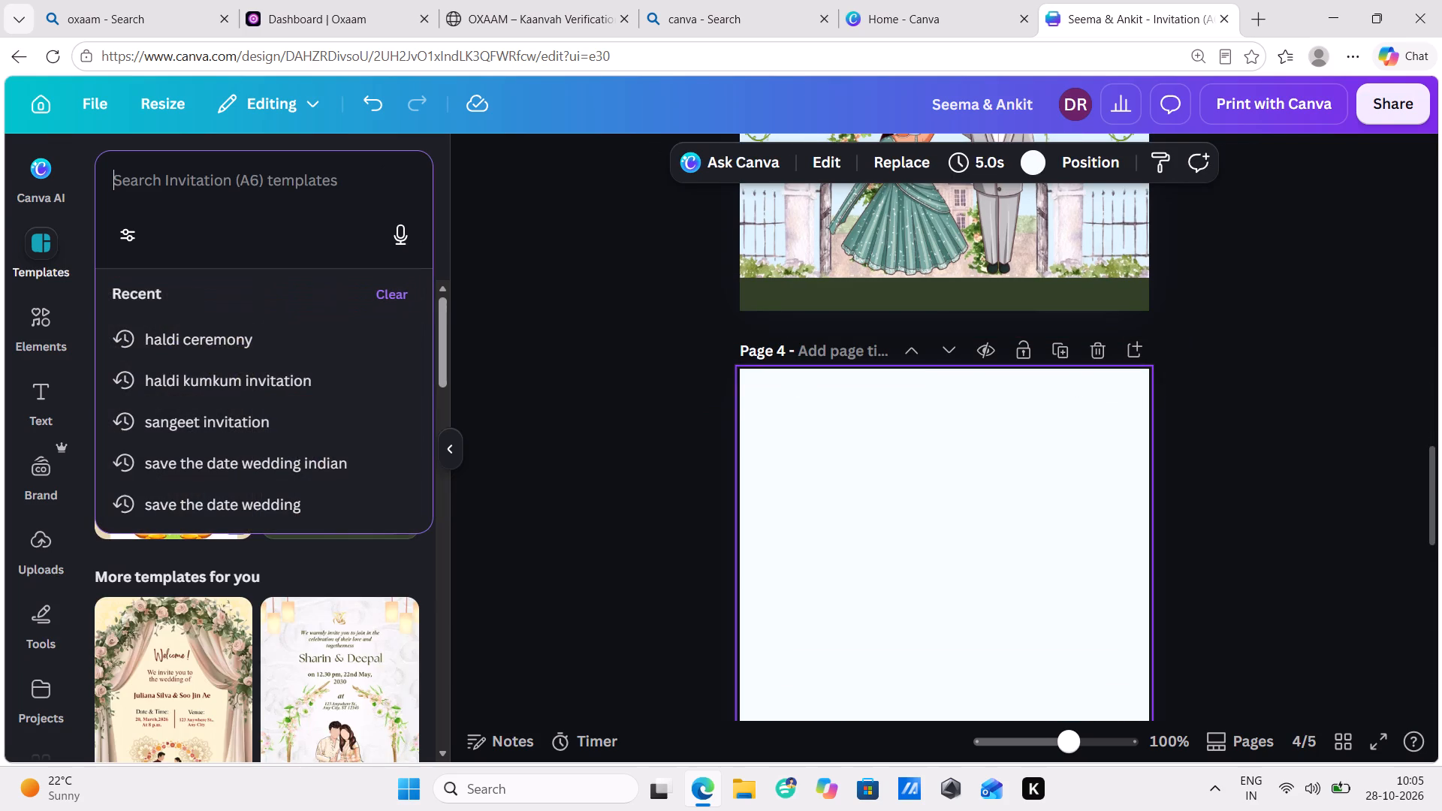
text(mand)
text(hi)
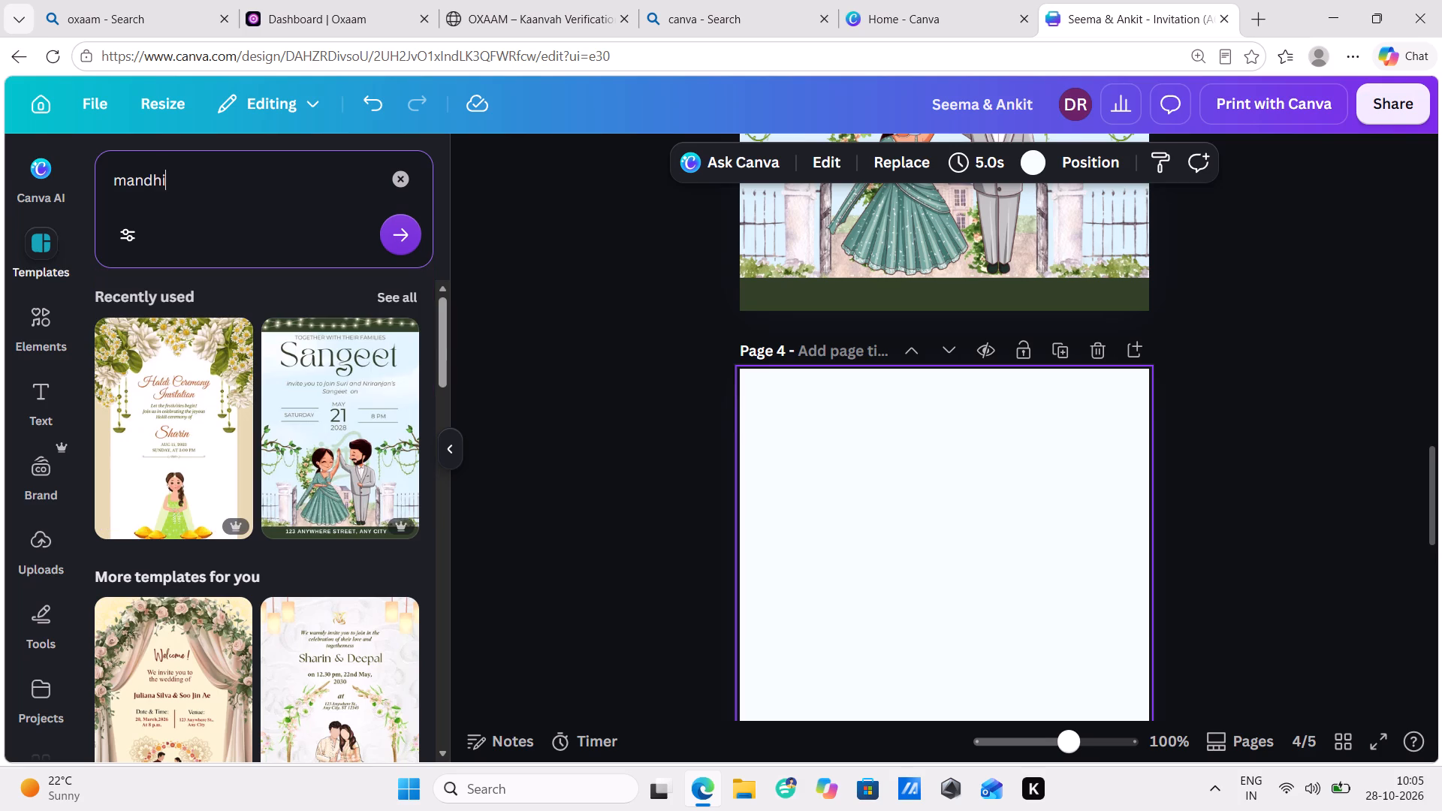
key(BackSpace)
key(BackSpace)
key(BackSpace)
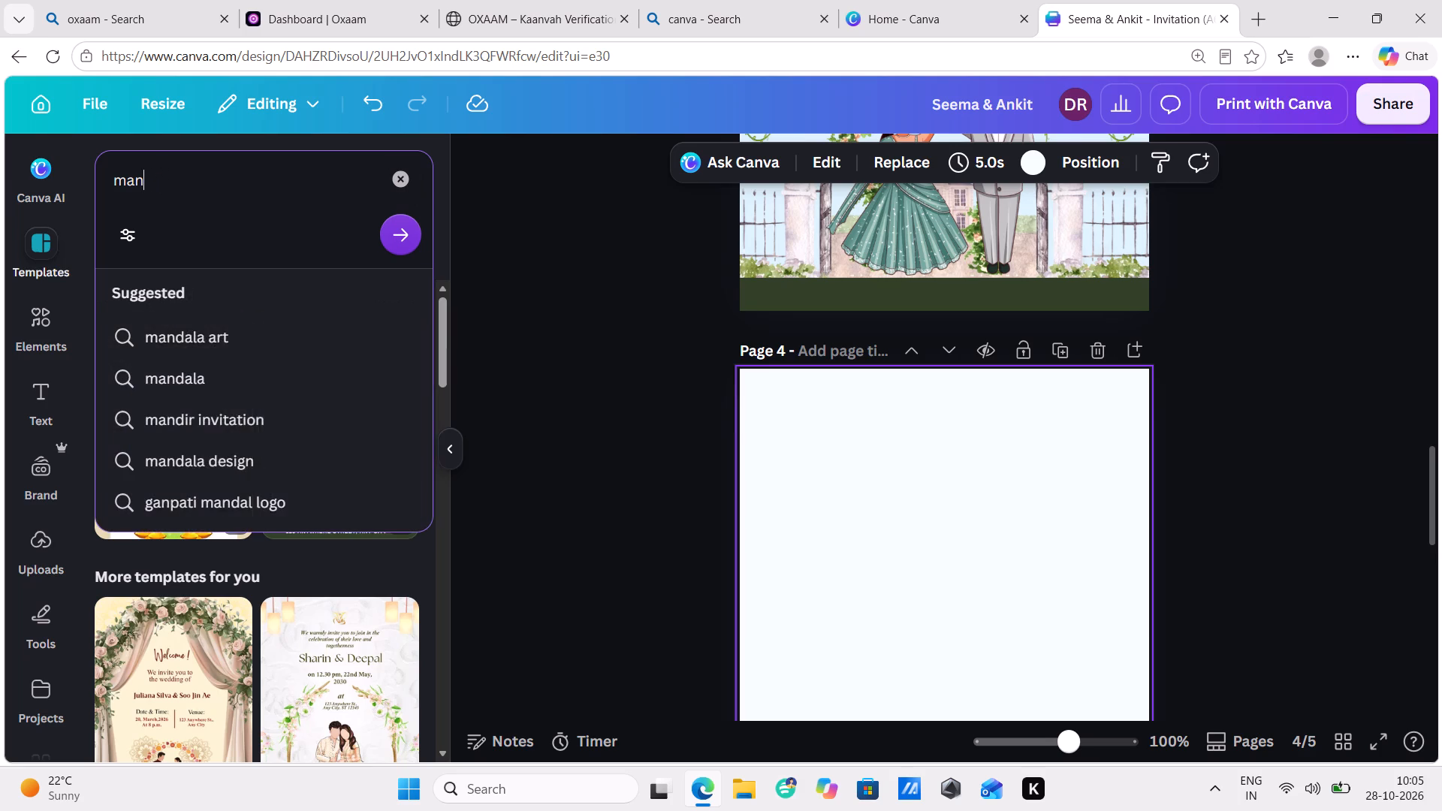
key(BackSpace)
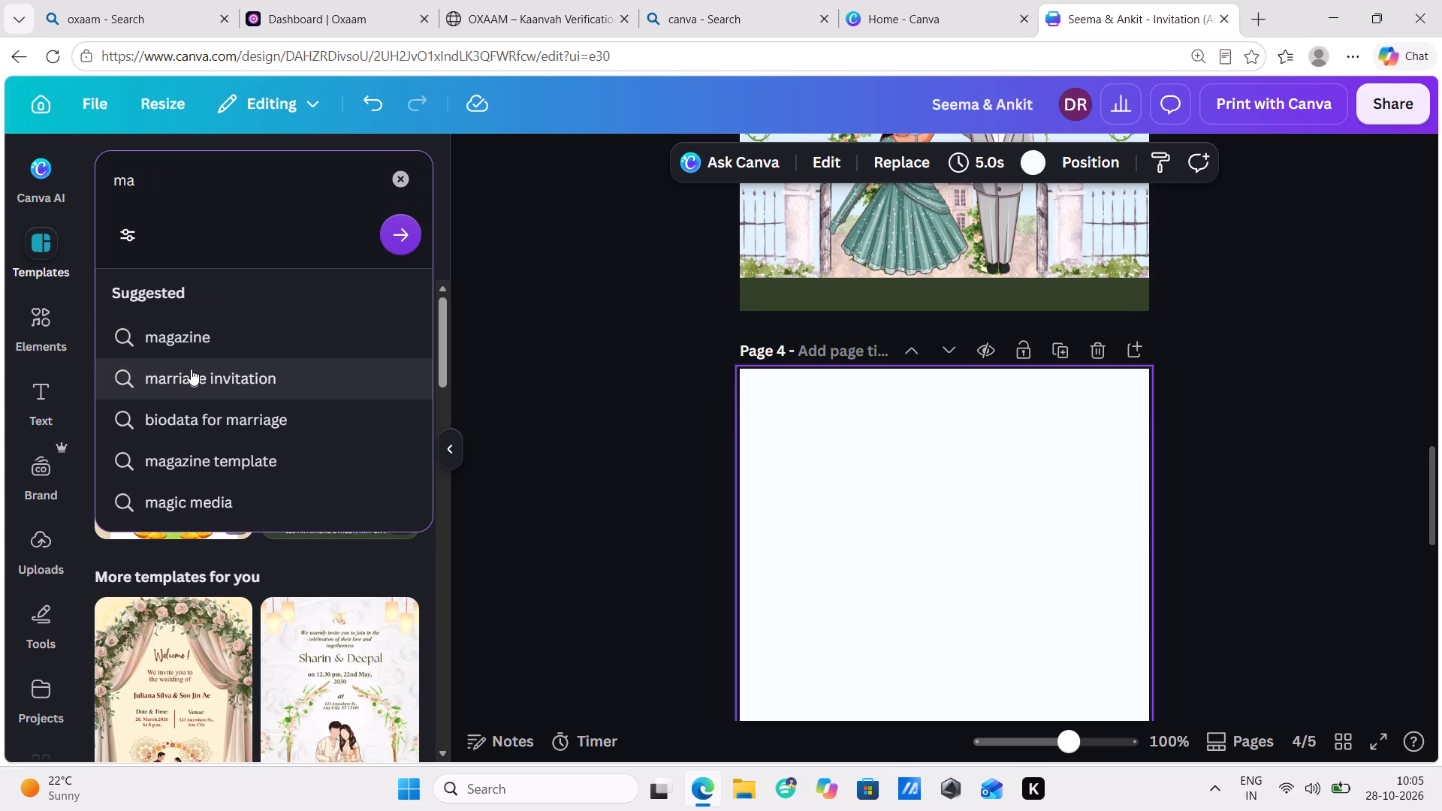
text(han)
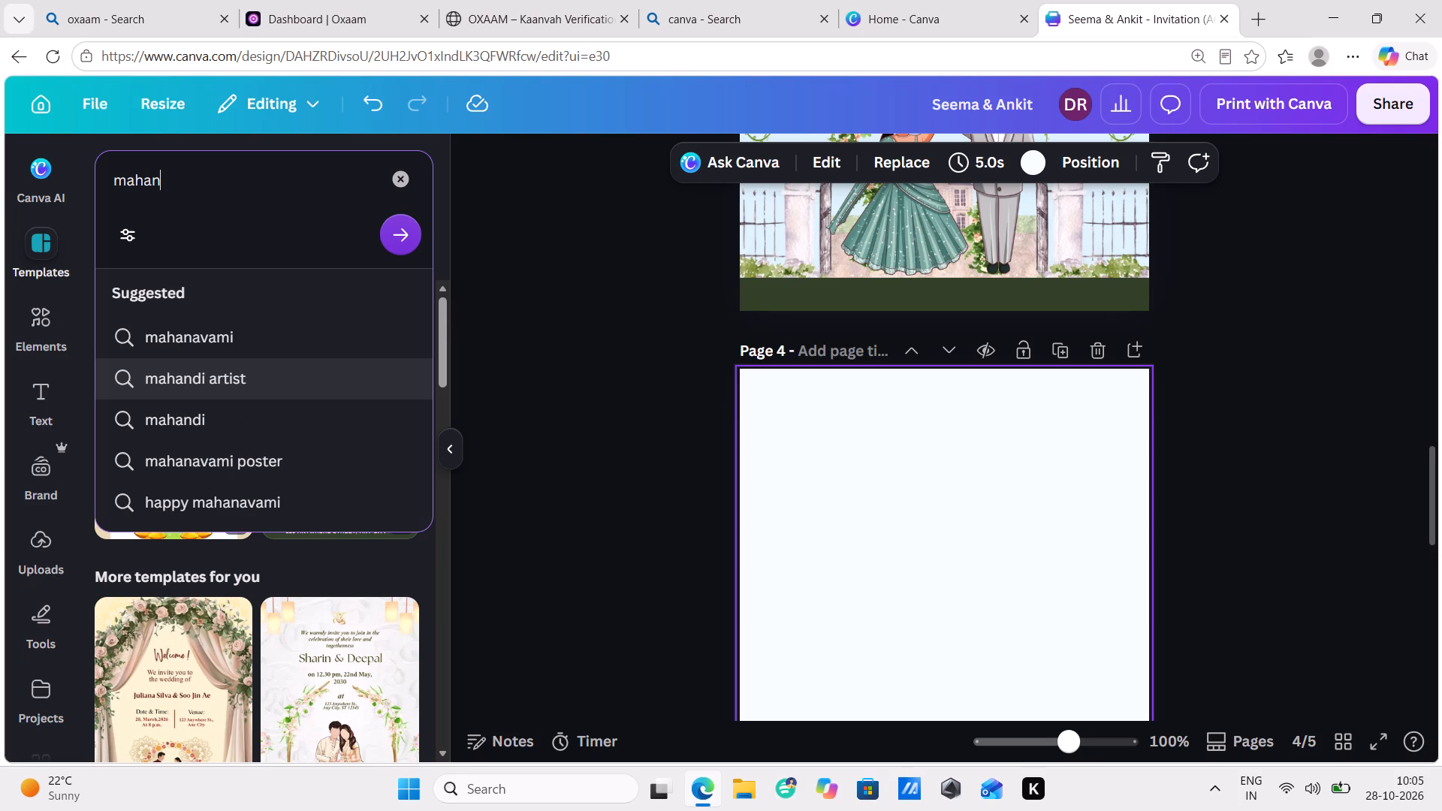
text(di)
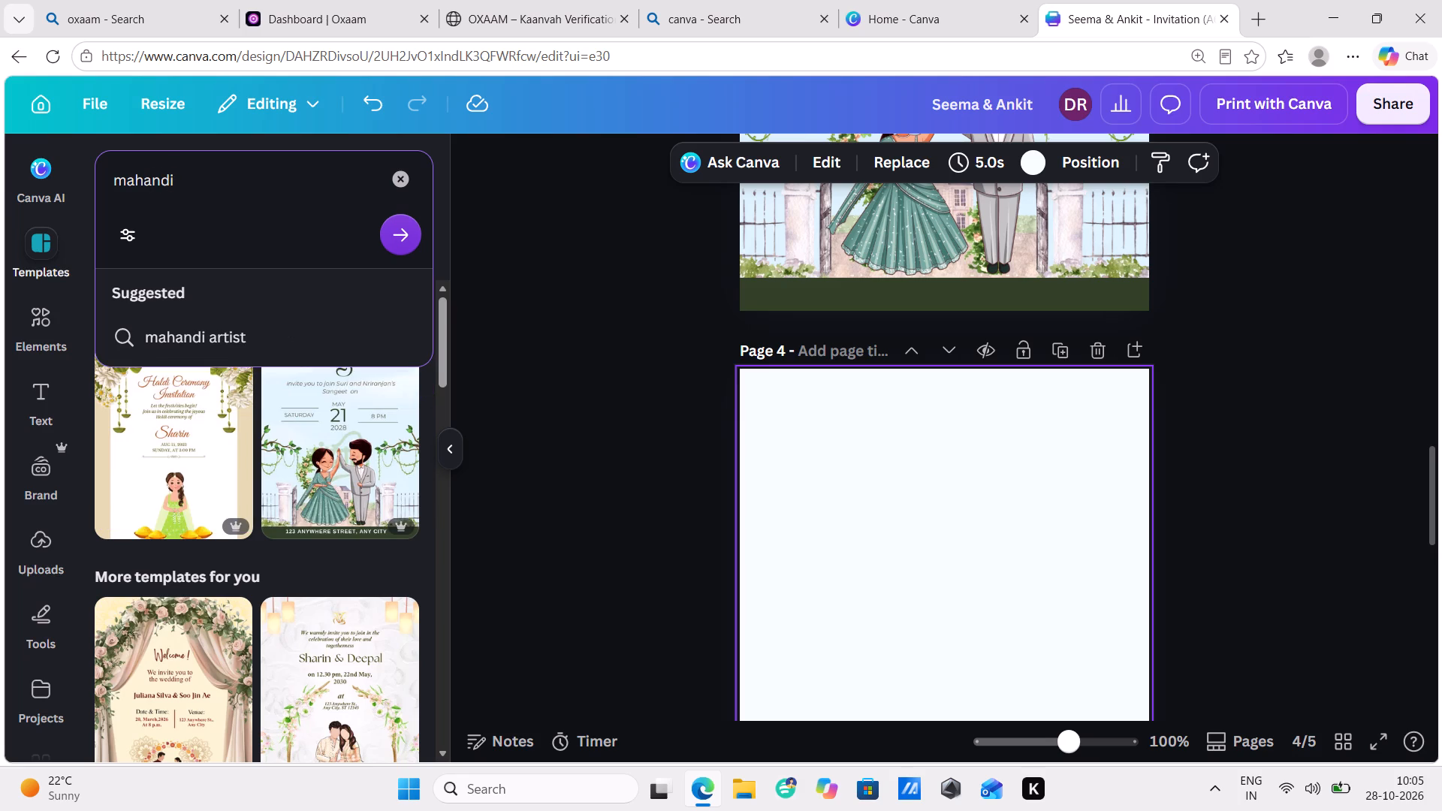
key(space)
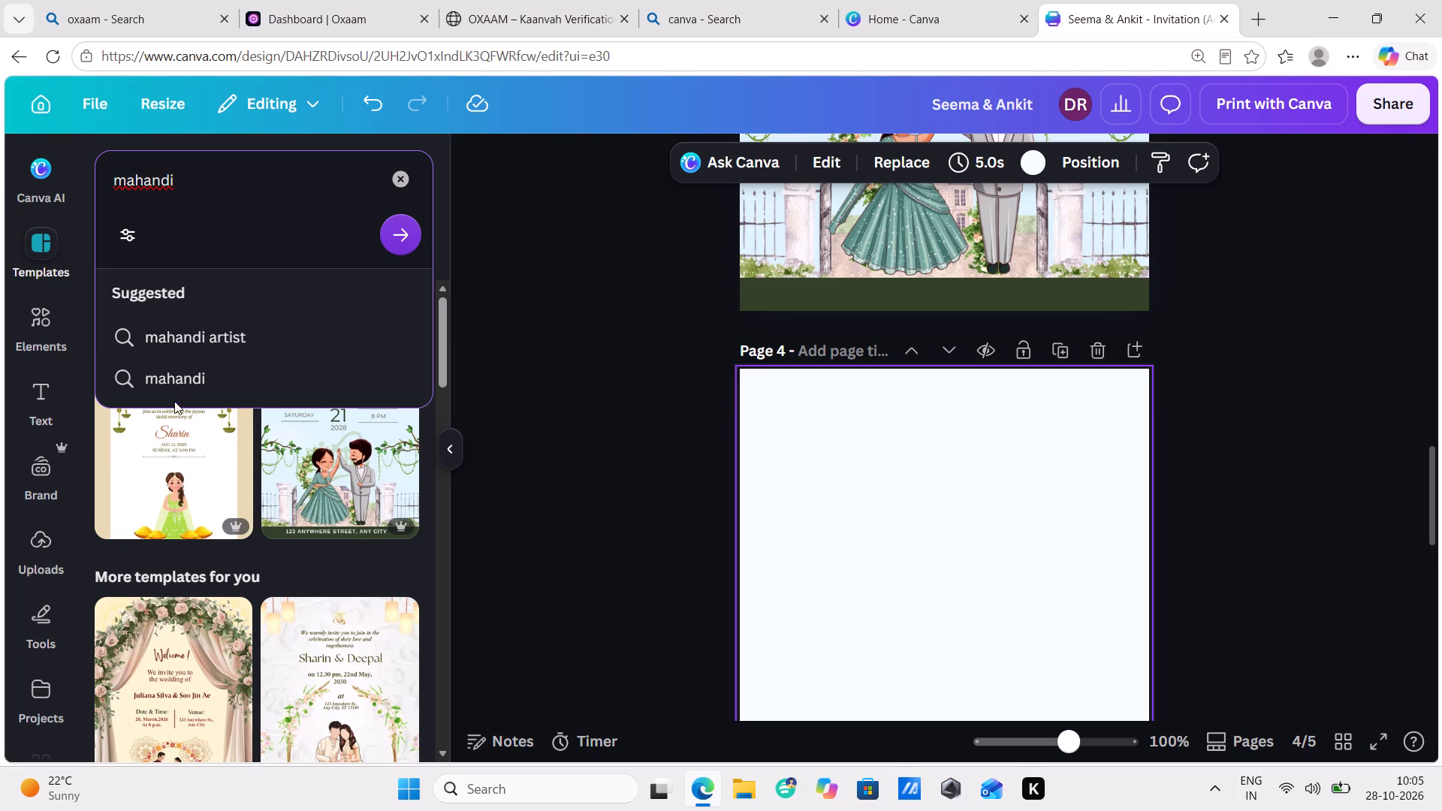
click(180, 387)
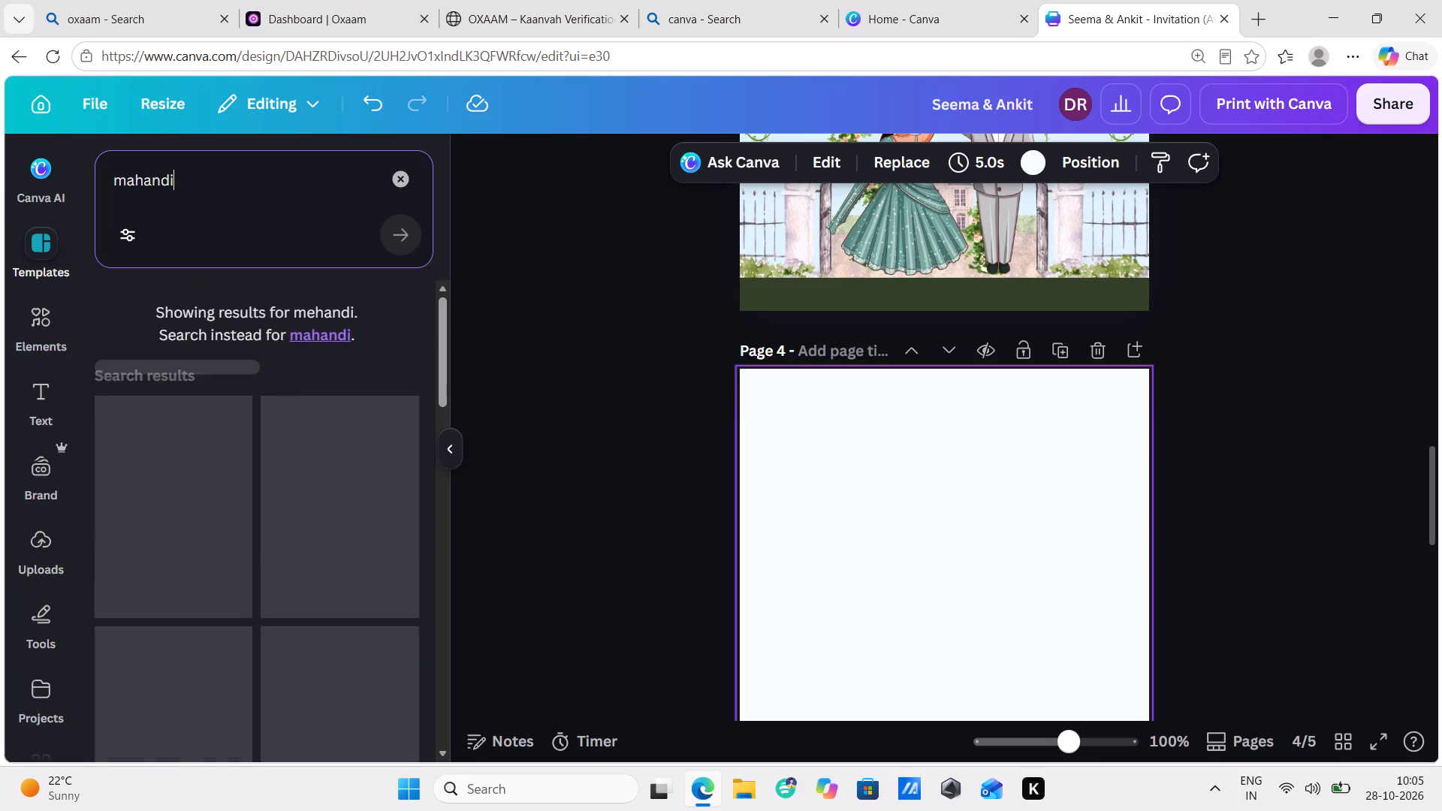
Look through the Mehandi template results for a design that suits the blank page 4.
scroll(216, 442, down, 2)
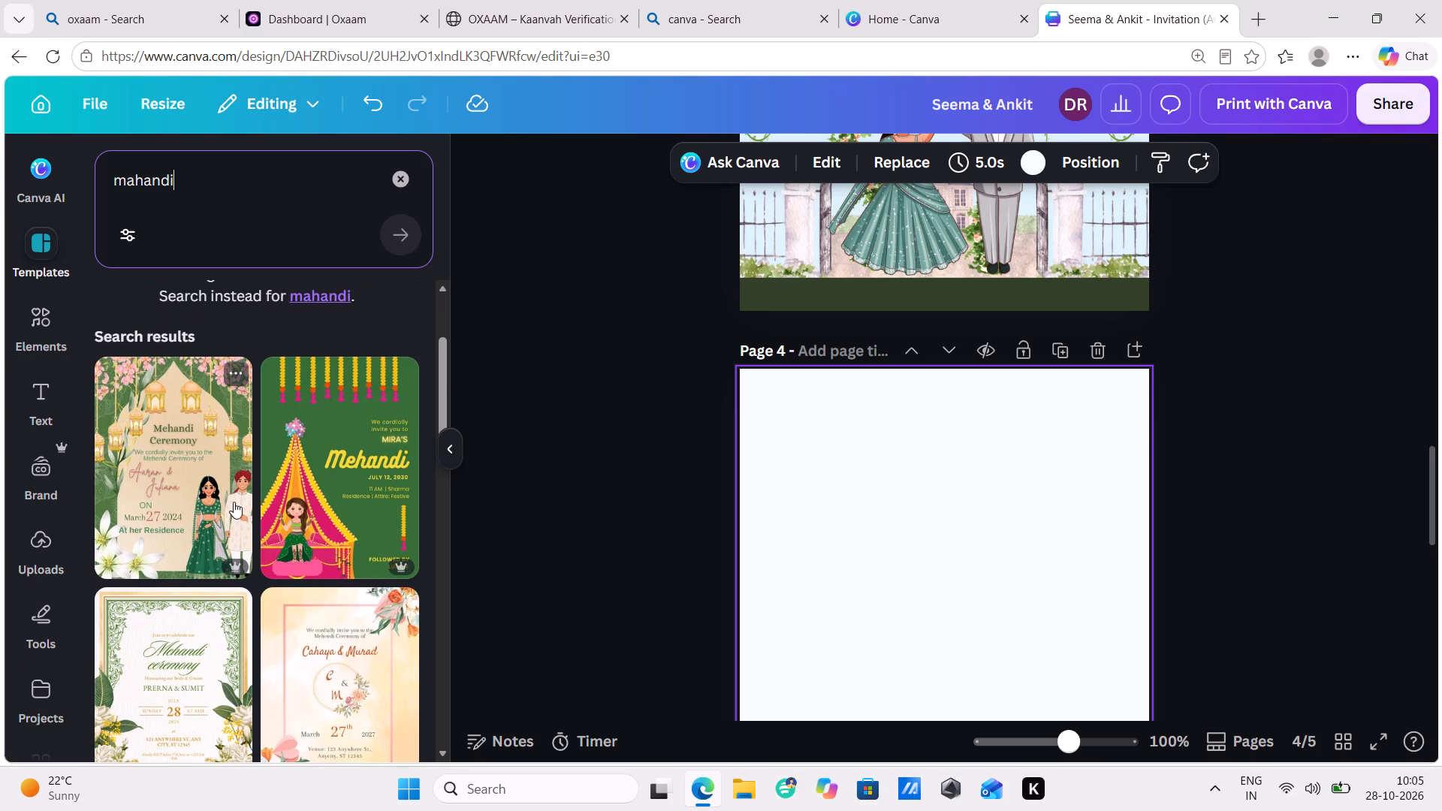
scroll(266, 553, down, 5)
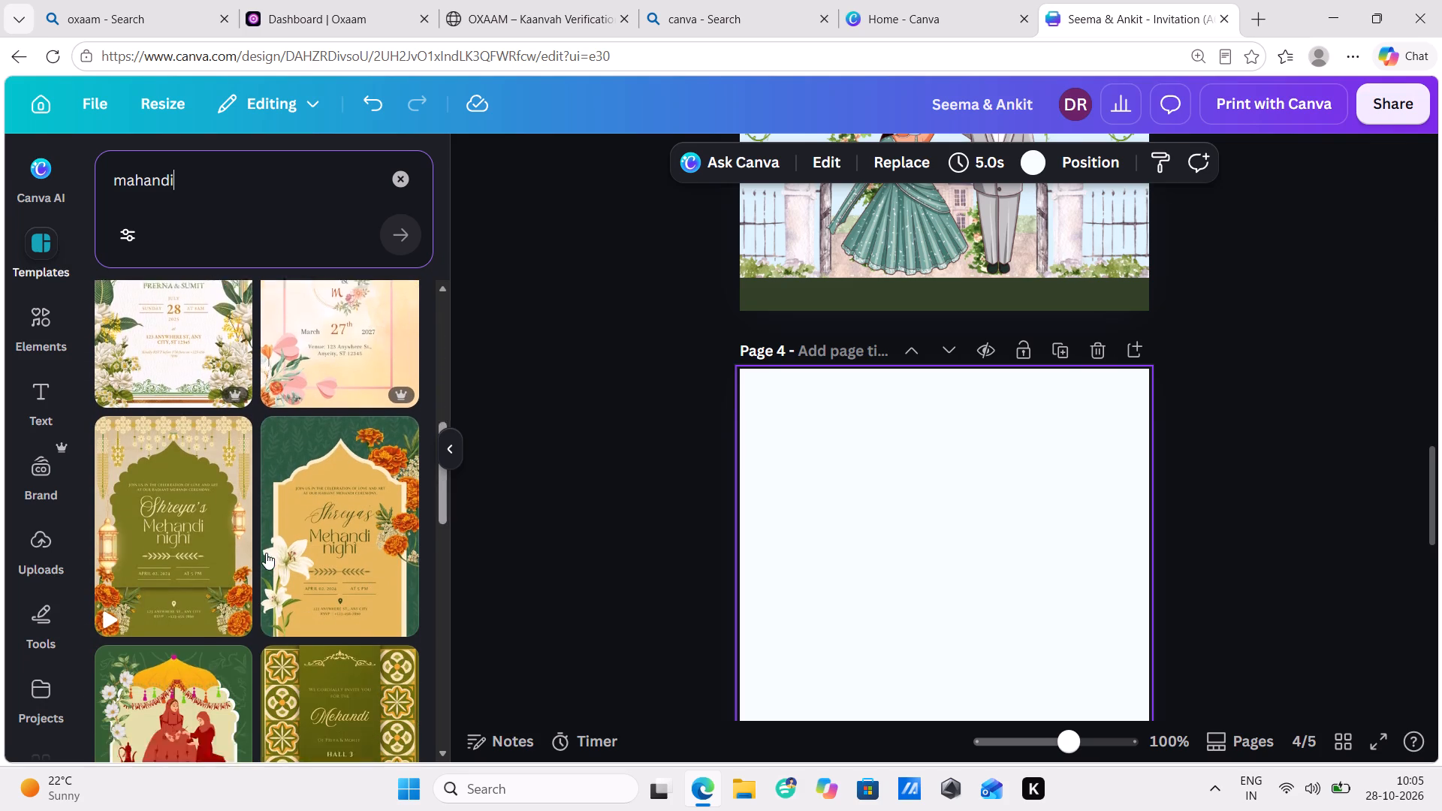
scroll(266, 553, down, 7)
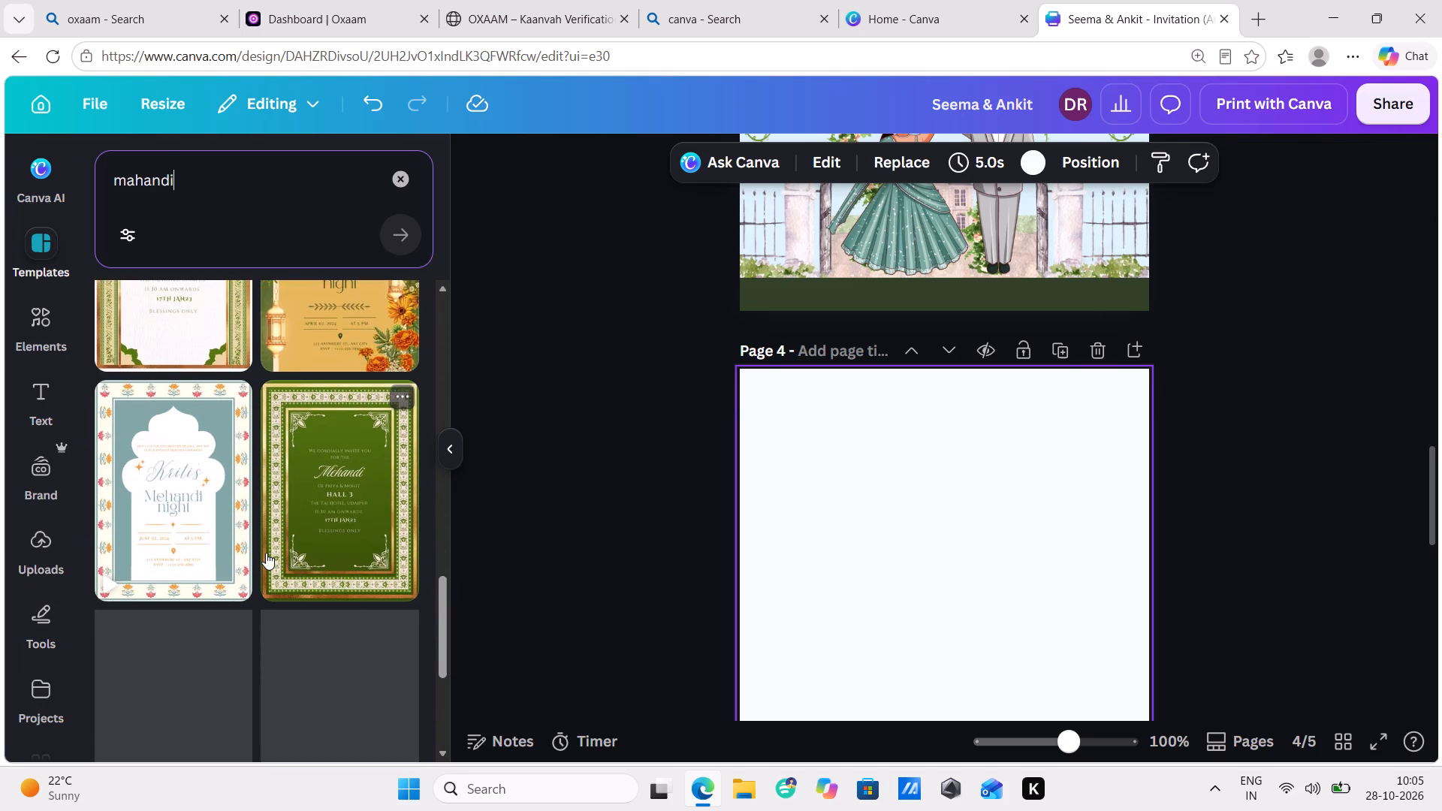
scroll(266, 553, down, 2)
scroll(266, 553, up, 1)
scroll(266, 553, down, 3)
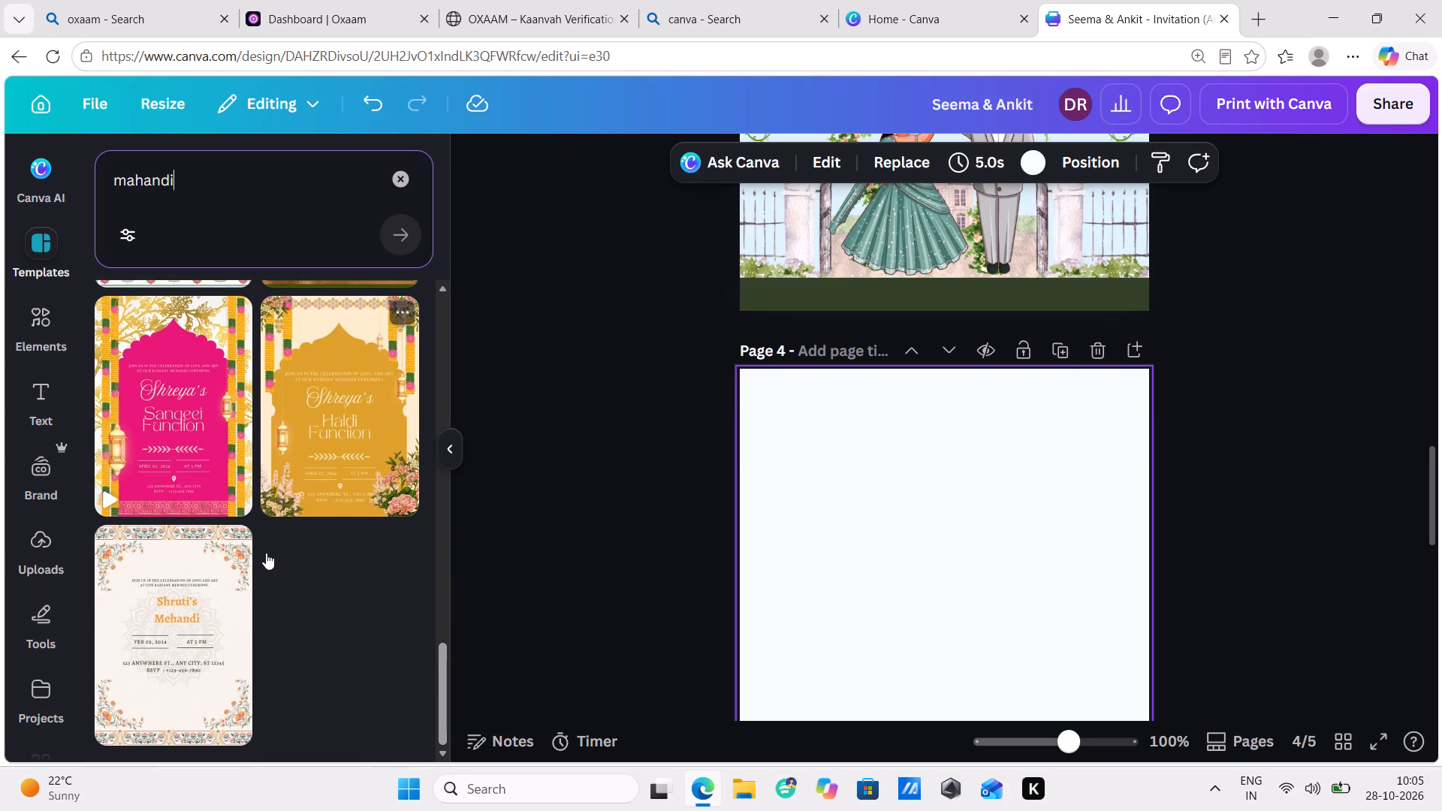
scroll(266, 553, down, 4)
scroll(266, 553, up, 3)
Extend the template search to "mahandi ceremony" and run it.
click(213, 201)
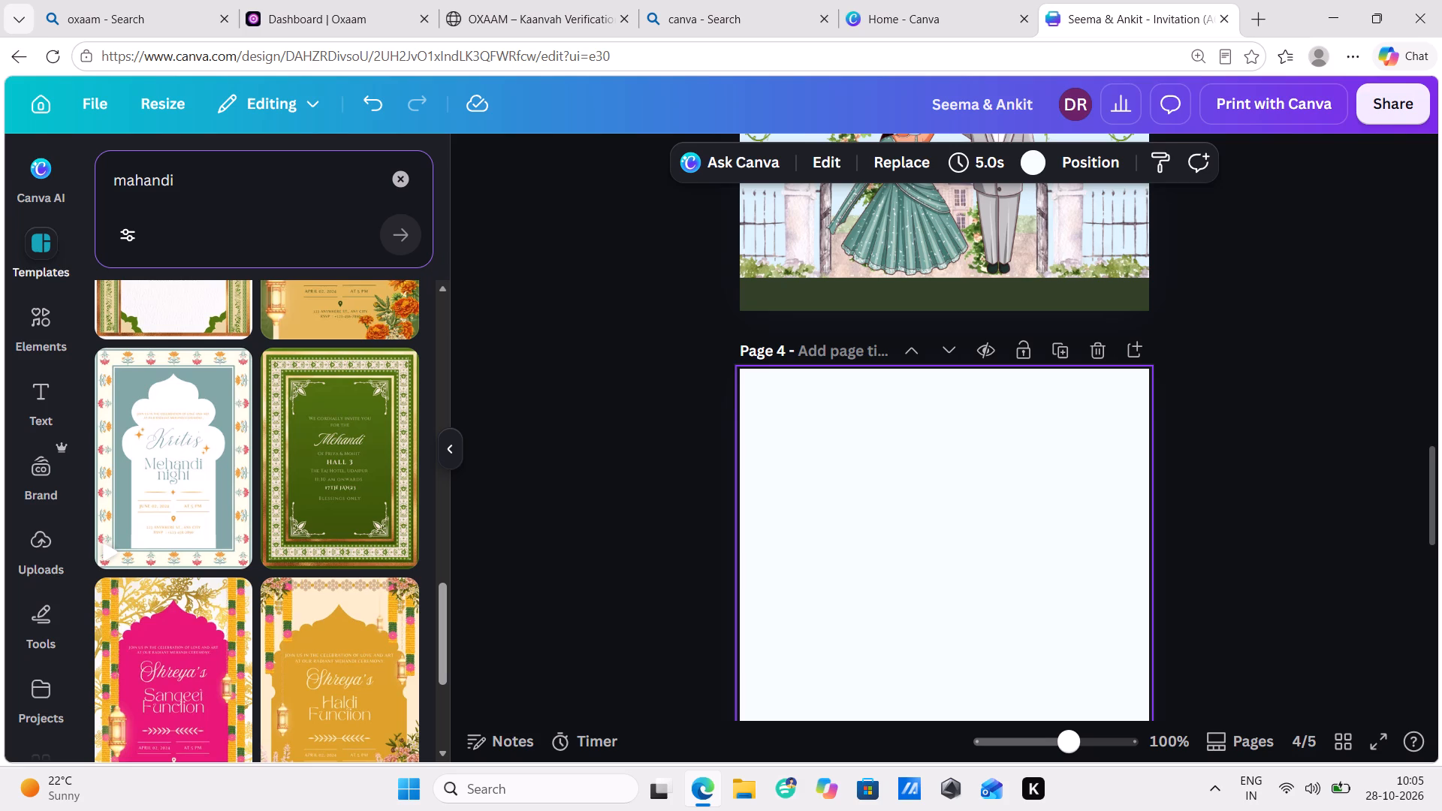
key(space)
click(213, 178)
key(space)
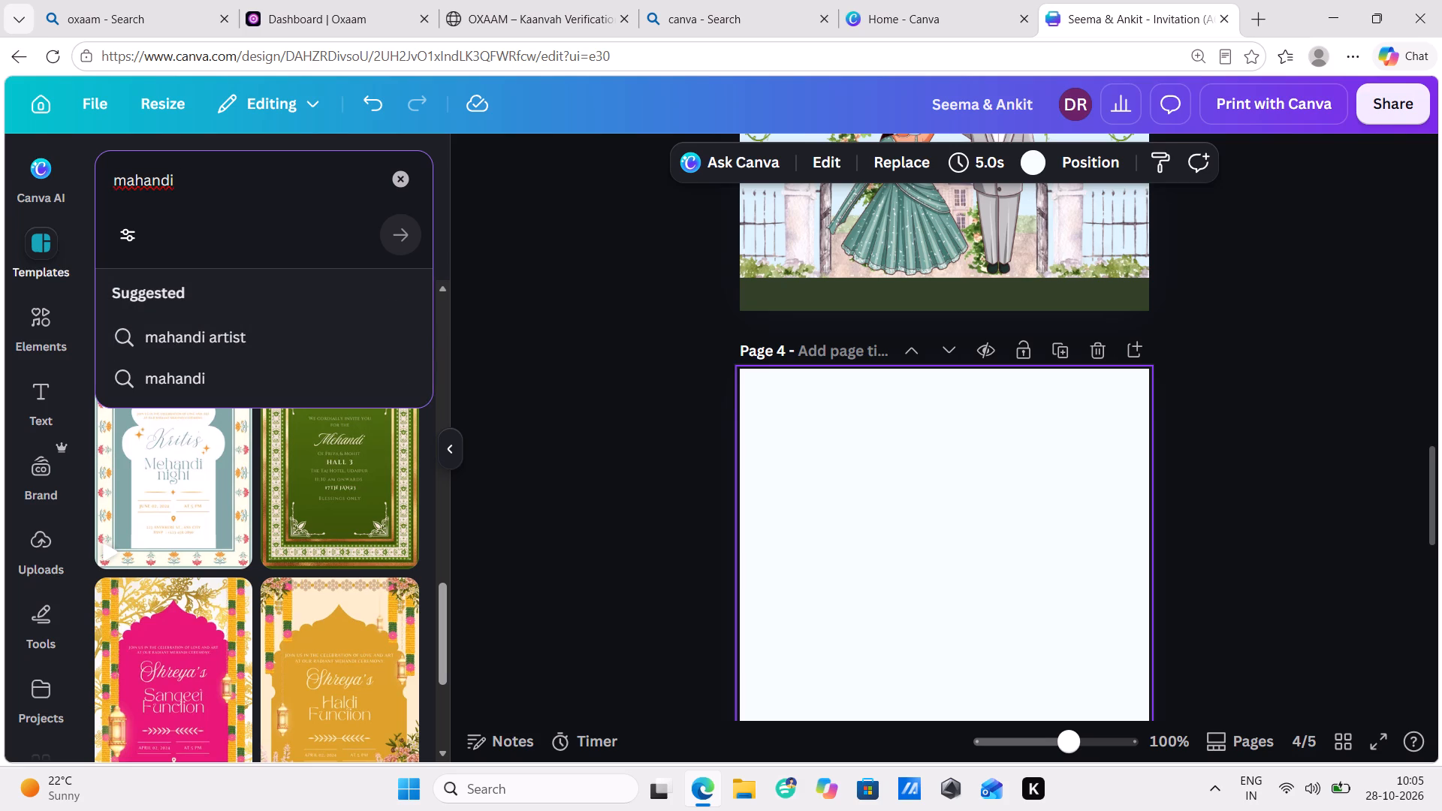
key(c)
key(e)
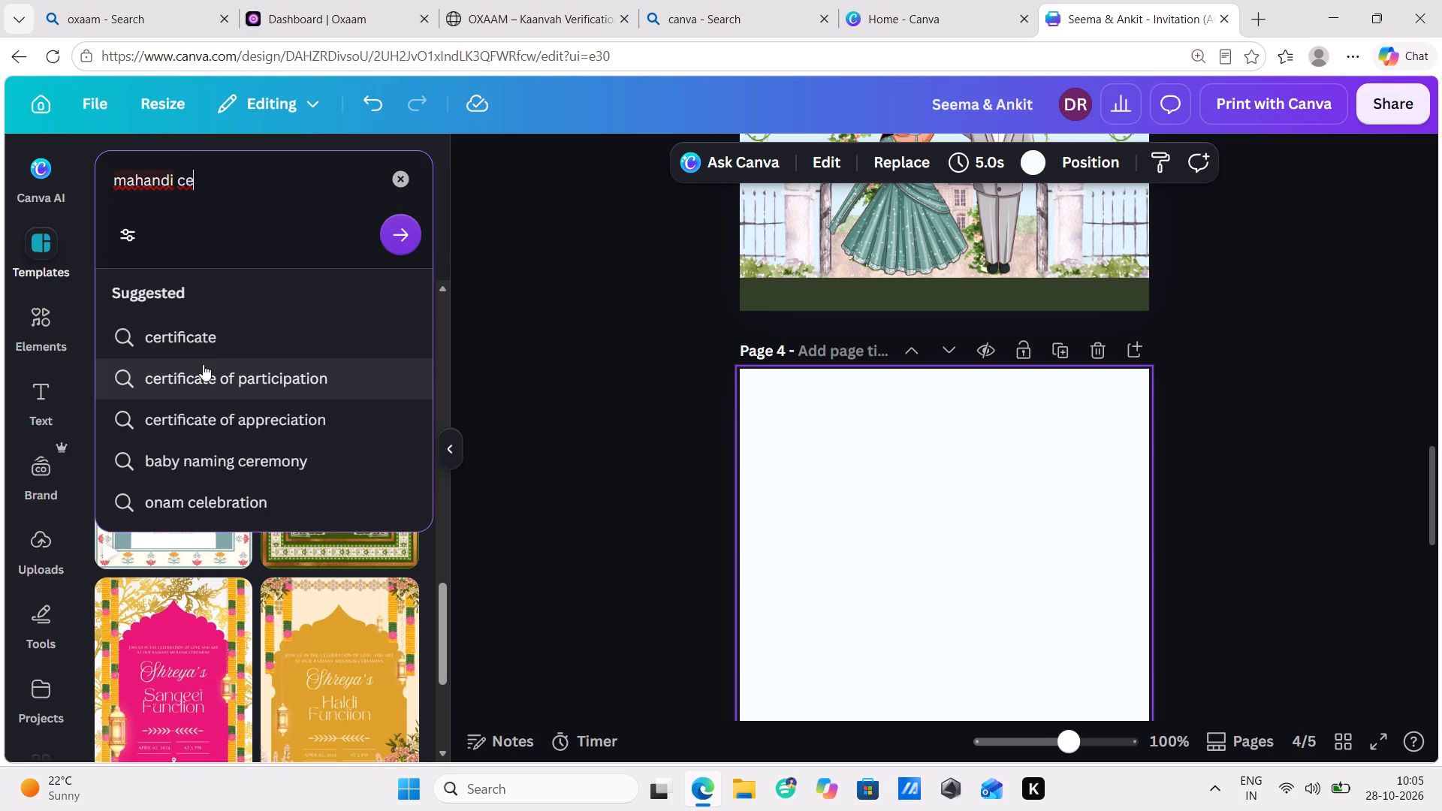
key(r)
key(e)
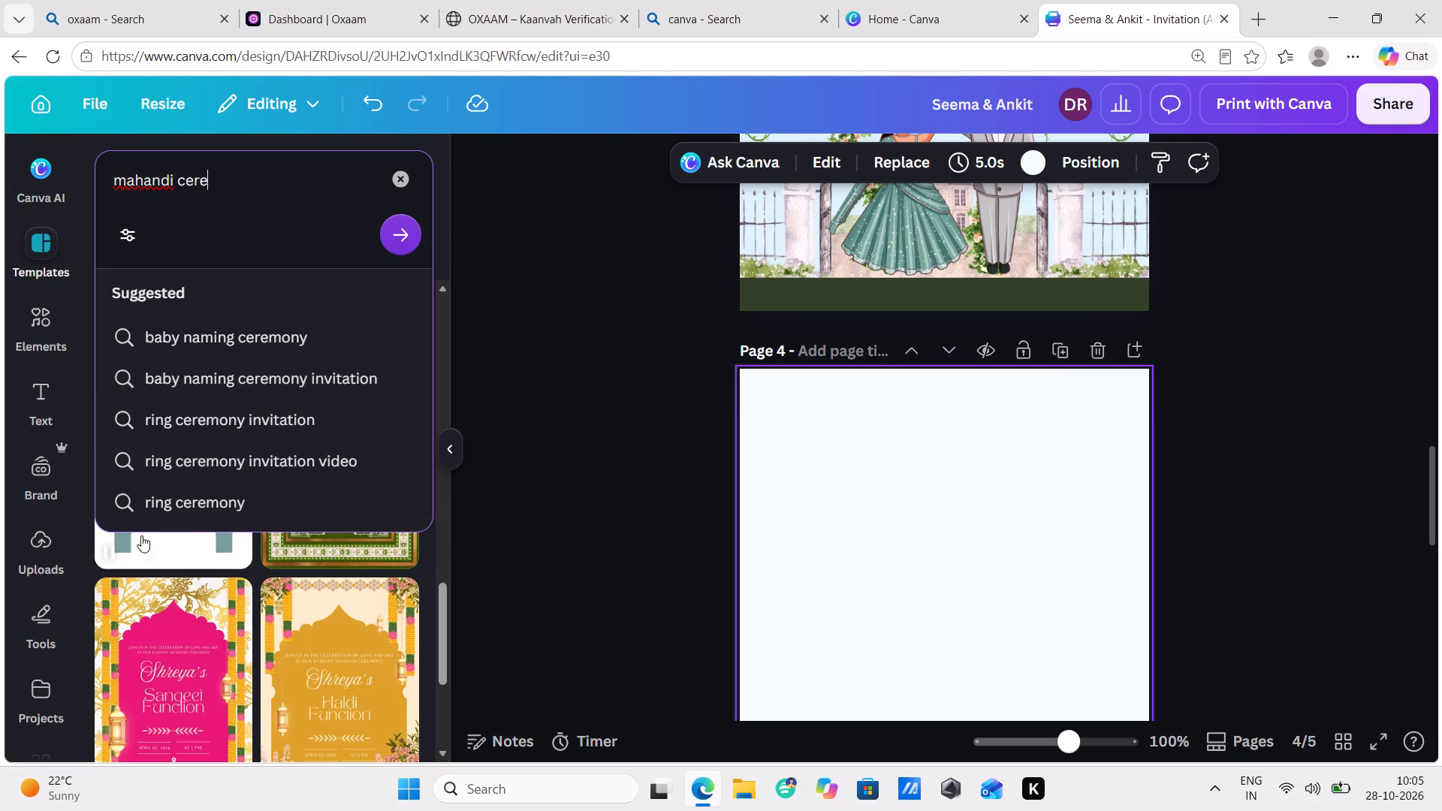
text(mony)
key(Return)
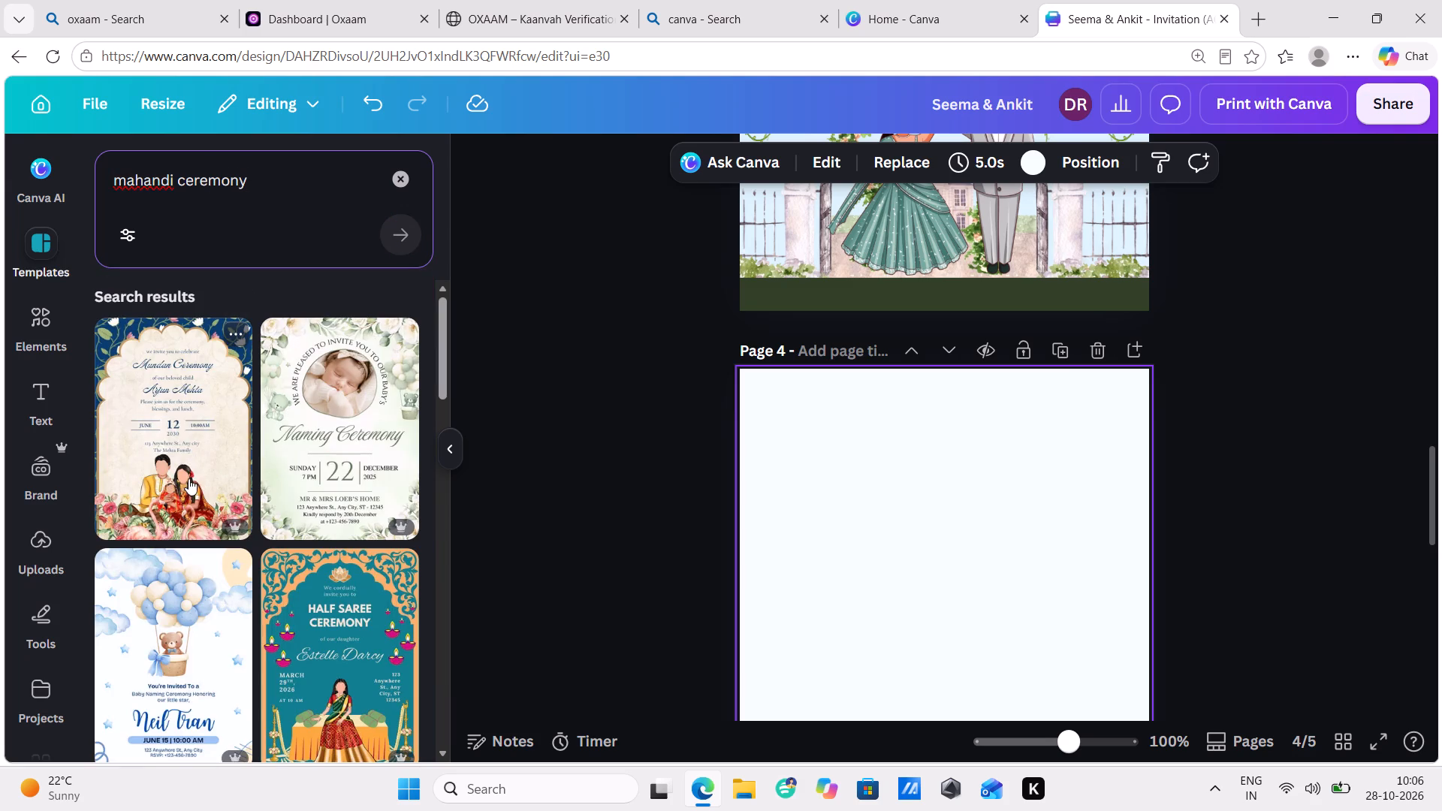
Examine the "mahandi ceremony" template results for a Mehndi invitation design matching the other pages.
scroll(189, 478, up, 1)
scroll(183, 482, down, 1)
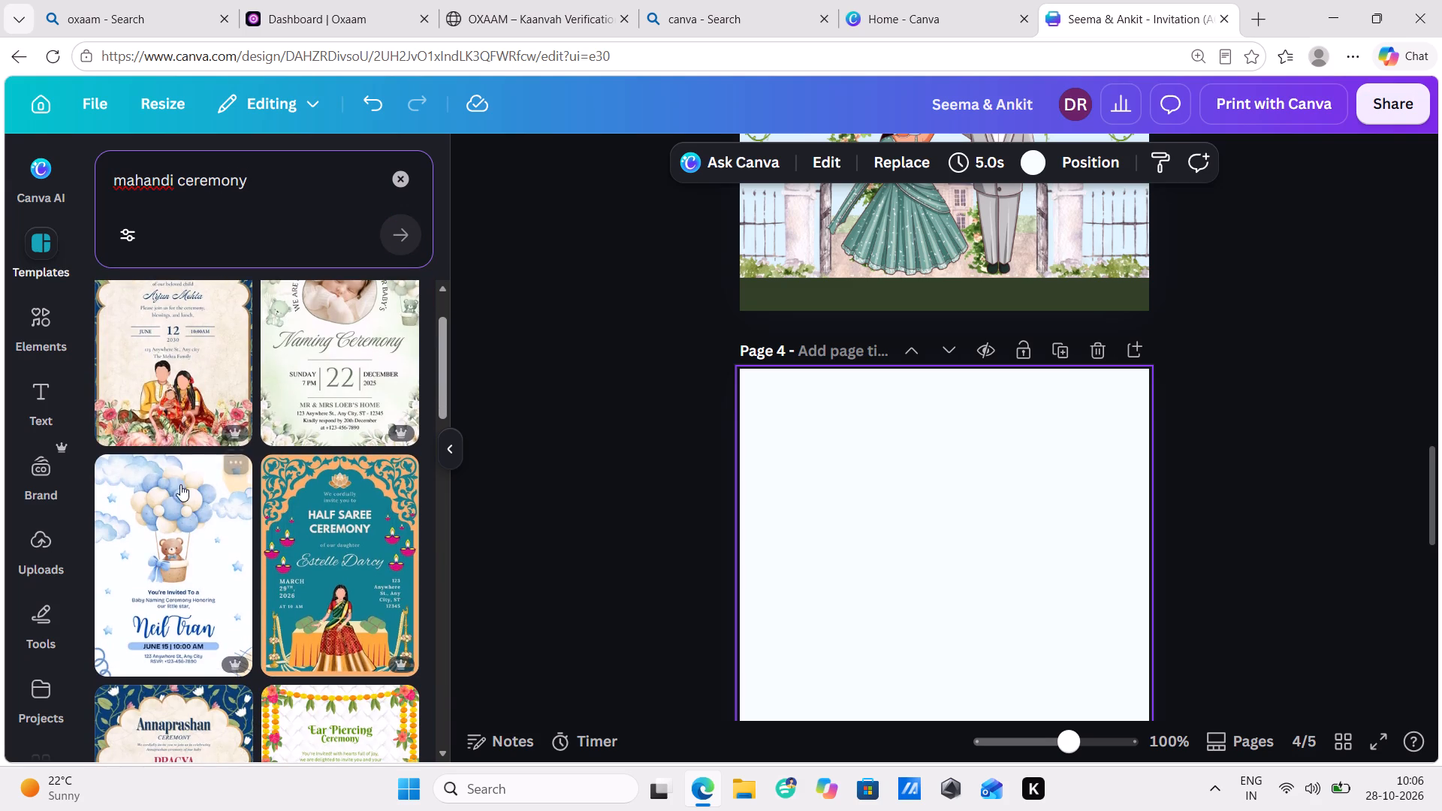
scroll(172, 490, down, 4)
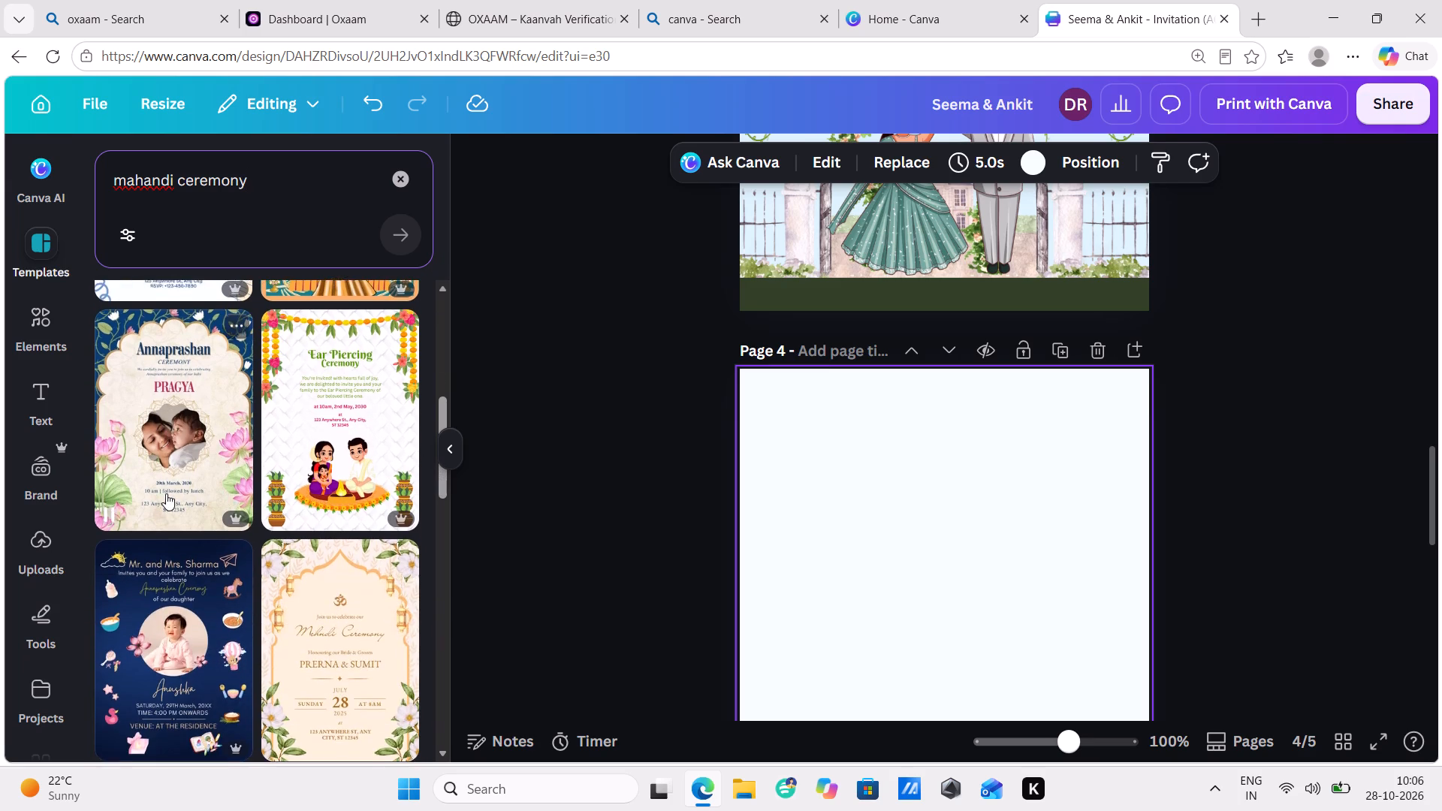
scroll(166, 493, down, 7)
scroll(164, 490, up, 2)
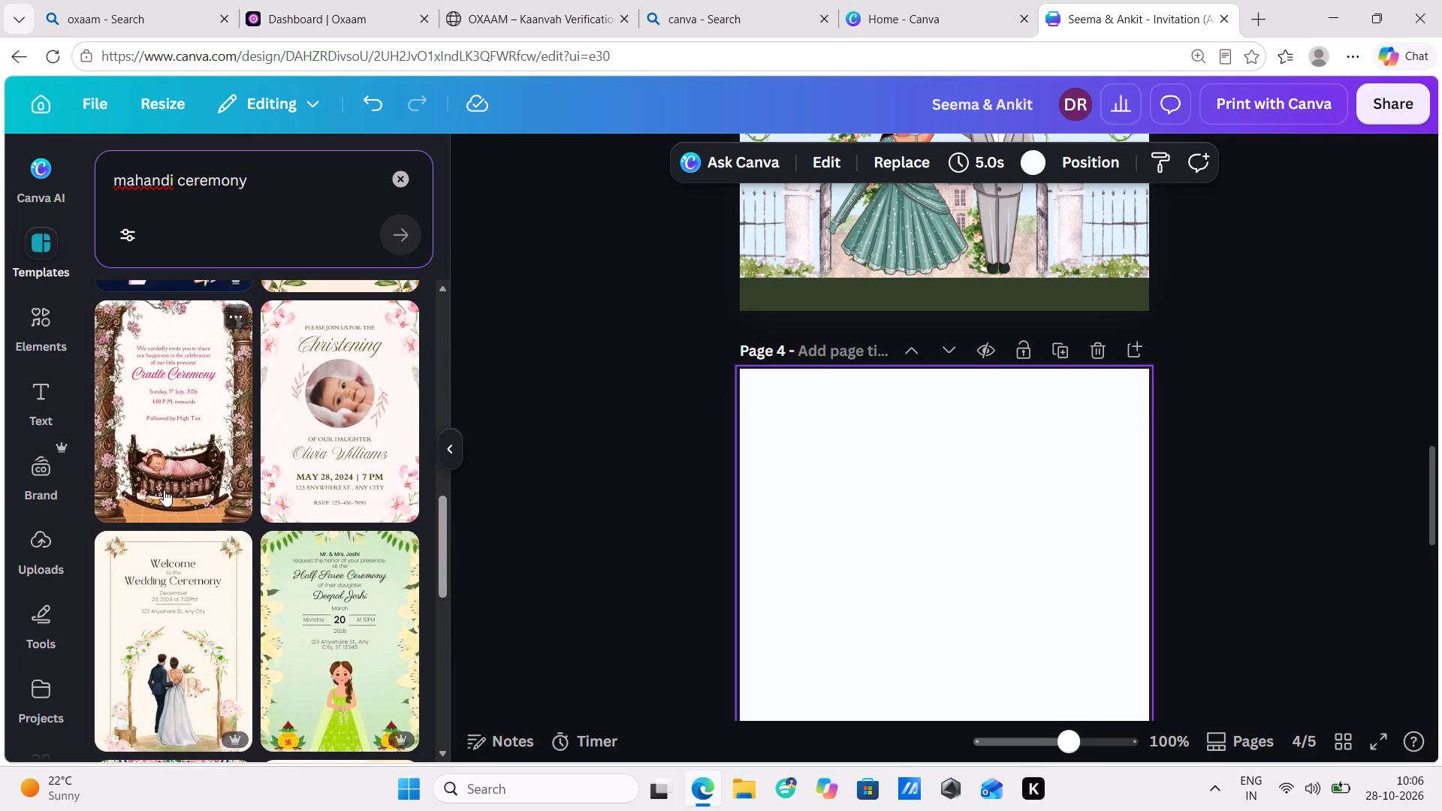
scroll(164, 490, down, 1)
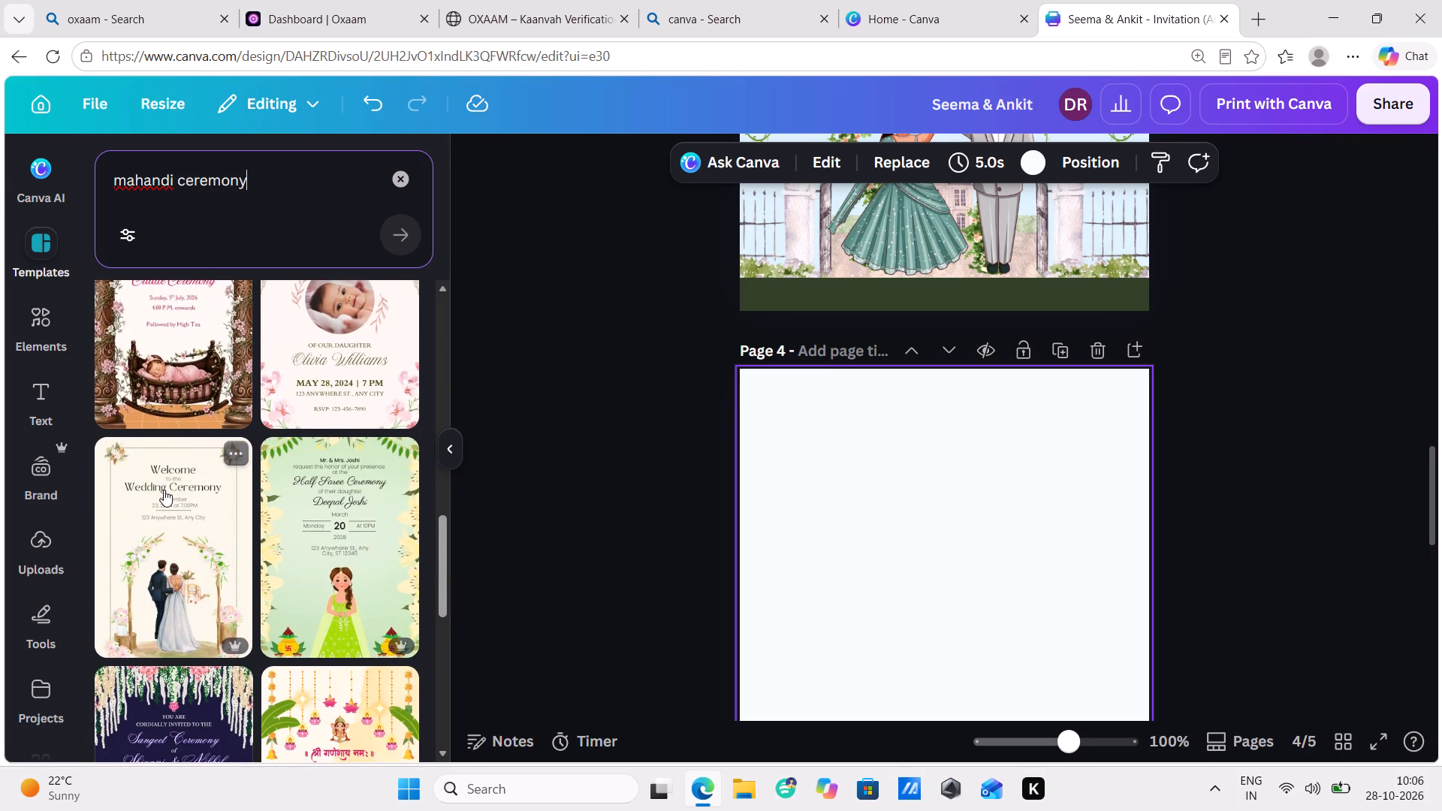
scroll(219, 491, down, 1)
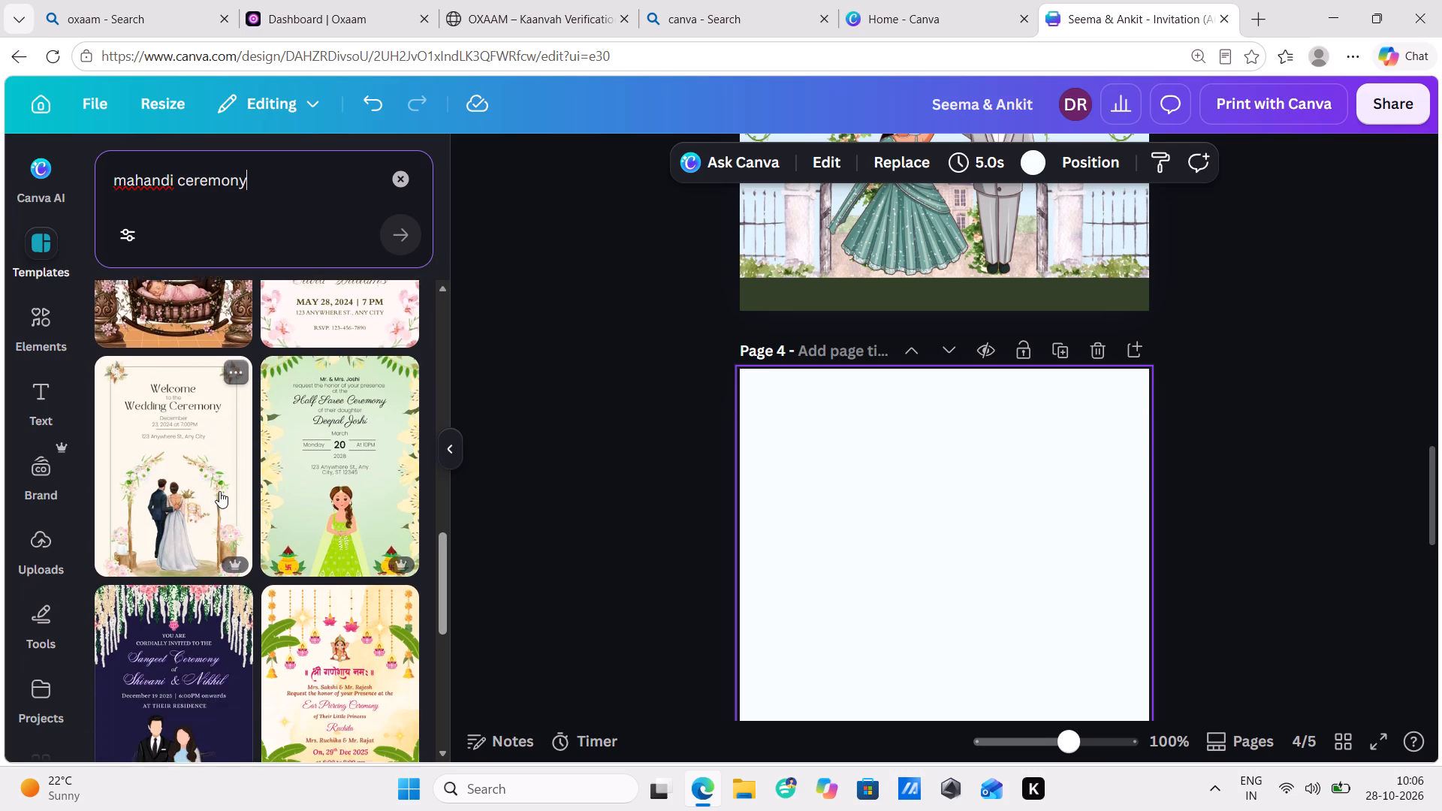
scroll(219, 491, down, 8)
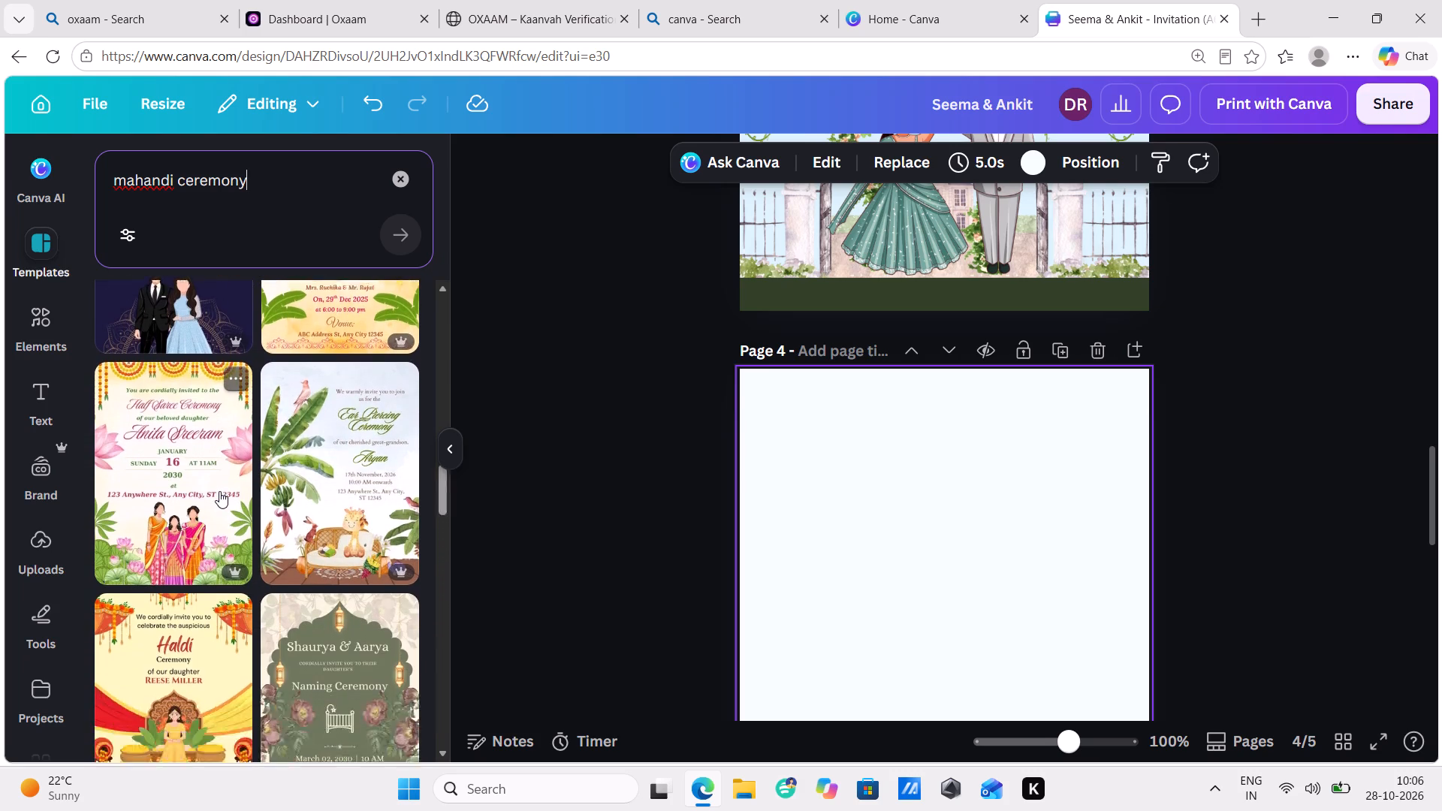
scroll(219, 491, down, 4)
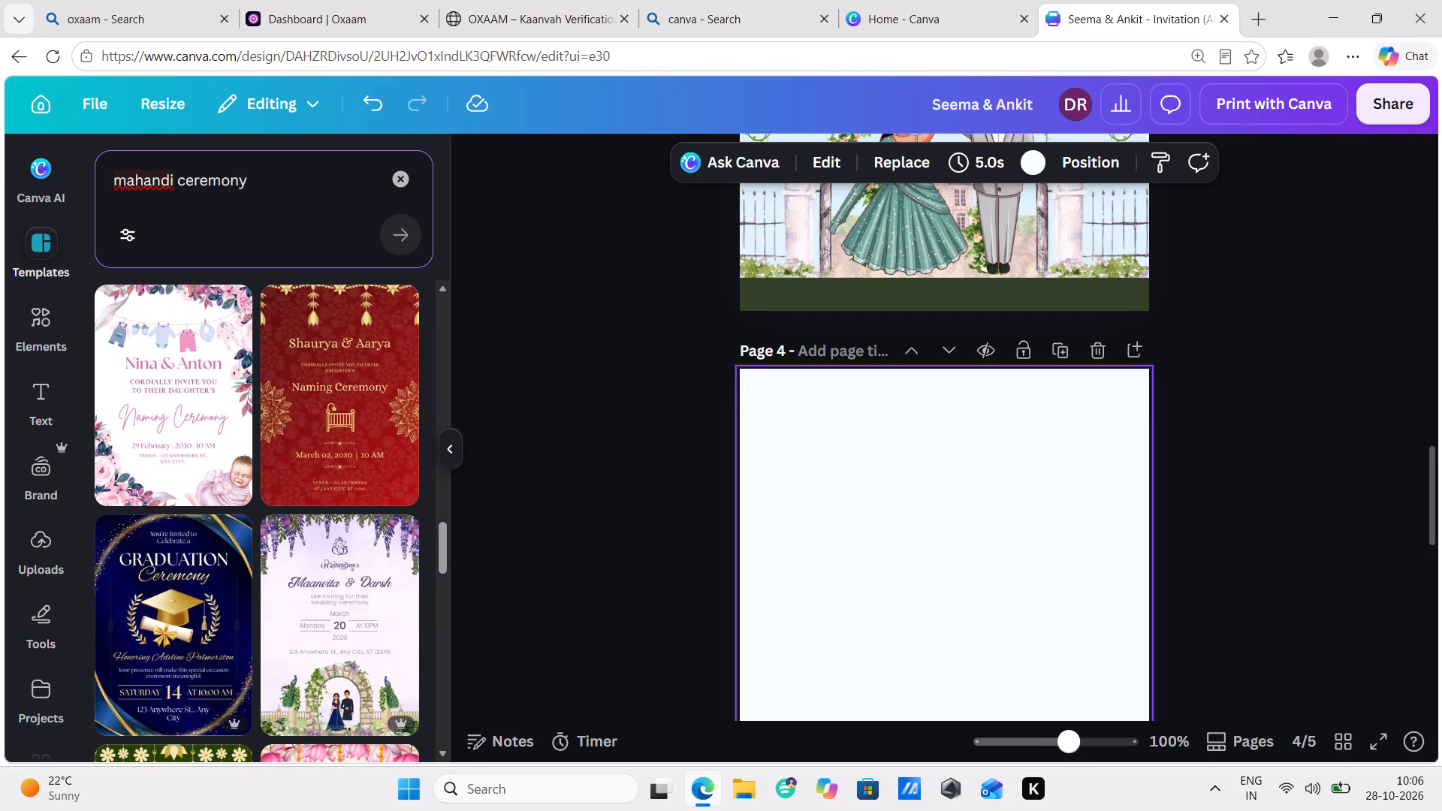
Search the templates for "mehndi ceremony invitation" and place the olive-green arch design with the seated bride on page 4.
click(173, 180)
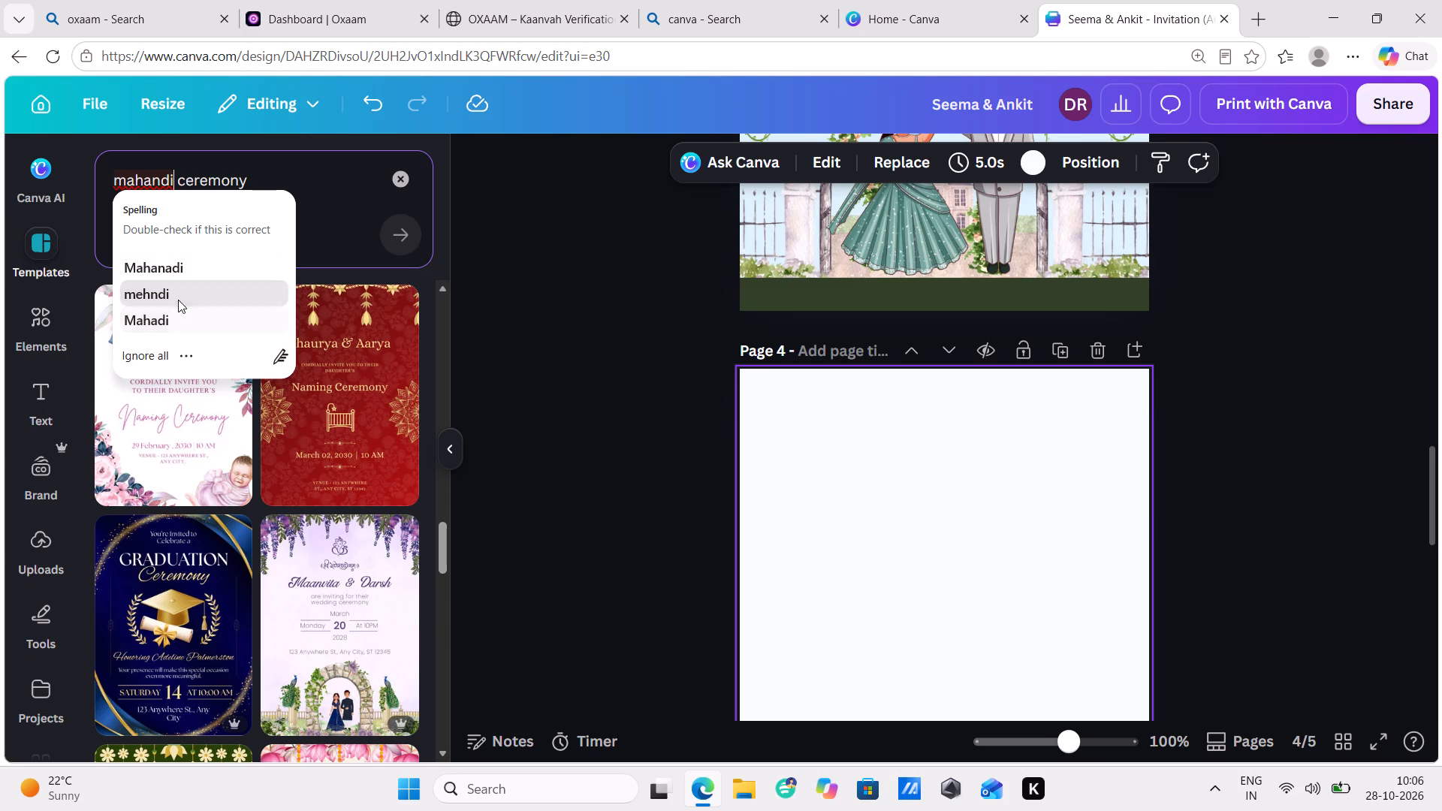
click(178, 298)
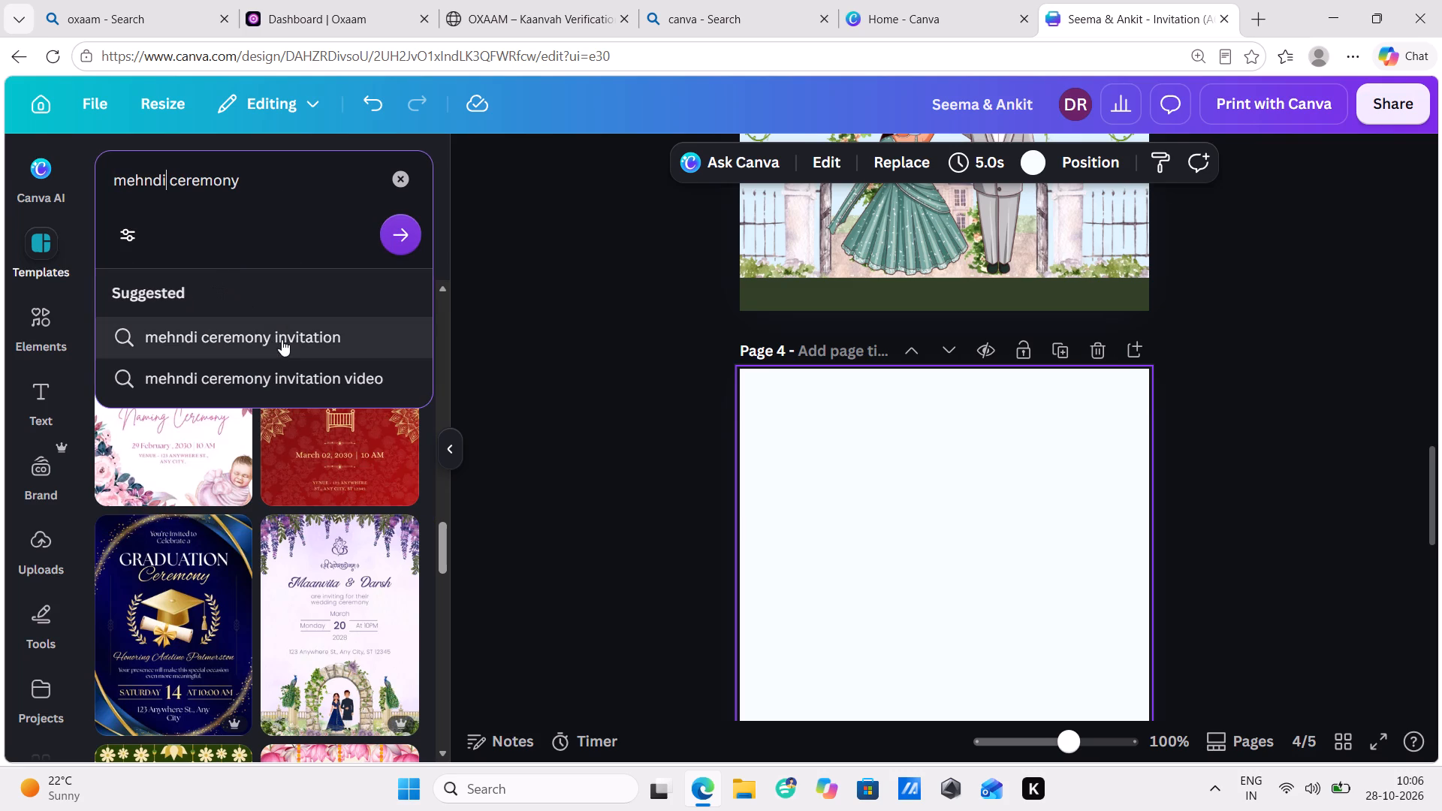
click(282, 339)
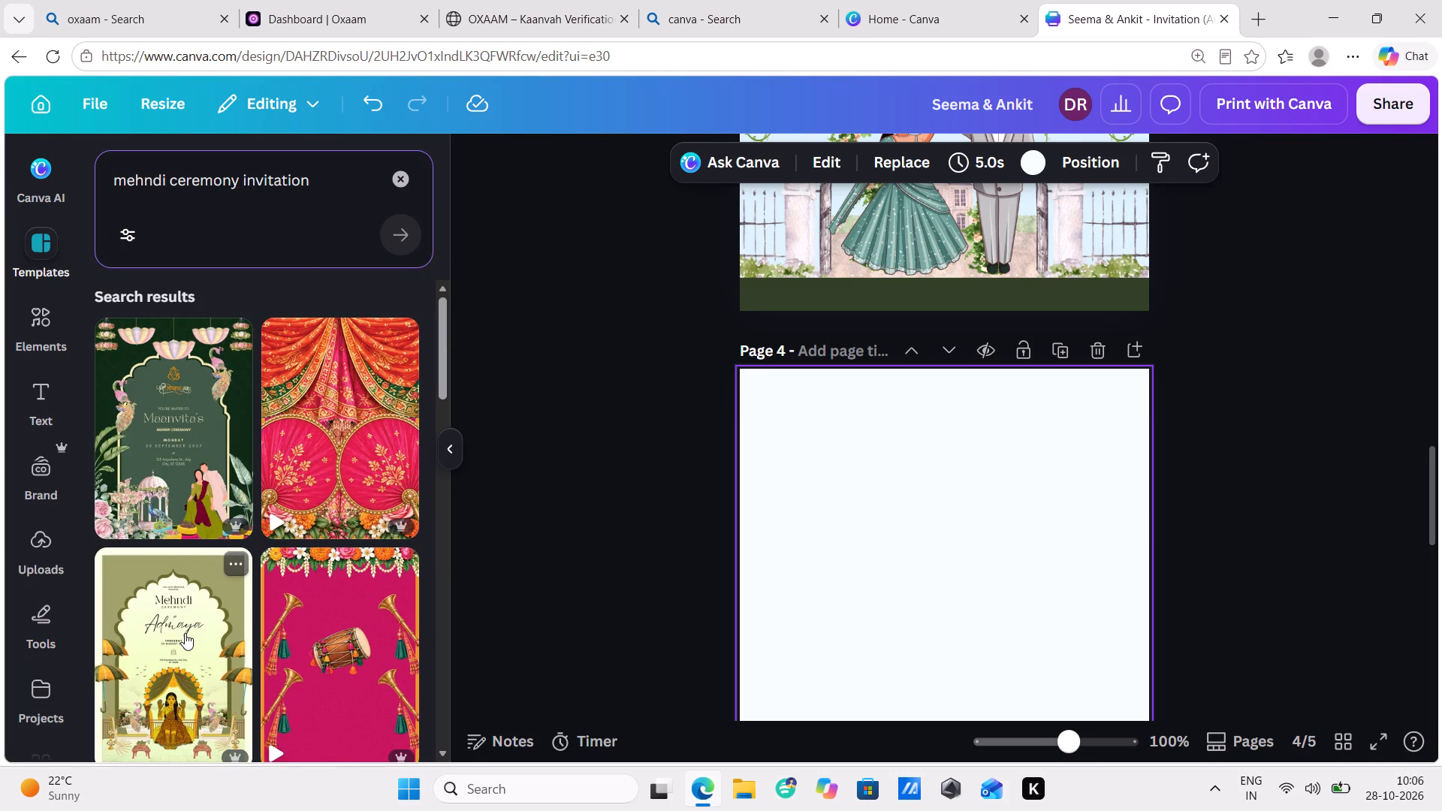
drag(185, 633, 845, 447)
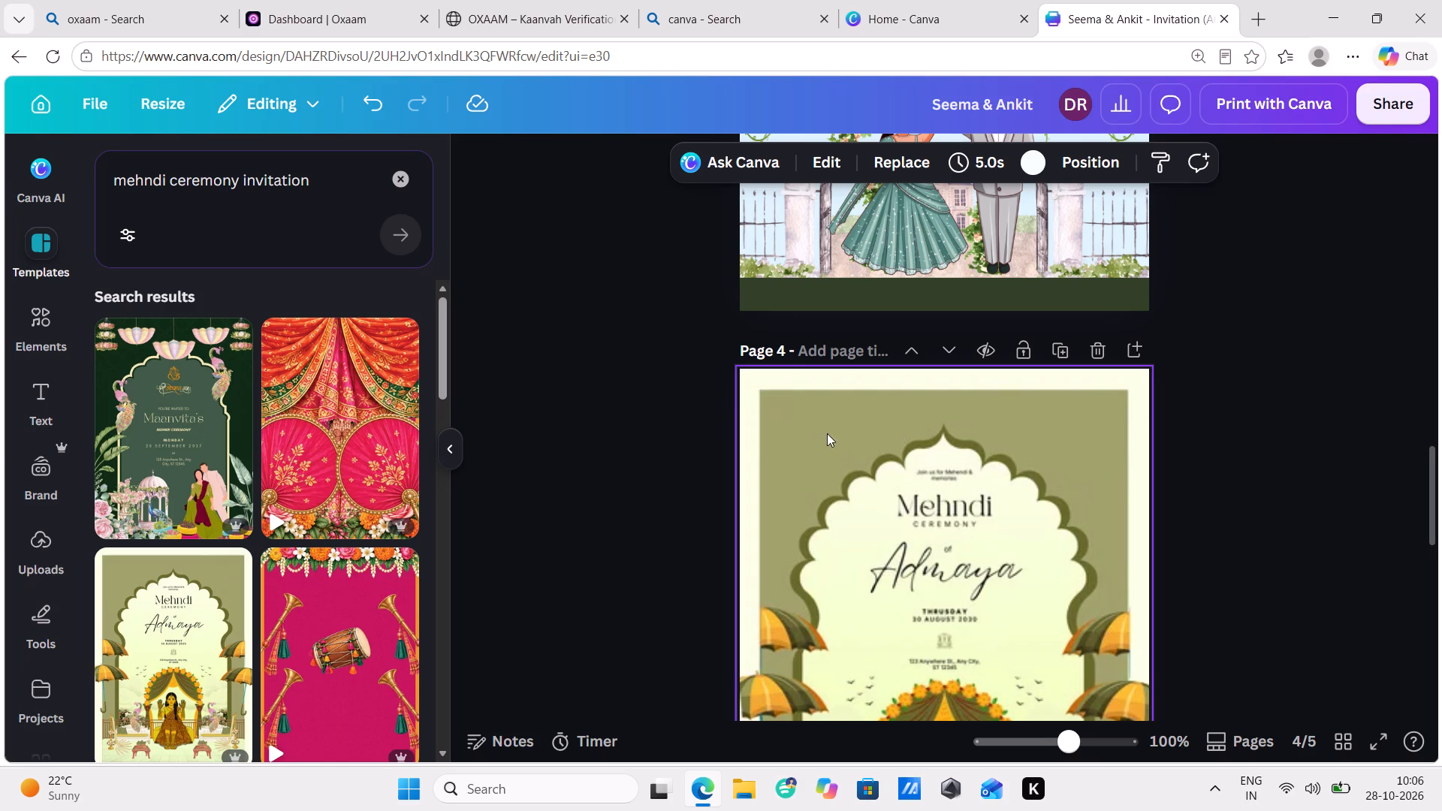
scroll(854, 457, down, 1)
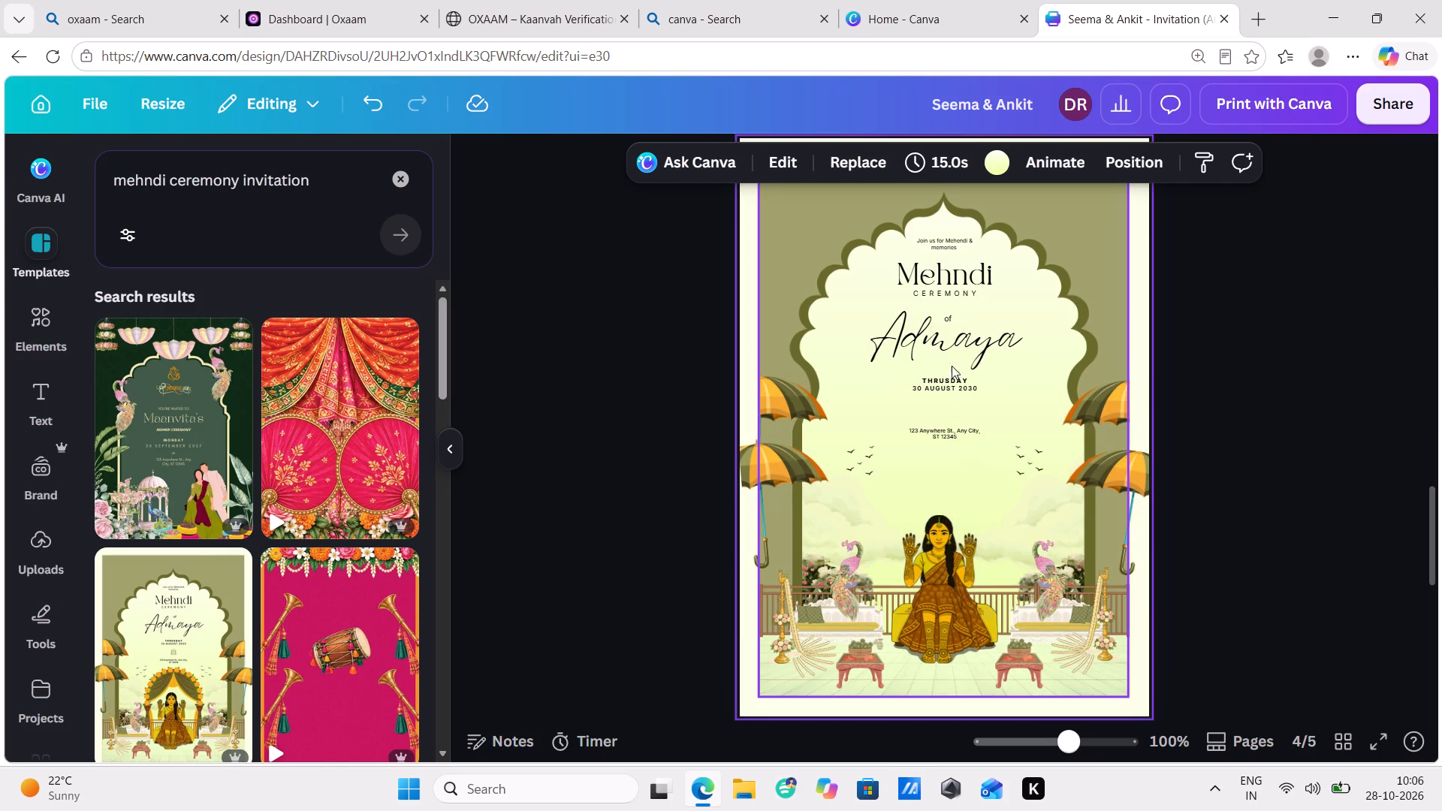
Move the CEREMONY line down from under the Mehndi heading onto the Admaya name, freeing space below the heading.
key(ctrl+equal)
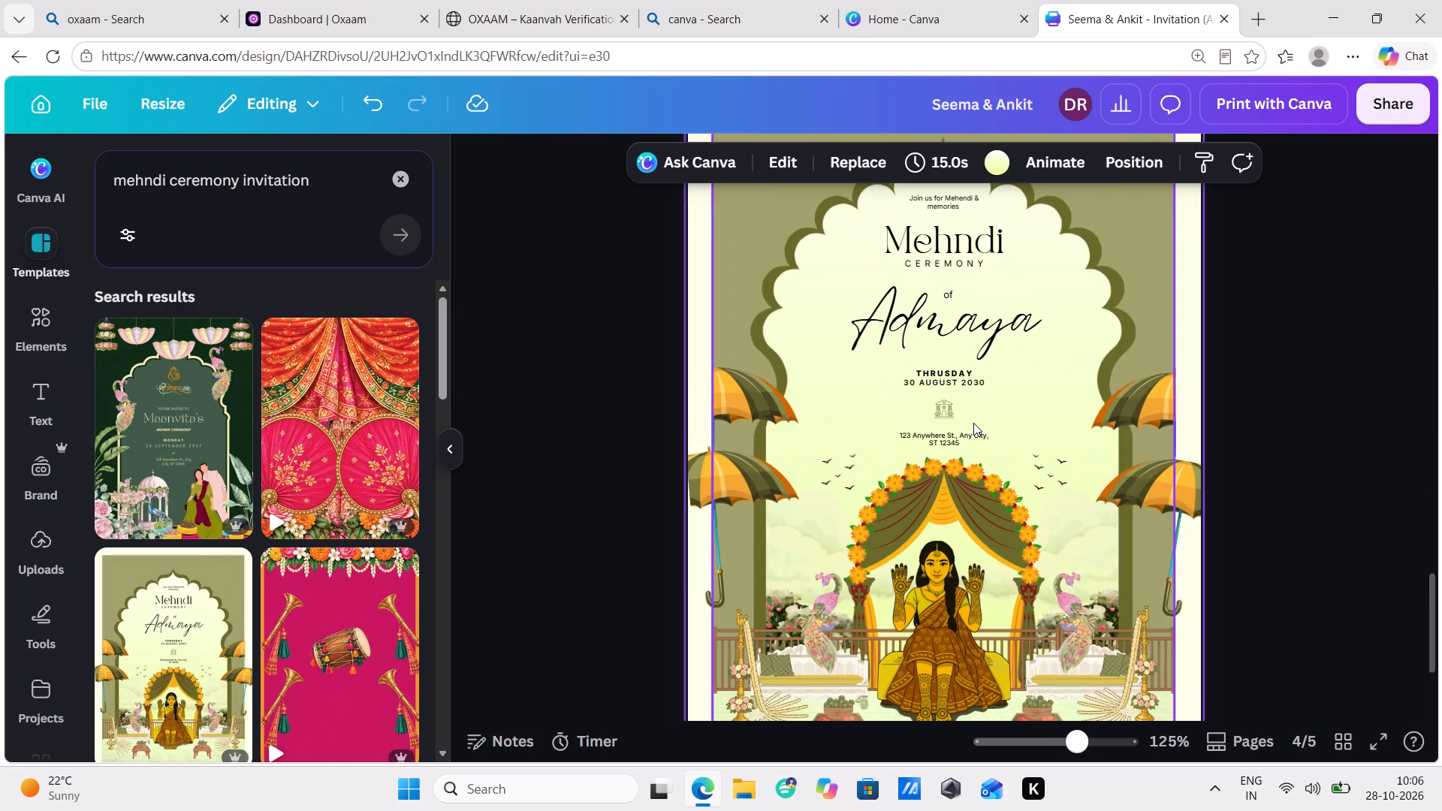
key(ctrl+equal)
key(ctrl+equal)
key(ctrl+equal)
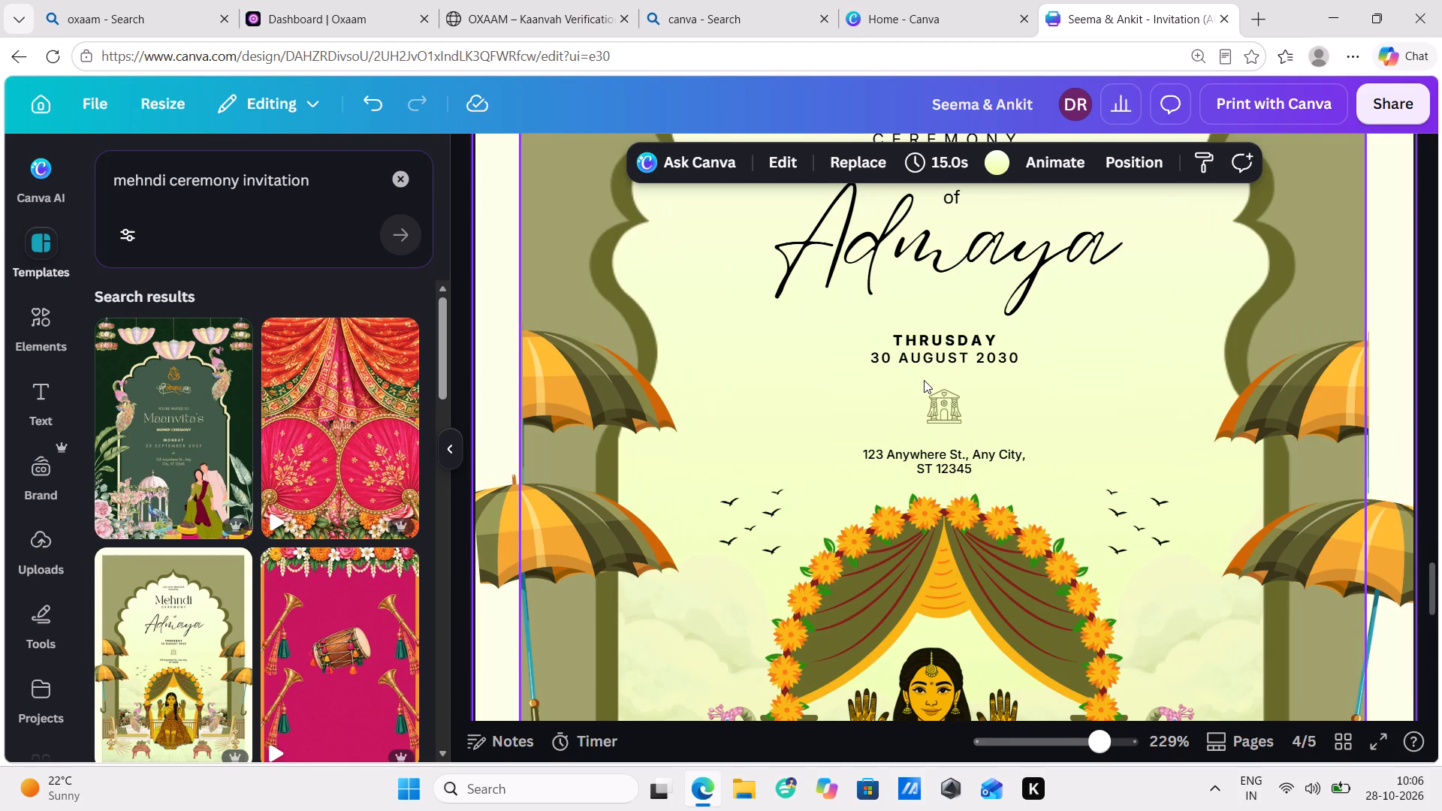
scroll(924, 380, up, 3)
scroll(922, 385, down, 3)
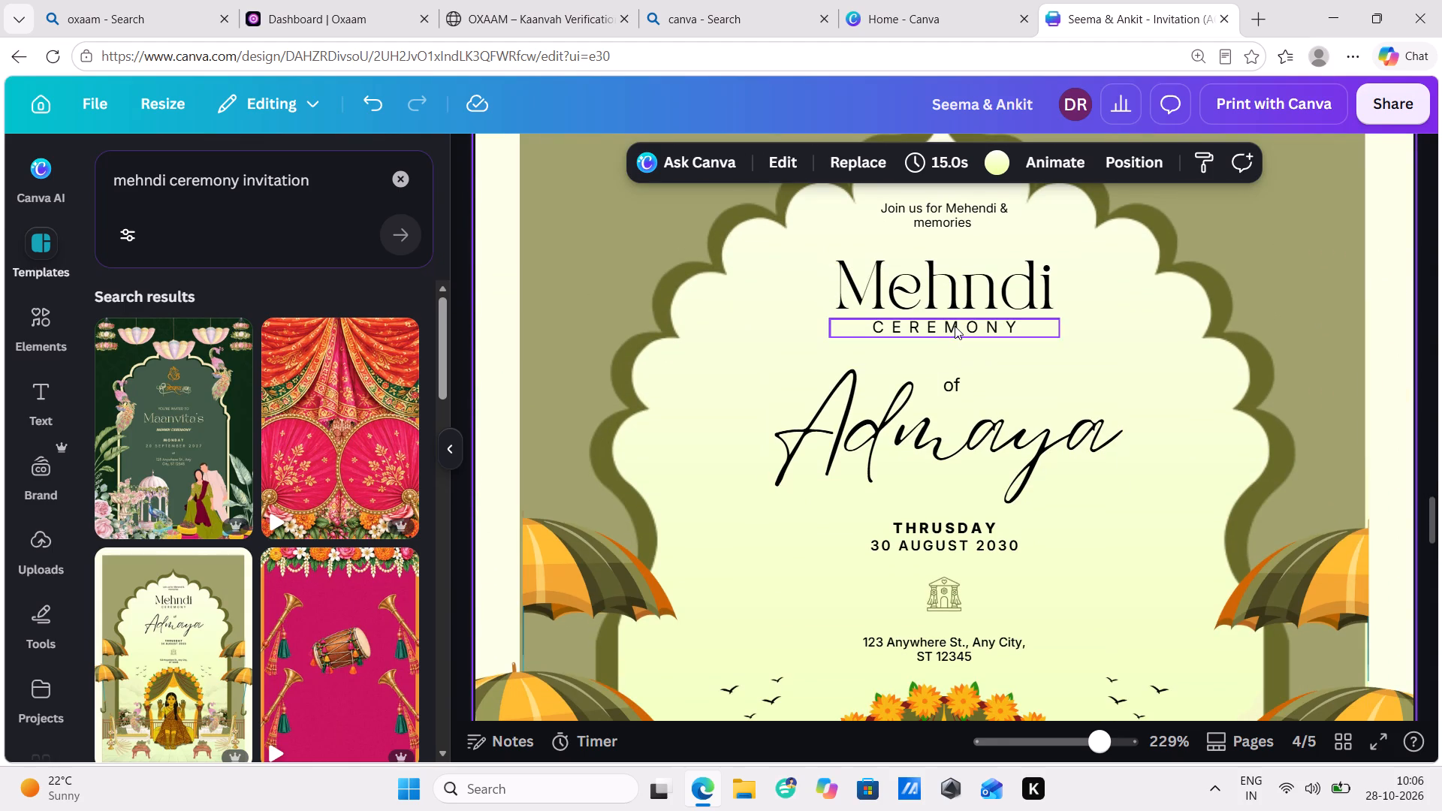
drag(955, 326, 961, 401)
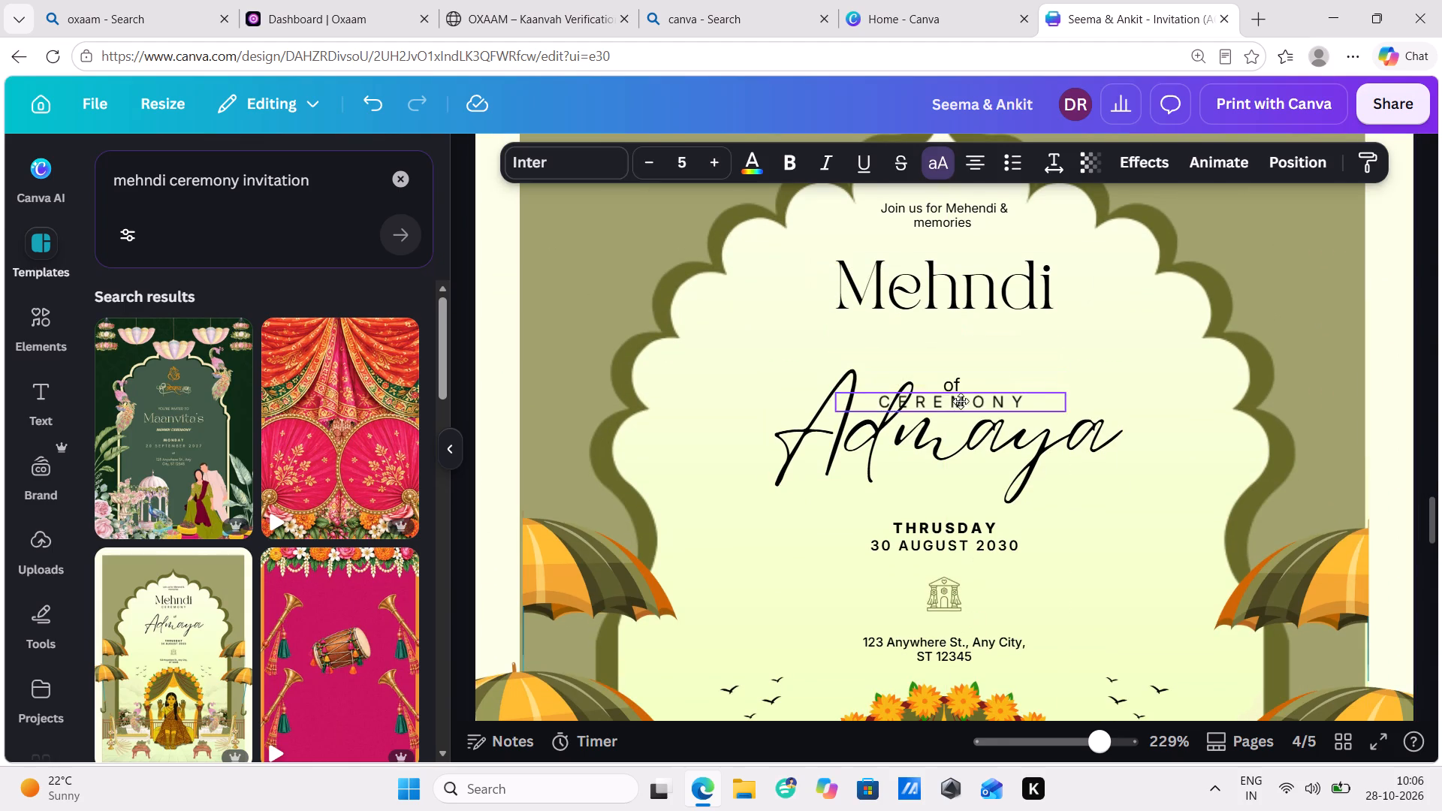
drag(961, 401, 955, 431)
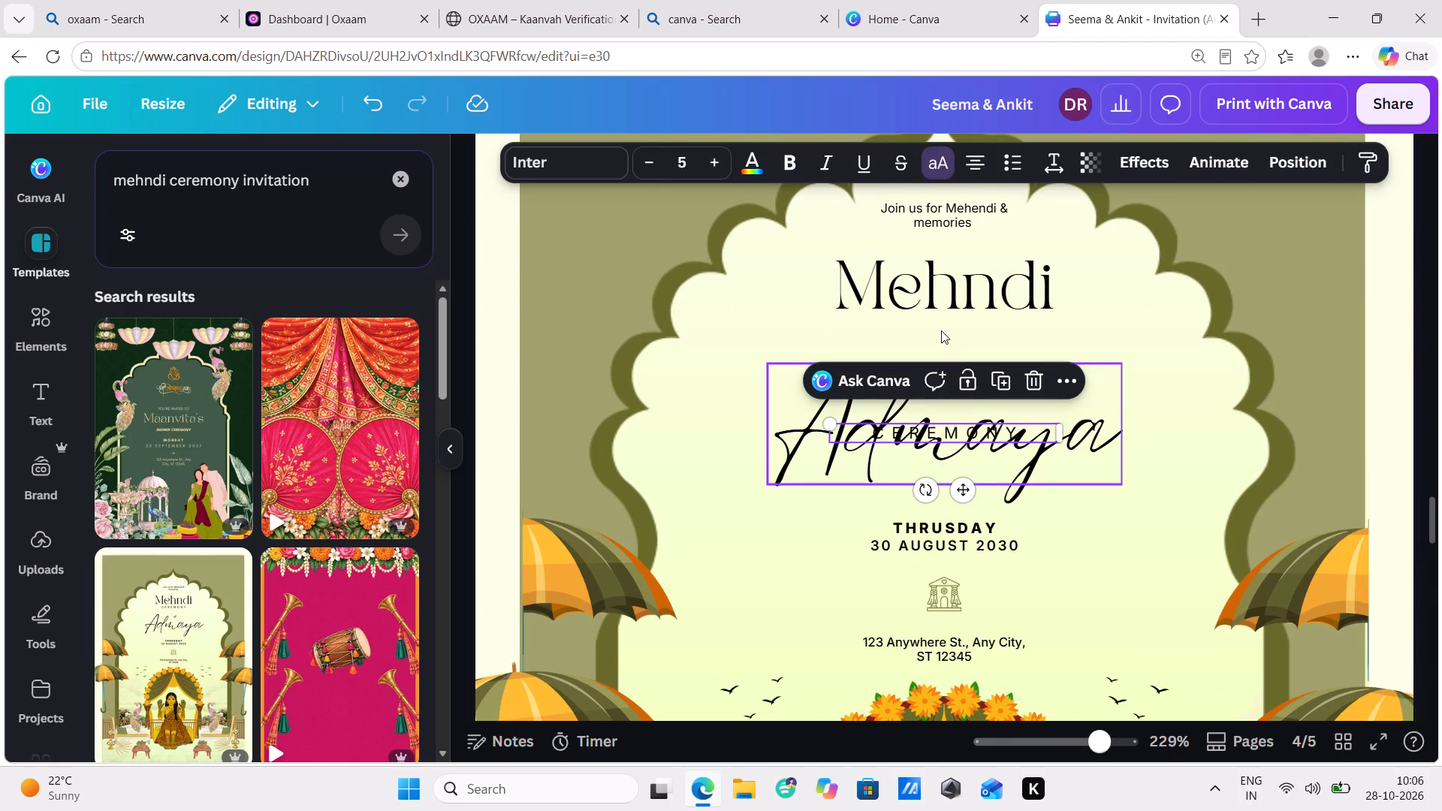
click(940, 325)
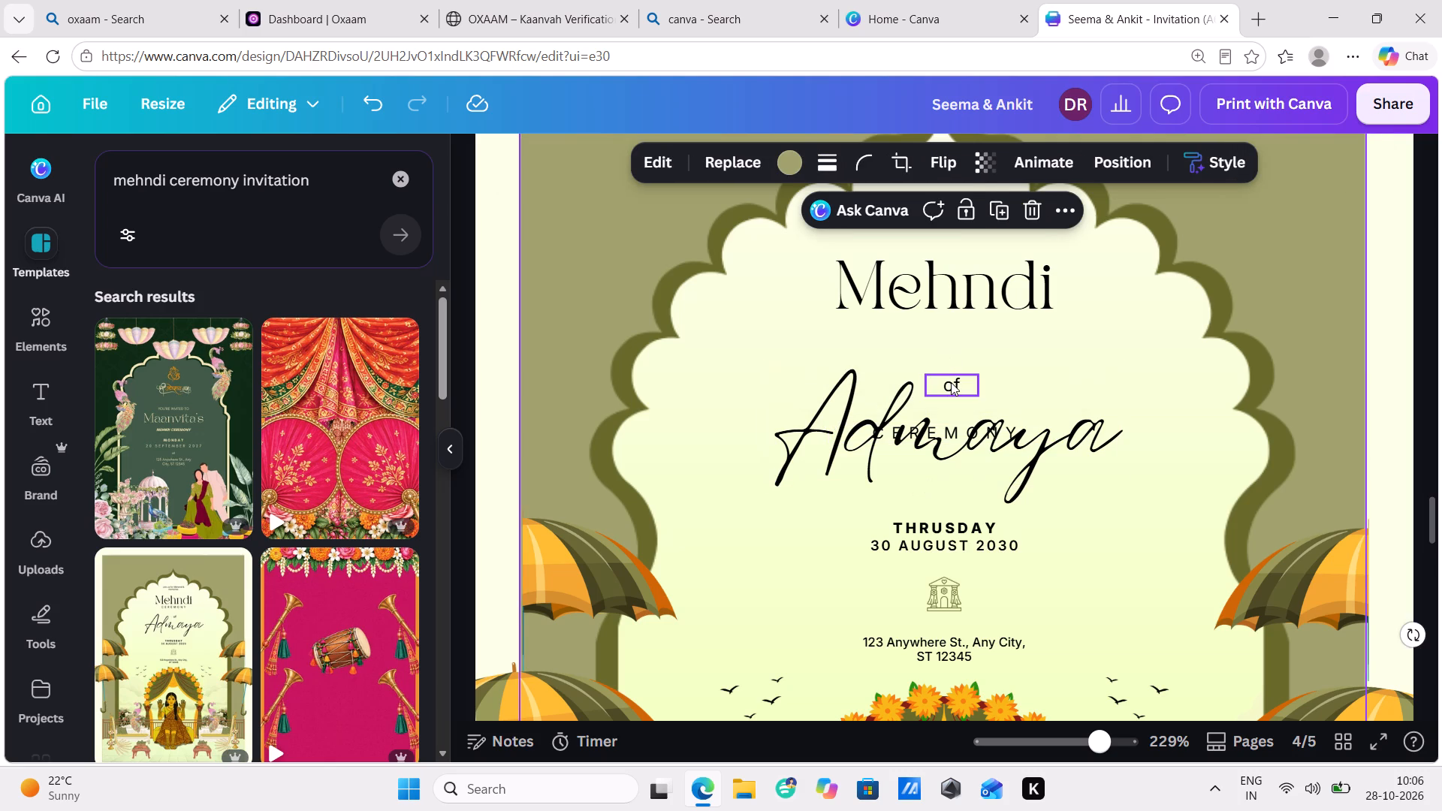
Duplicate the "of" text directly below the Mehndi heading and change the copy to "AND".
alt+drag(951, 382, 949, 331)
double_click(949, 331)
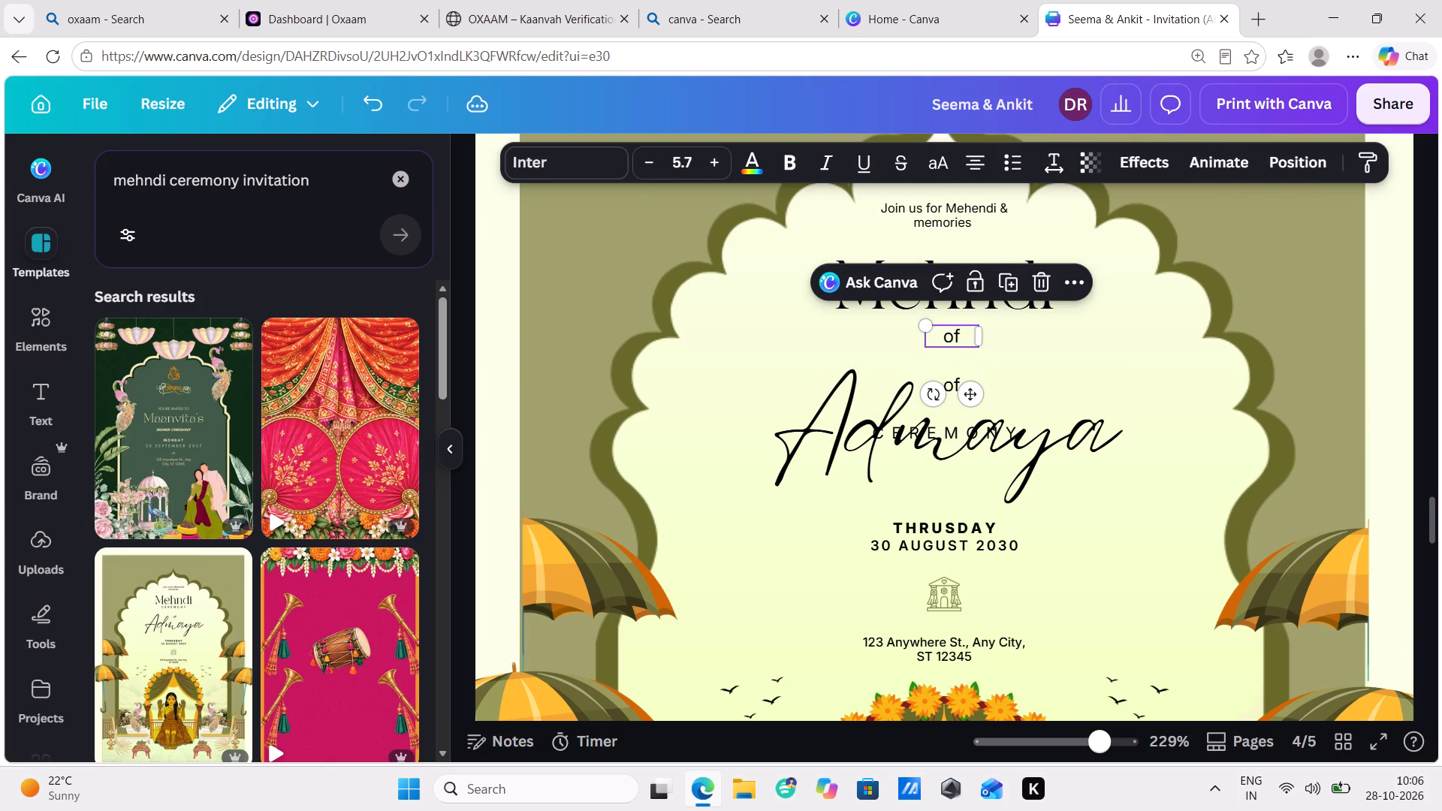
key(a)
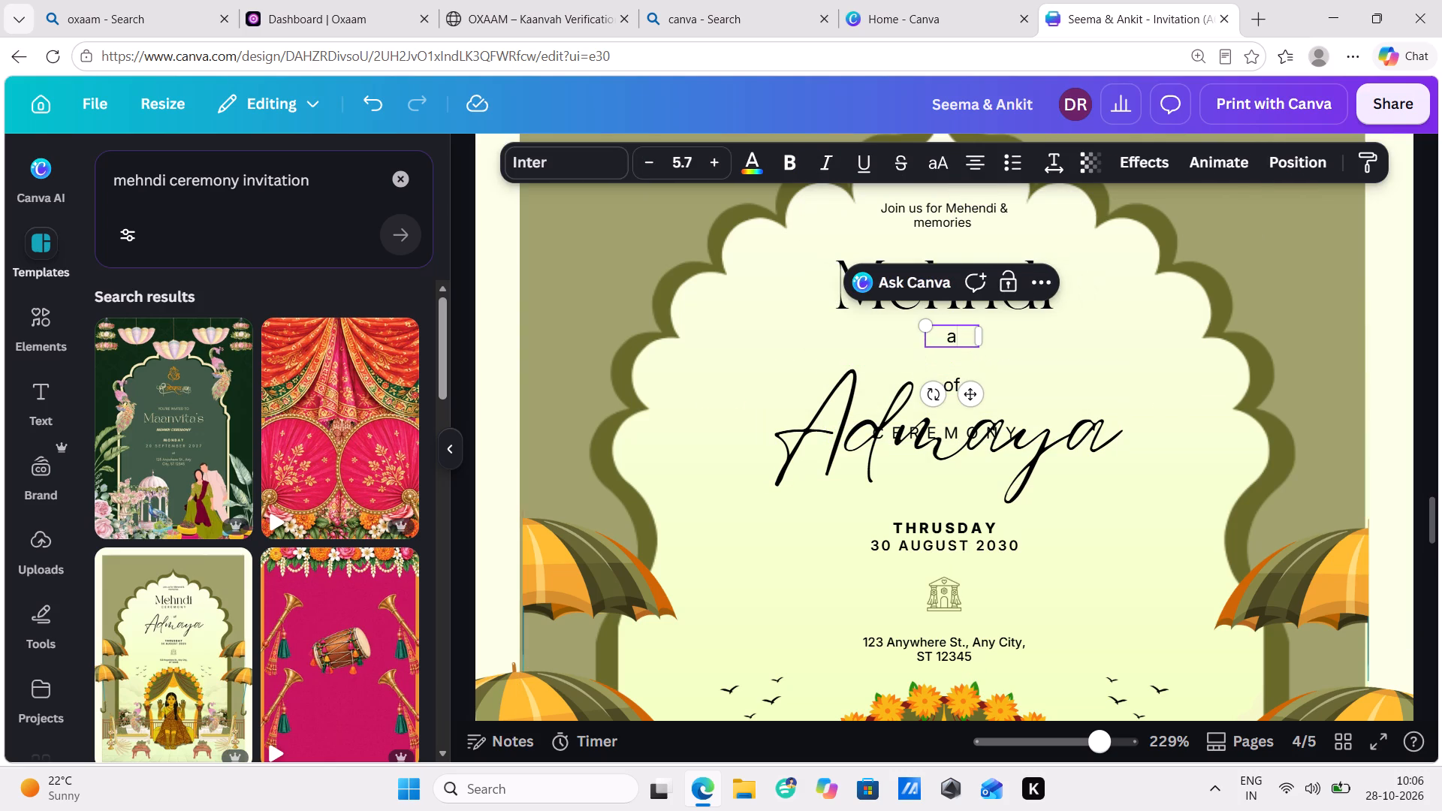
key(BackSpace)
key(a)
text(ND)
key(space)
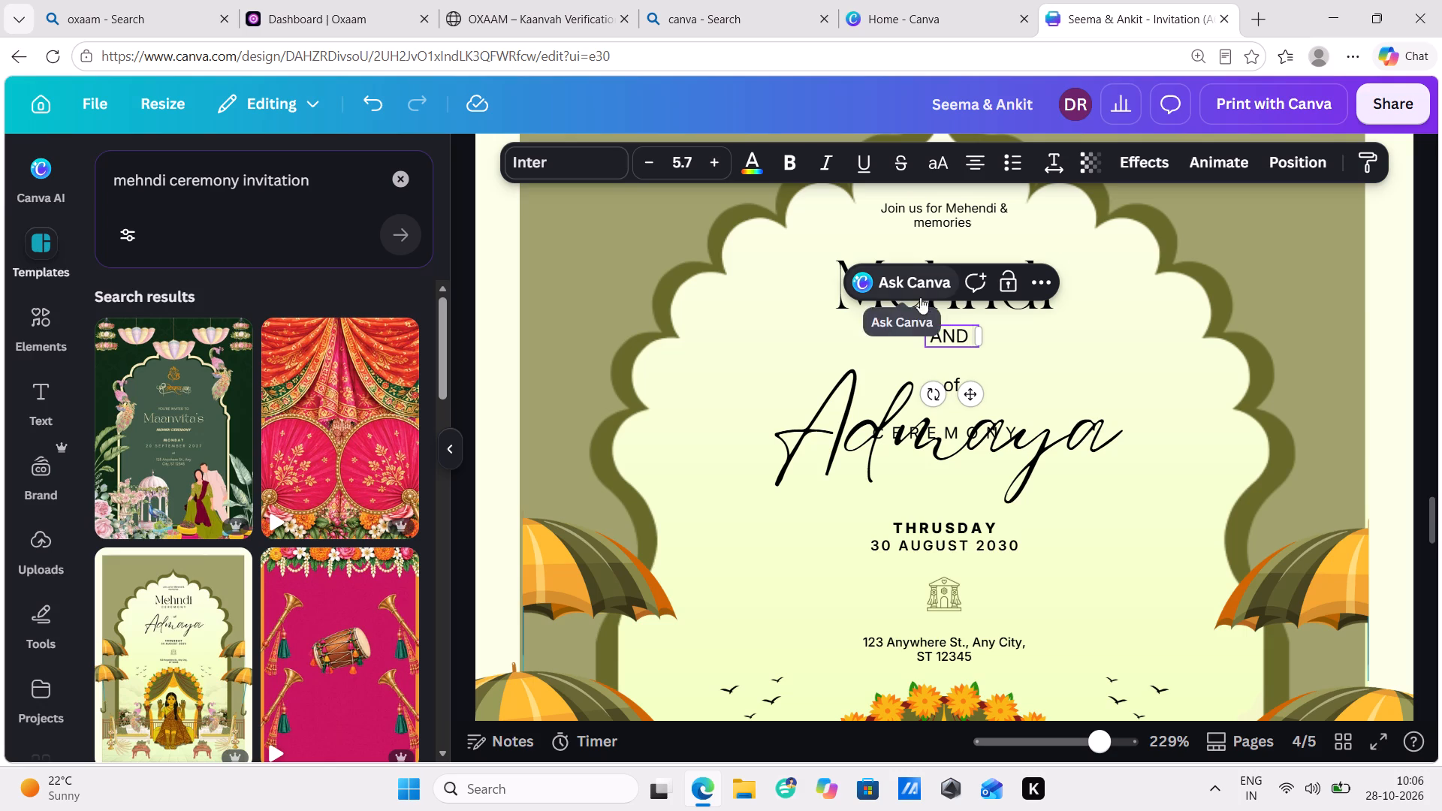
click(1081, 339)
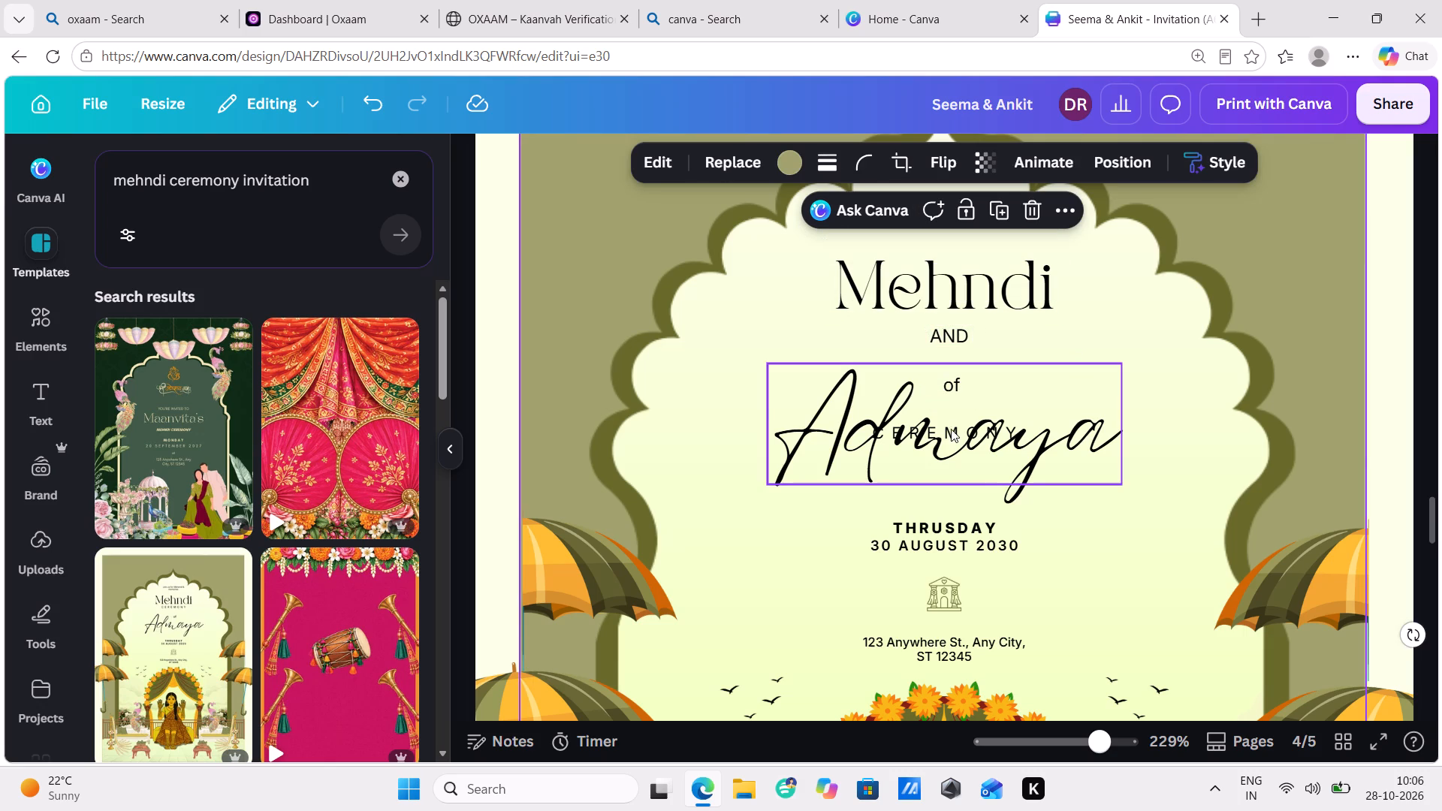
Duplicate the Mehndi heading directly below the AND line.
alt+drag(955, 293, 957, 378)
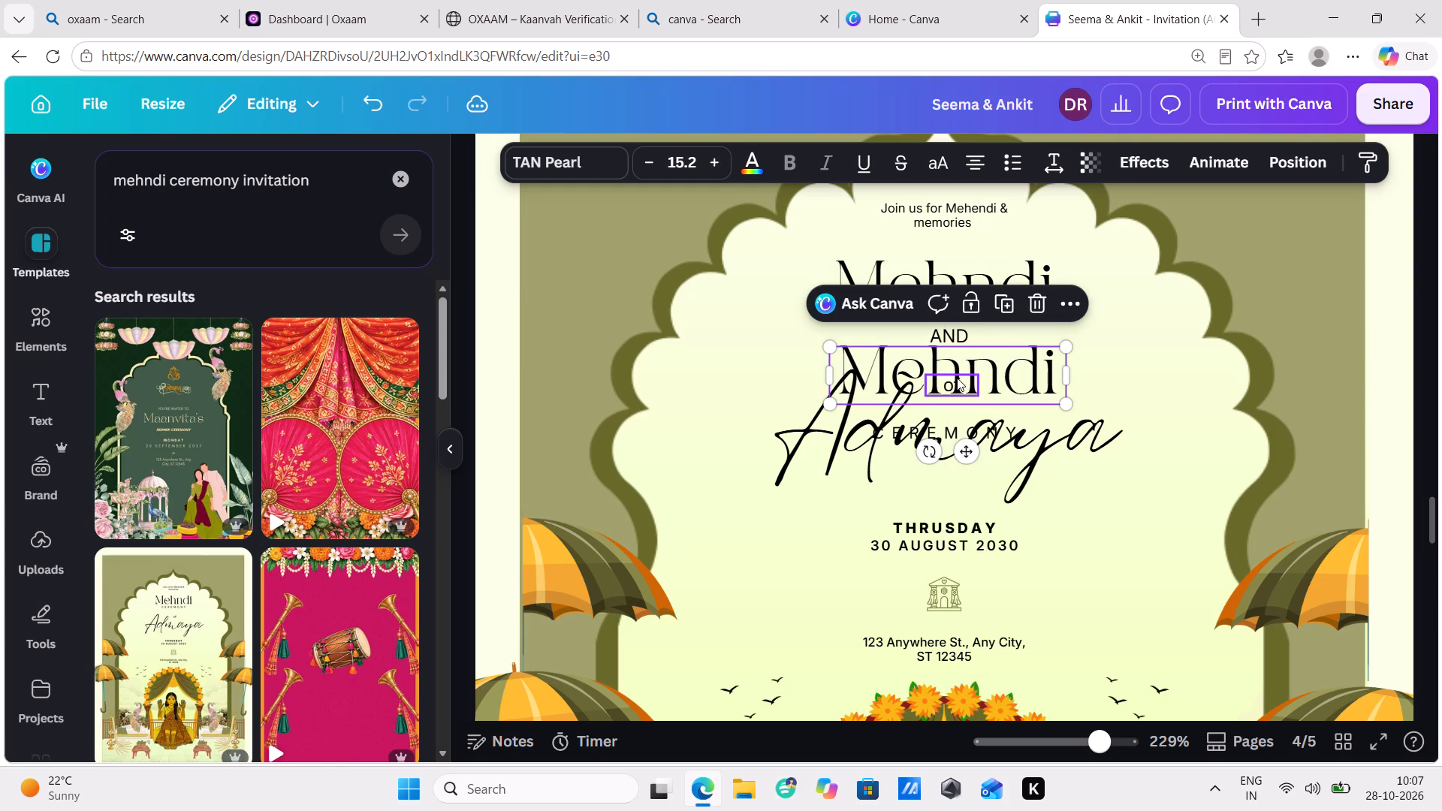
click(1024, 372)
click(1124, 337)
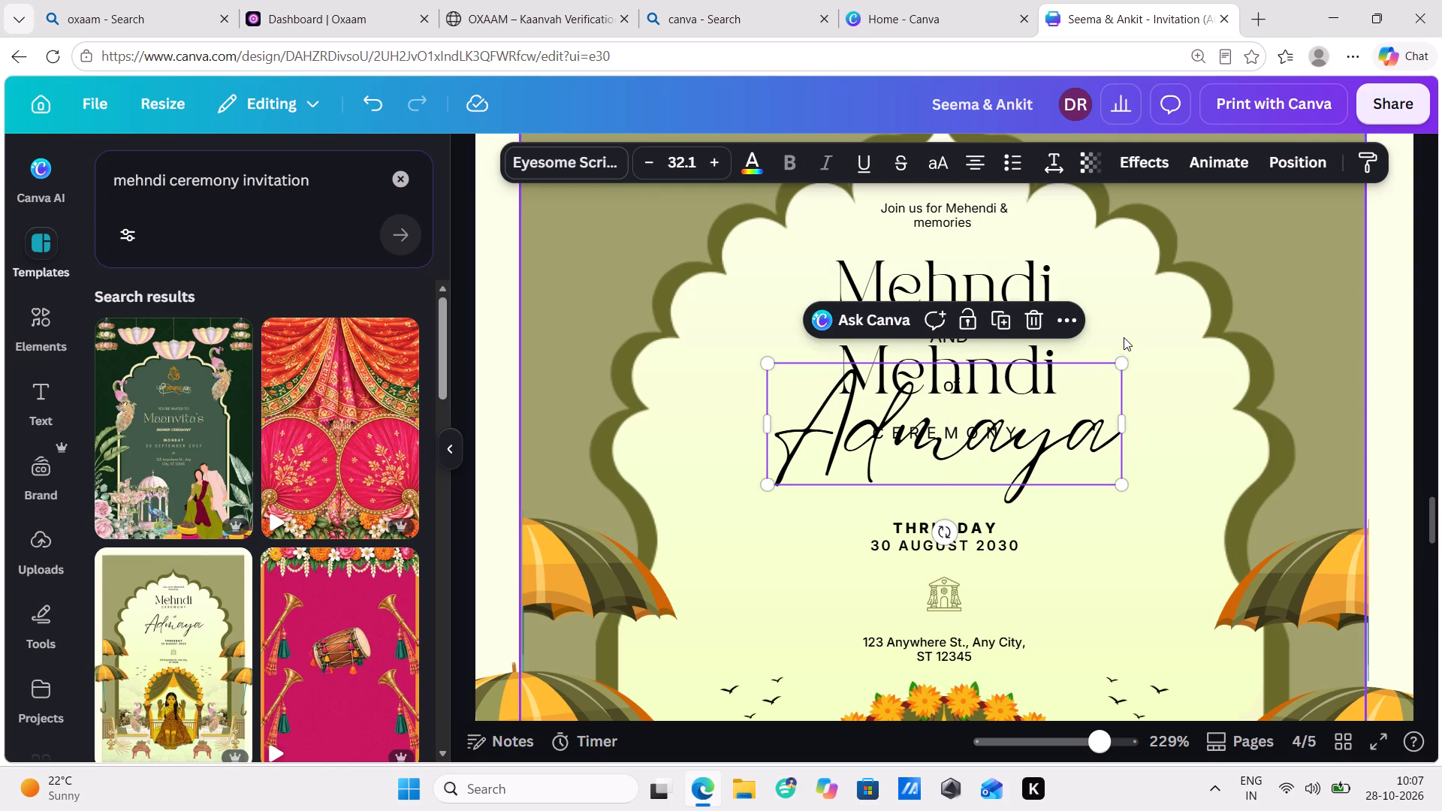
Move the Admaya name down over the venue lines, CEREMONY just above the date, and "of" below the duplicated heading.
drag(1015, 446, 982, 616)
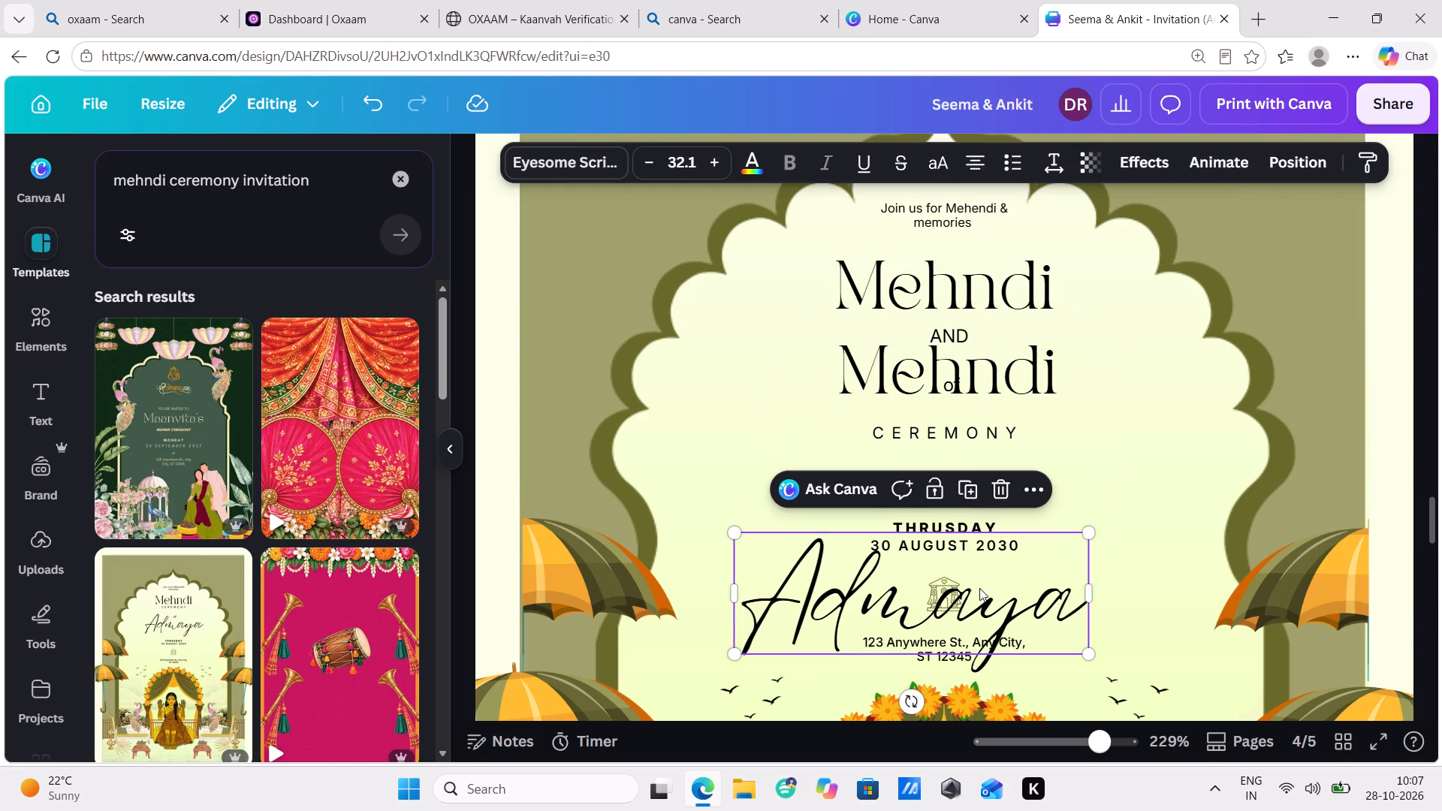
drag(964, 430, 965, 494)
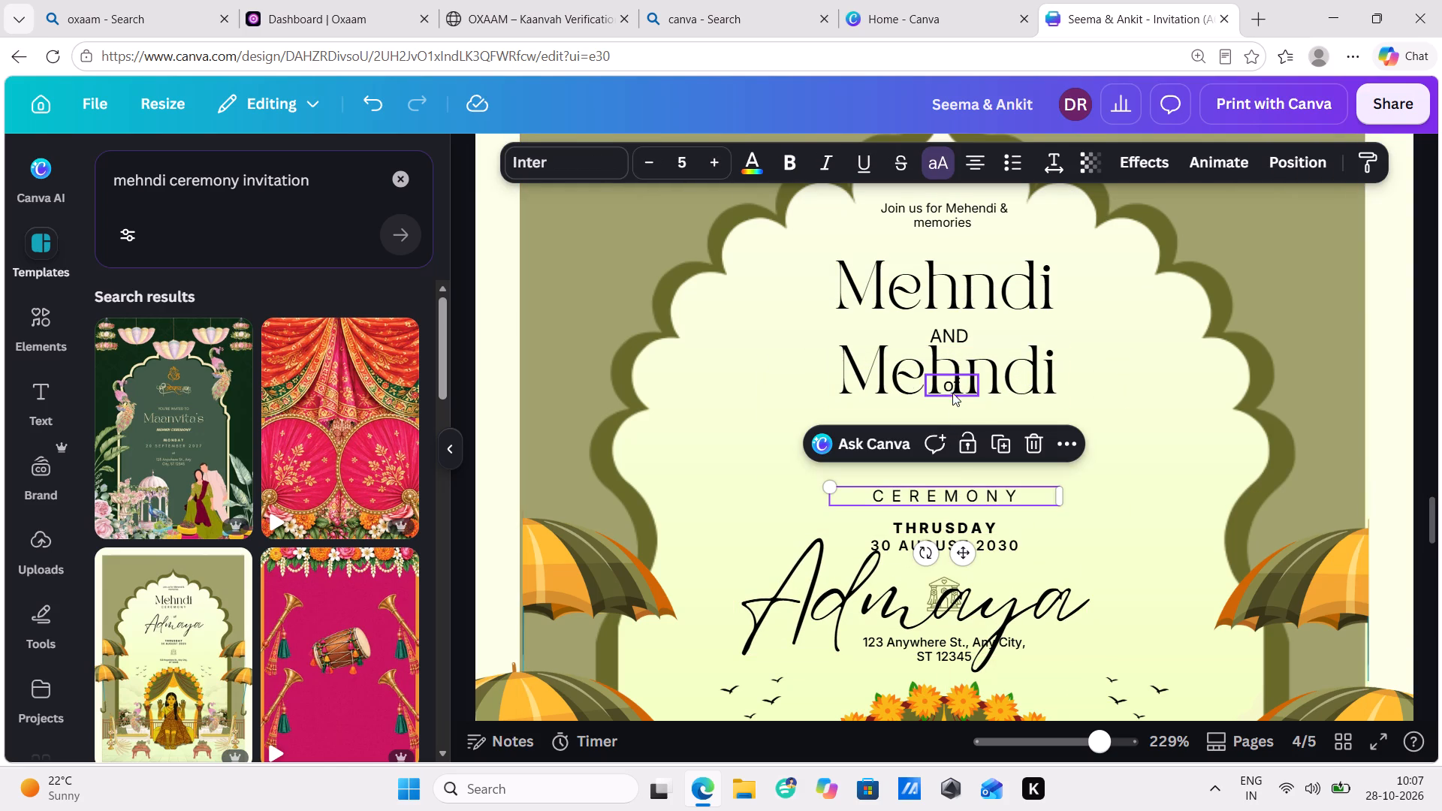
drag(952, 390, 955, 457)
Replace the duplicated Mehndi heading's text with "Nanakchara".
double_click(988, 366)
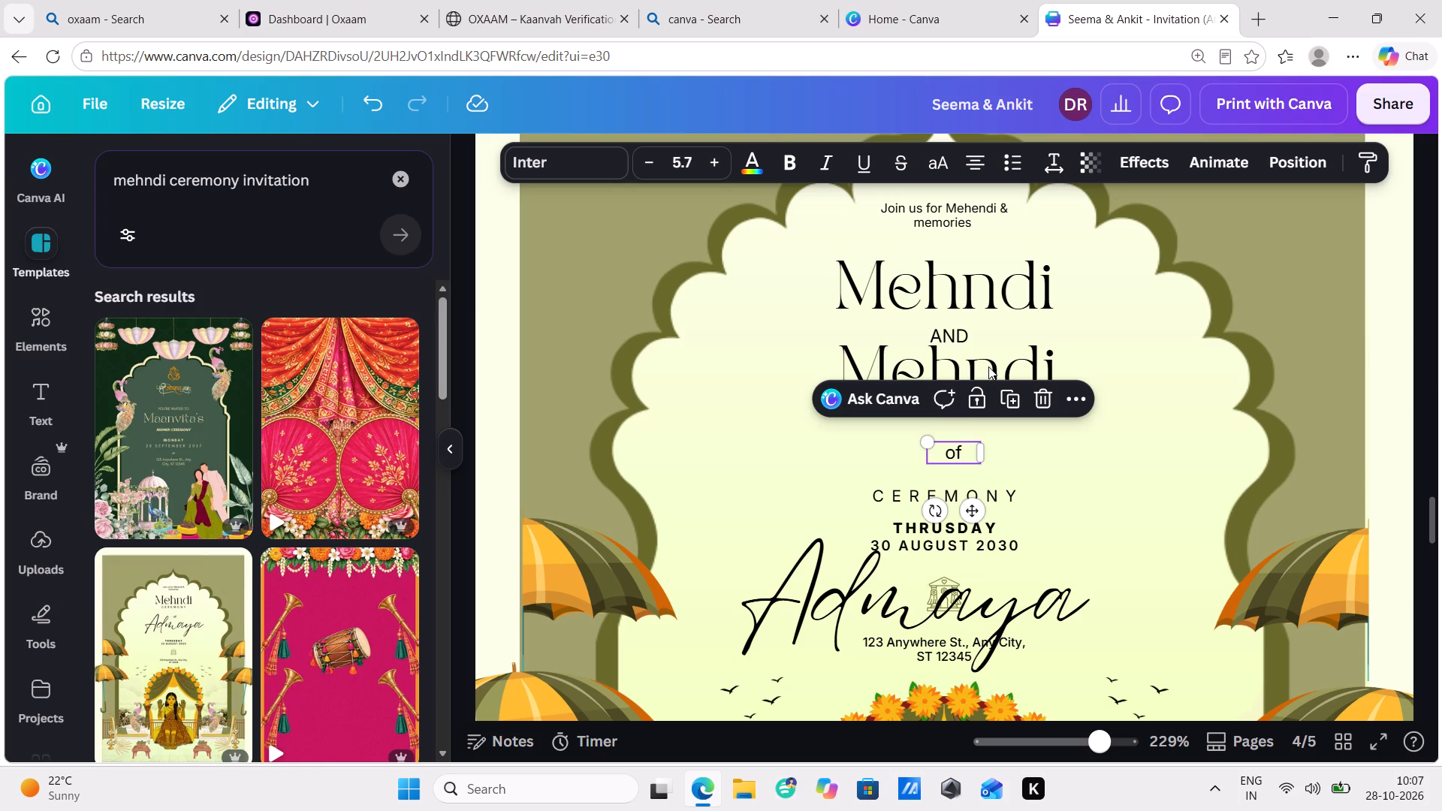
key(BackSpace)
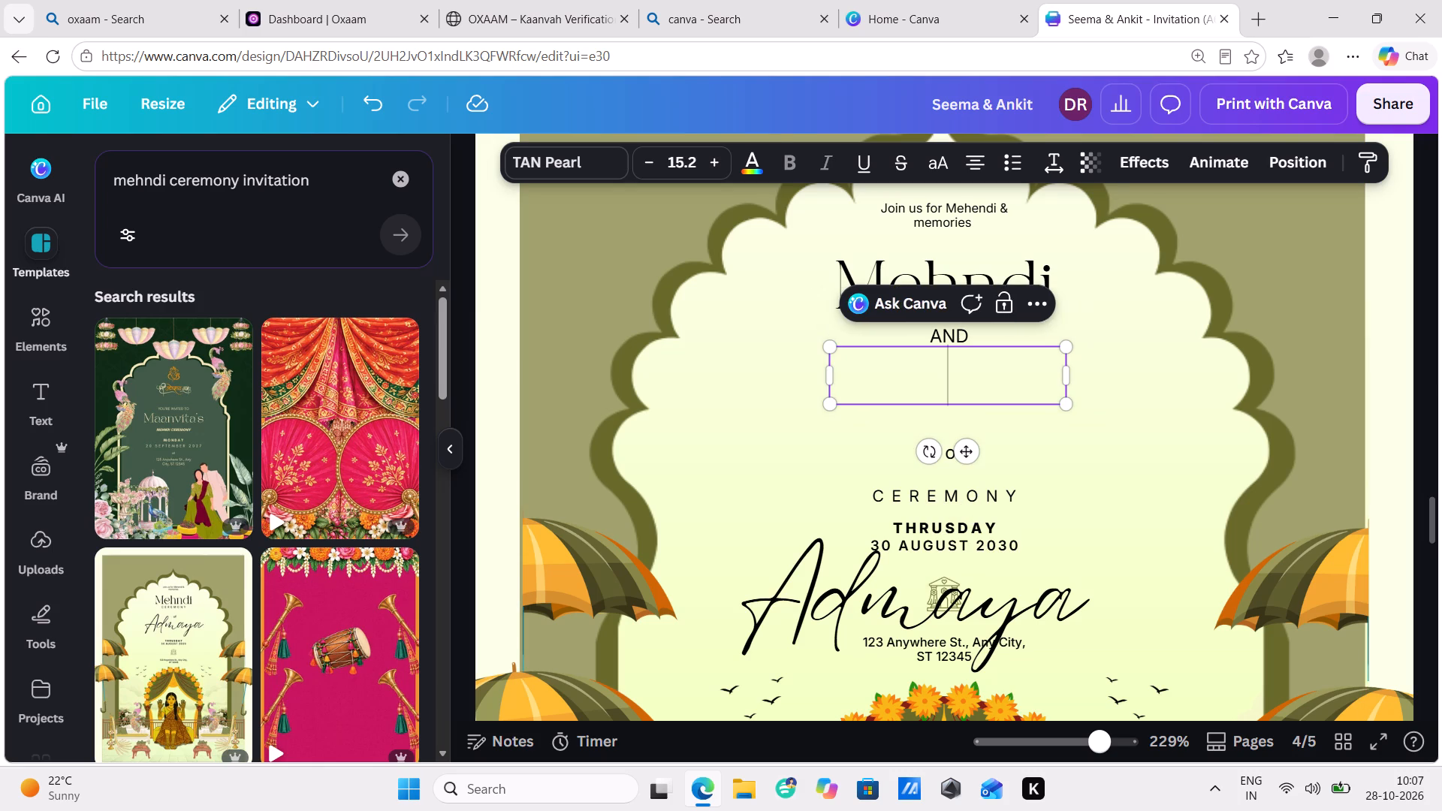
key(n)
key(a)
key(n)
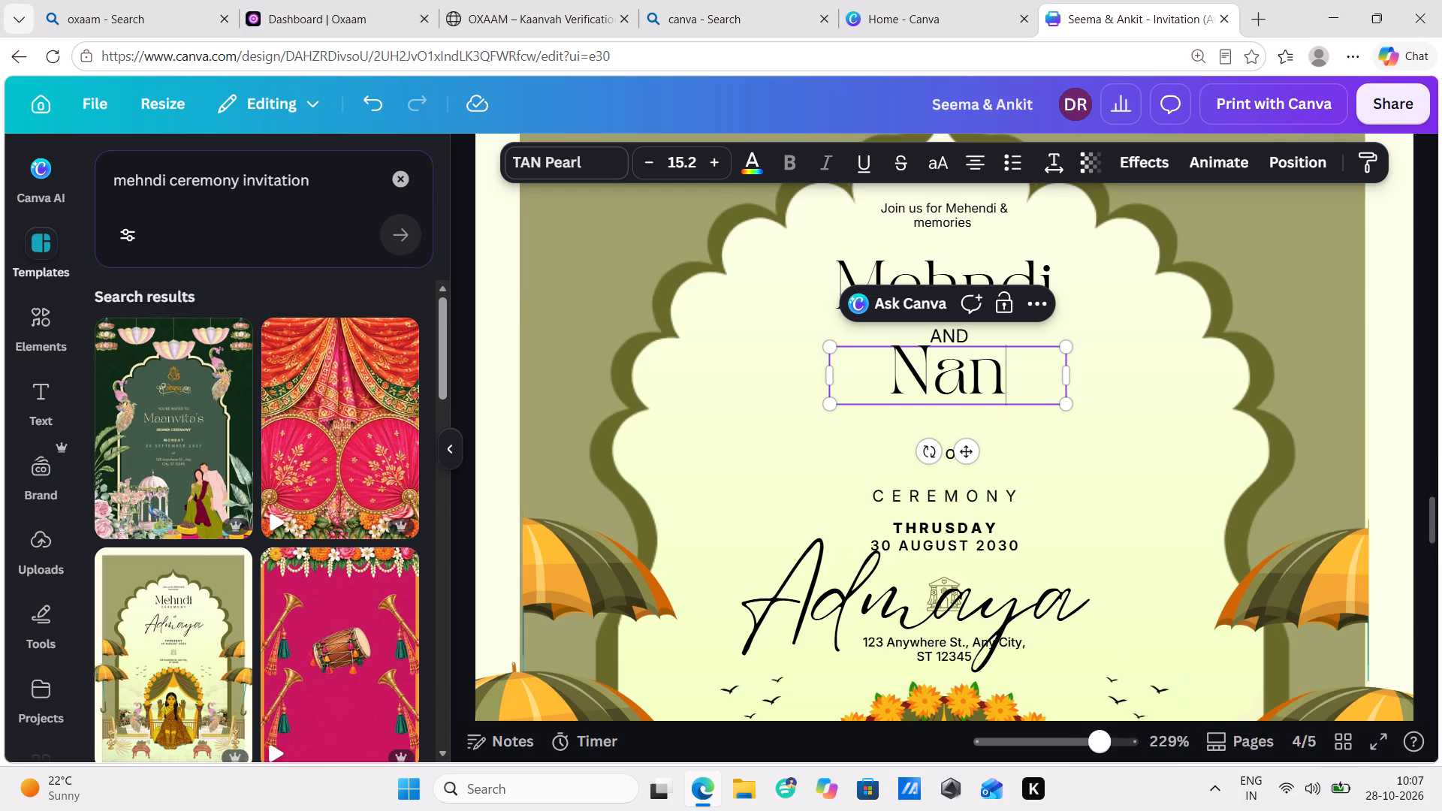
key(a)
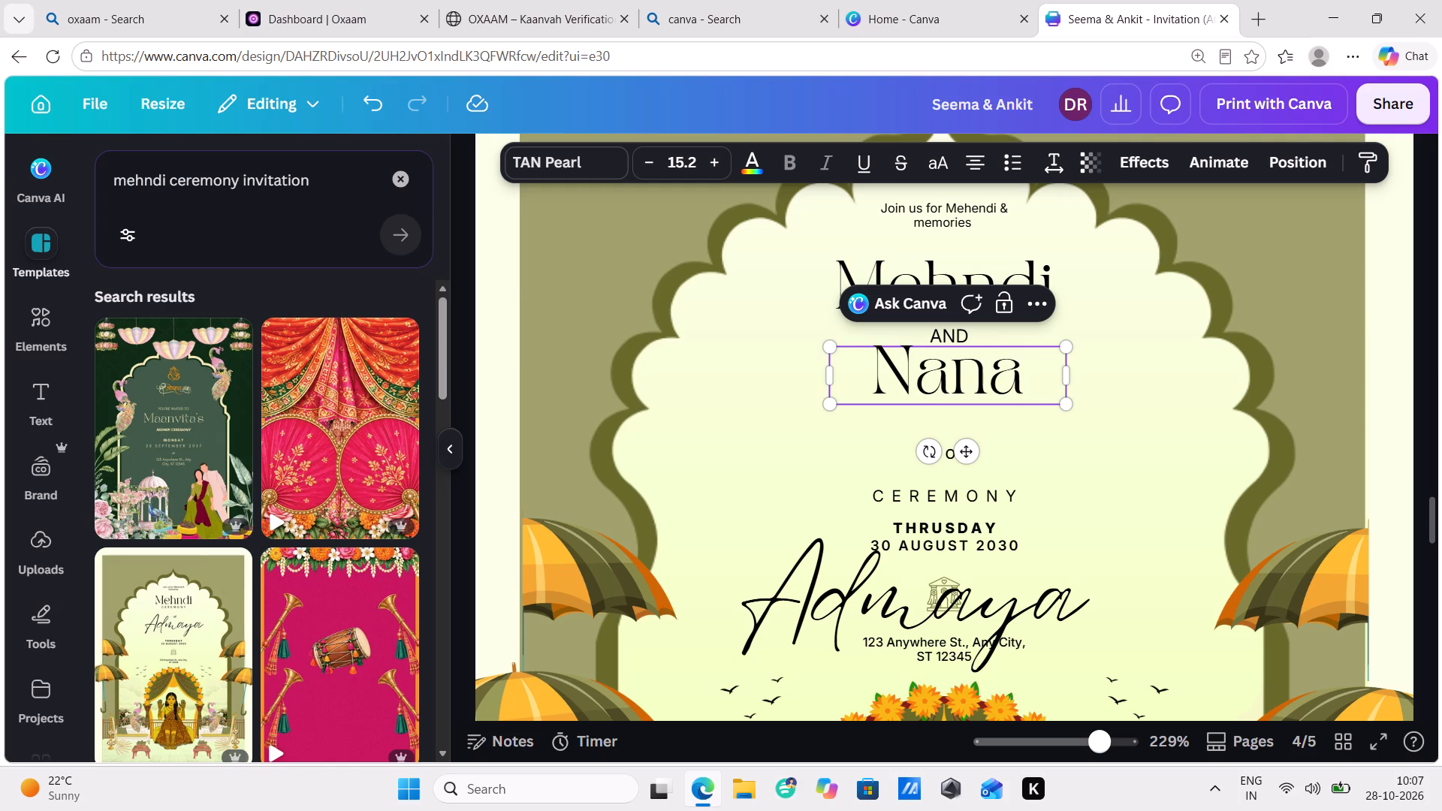
text(kch)
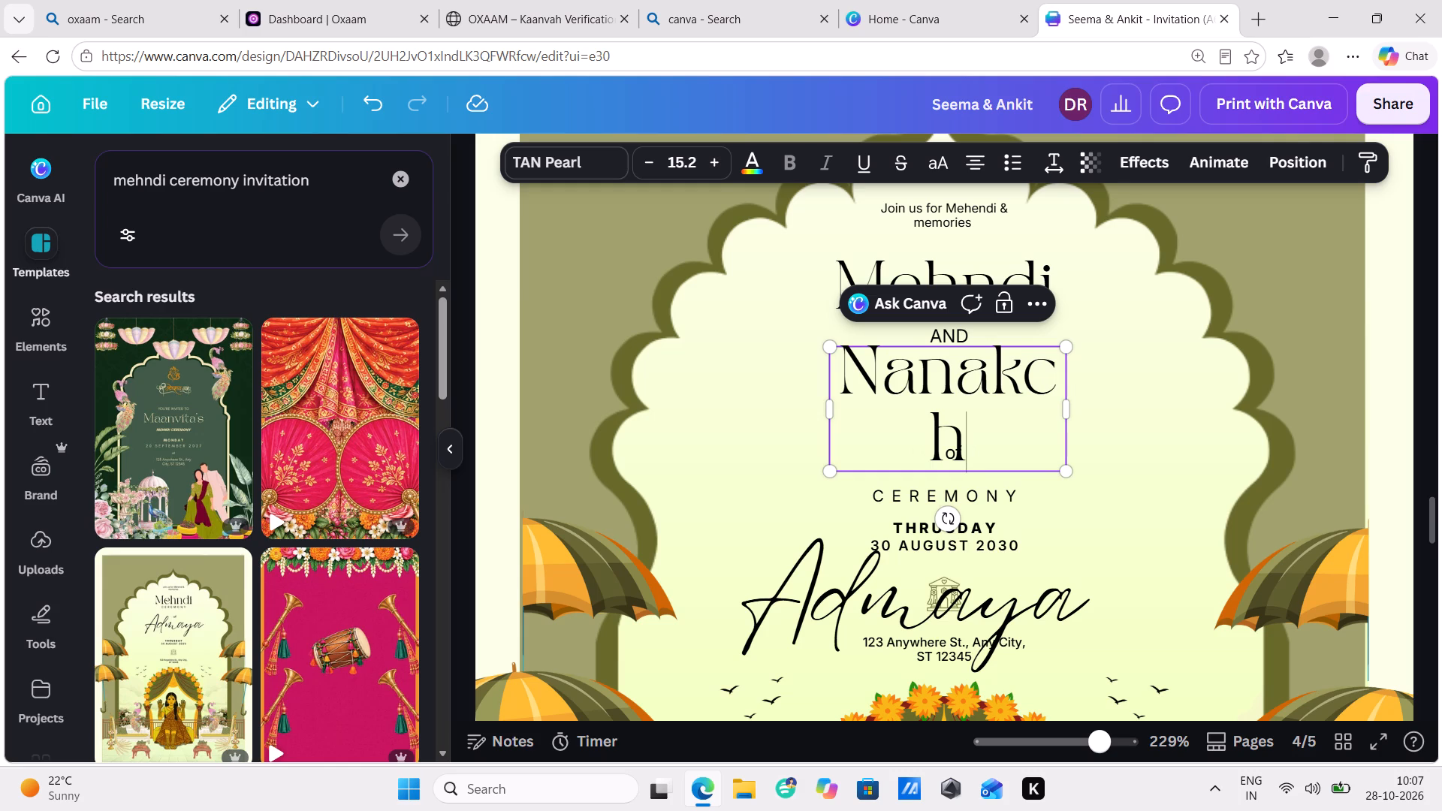
text(ara)
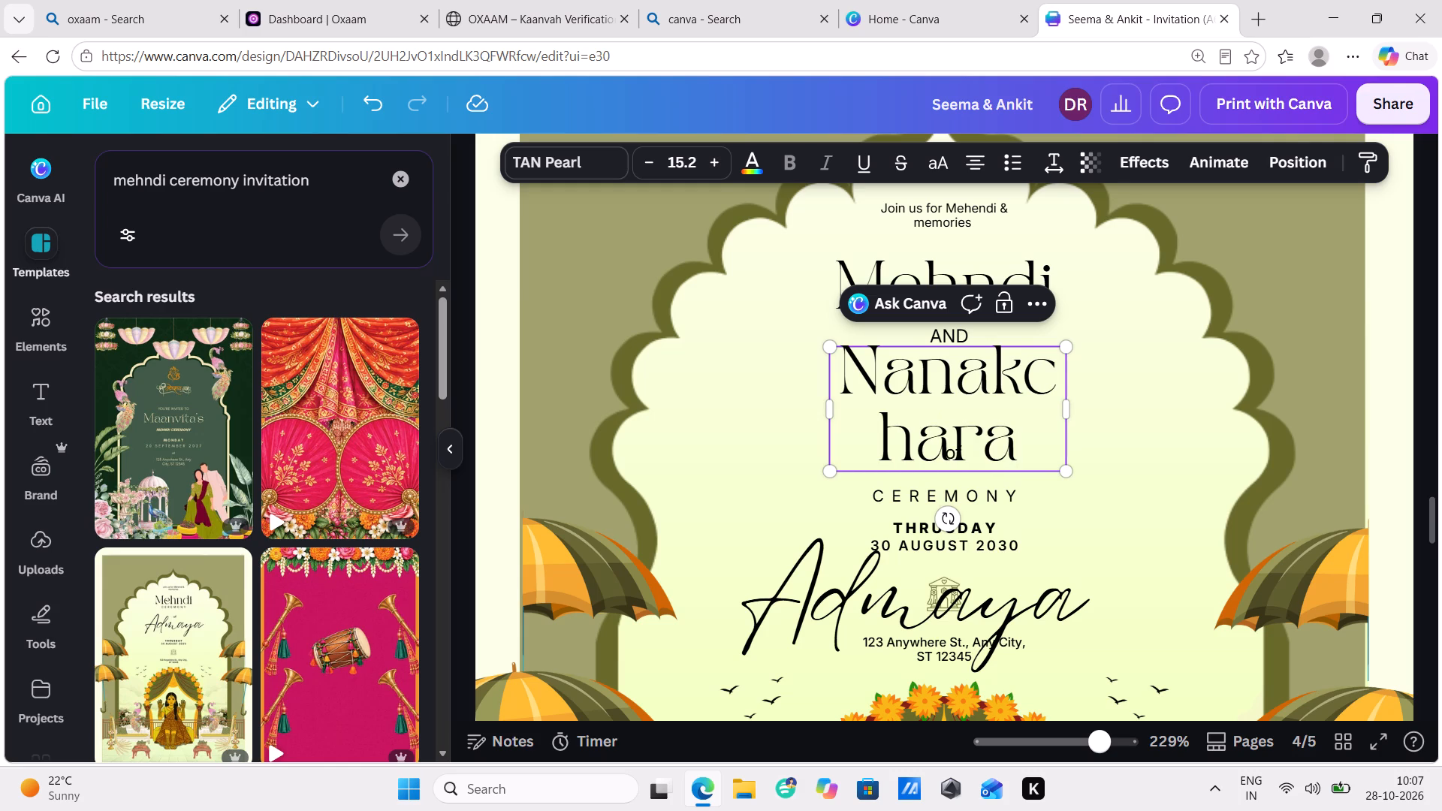
Widen the Nanakchara text box so the word fits on one line, and centre it below AND.
drag(1070, 408, 1079, 408)
drag(1079, 408, 1163, 391)
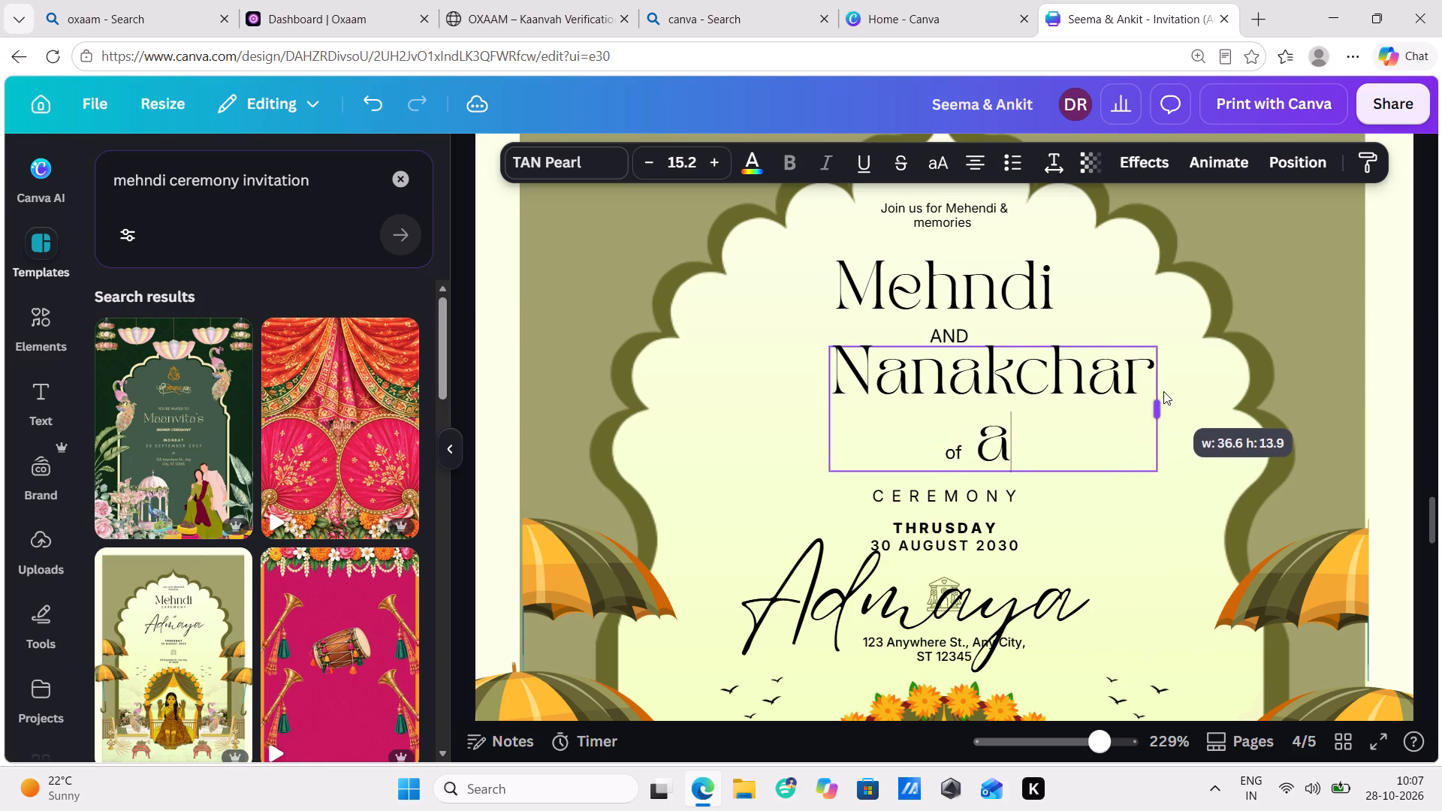
drag(1163, 391, 1201, 390)
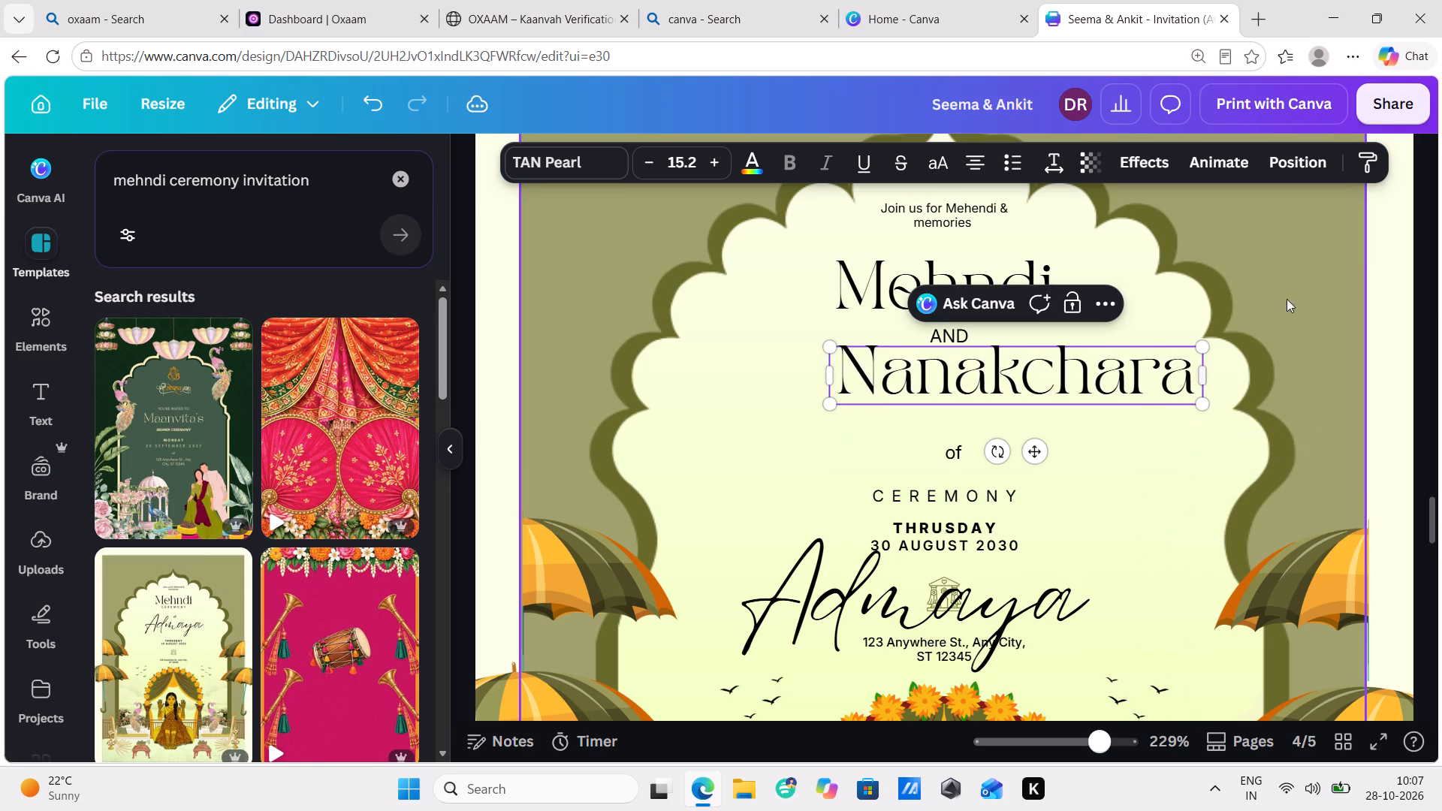
click(1329, 294)
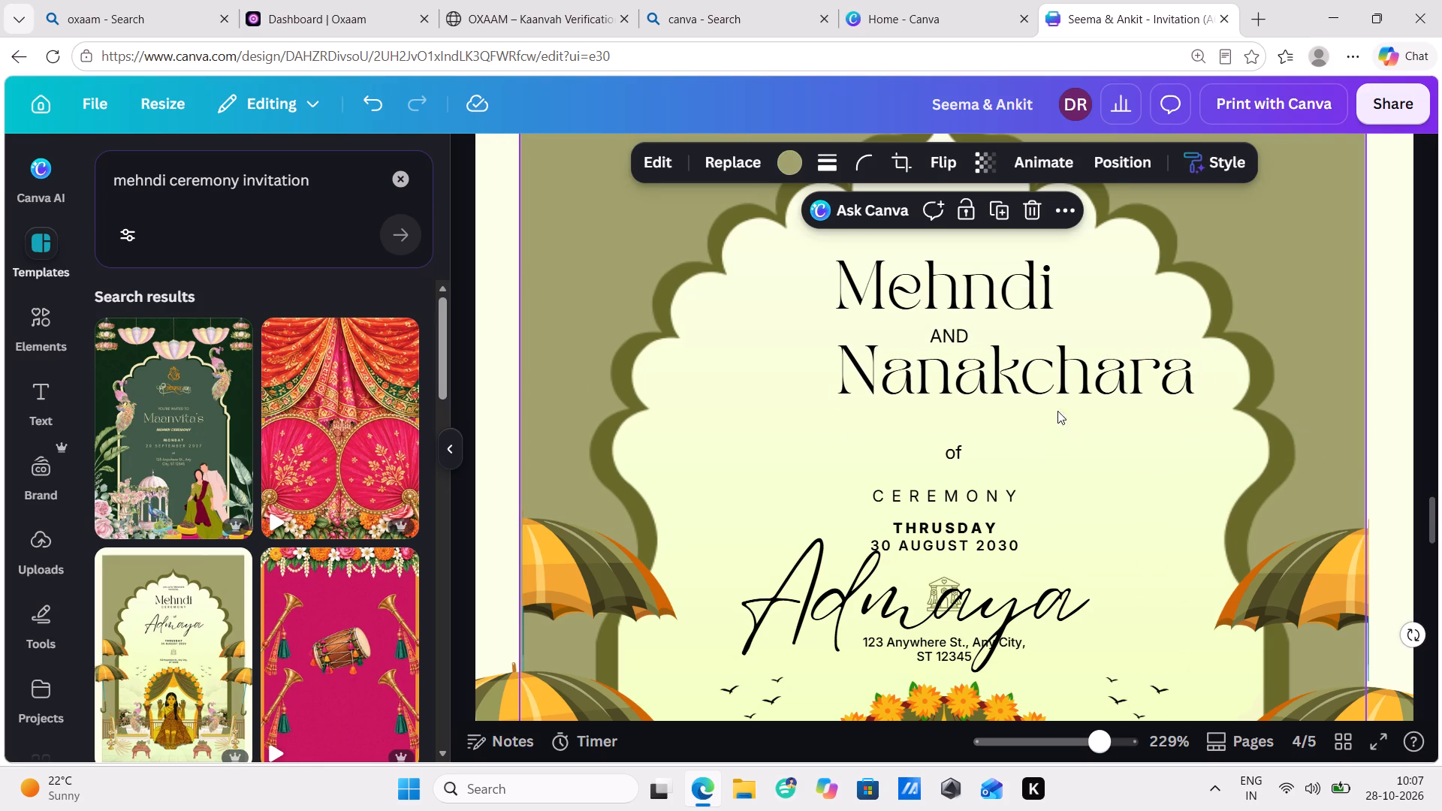
drag(1065, 390, 1001, 396)
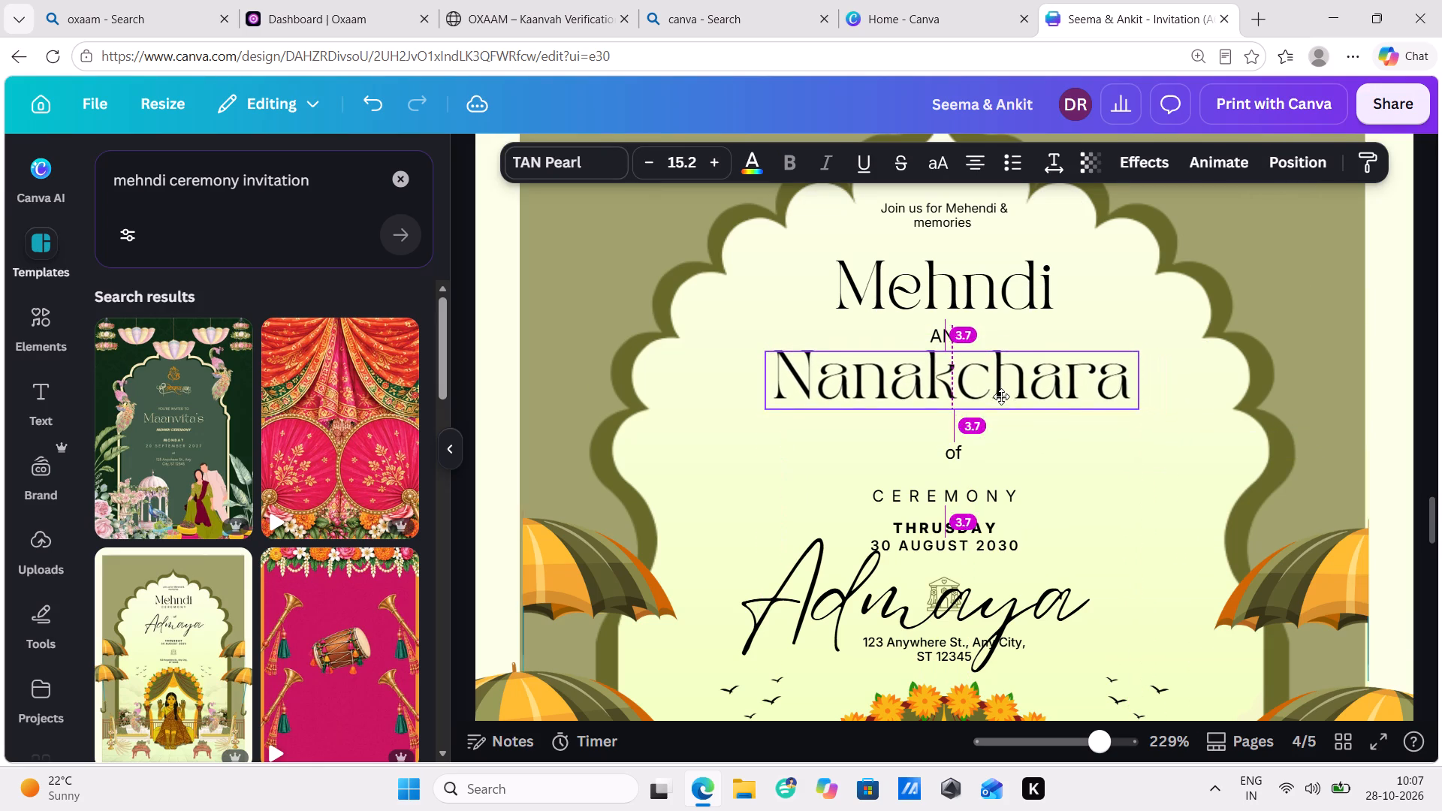
drag(1001, 396, 1001, 396)
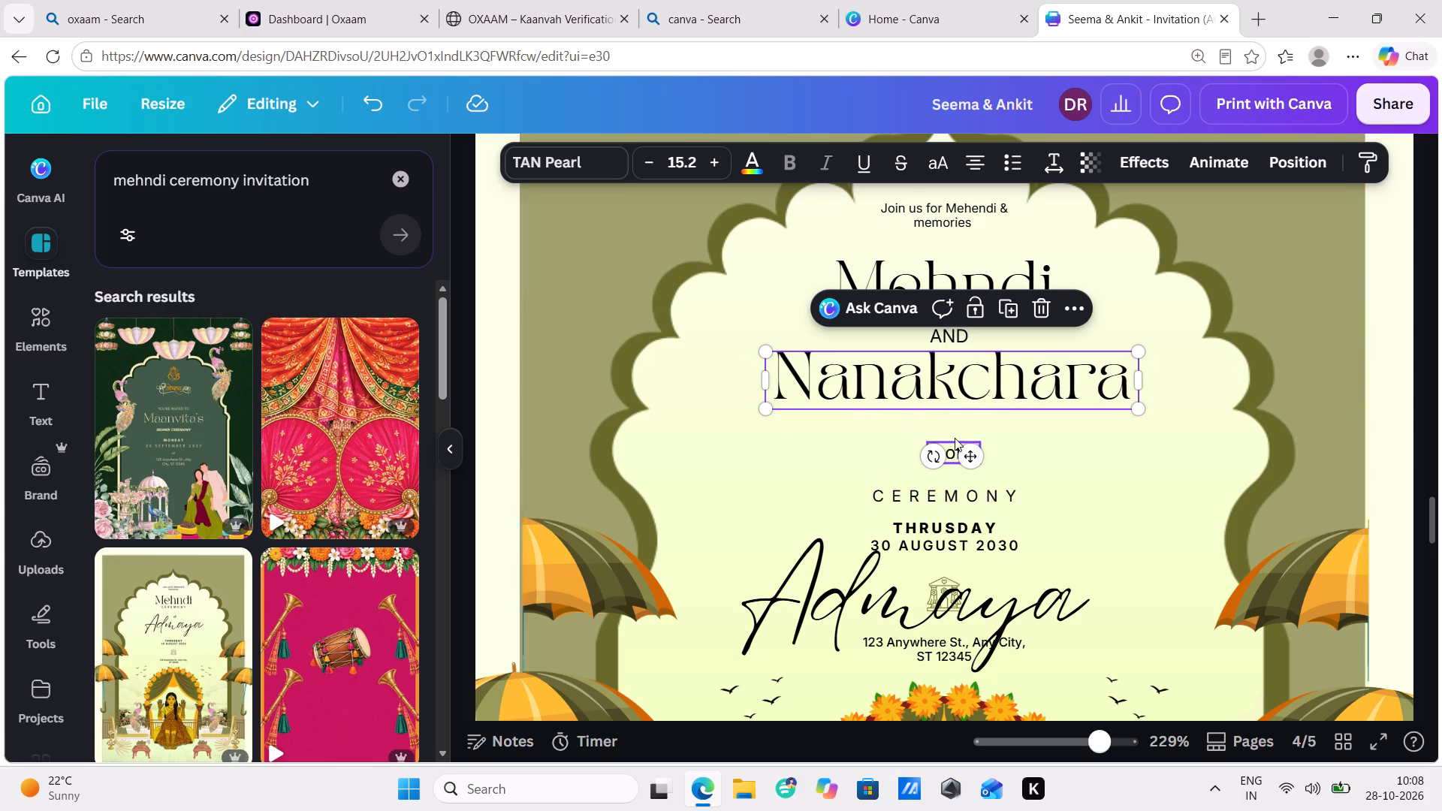
Move CEREMONY directly below the Nanakchara heading and centre the word "of" just beneath CEREMONY.
drag(953, 453, 952, 446)
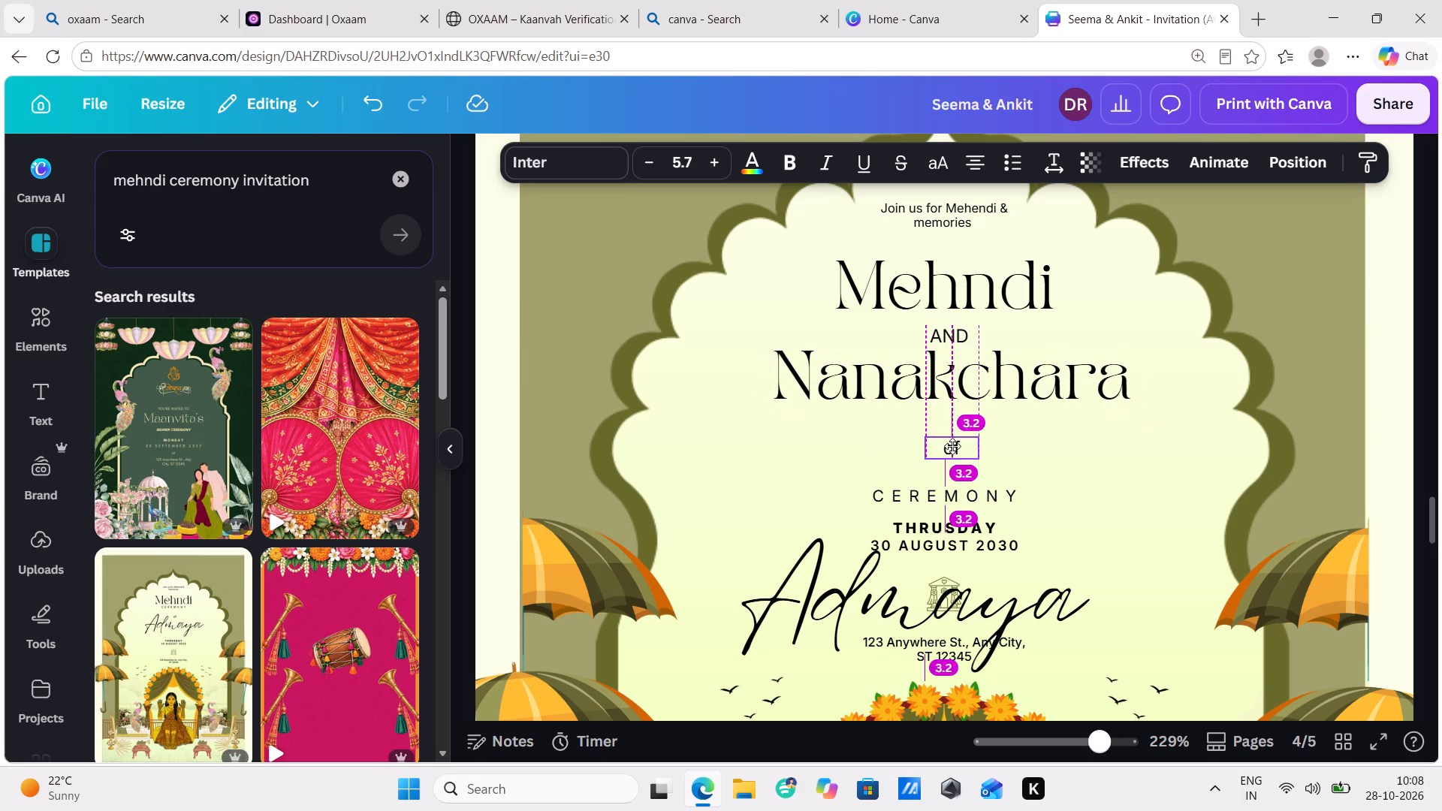
drag(952, 446, 1019, 469)
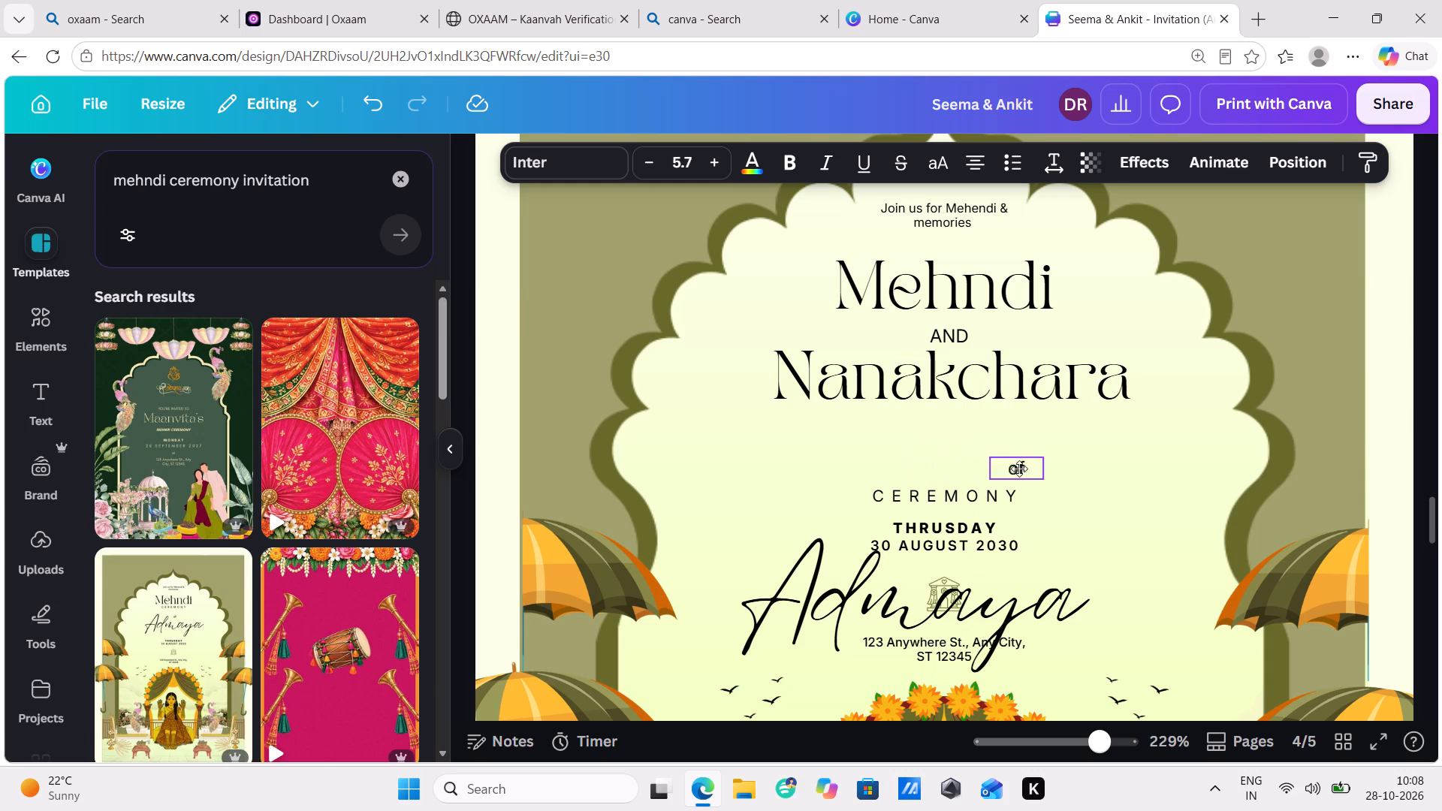
drag(1019, 469, 1021, 472)
drag(919, 496, 928, 432)
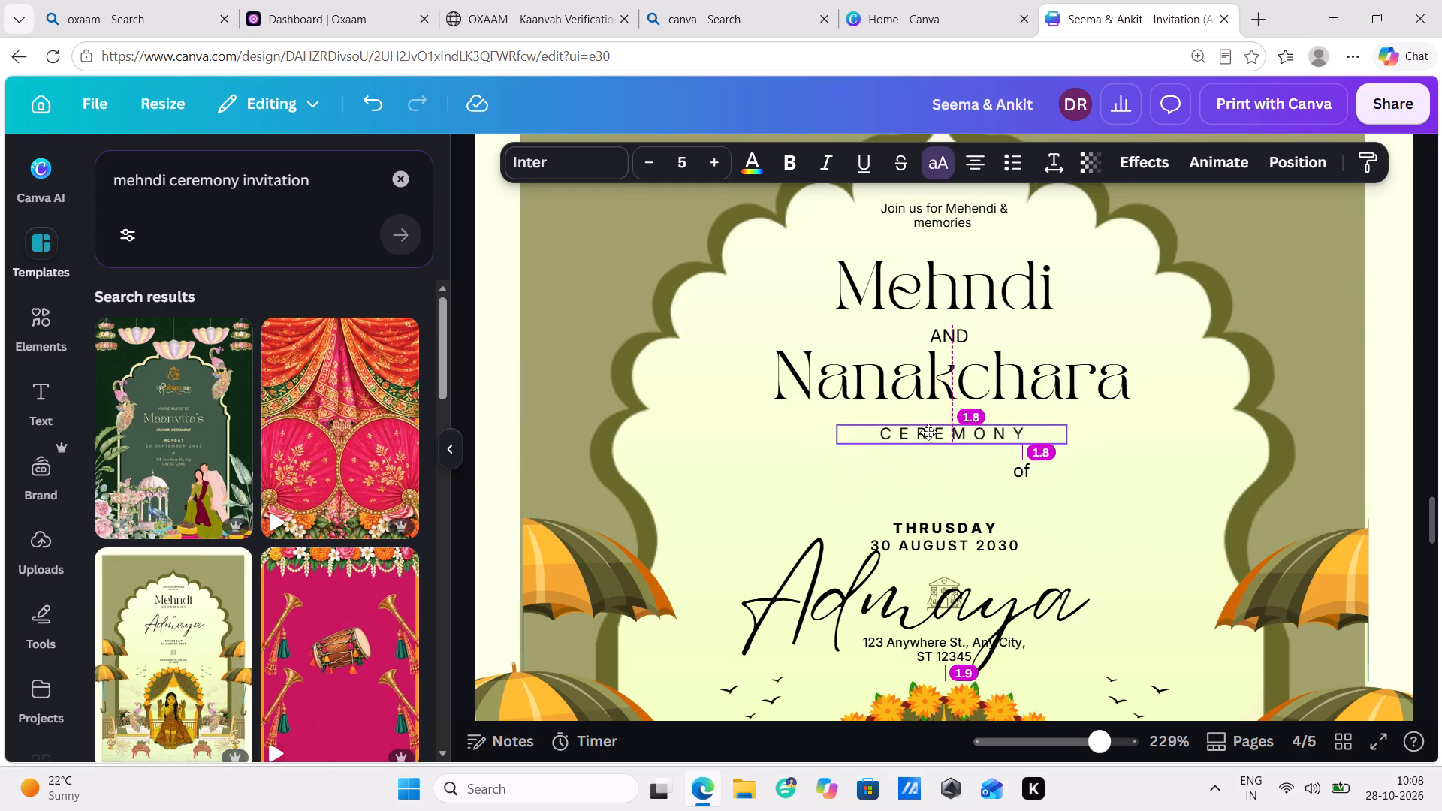
drag(928, 432, 929, 422)
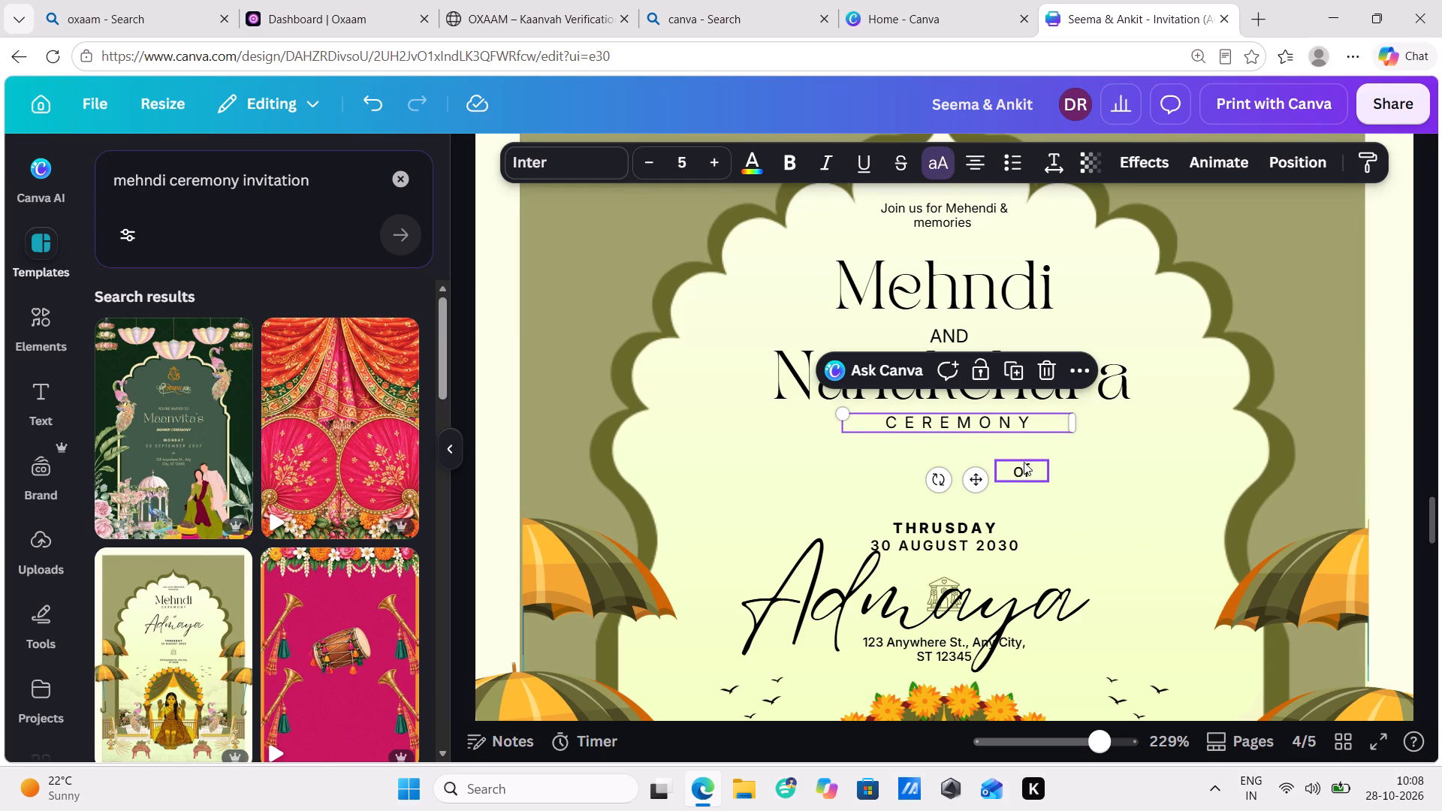
drag(1025, 470, 955, 452)
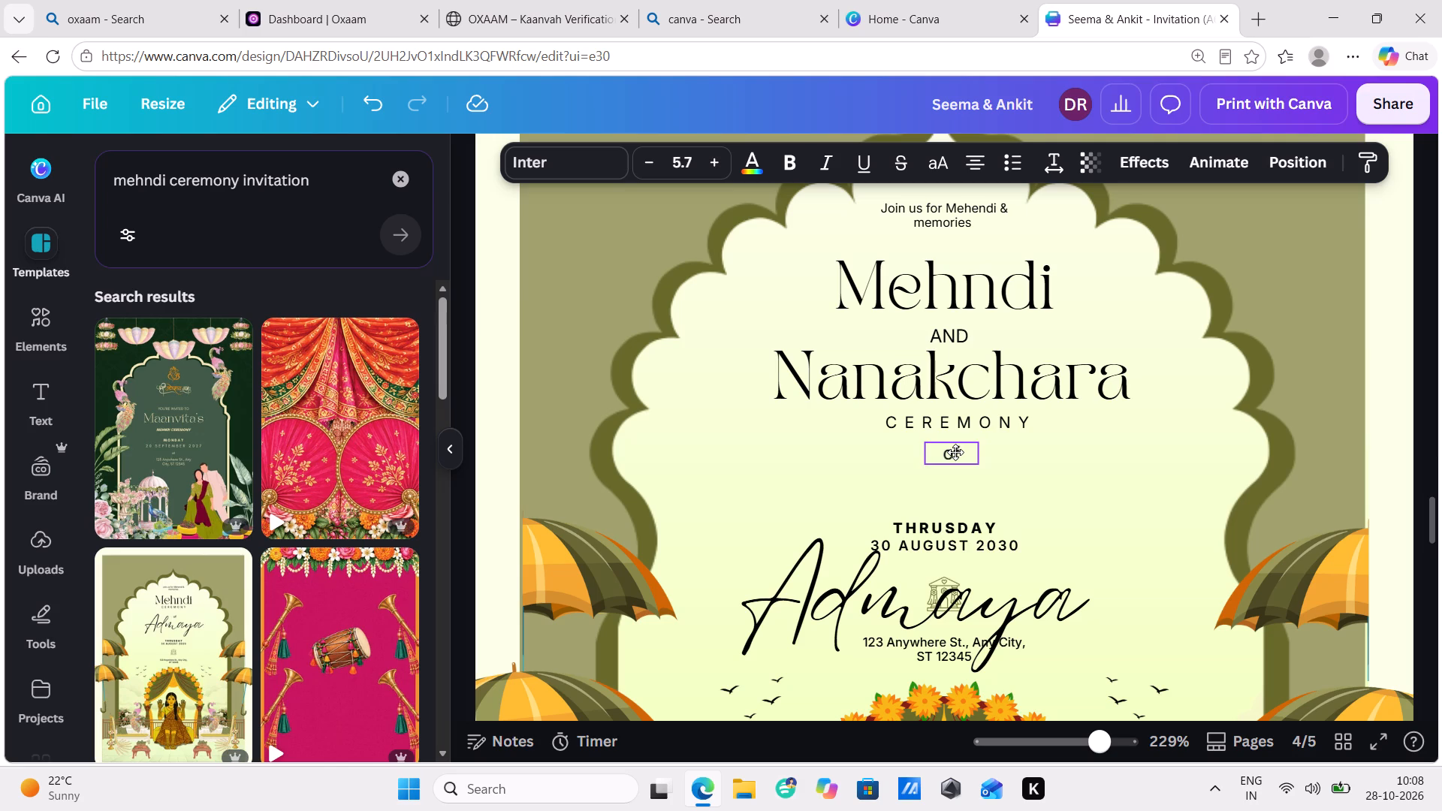
drag(955, 452, 954, 456)
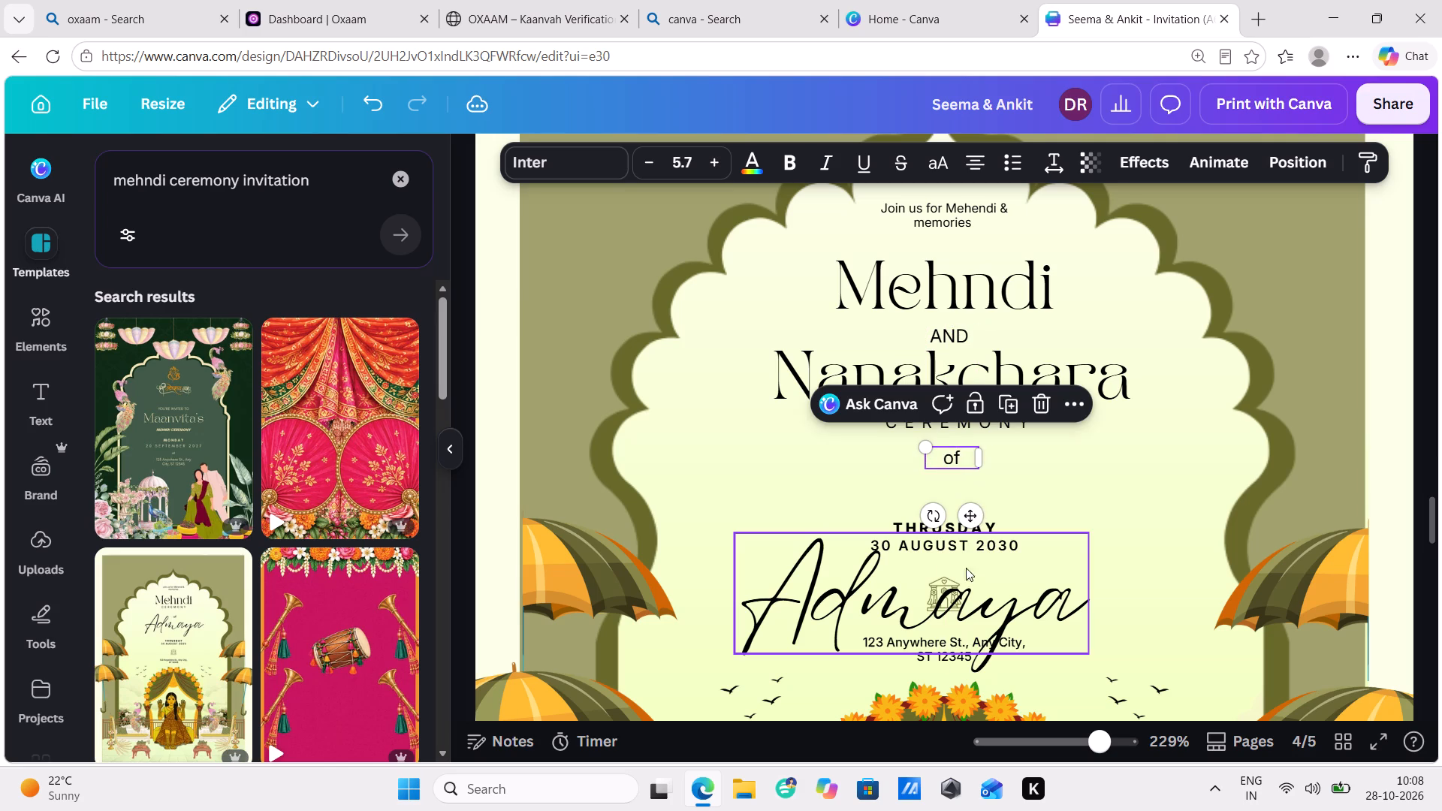
Move the Admaya script name up below "of" and replace its text with "Seema".
drag(962, 598, 967, 489)
double_click(967, 489)
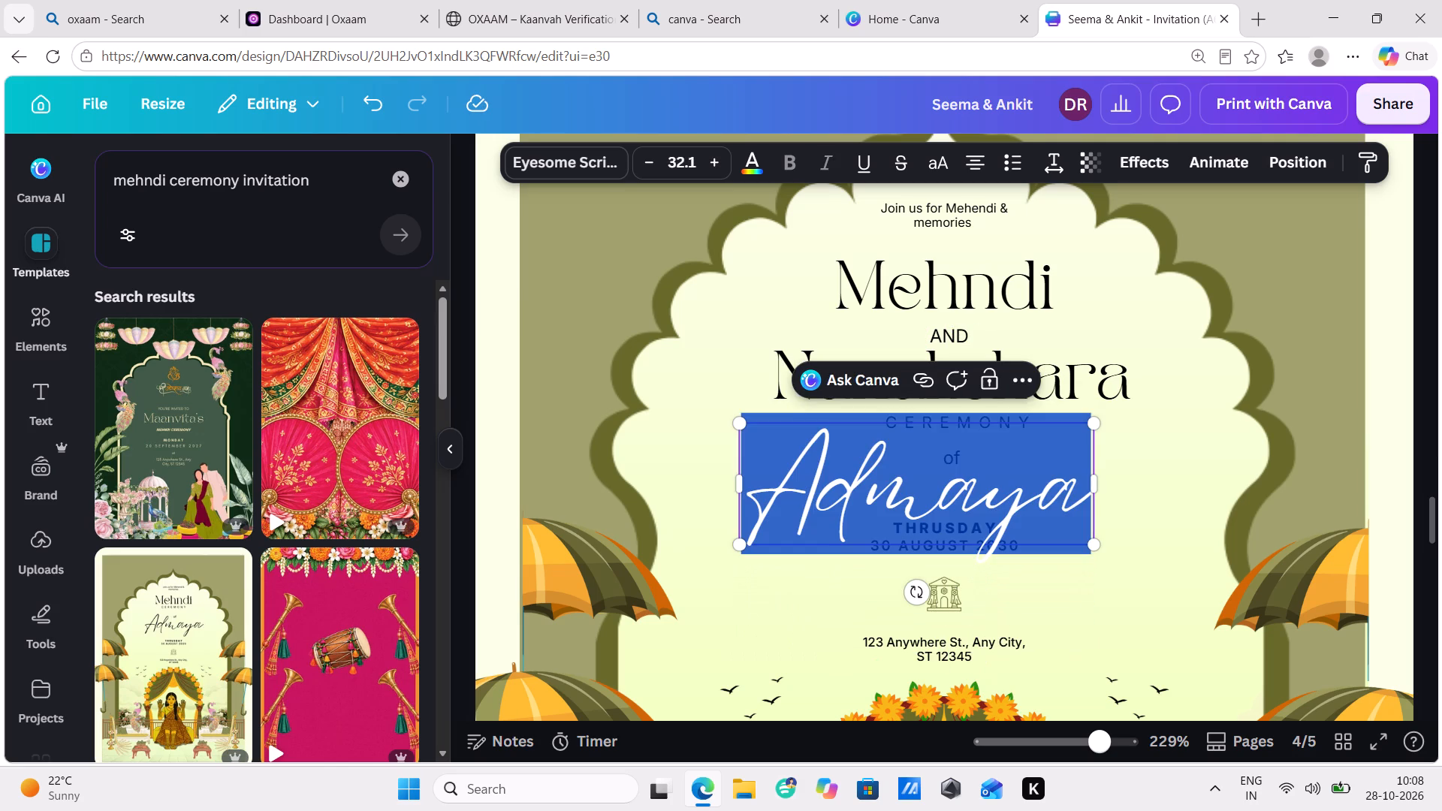
key(s)
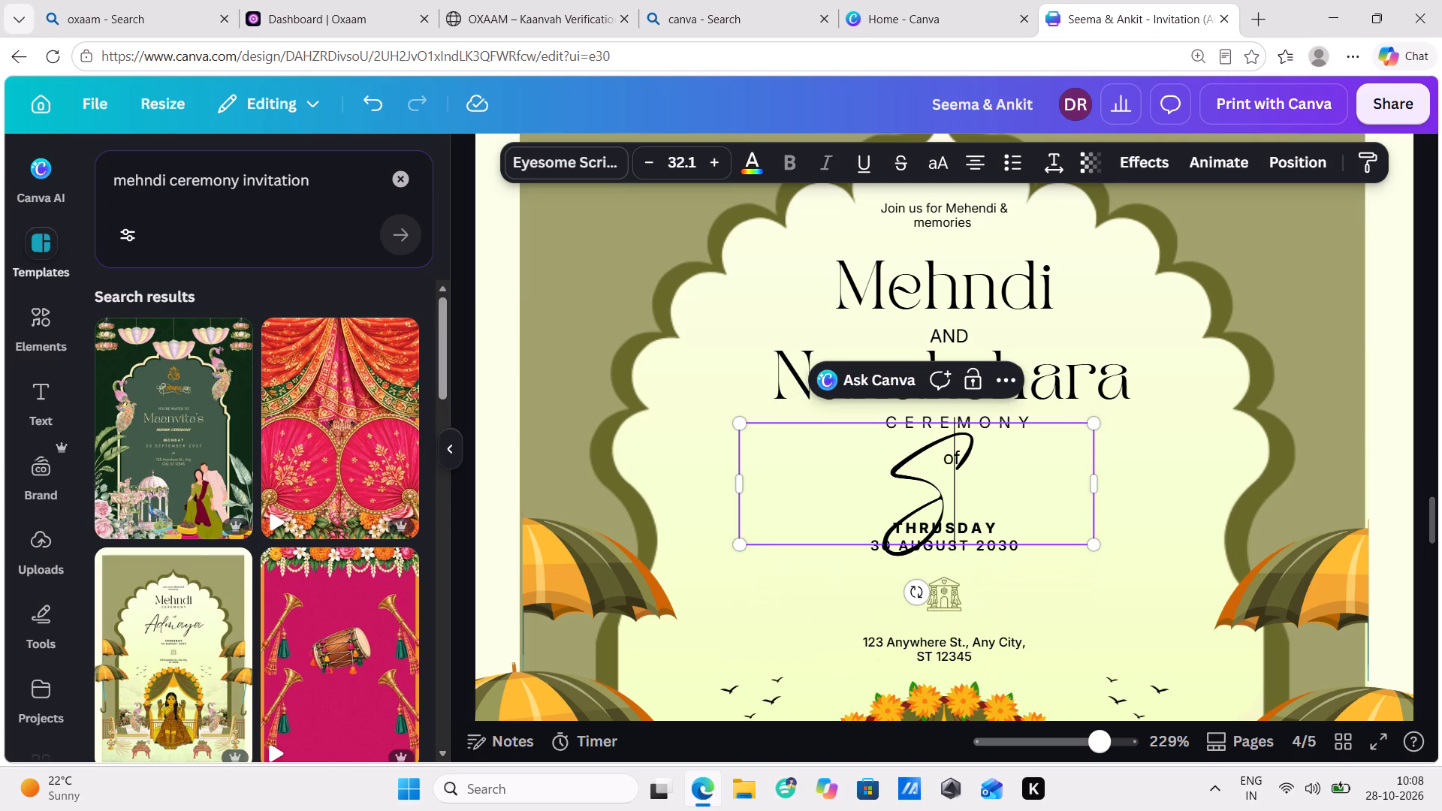
text(EEMA)
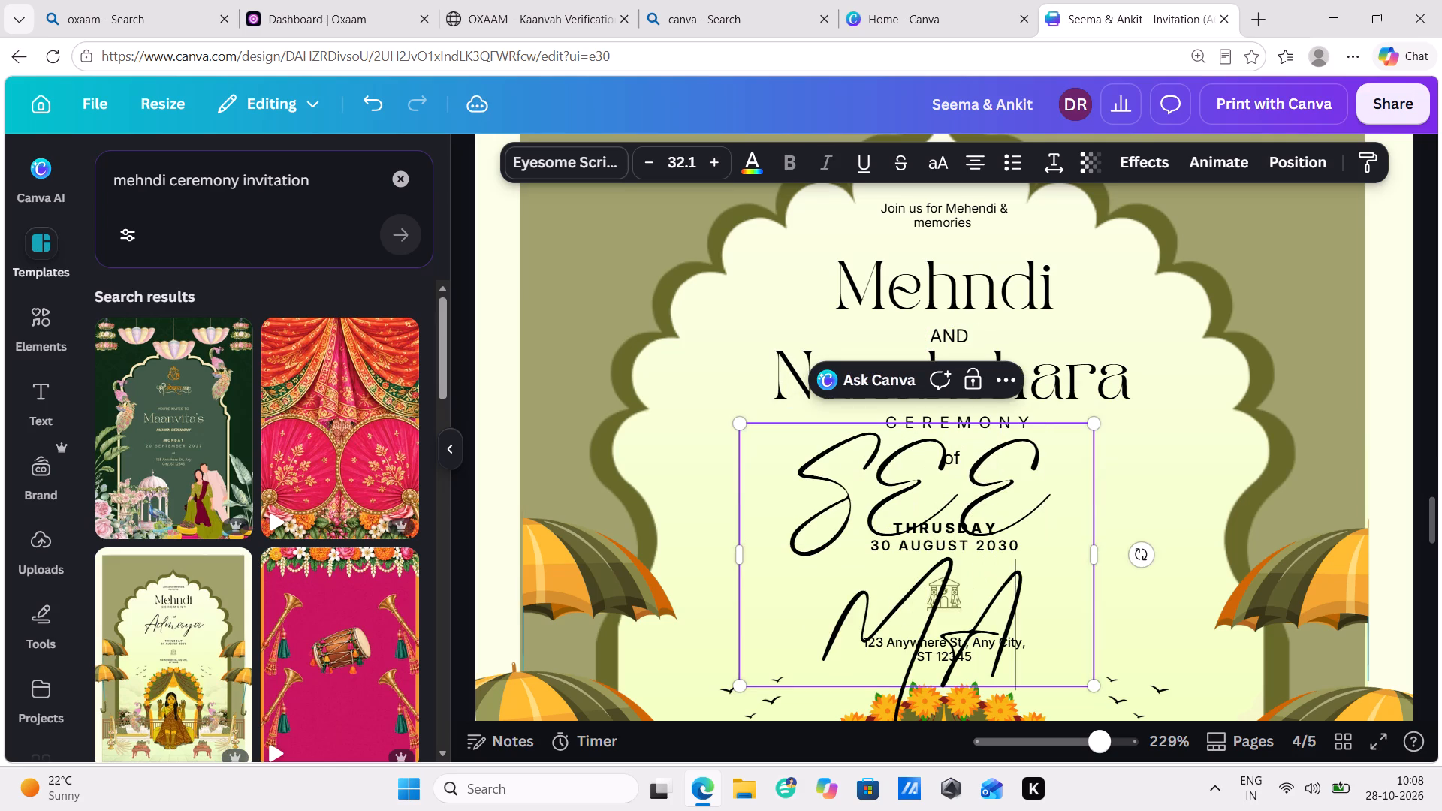
key(BackSpace)
key(BackSpace)
key(BackSpace)
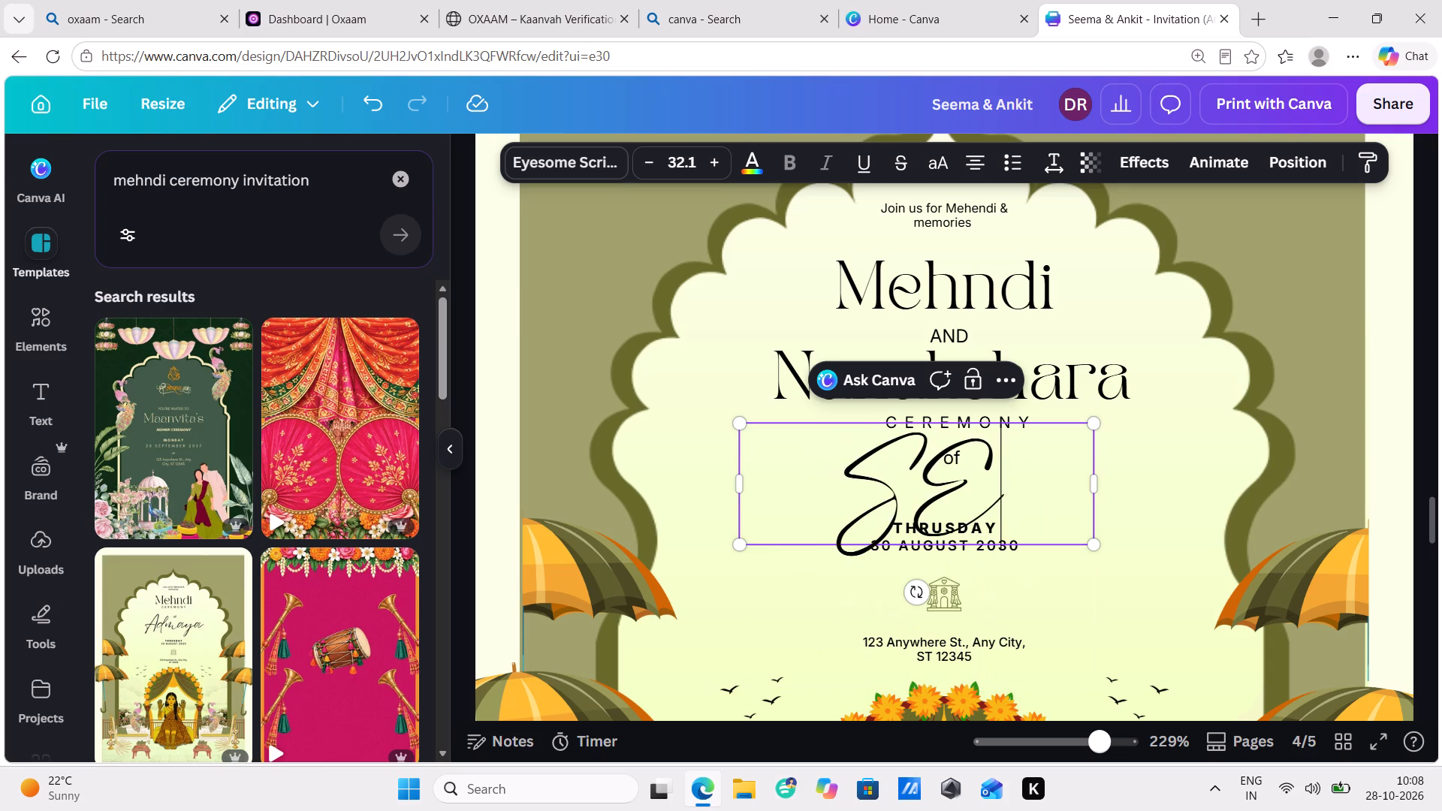
key(BackSpace)
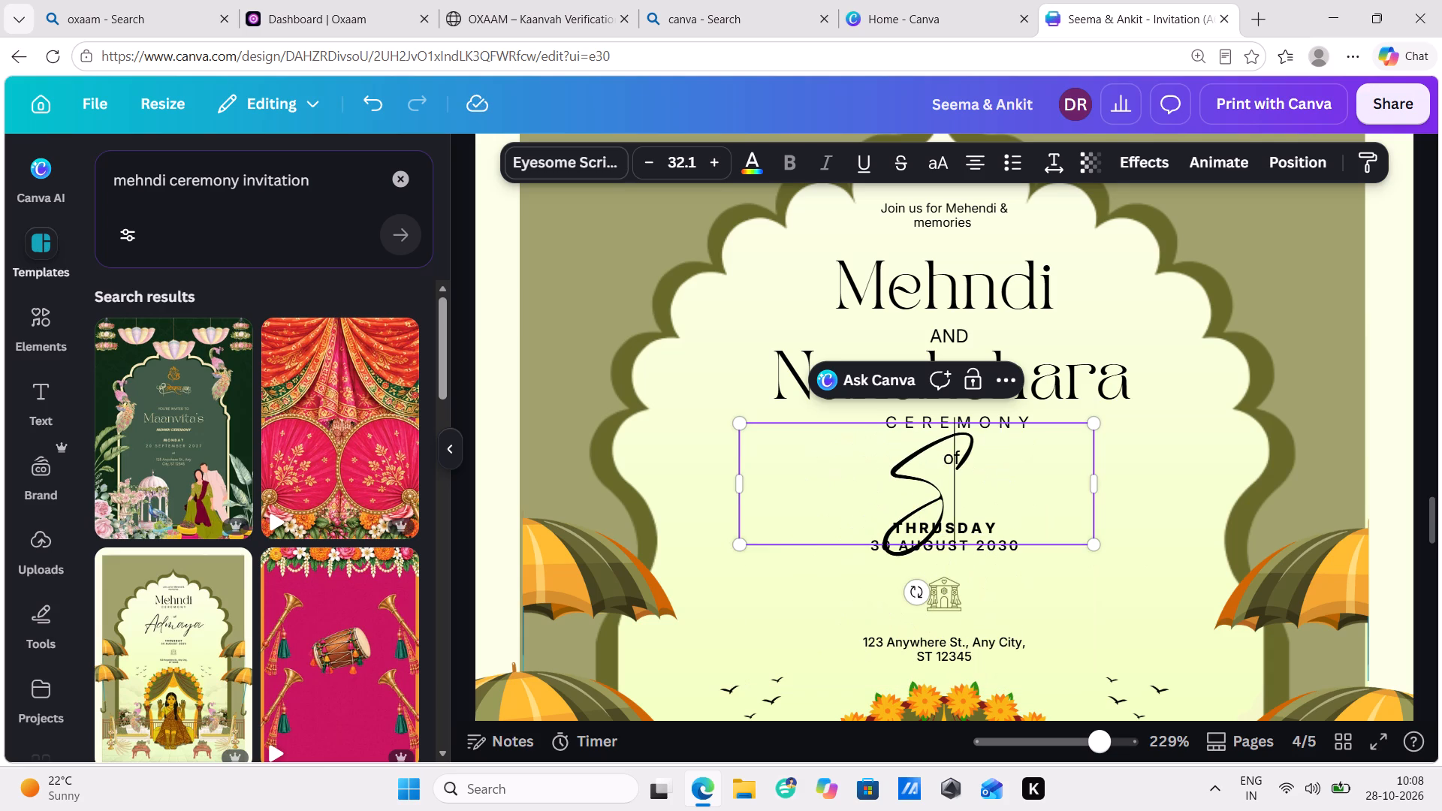
text(eema)
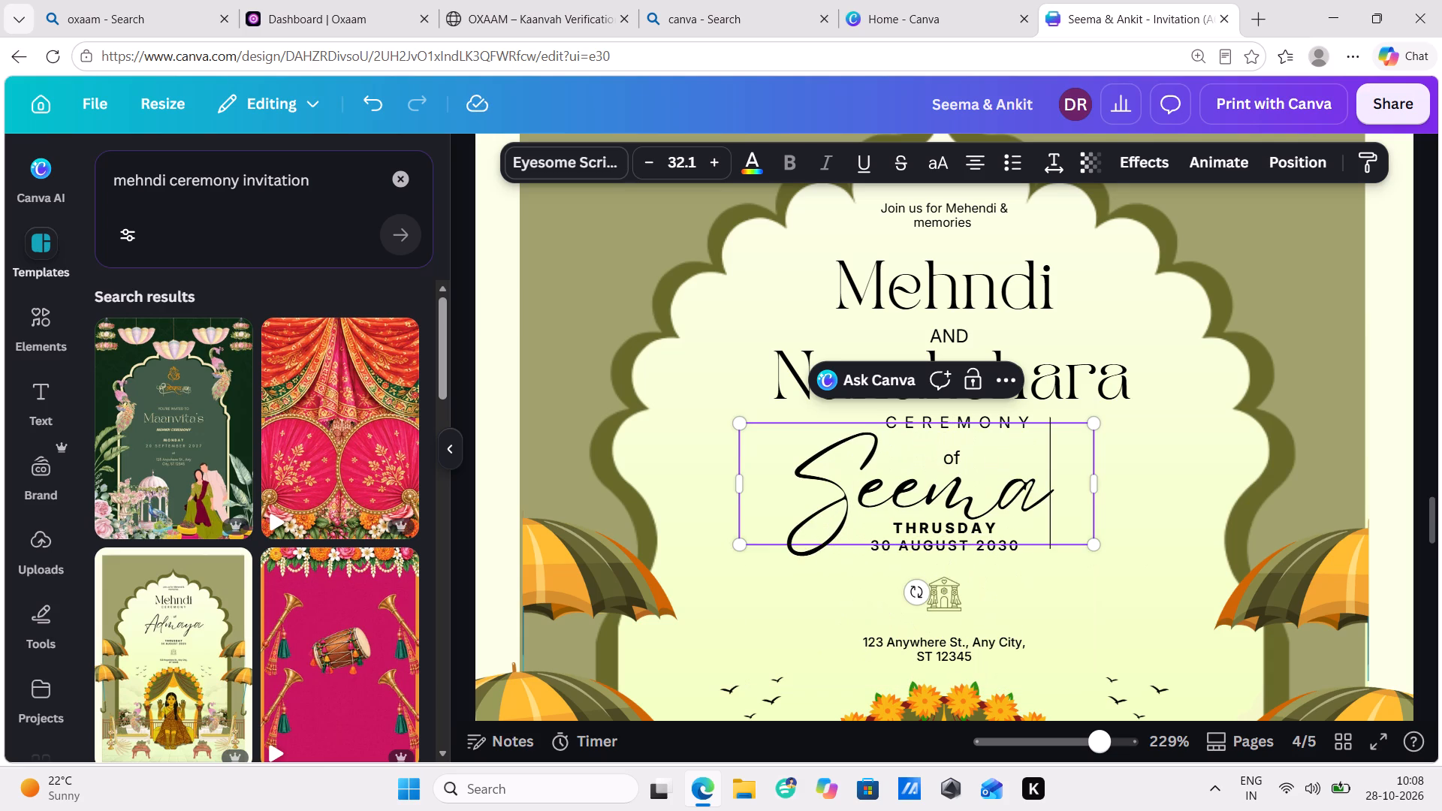
Shrink the Seema name to font size 21 and move it up clear of the weekday and date lines.
drag(737, 424, 762, 449)
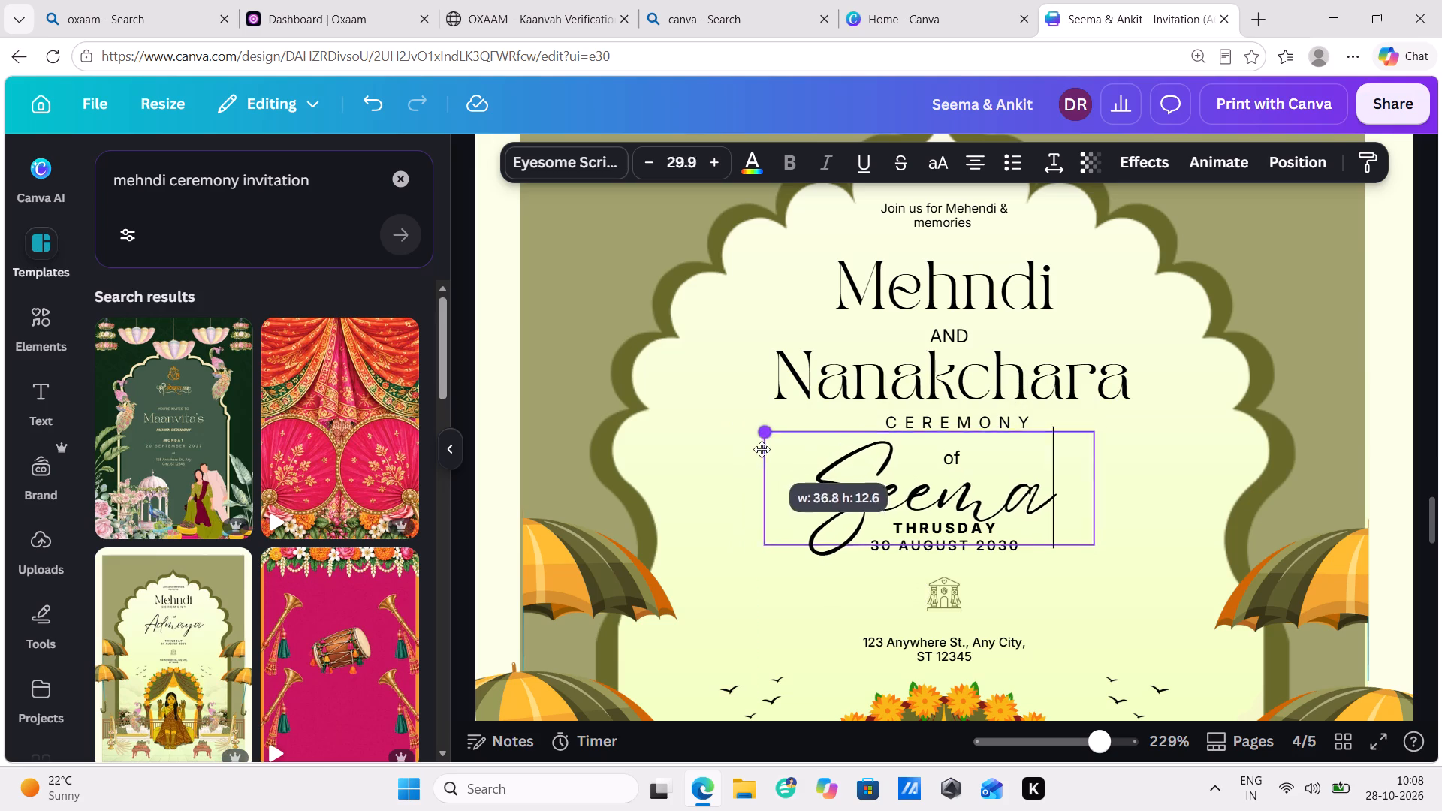
drag(762, 449, 850, 505)
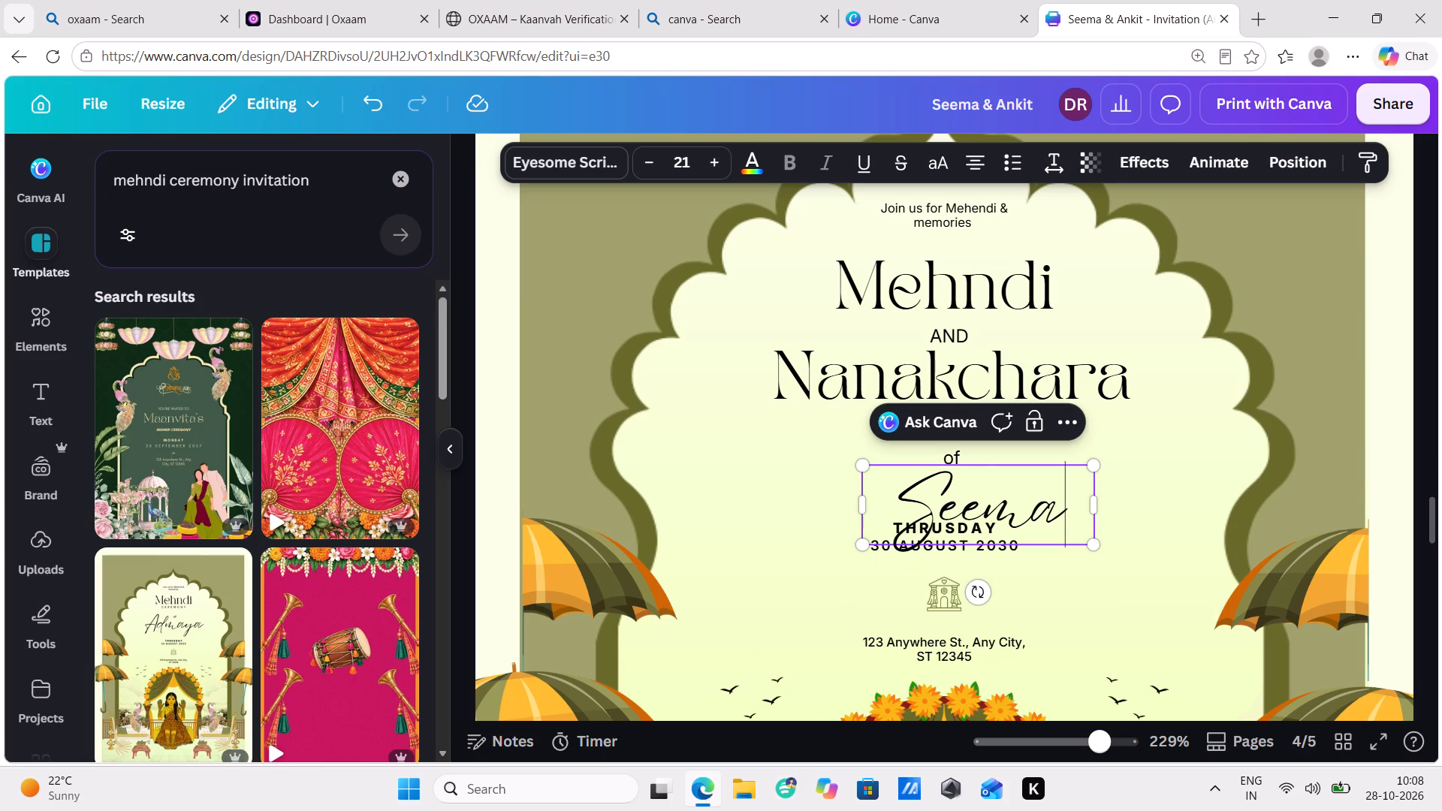
click(1145, 488)
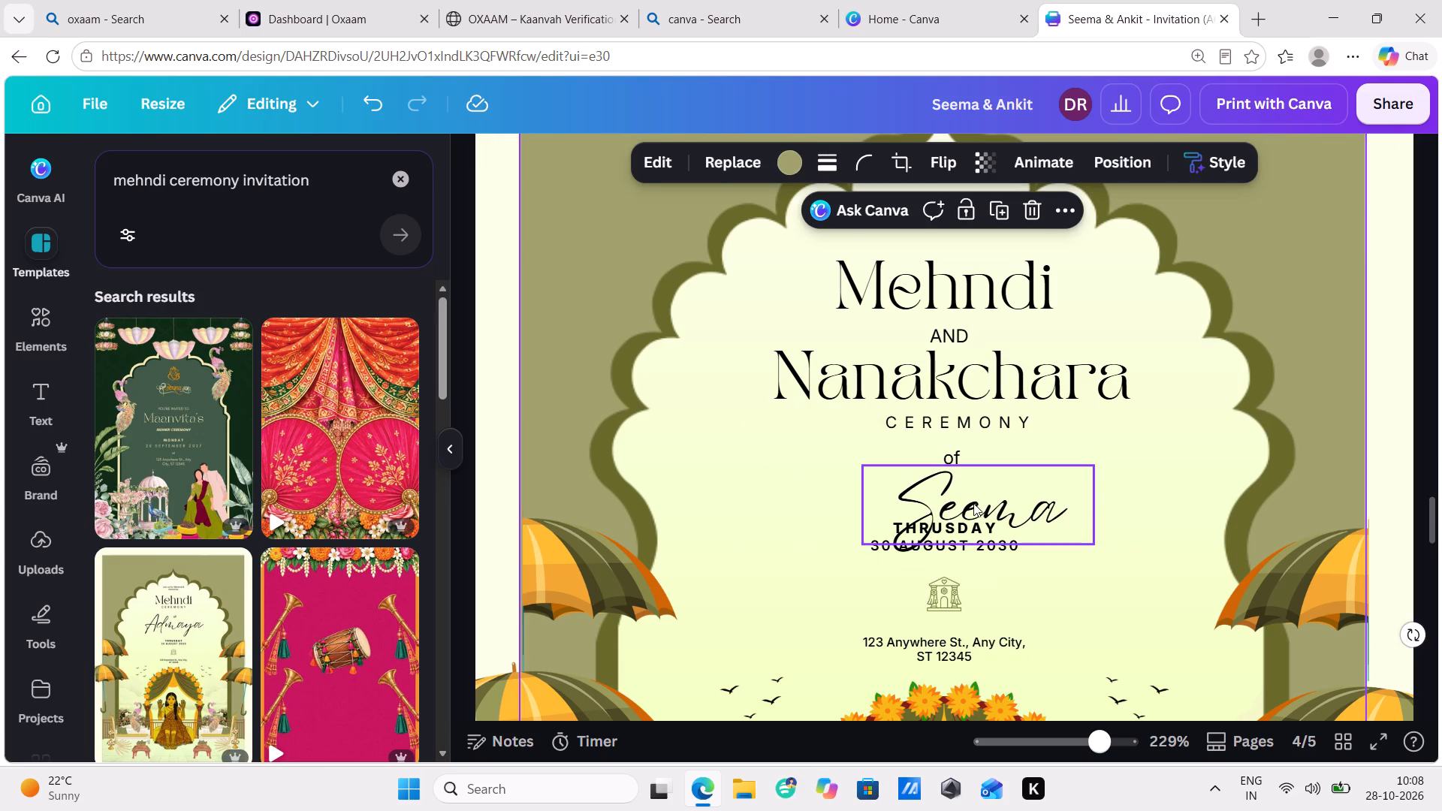
drag(974, 503, 971, 447)
Lower the date line slightly below the weekday and delete the placeholder venue address text.
drag(955, 545, 955, 557)
click(956, 649)
click(1036, 600)
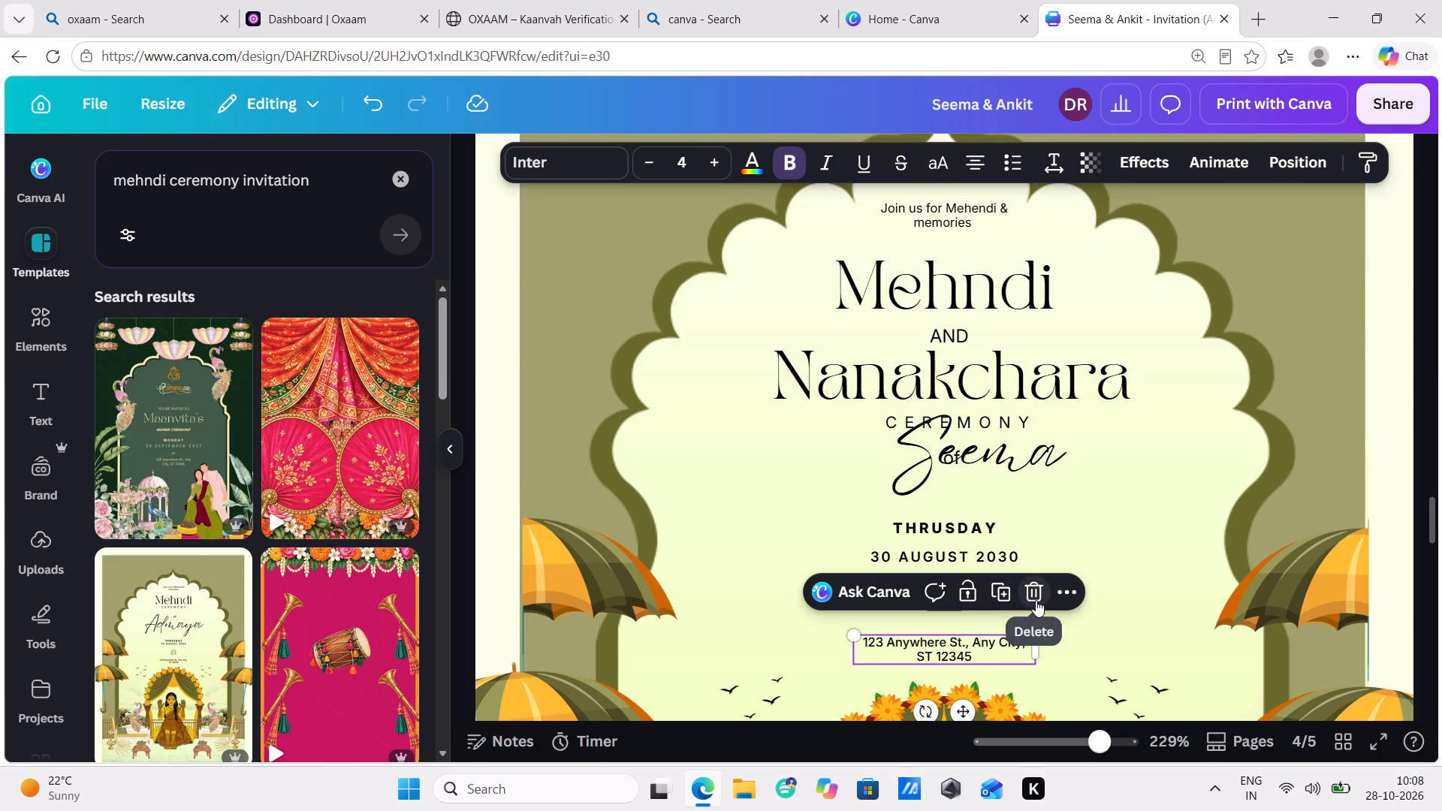
Move the building icon down towards the flowers and stack the weekday and date lines directly above it.
drag(955, 608, 959, 650)
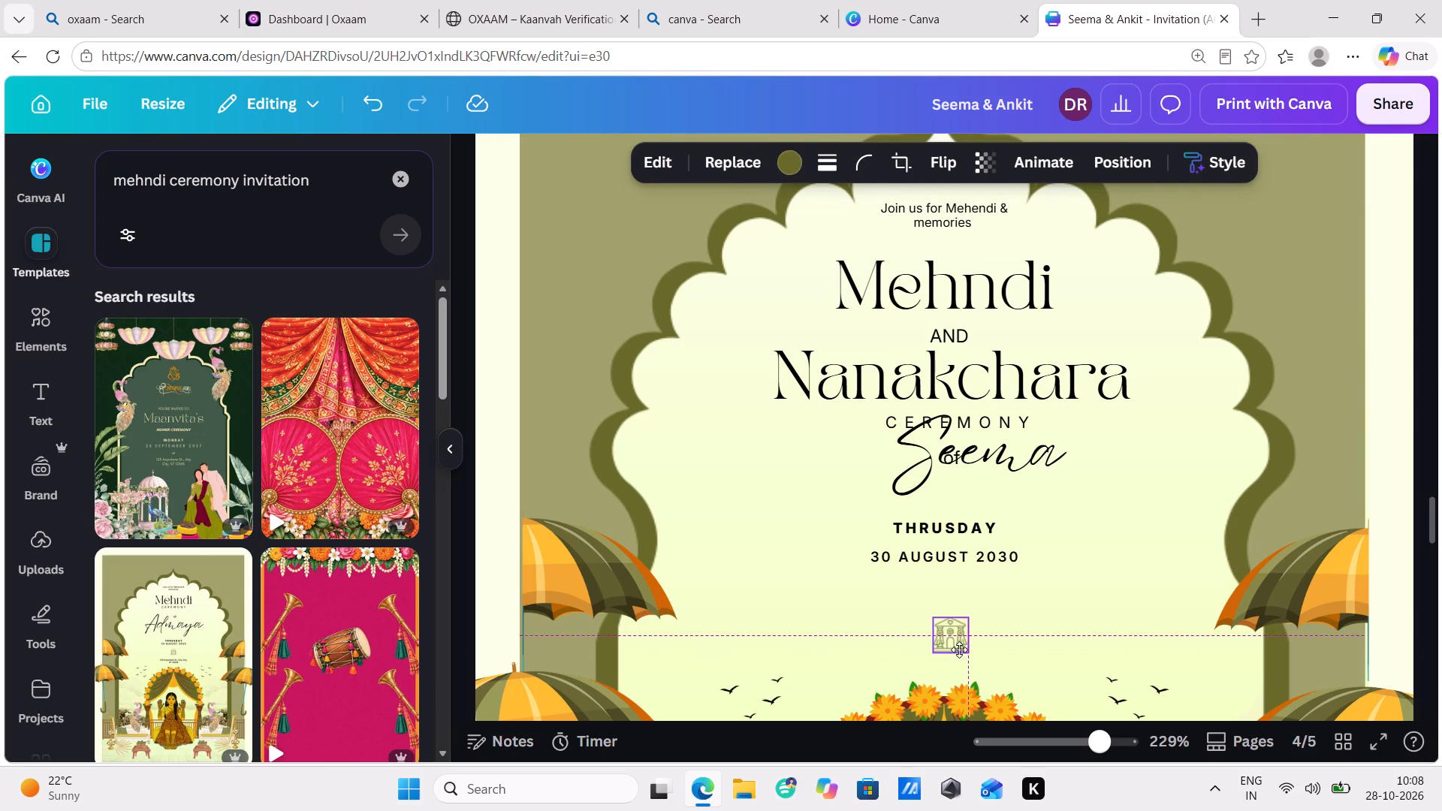
drag(959, 650, 958, 652)
click(1100, 541)
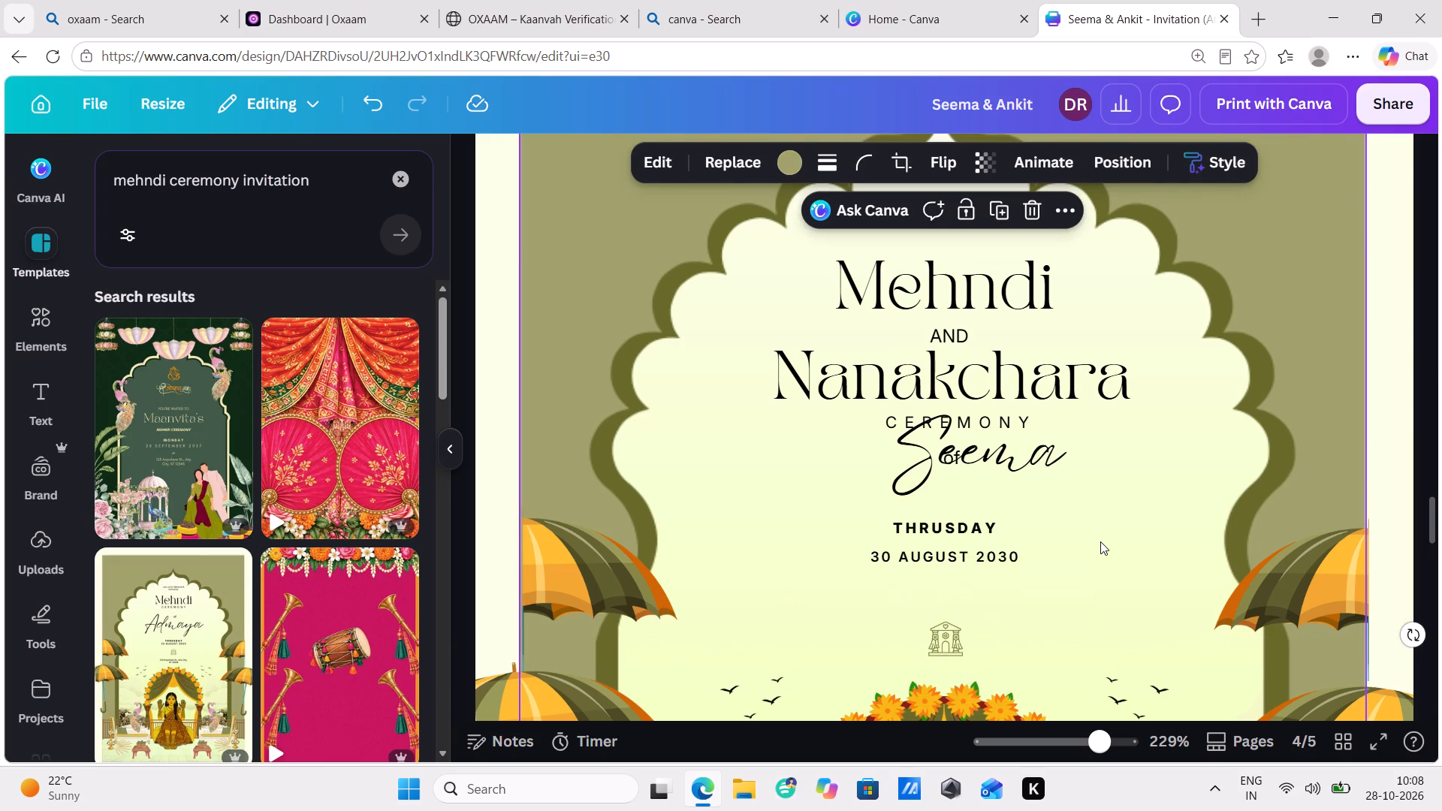
drag(951, 562, 952, 604)
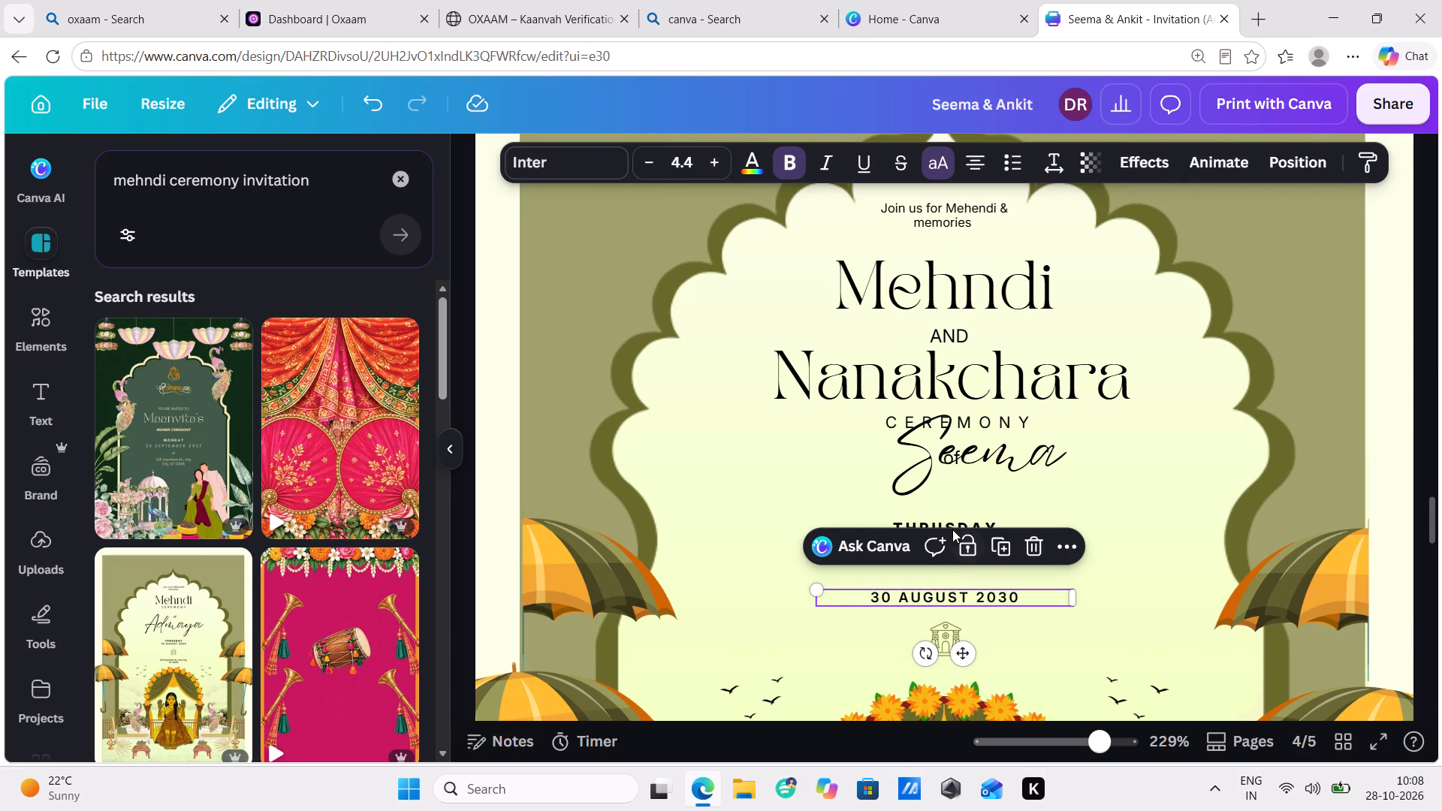
drag(957, 521, 958, 565)
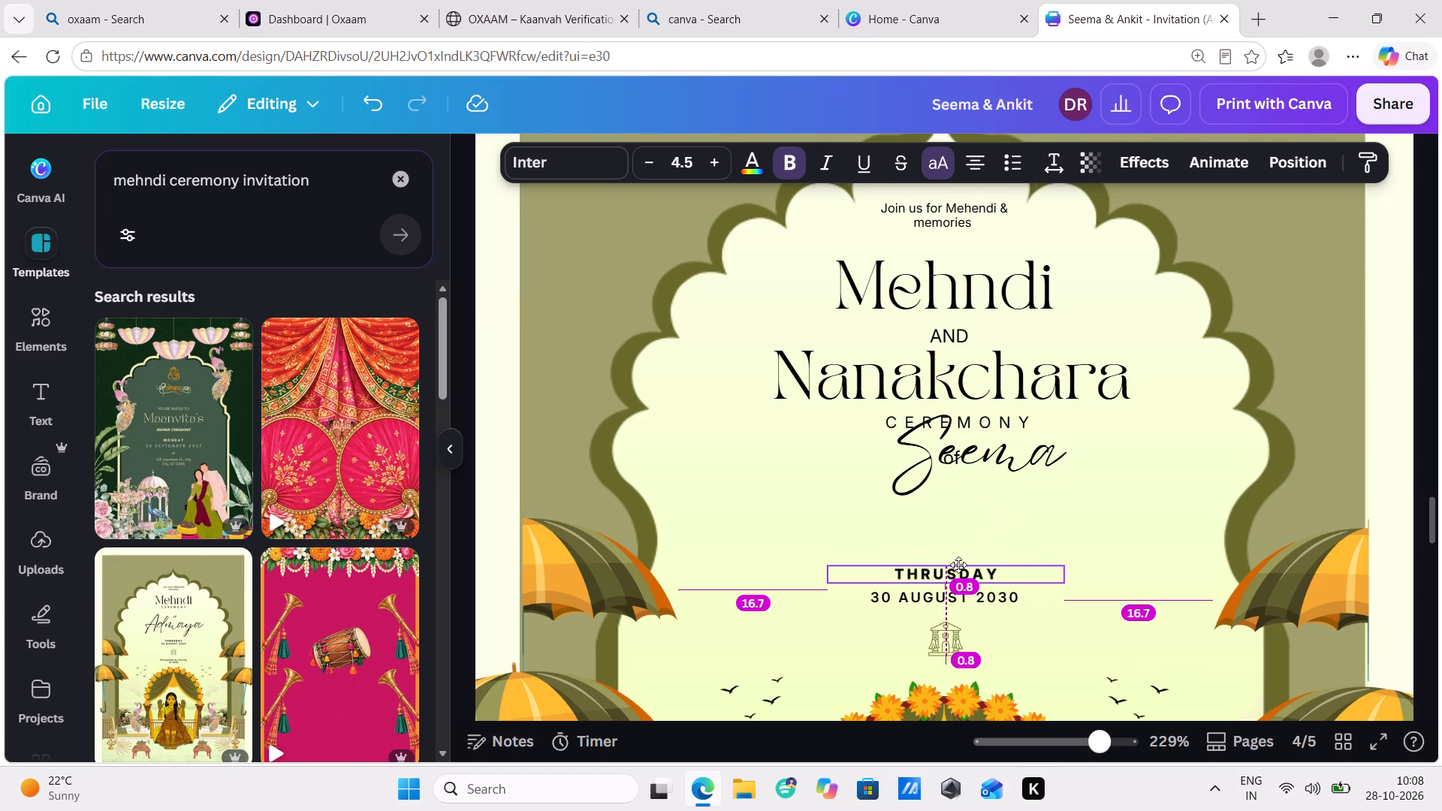
drag(958, 565, 958, 566)
Place the Seema name in the gap between "of" and the weekday line.
drag(1003, 464, 971, 525)
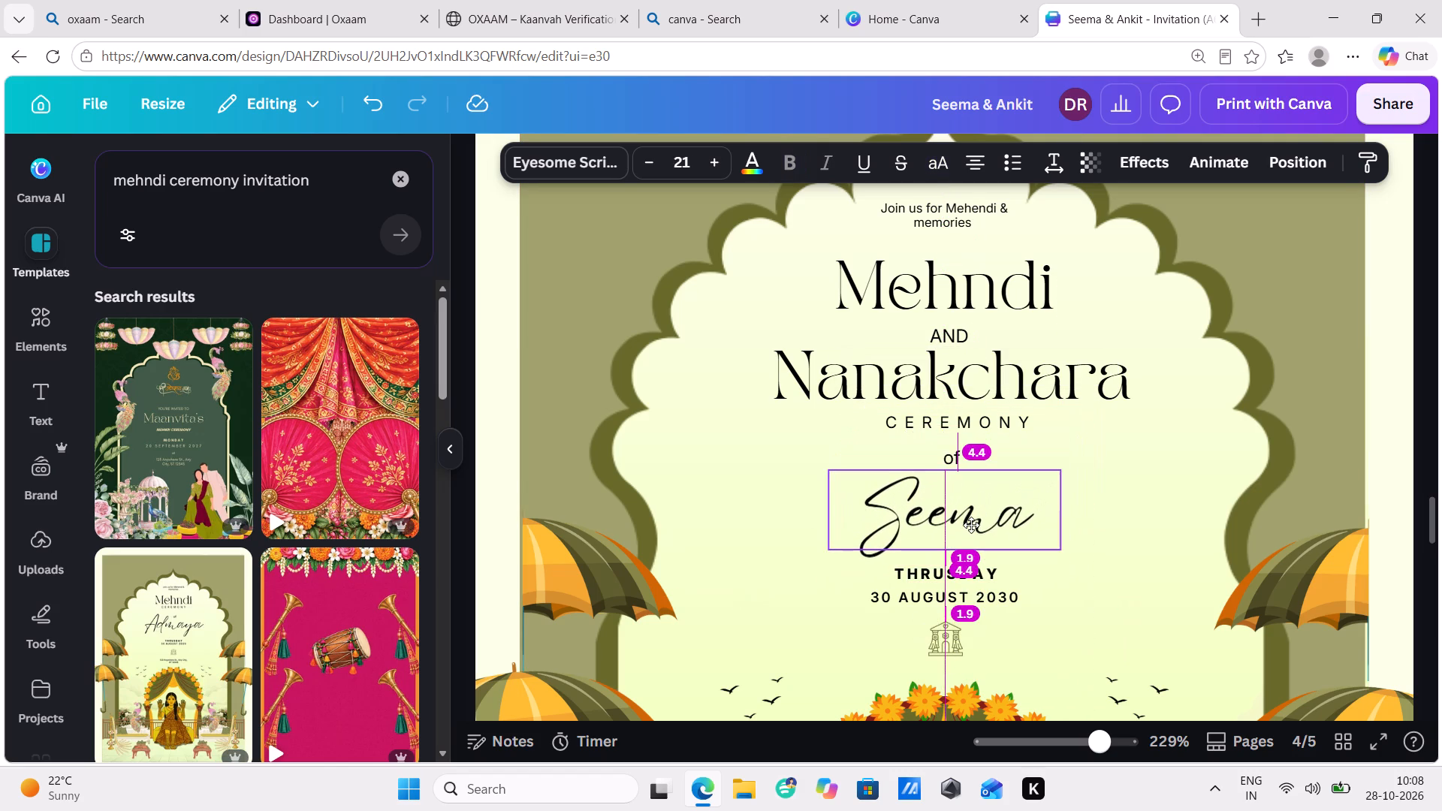
drag(971, 525, 966, 525)
click(1217, 473)
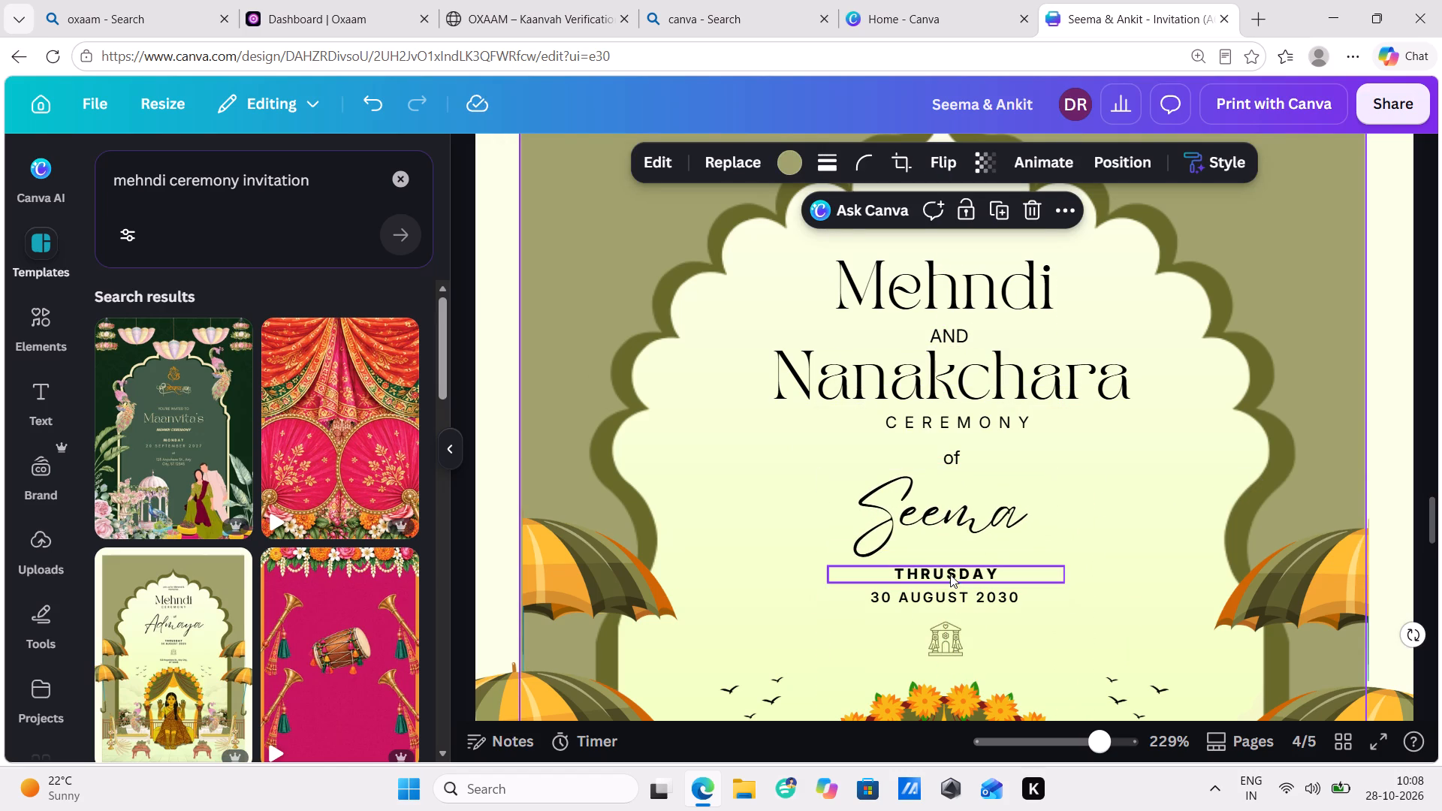
Replace the weekday text above the date with "Wednesday".
double_click(952, 572)
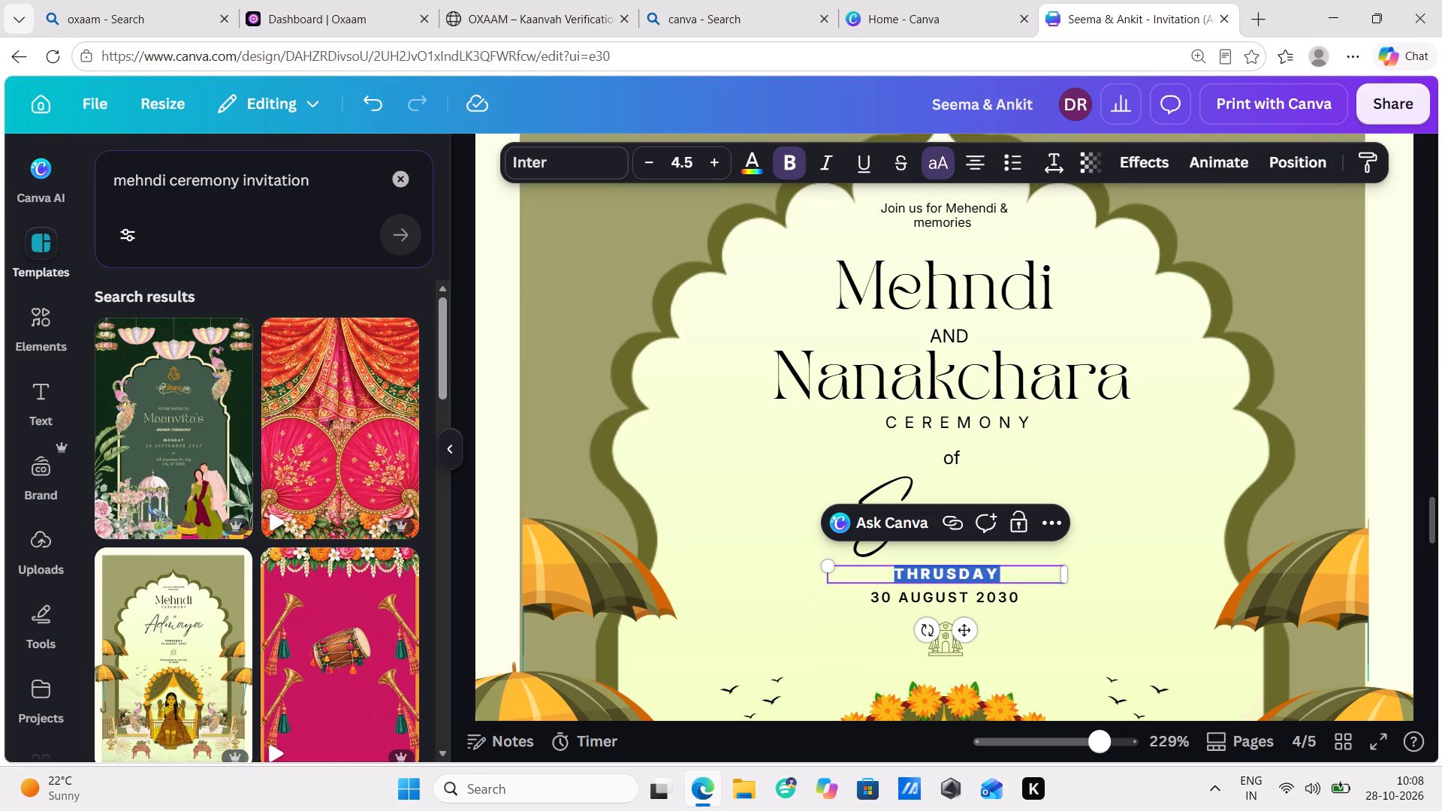
text(we)
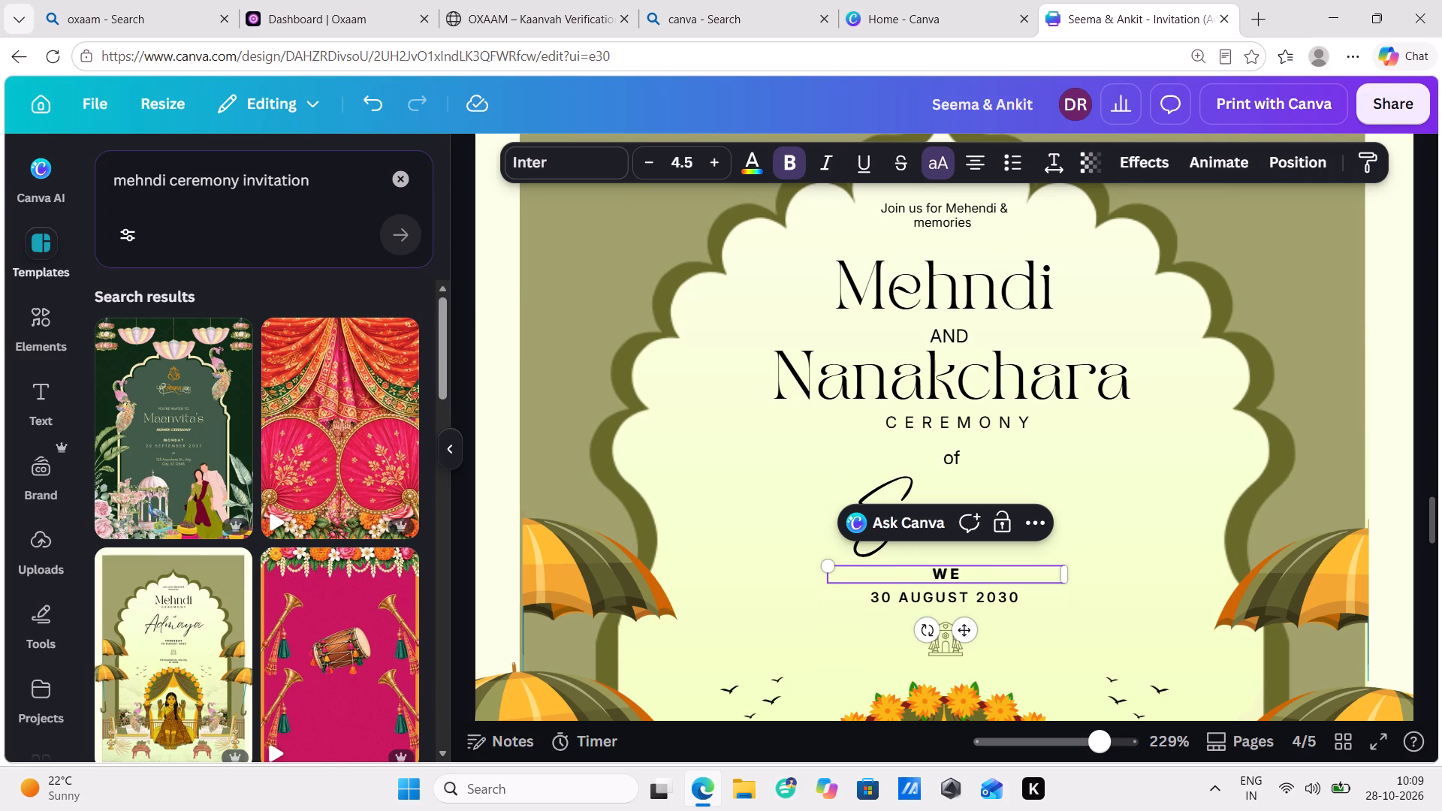
text(dne)
text(sday)
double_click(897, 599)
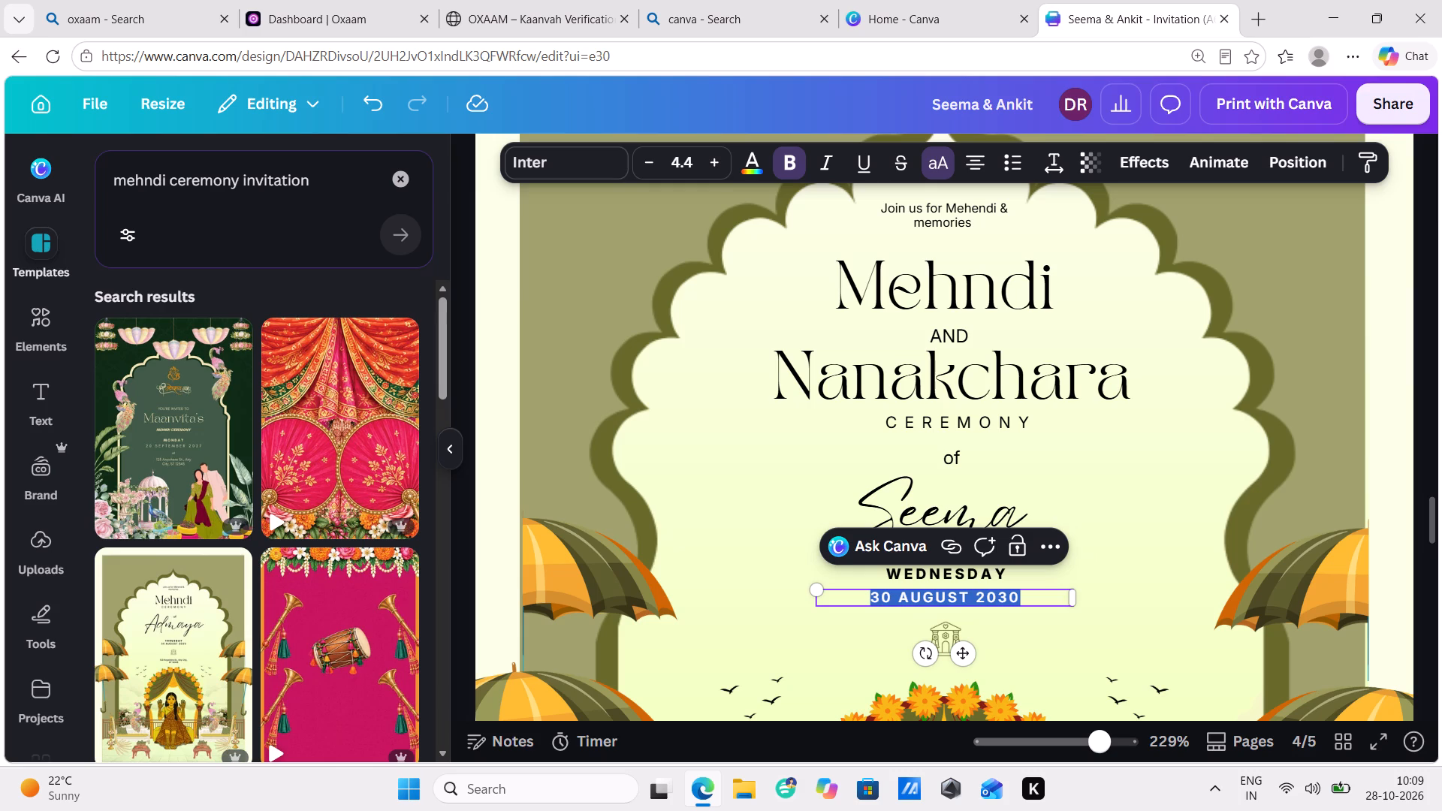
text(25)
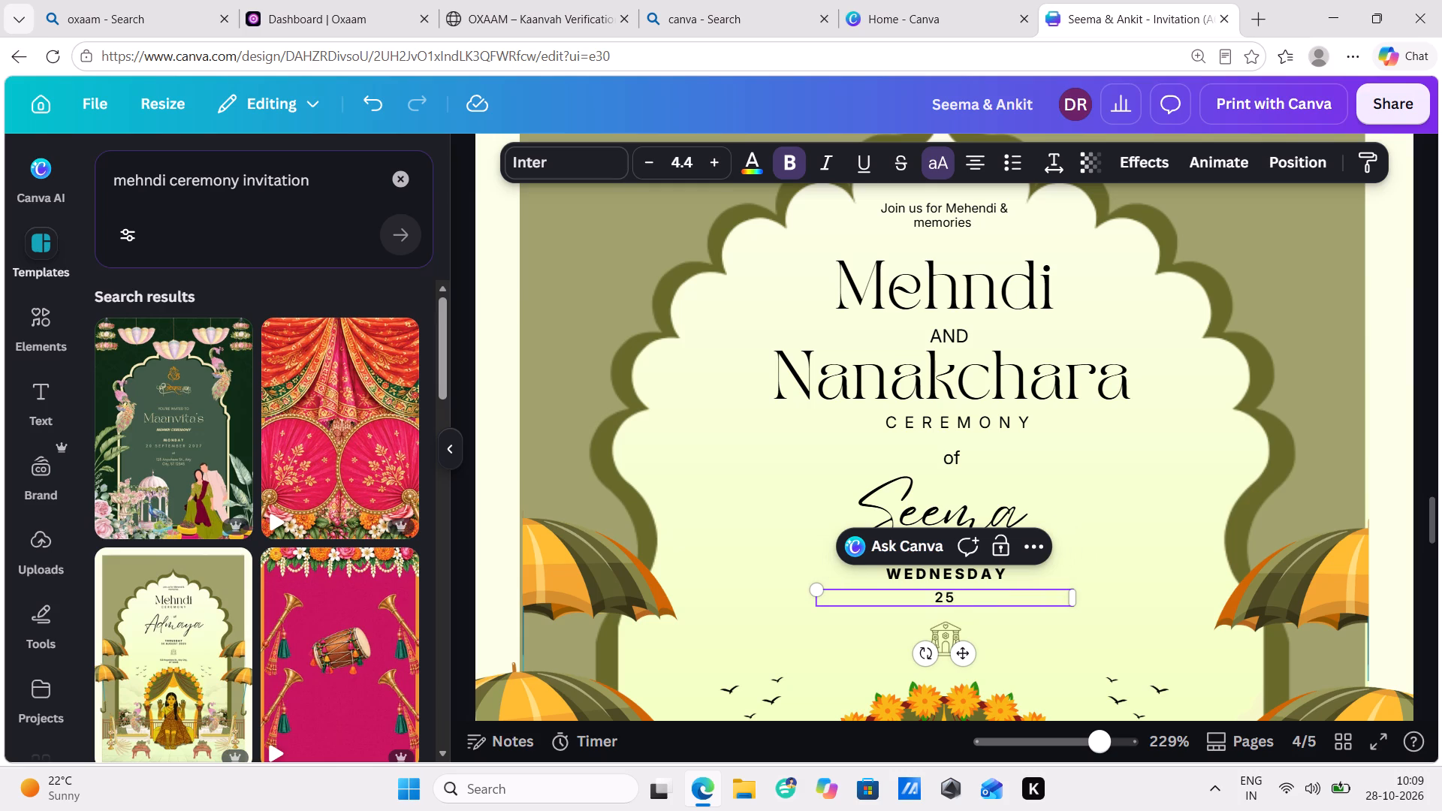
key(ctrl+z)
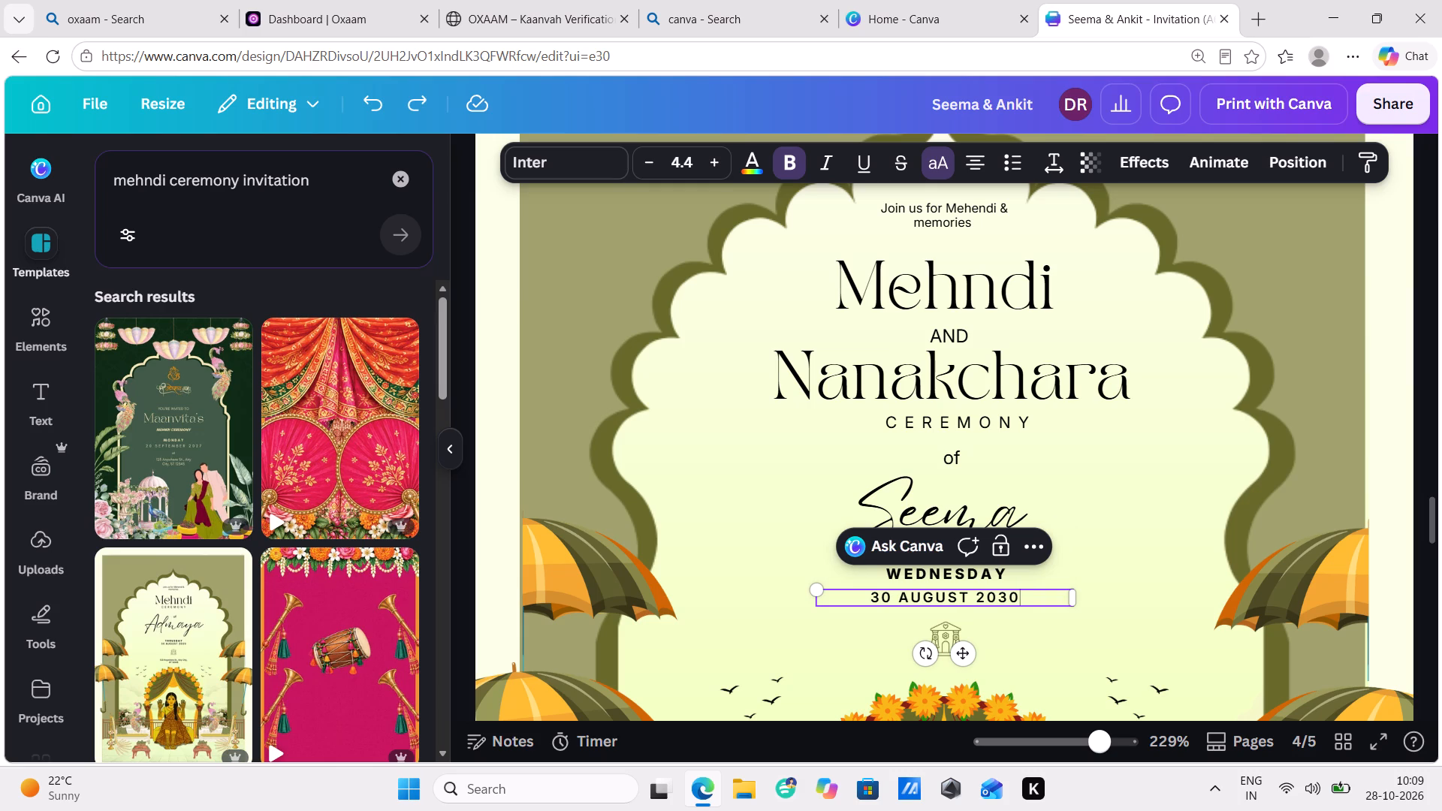
Change the ceremony date line below the weekday to "25 November 2026".
click(888, 599)
key(BackSpace)
key(BackSpace)
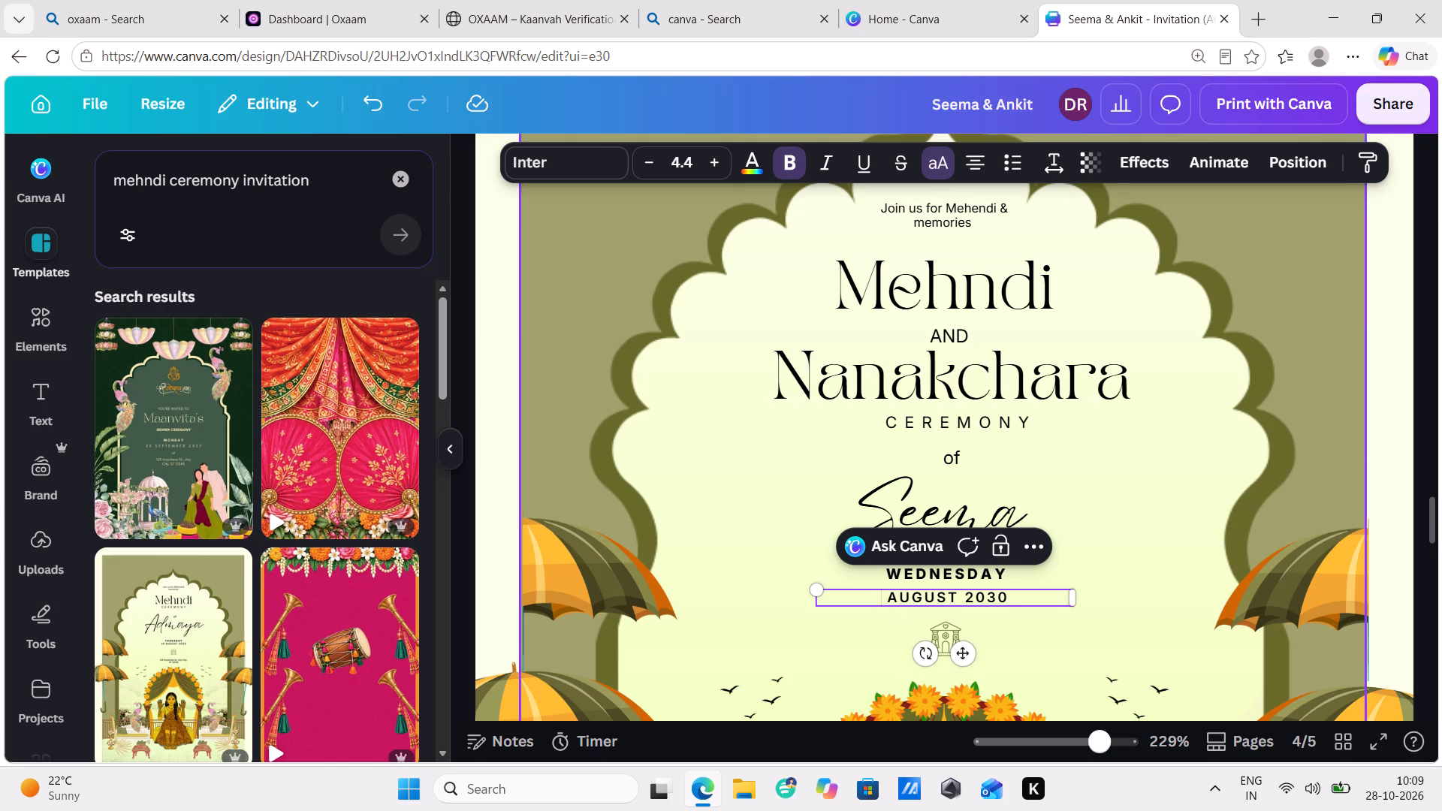
text(25)
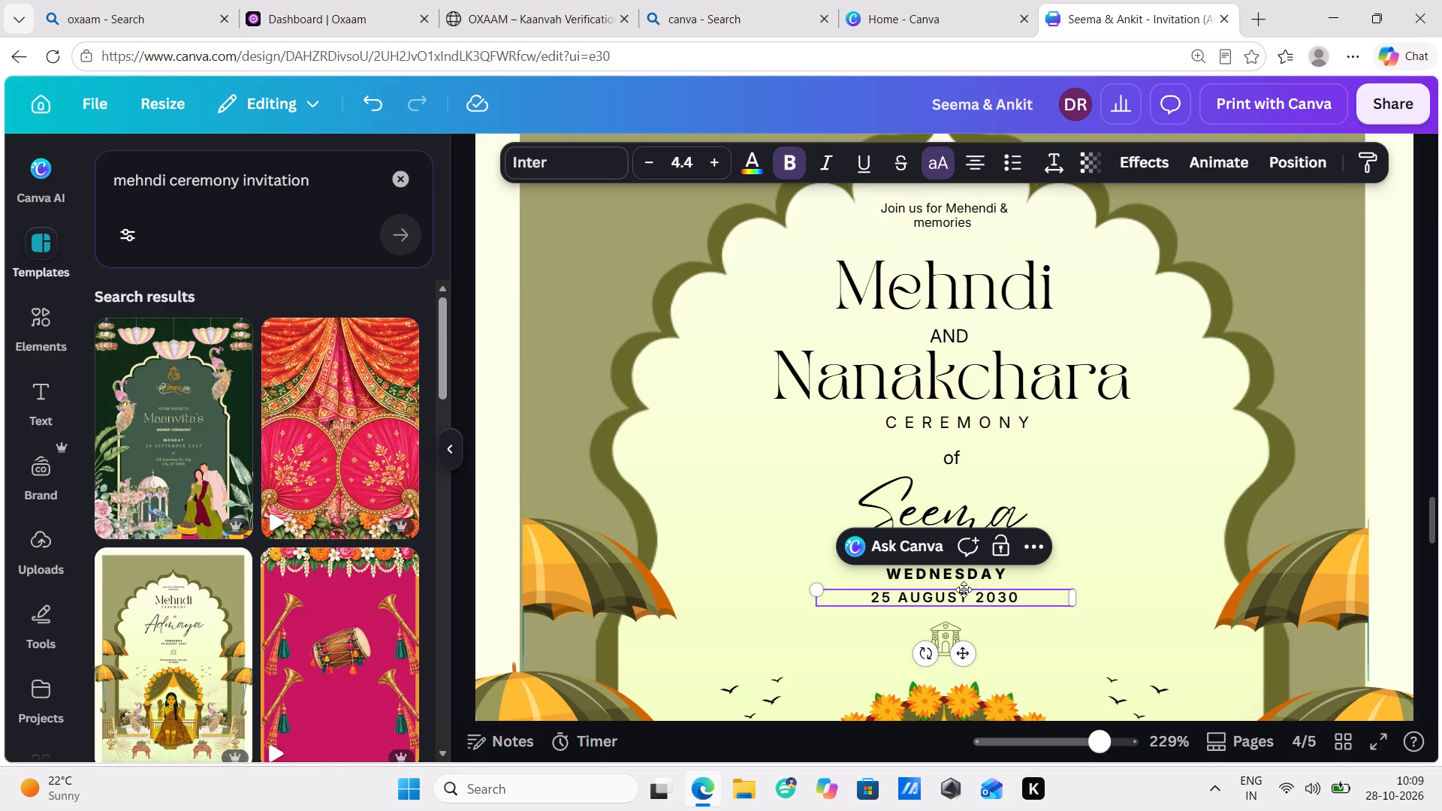
click(966, 594)
key(BackSpace)
key(BackSpace)
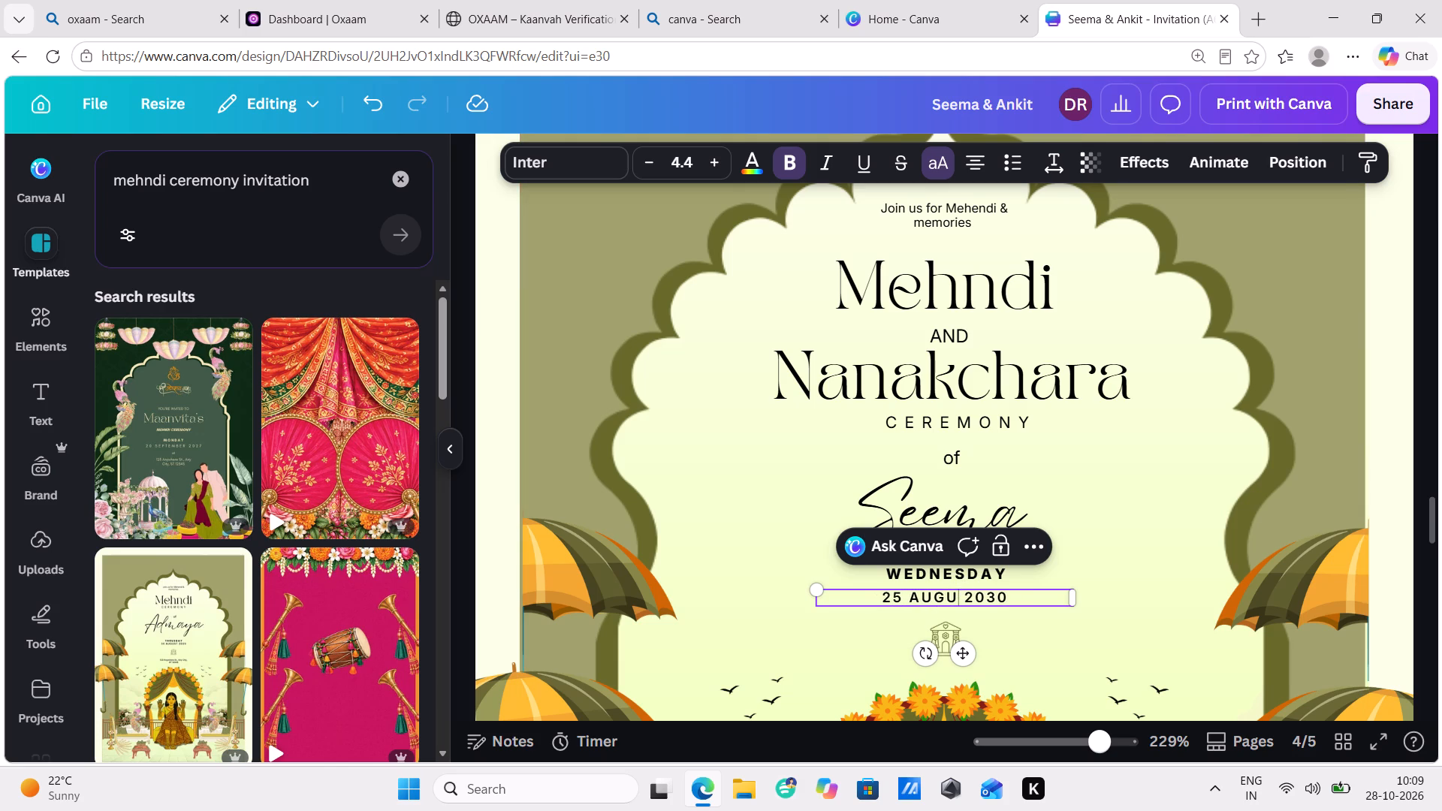
key(BackSpace)
key(BackSpace)
key(BackSpace)
key(BackSpace)
text(nove)
text(mber)
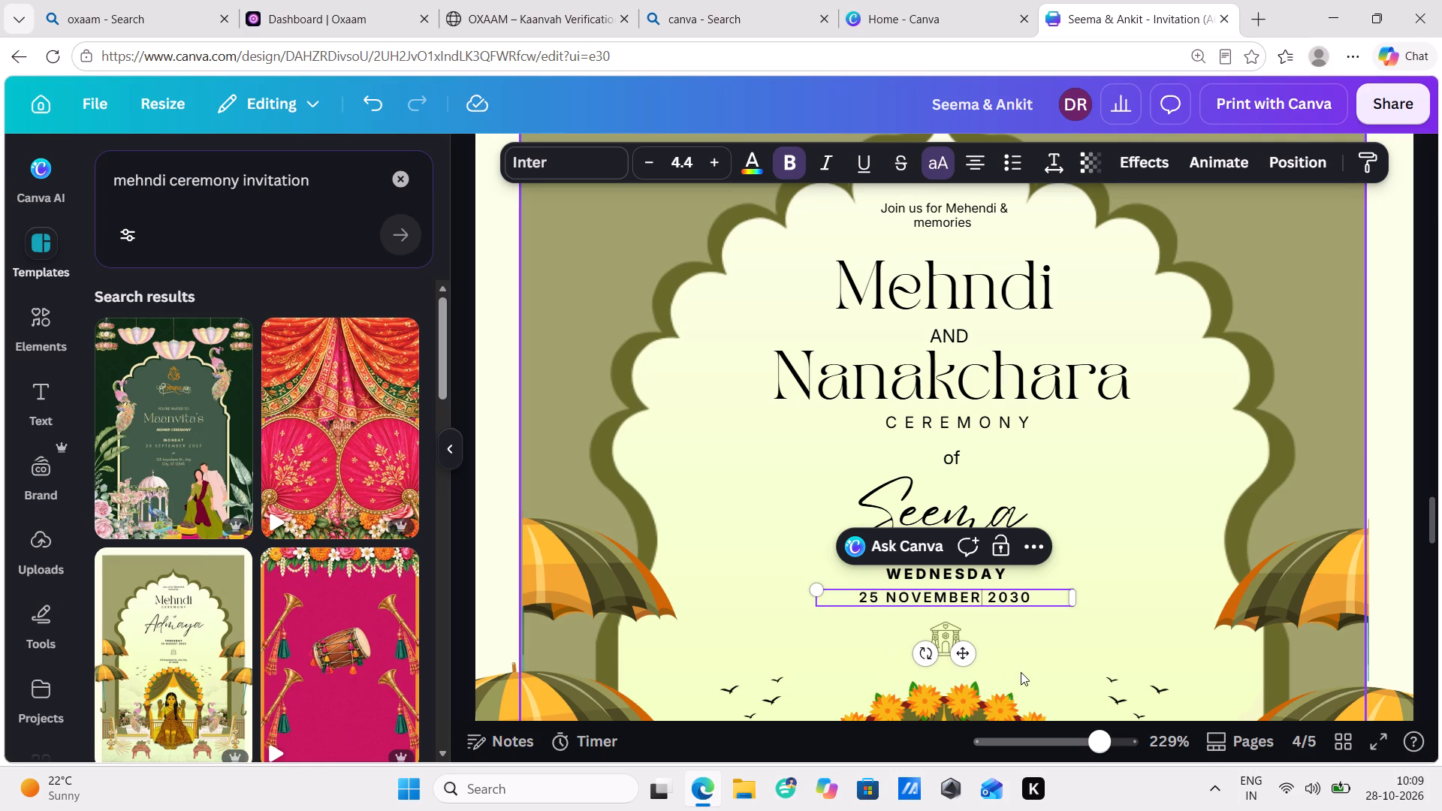
click(1039, 601)
key(BackSpace)
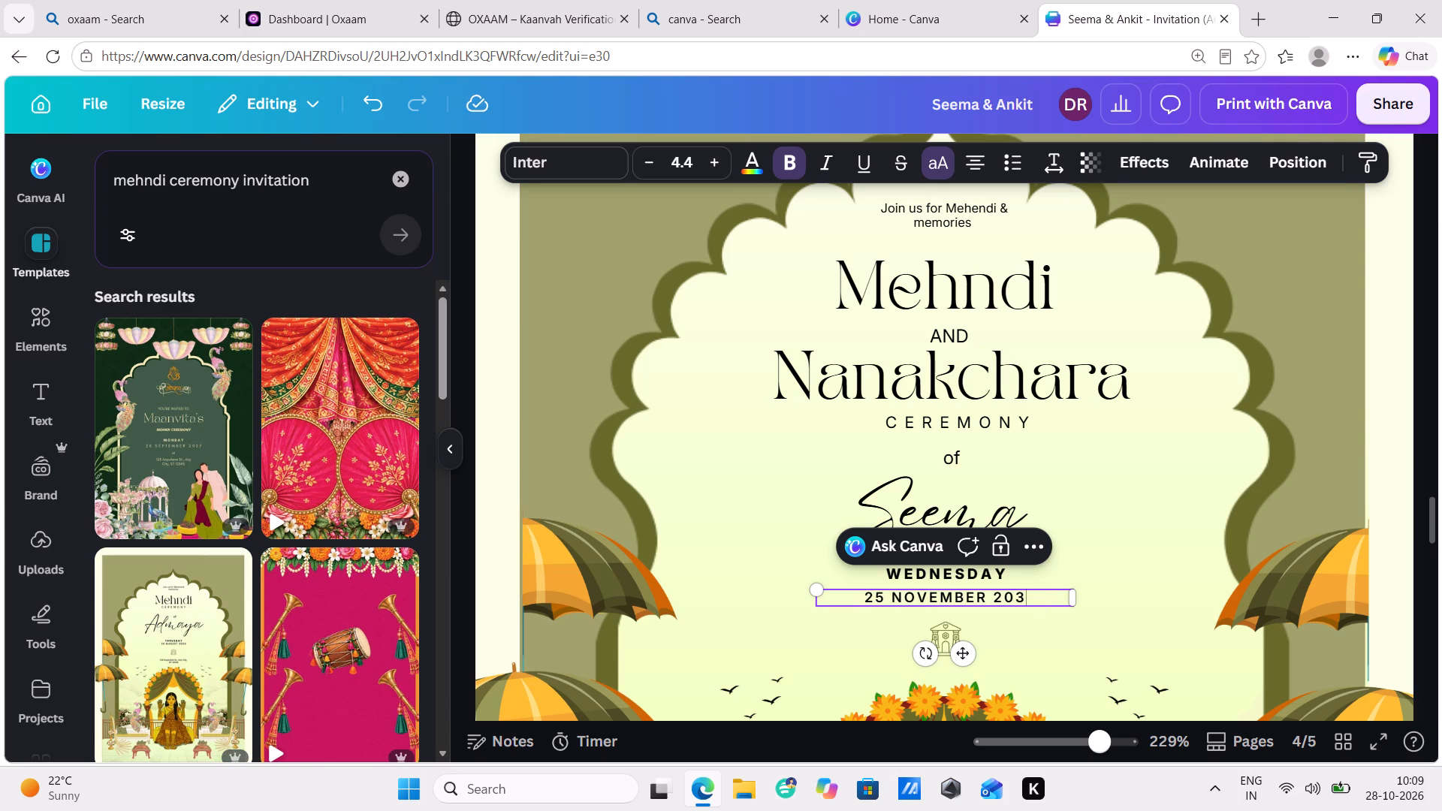
key(BackSpace)
text(26)
click(1106, 559)
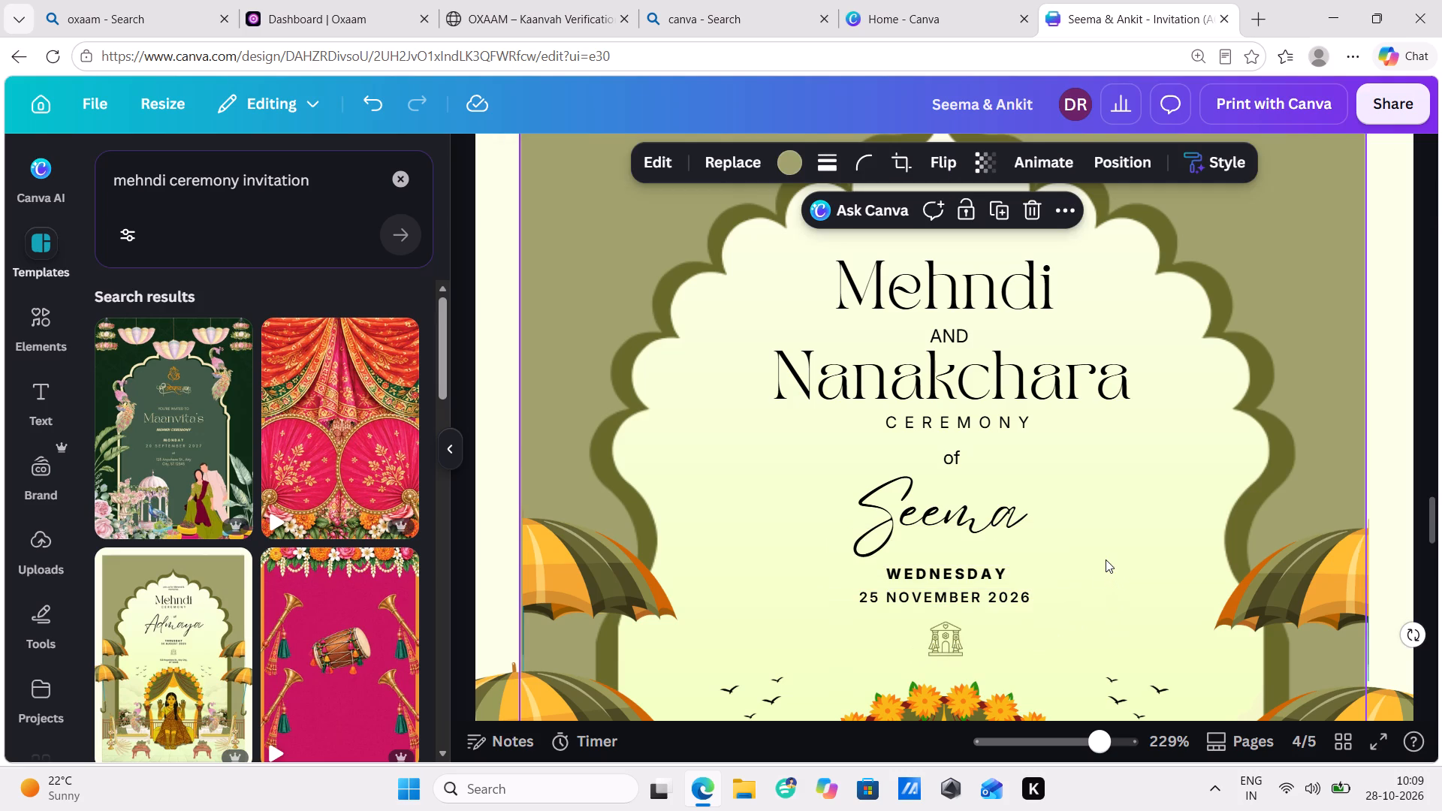
Increase the Seema name's font size to 23 and re-centre it between "of" and the weekday line.
click(952, 511)
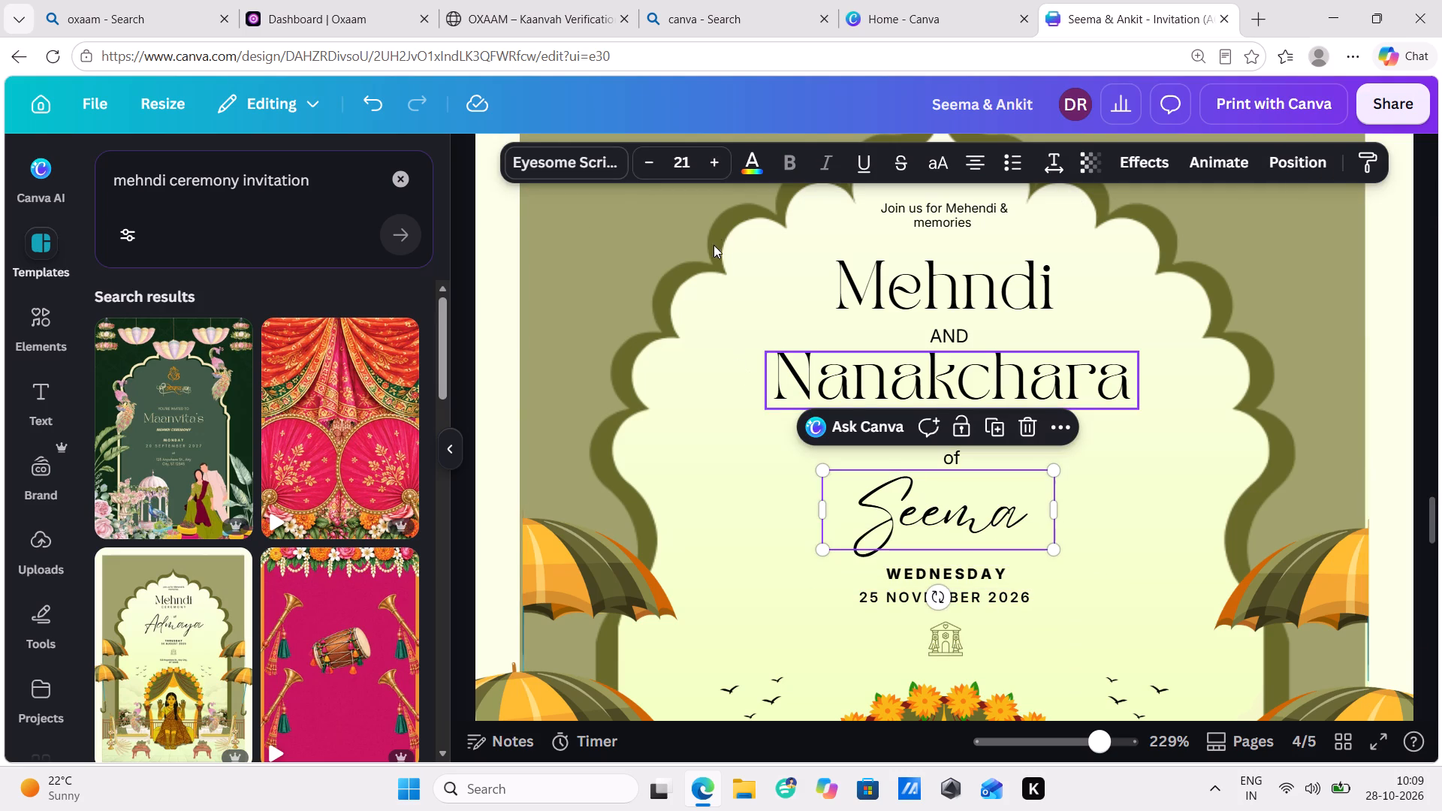
click(709, 161)
click(709, 161)
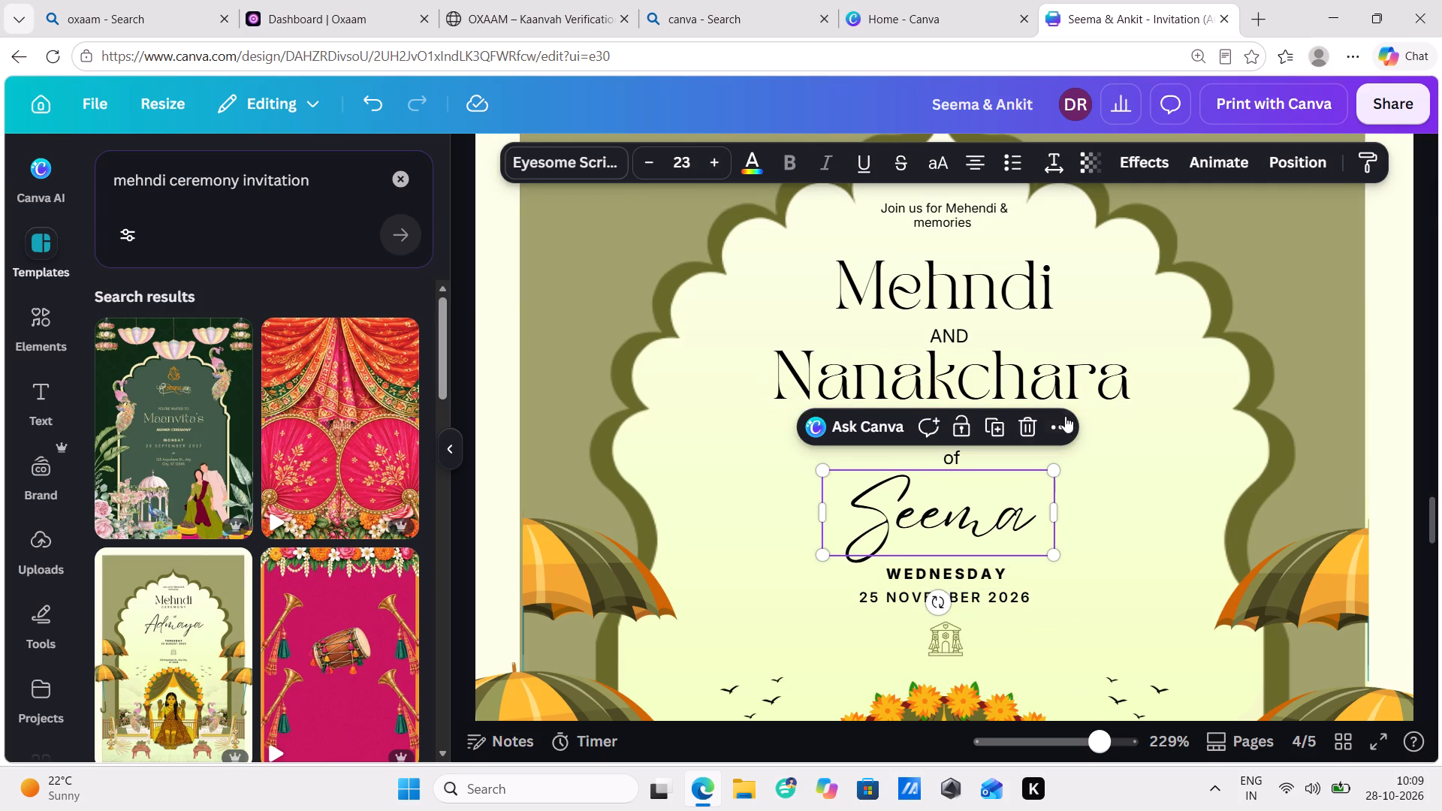
click(1138, 487)
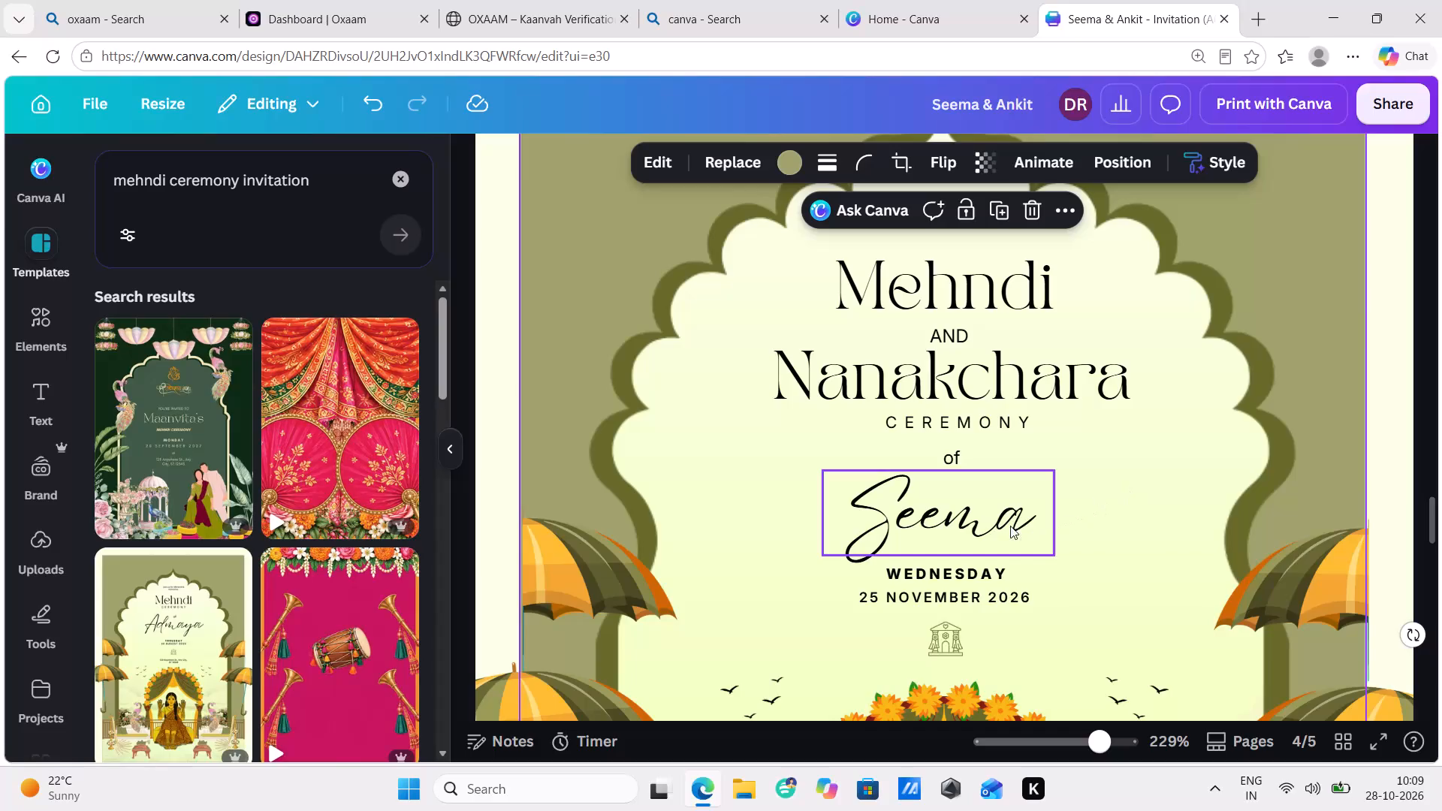
drag(962, 518, 971, 513)
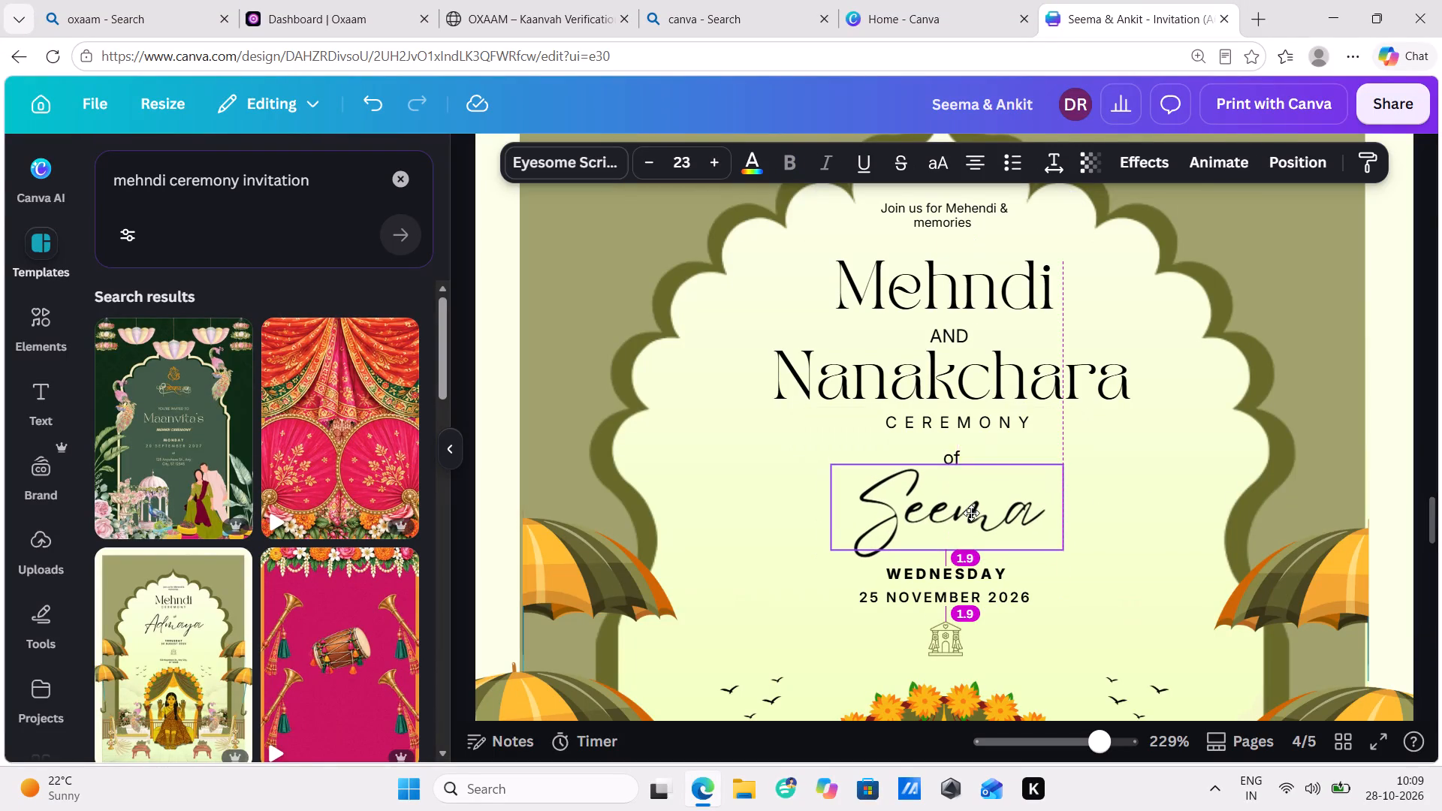
drag(971, 513, 970, 514)
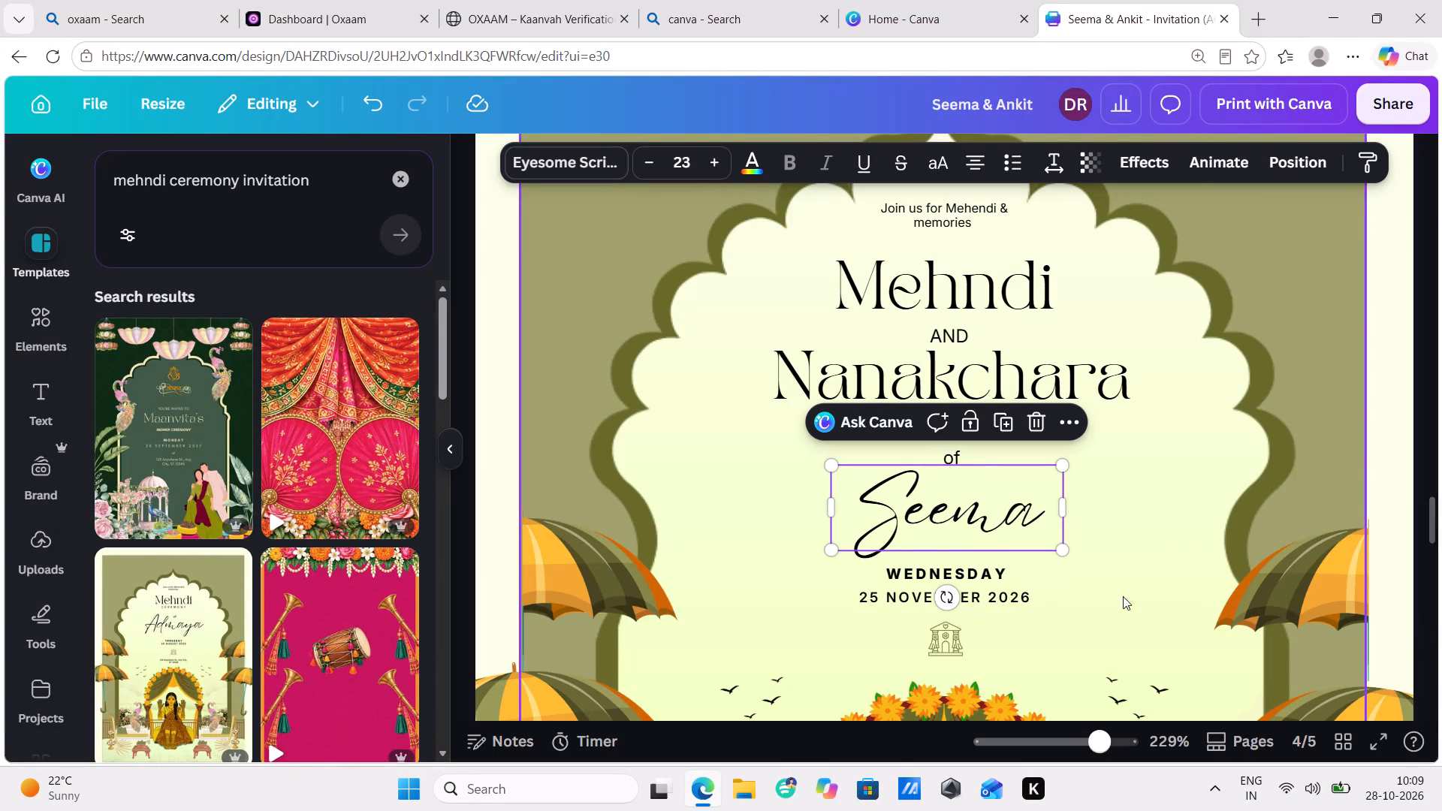
click(1140, 575)
Increase the font size of the "CEREMONY" line under Nanakchara to 6.
scroll(993, 532, down, 3)
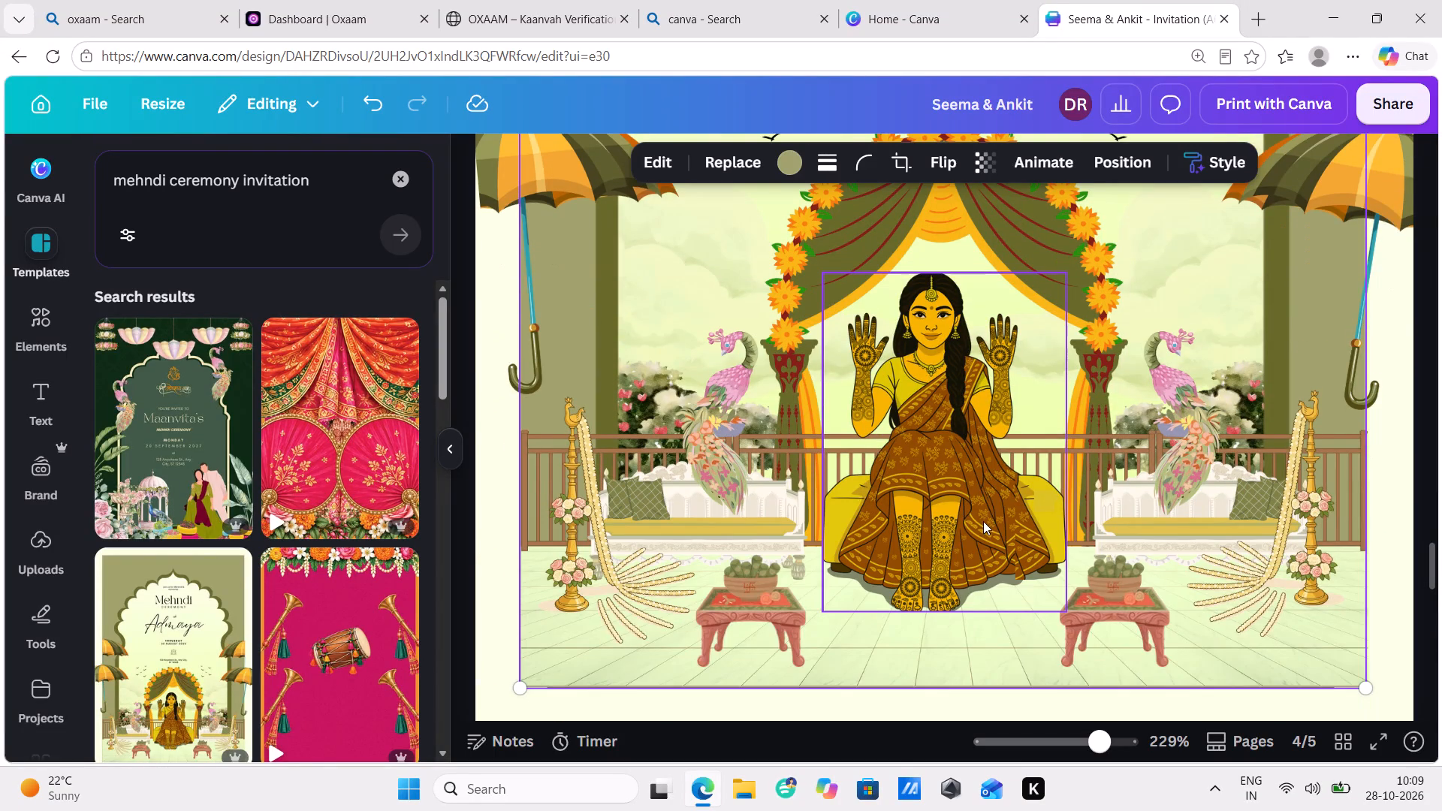
scroll(983, 521, up, 4)
scroll(983, 521, down, 1)
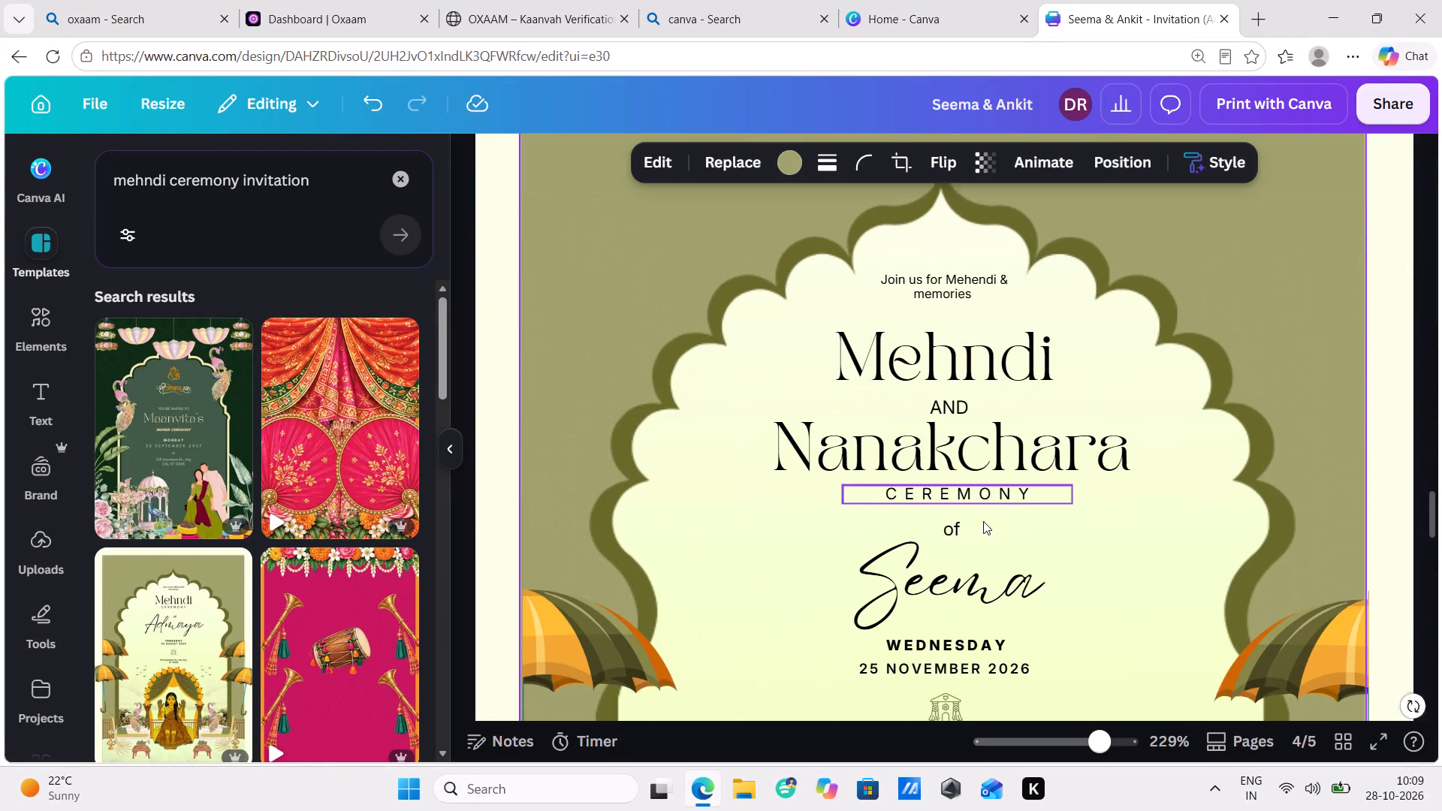
scroll(983, 521, up, 1)
scroll(983, 521, down, 1)
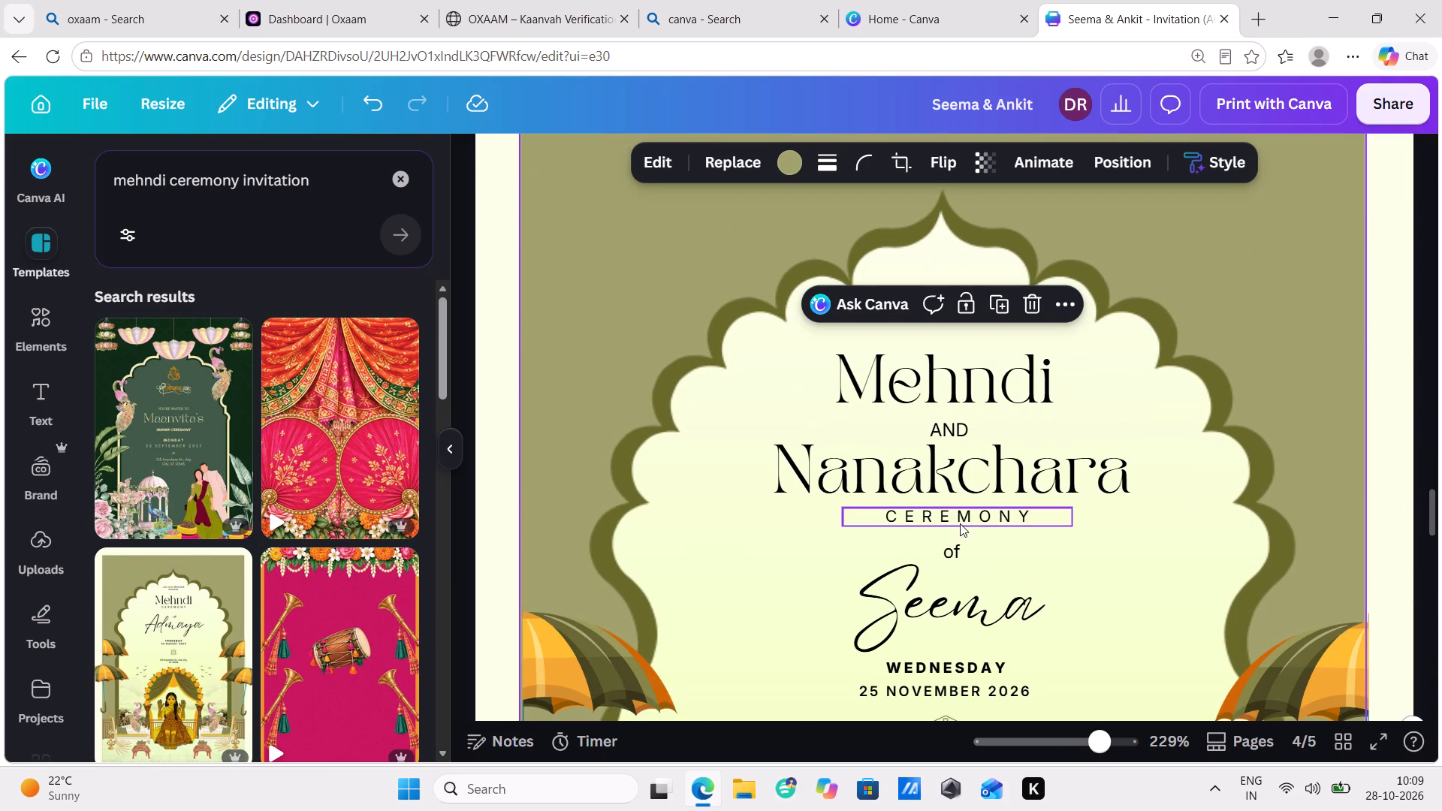
click(958, 511)
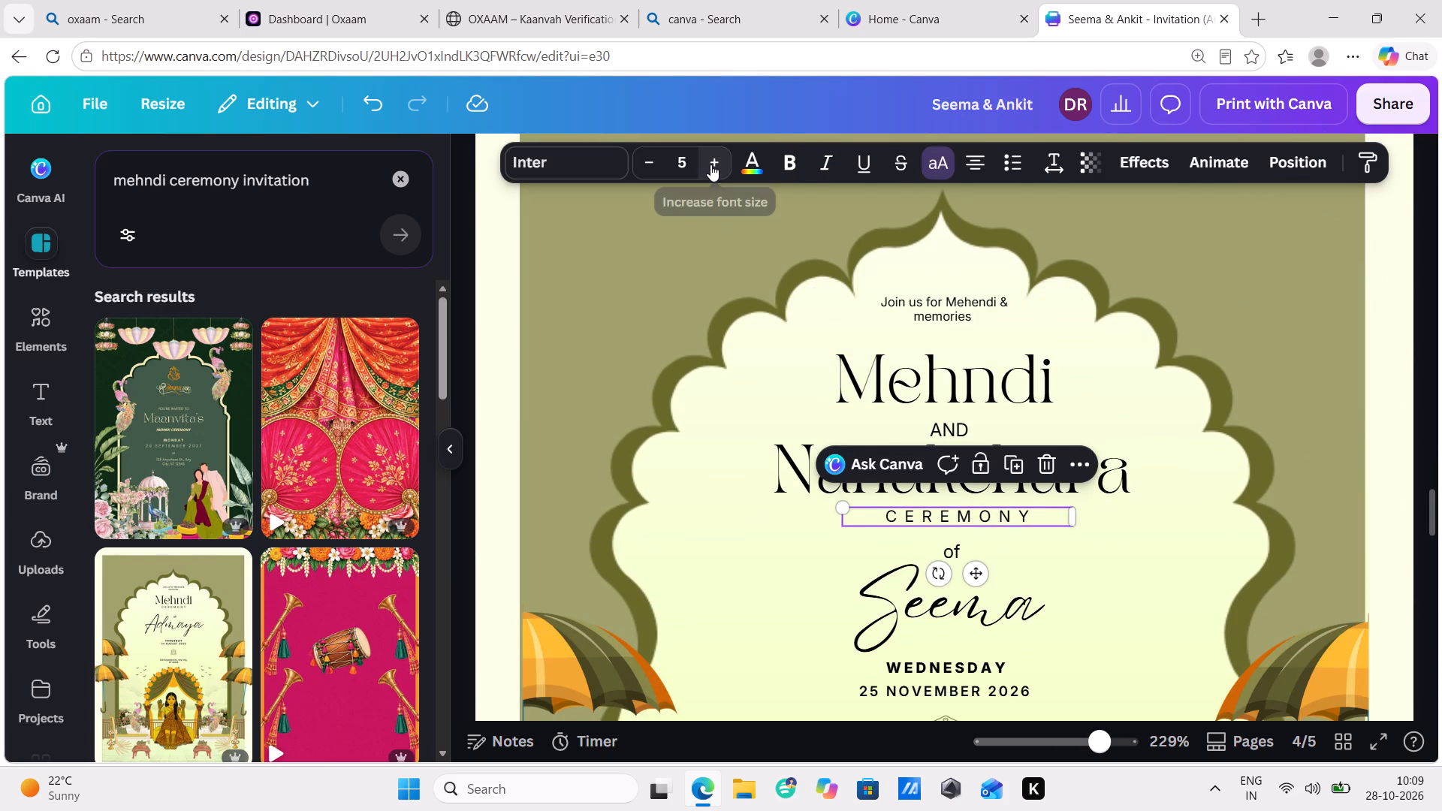
click(710, 164)
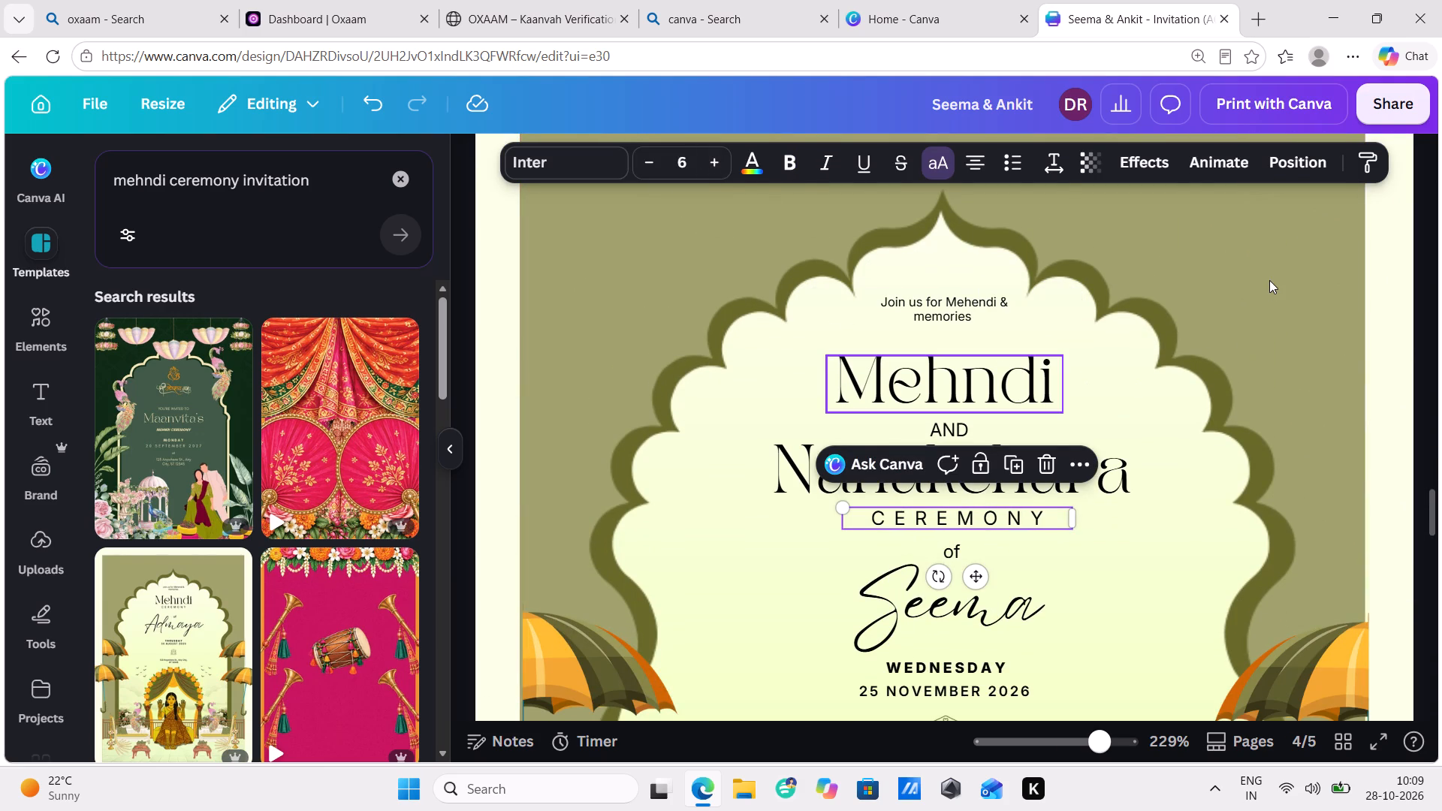
click(1269, 280)
Review the Sangeet page's invitation wording, date and time, and return to the Mehndi and Nanakchara page.
scroll(970, 454, up, 8)
scroll(970, 454, down, 1)
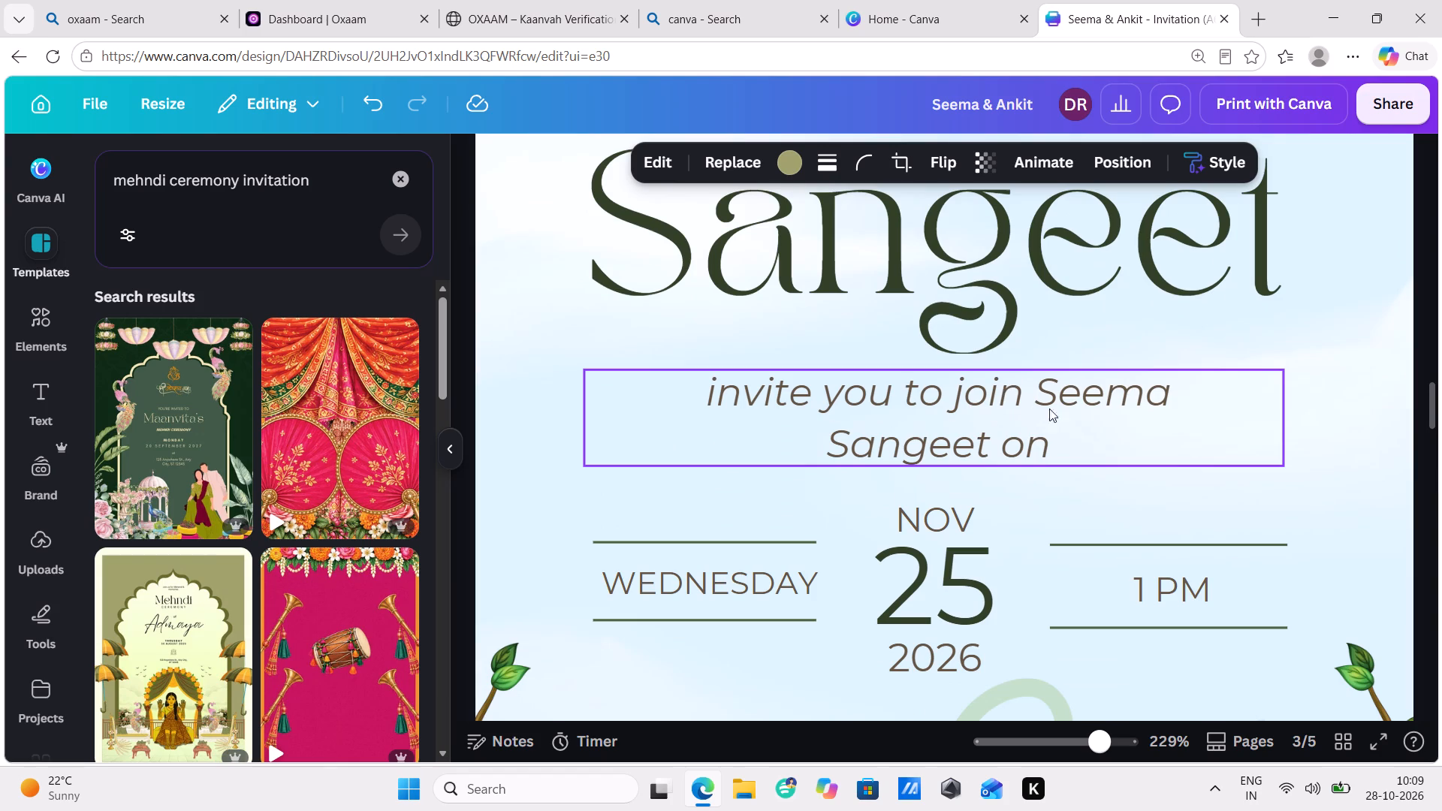
scroll(943, 463, down, 1)
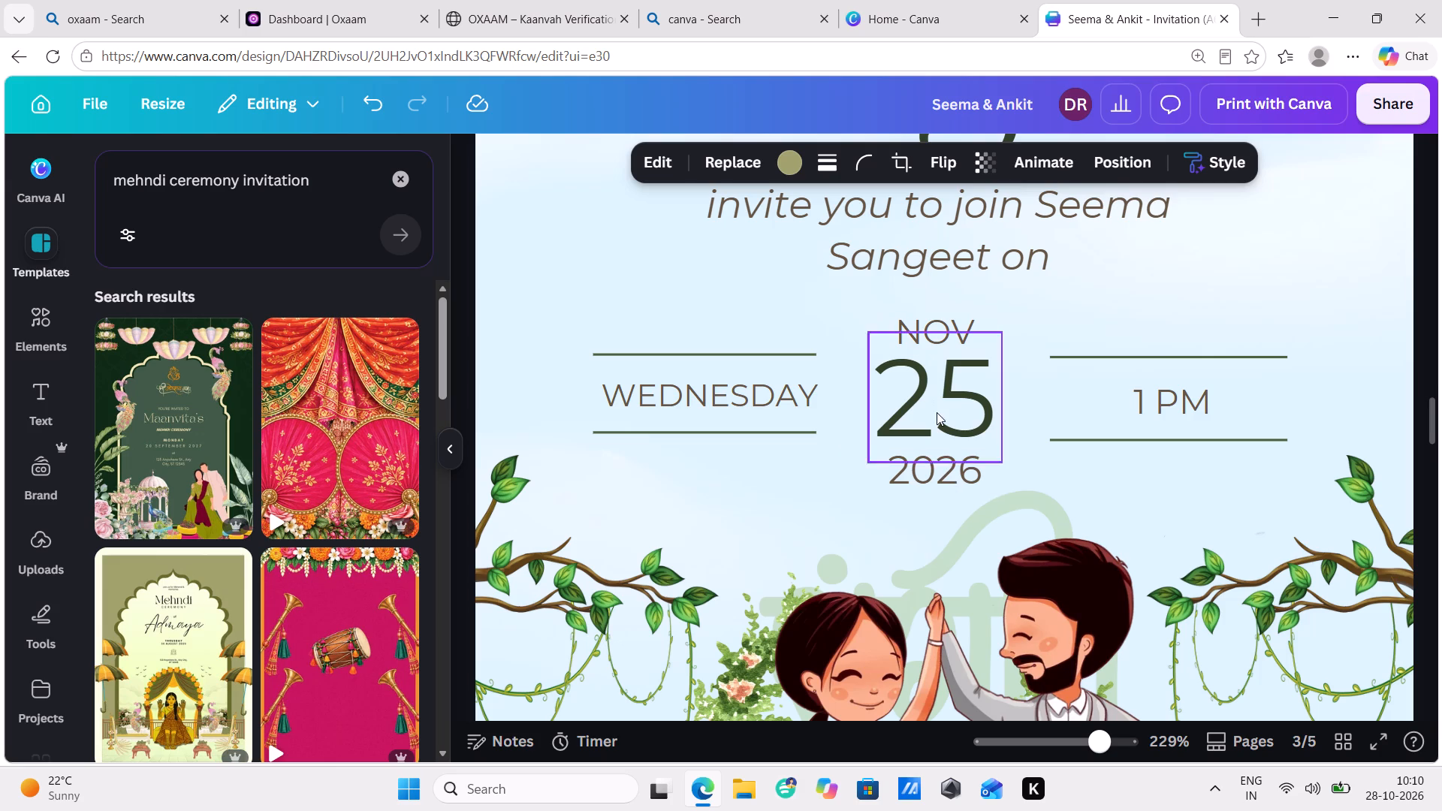
scroll(772, 402, down, 4)
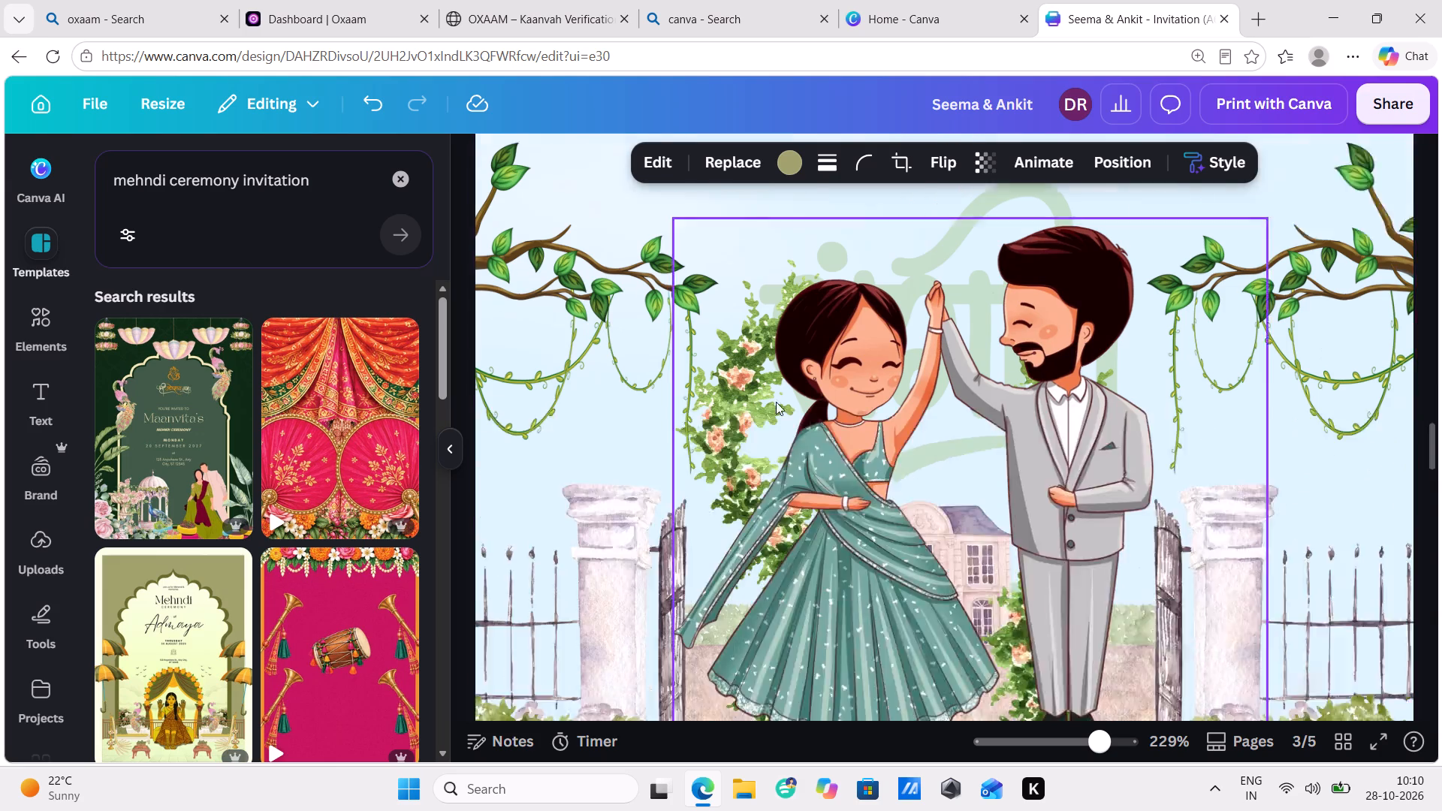
scroll(827, 396, down, 6)
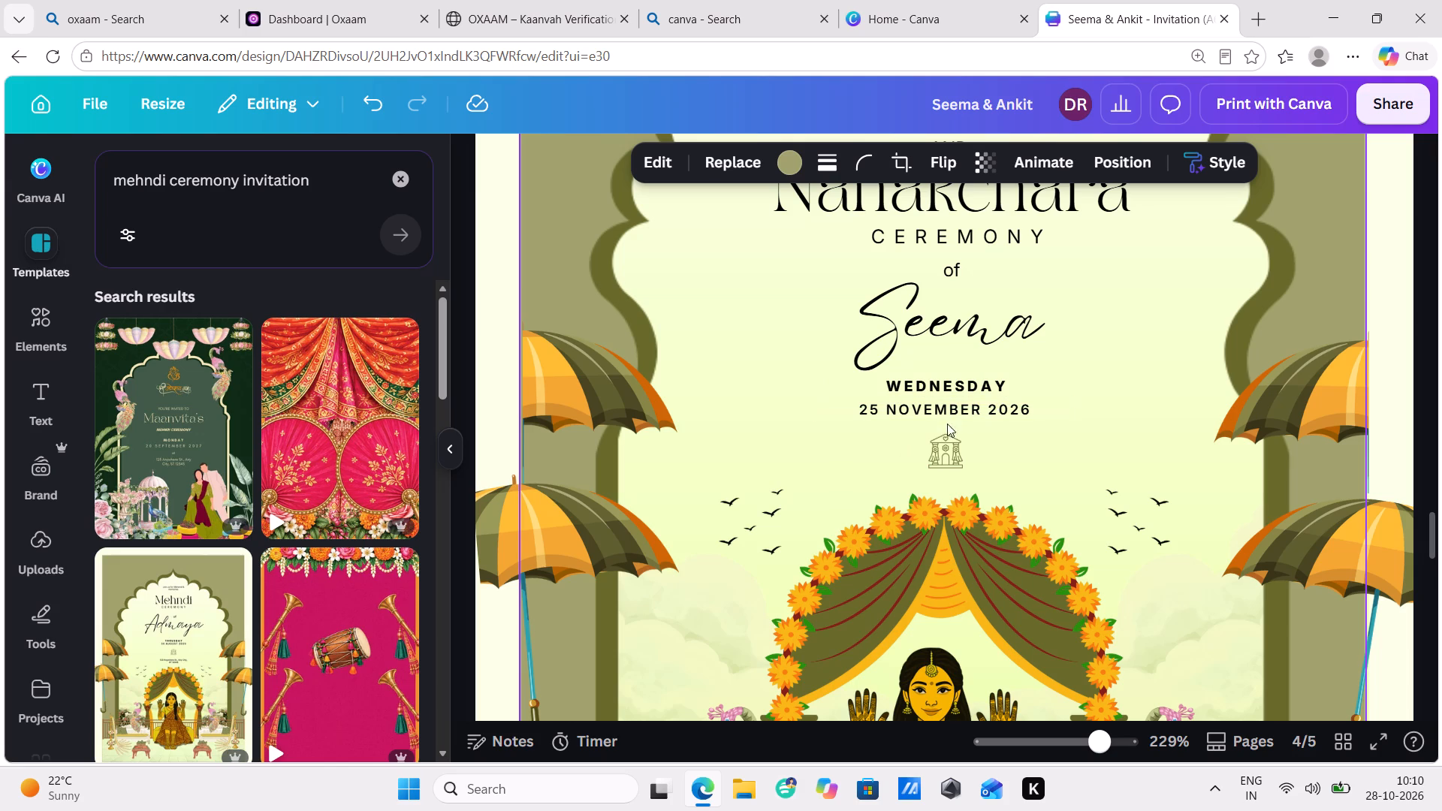
Make room above the flower arch and place a copy of the "of" text below the date, reworded as "AT 7 PM" on one line.
drag(946, 448, 946, 466)
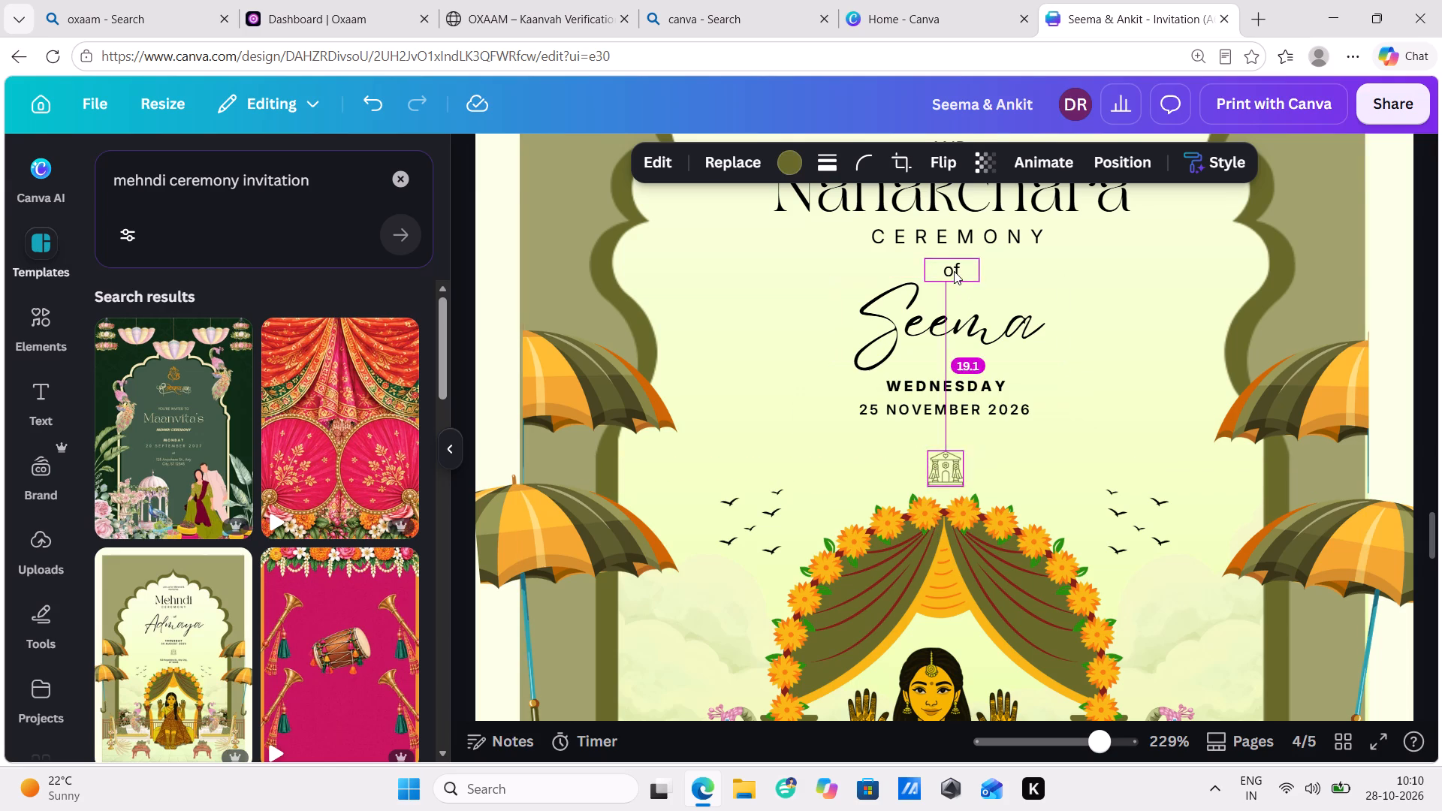
alt+drag(954, 271, 946, 427)
click(946, 427)
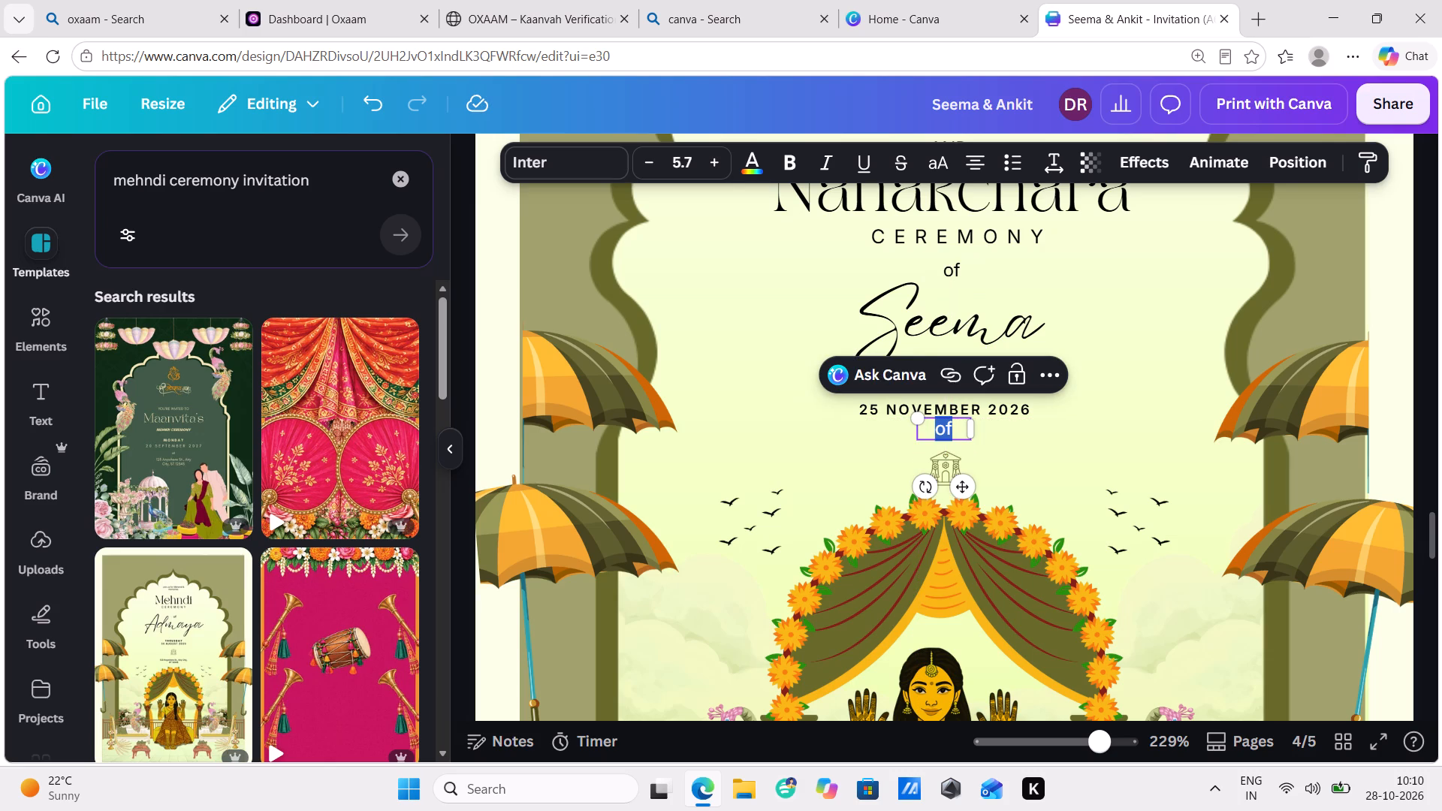
key(BackSpace)
text(AT)
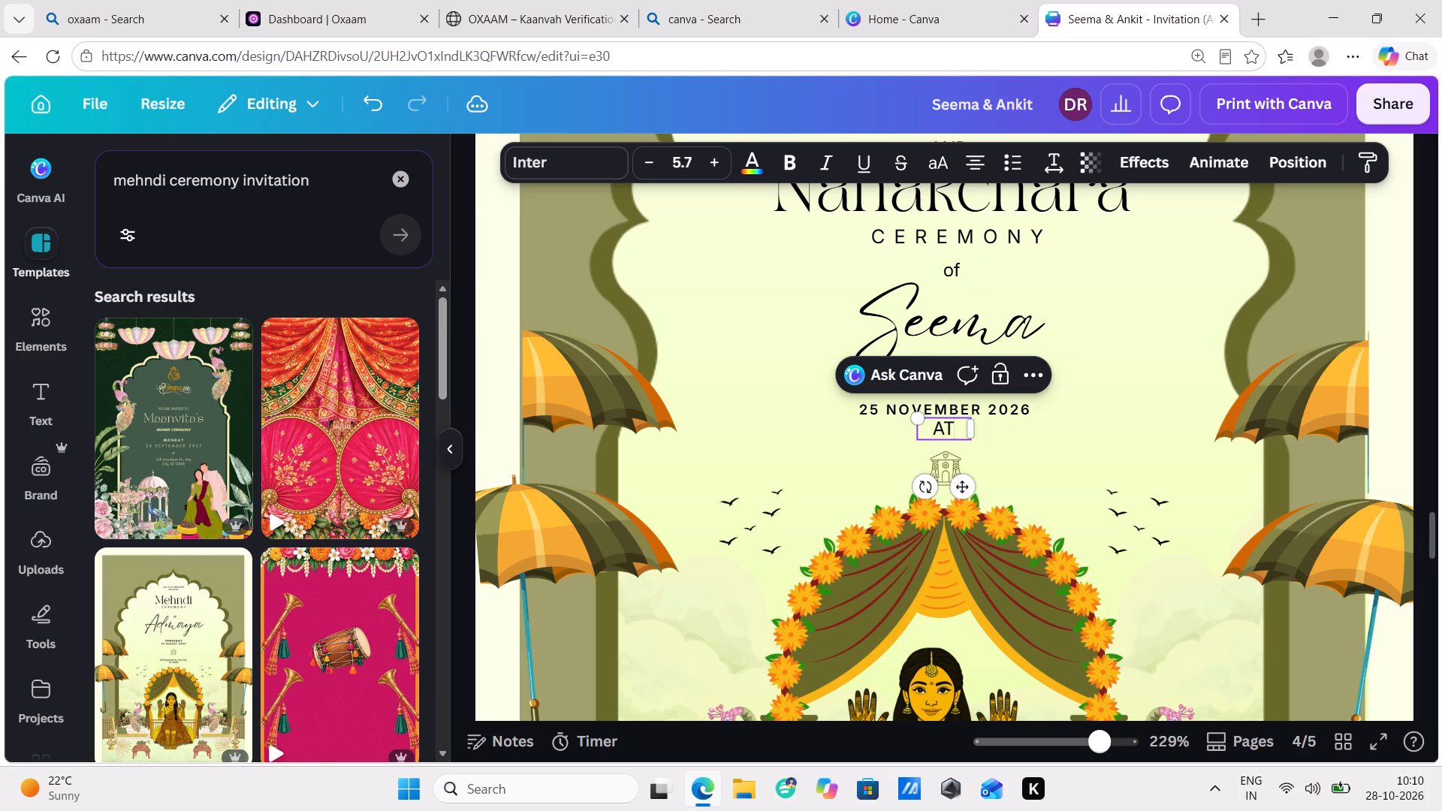
key(space)
key(8)
key(BackSpace)
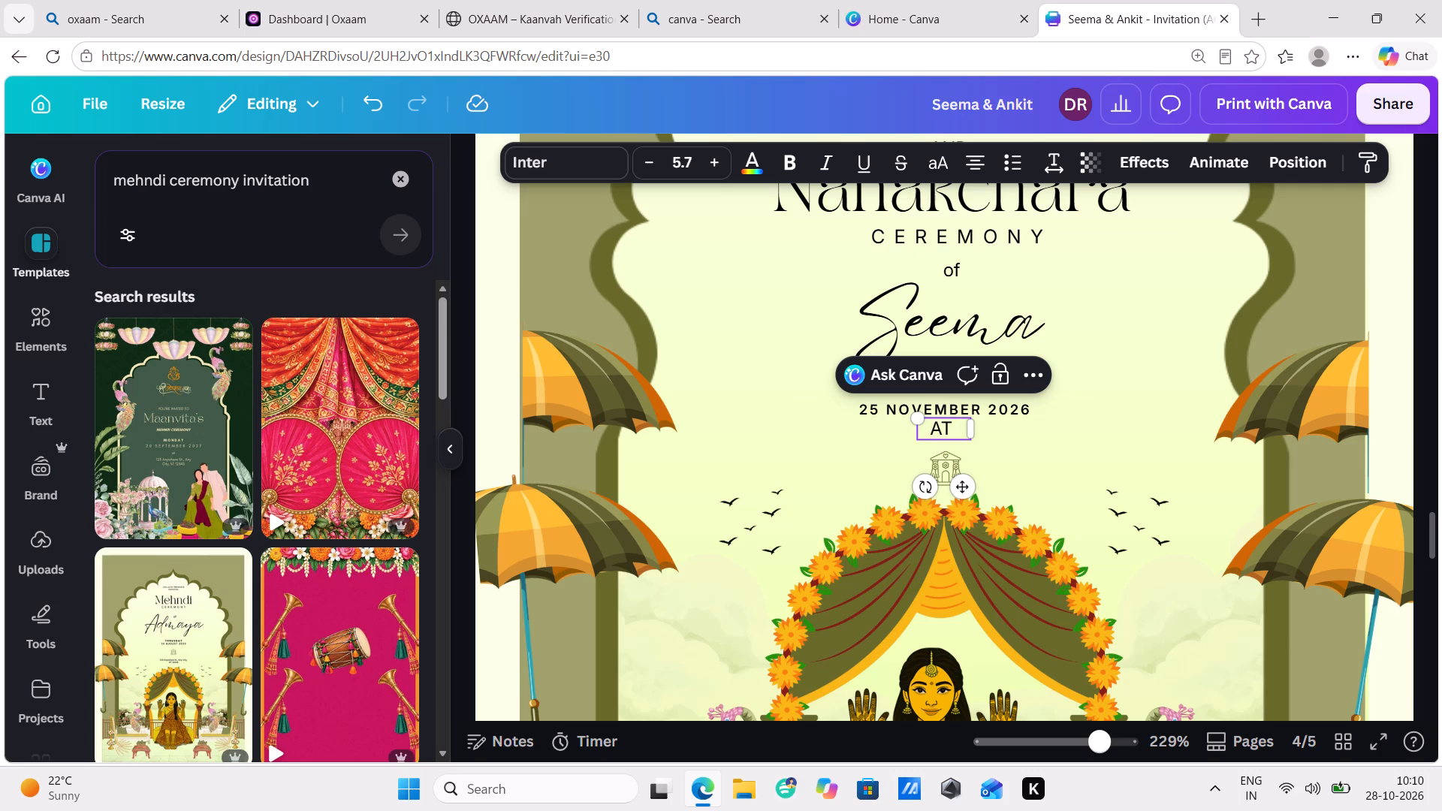
key(7)
key(space)
text(PM)
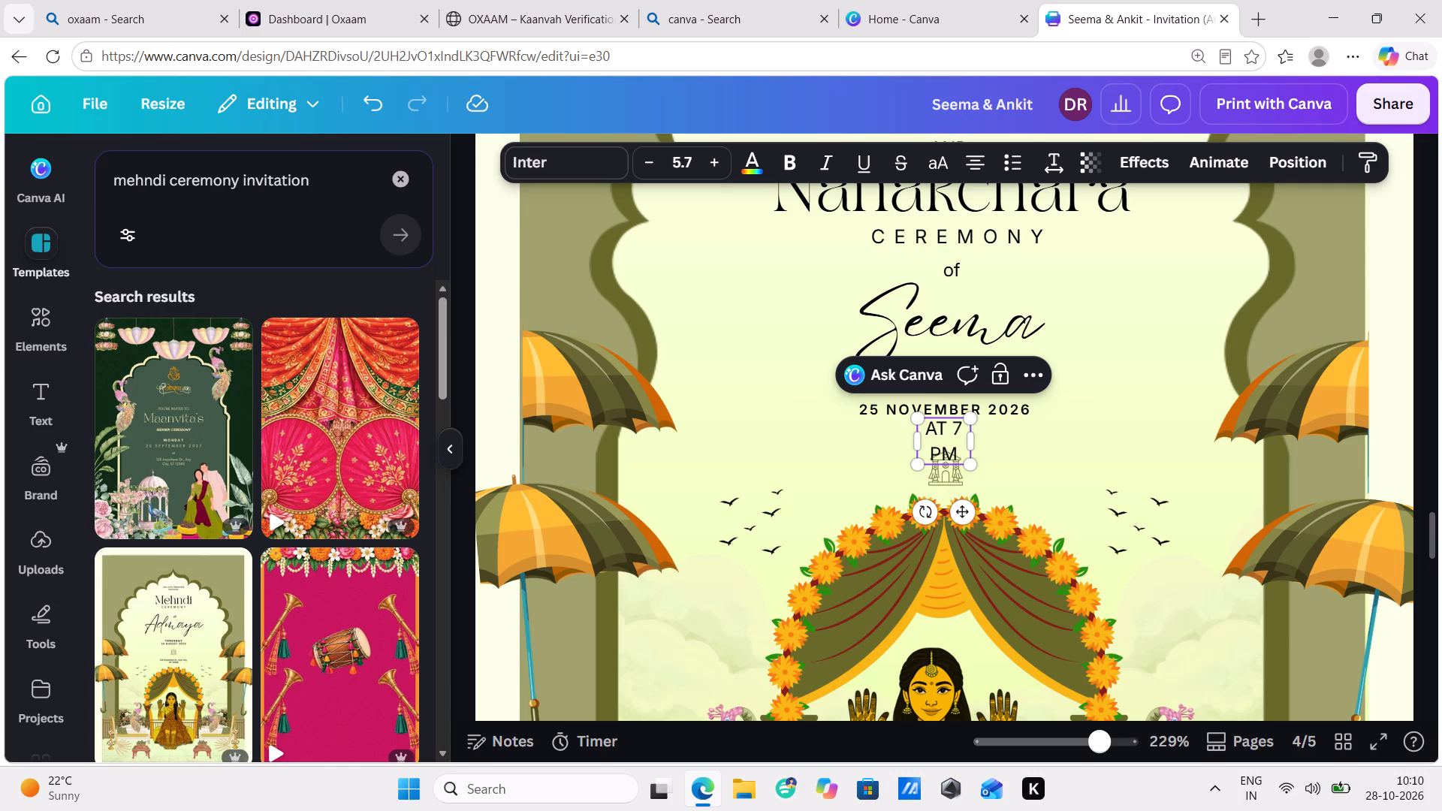
drag(975, 441, 992, 438)
click(1085, 436)
drag(953, 432, 953, 434)
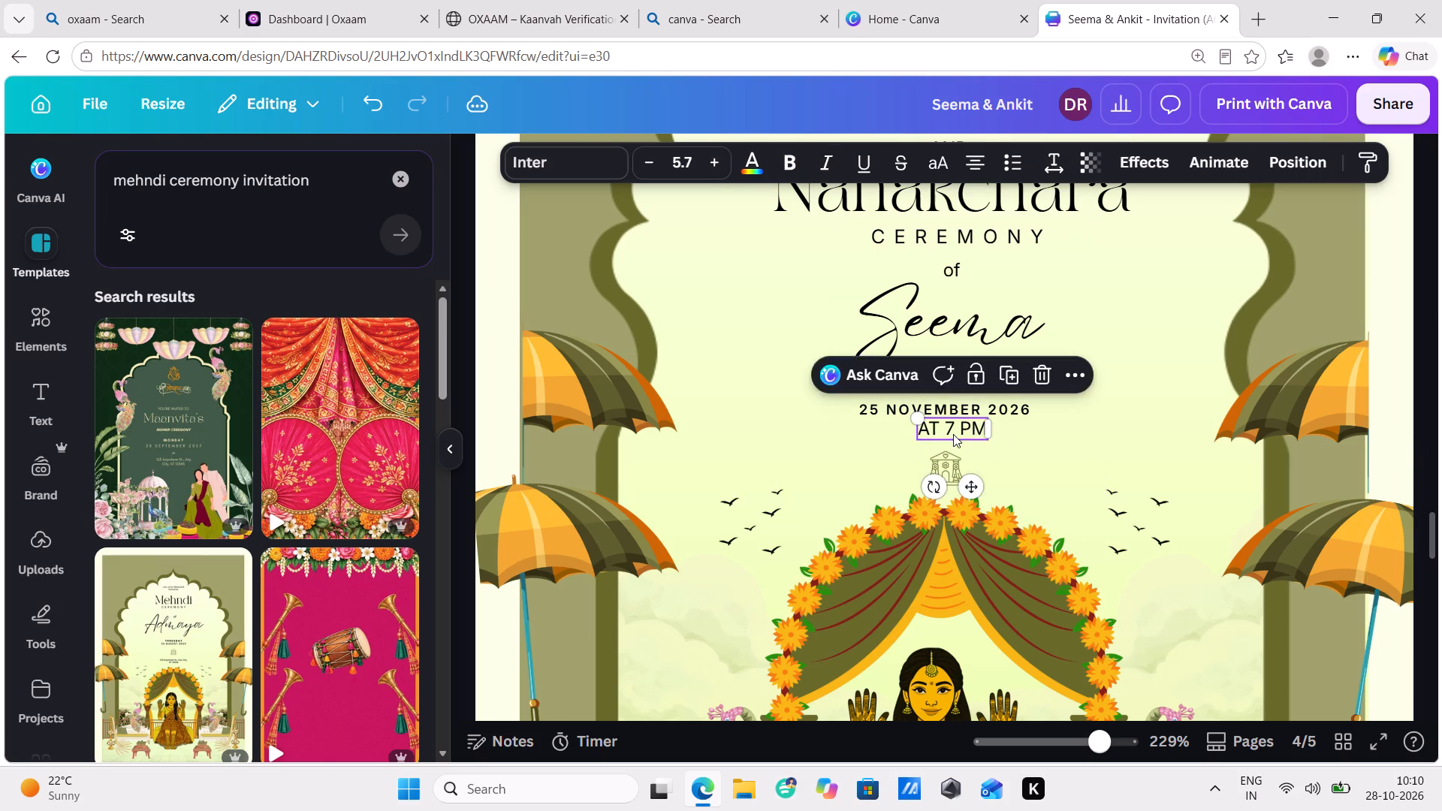
drag(953, 434, 948, 439)
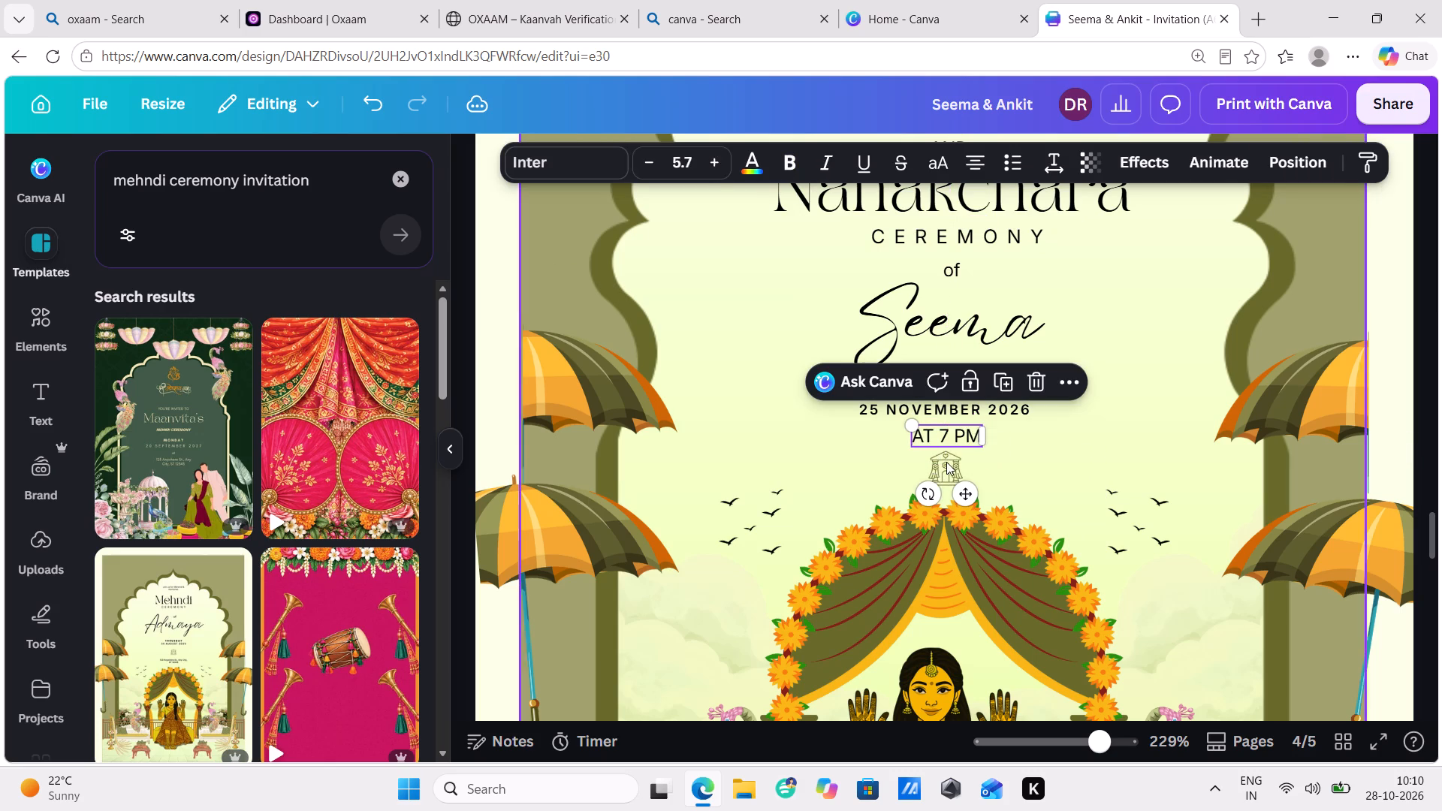
Delete the building icon above the flower arch.
click(944, 475)
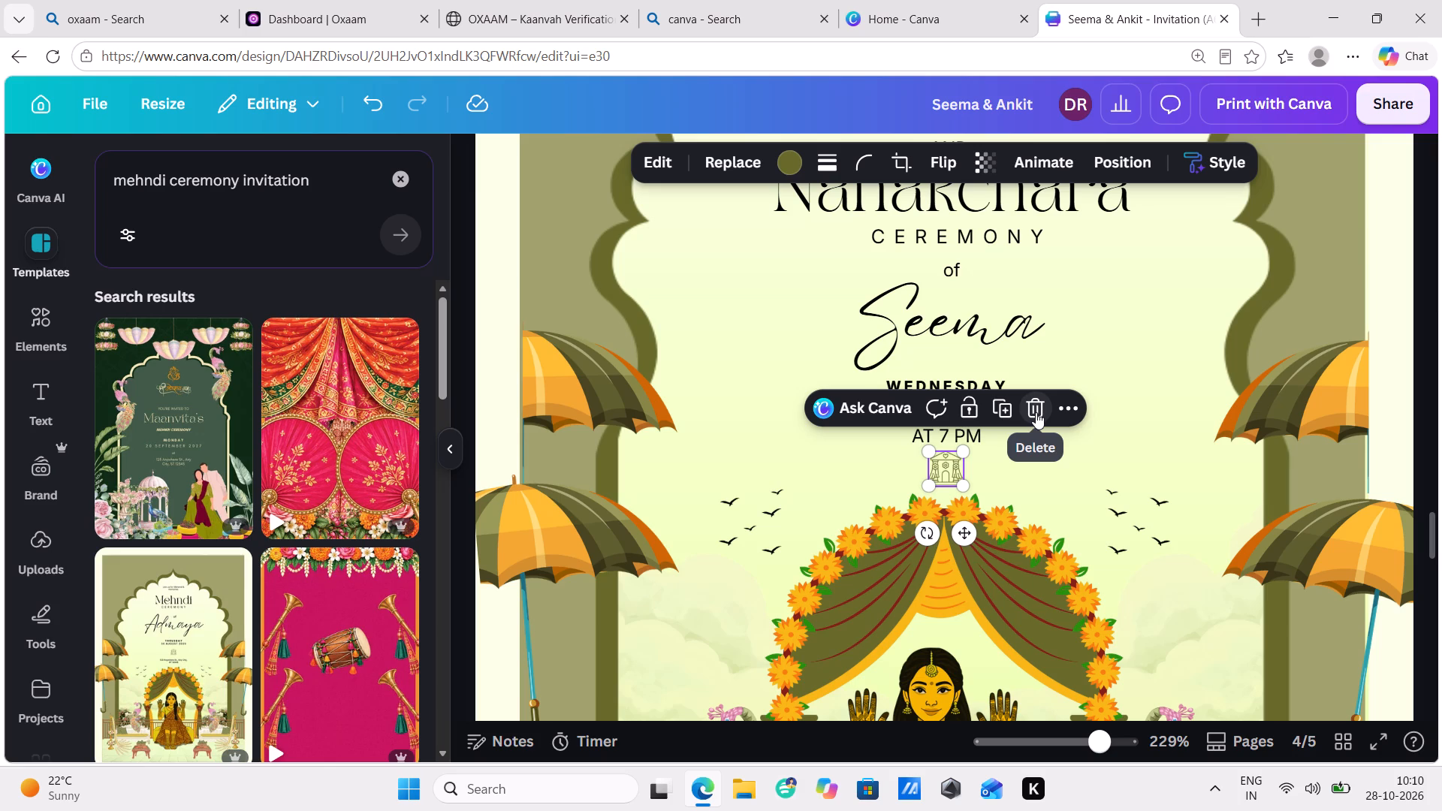
click(1036, 412)
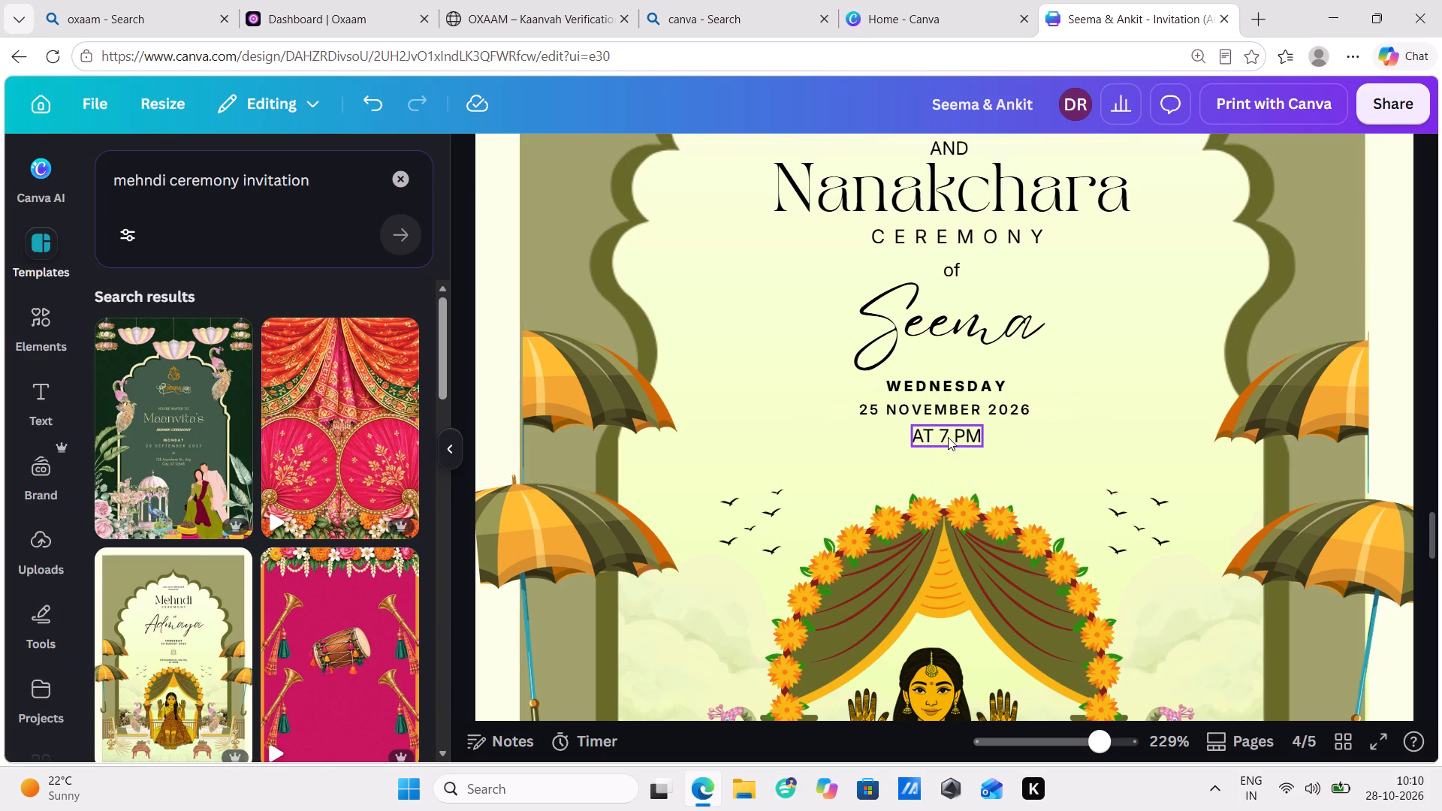
Move the "AT 7 PM" line down, centred in the space above the flower arch.
drag(949, 437, 957, 439)
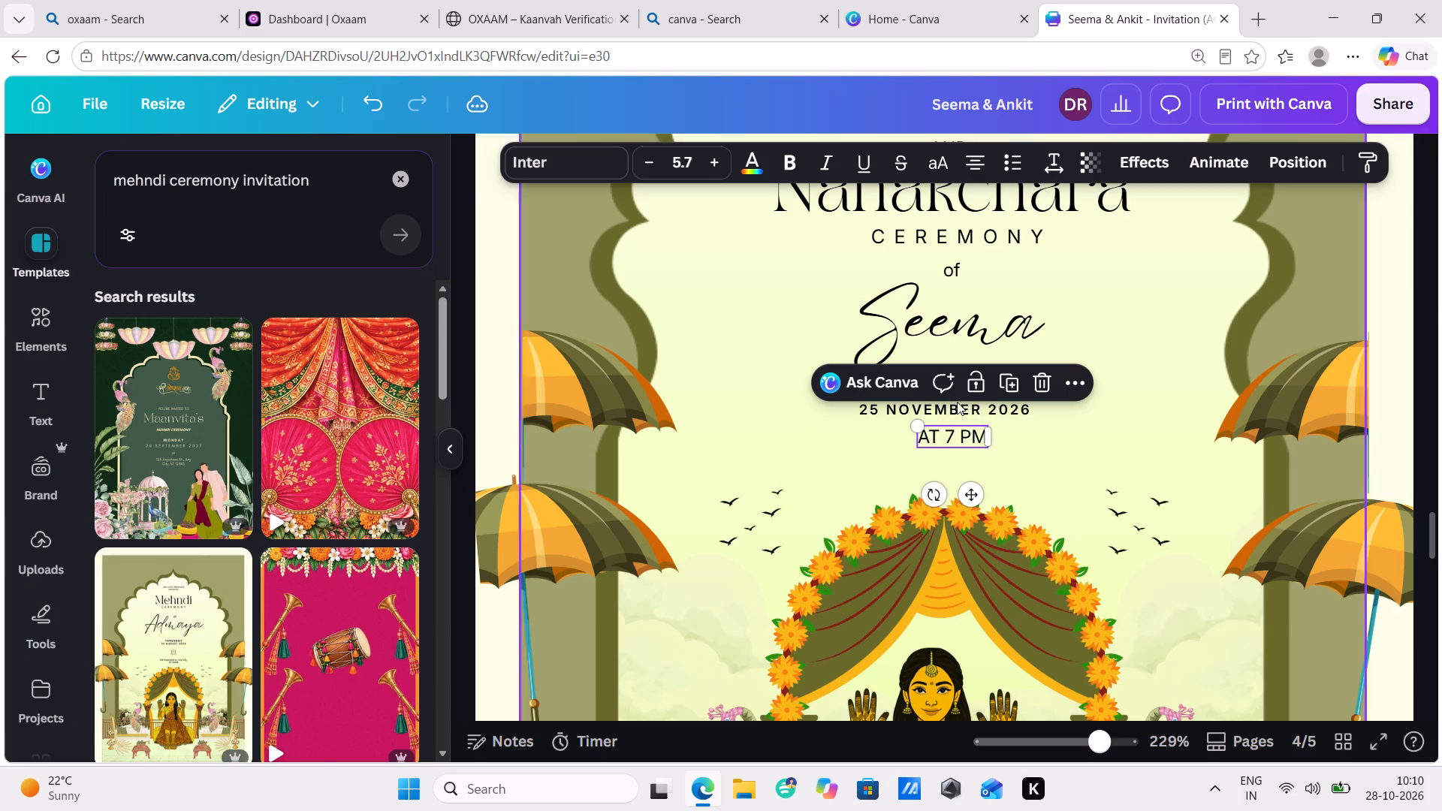
drag(946, 439, 946, 457)
click(1078, 439)
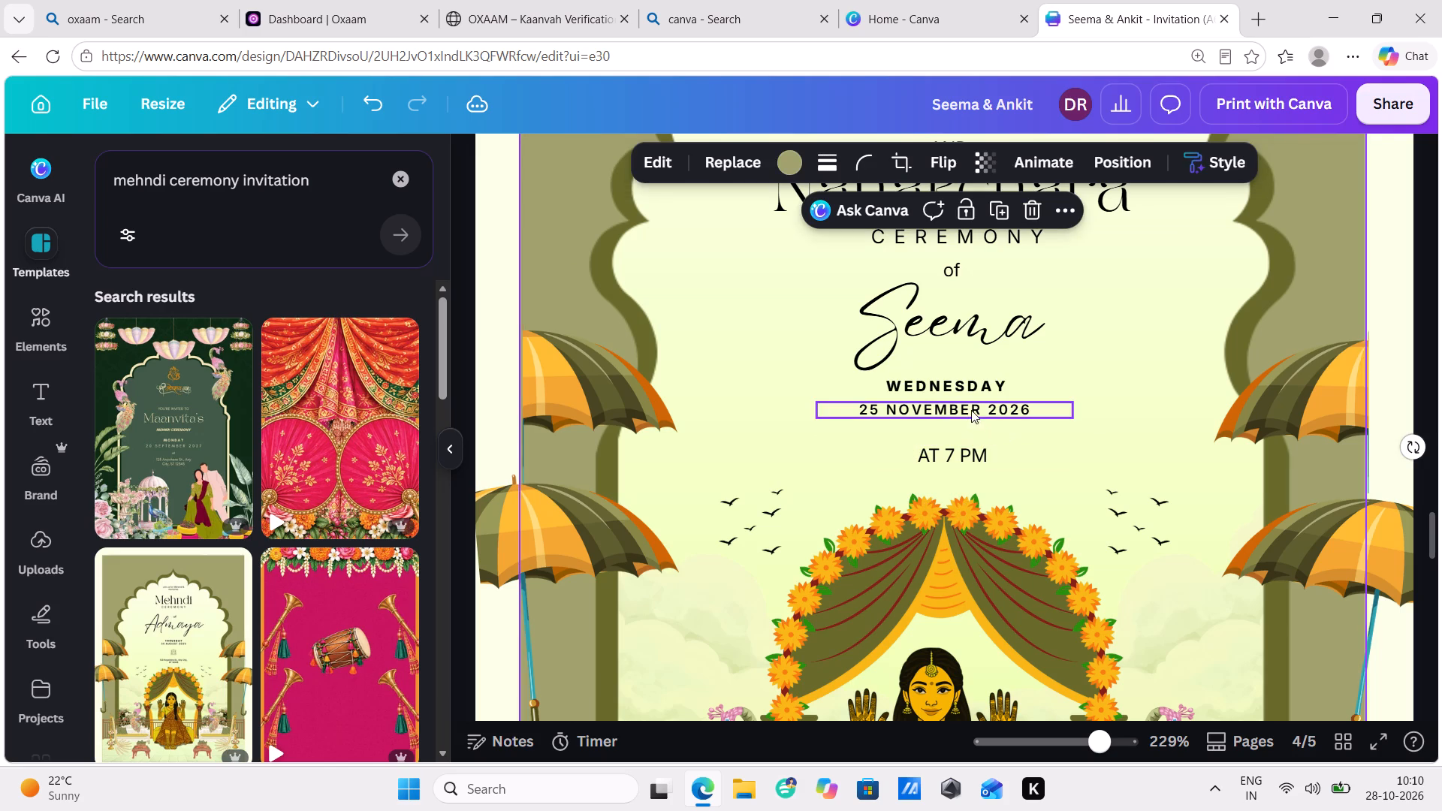
Move the ceremony date line down to just above "AT 7 PM" and set its font size to 5.4.
drag(970, 409, 972, 428)
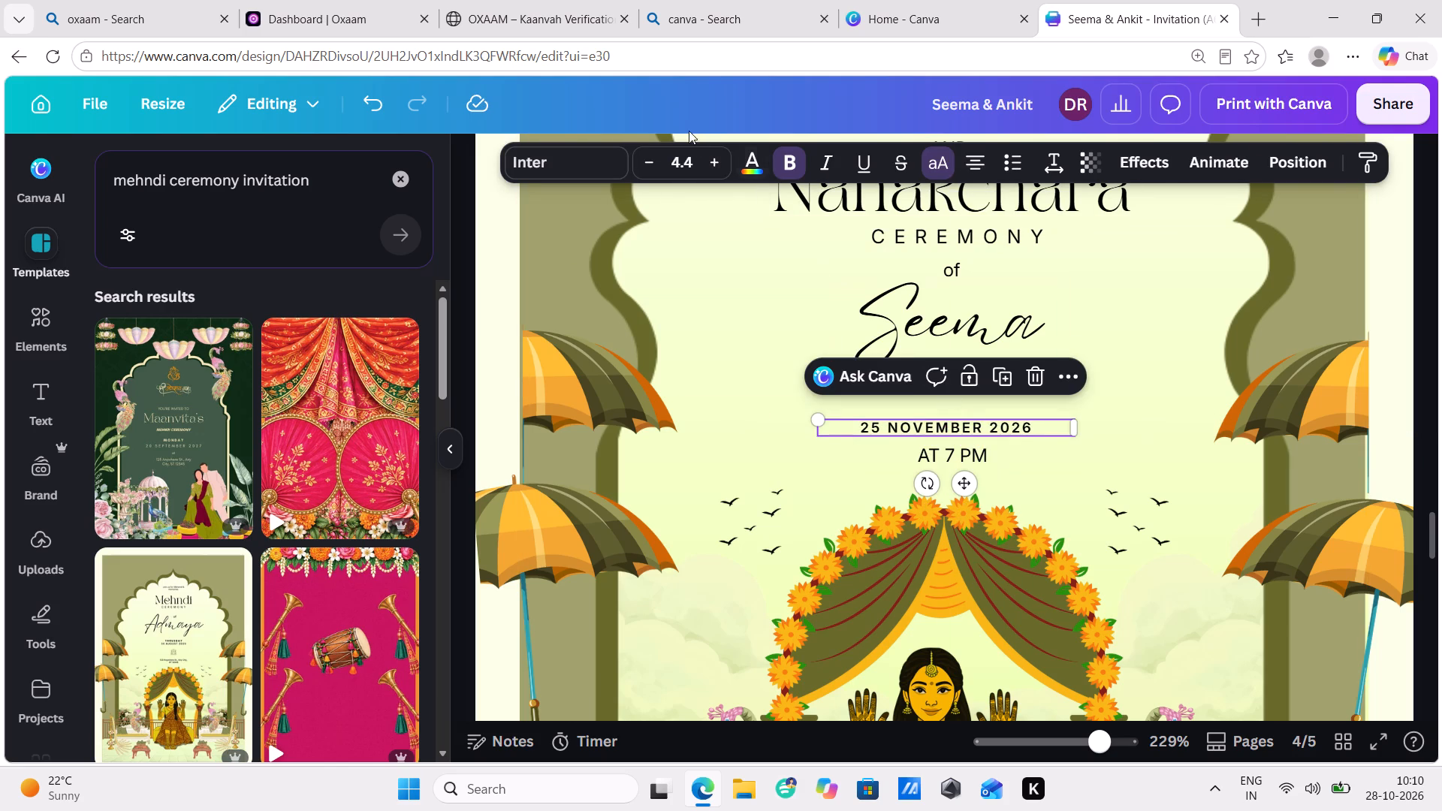
click(714, 163)
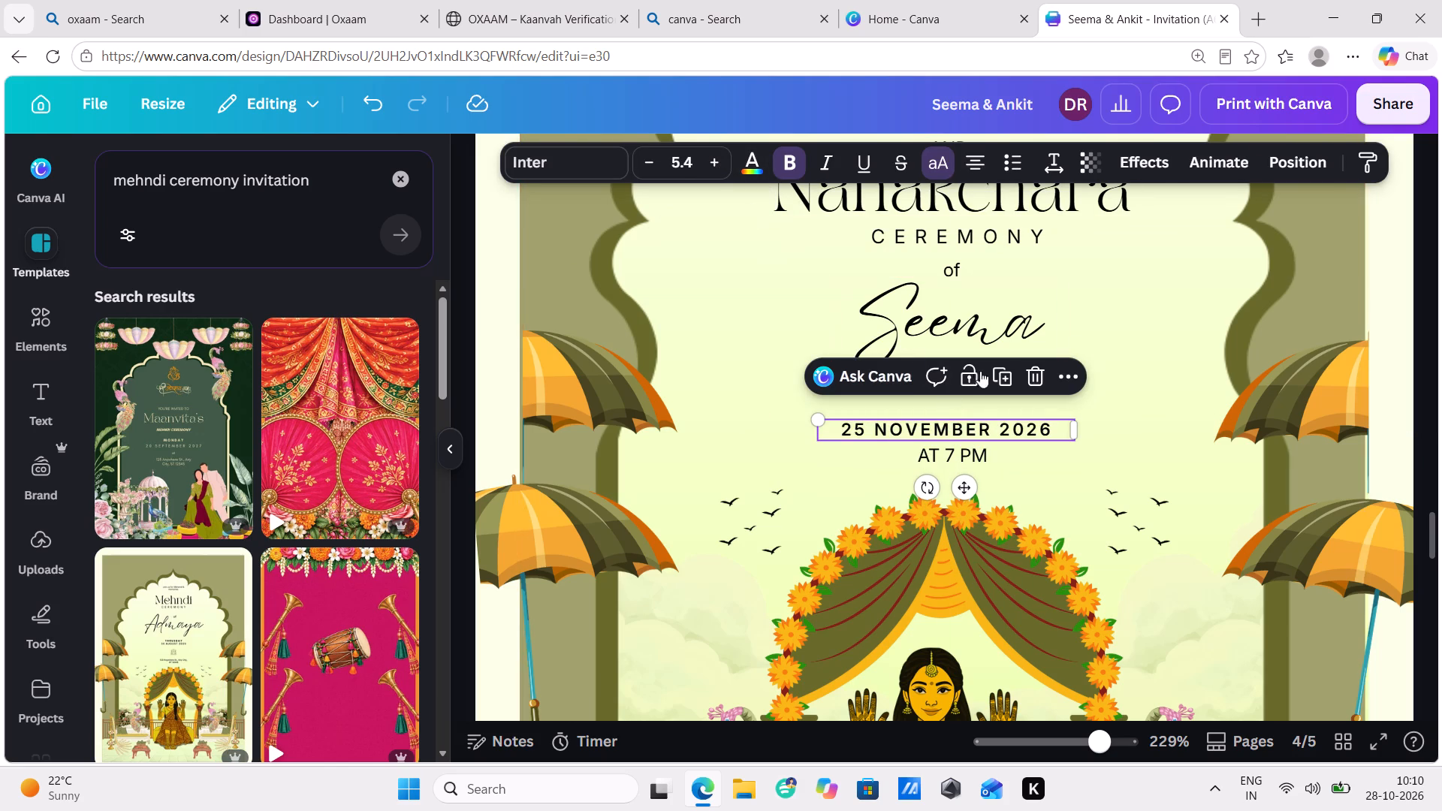
click(1149, 357)
Set the "WEDNESDAY" line's font size to 5.5 and move it down to just above the date.
click(950, 379)
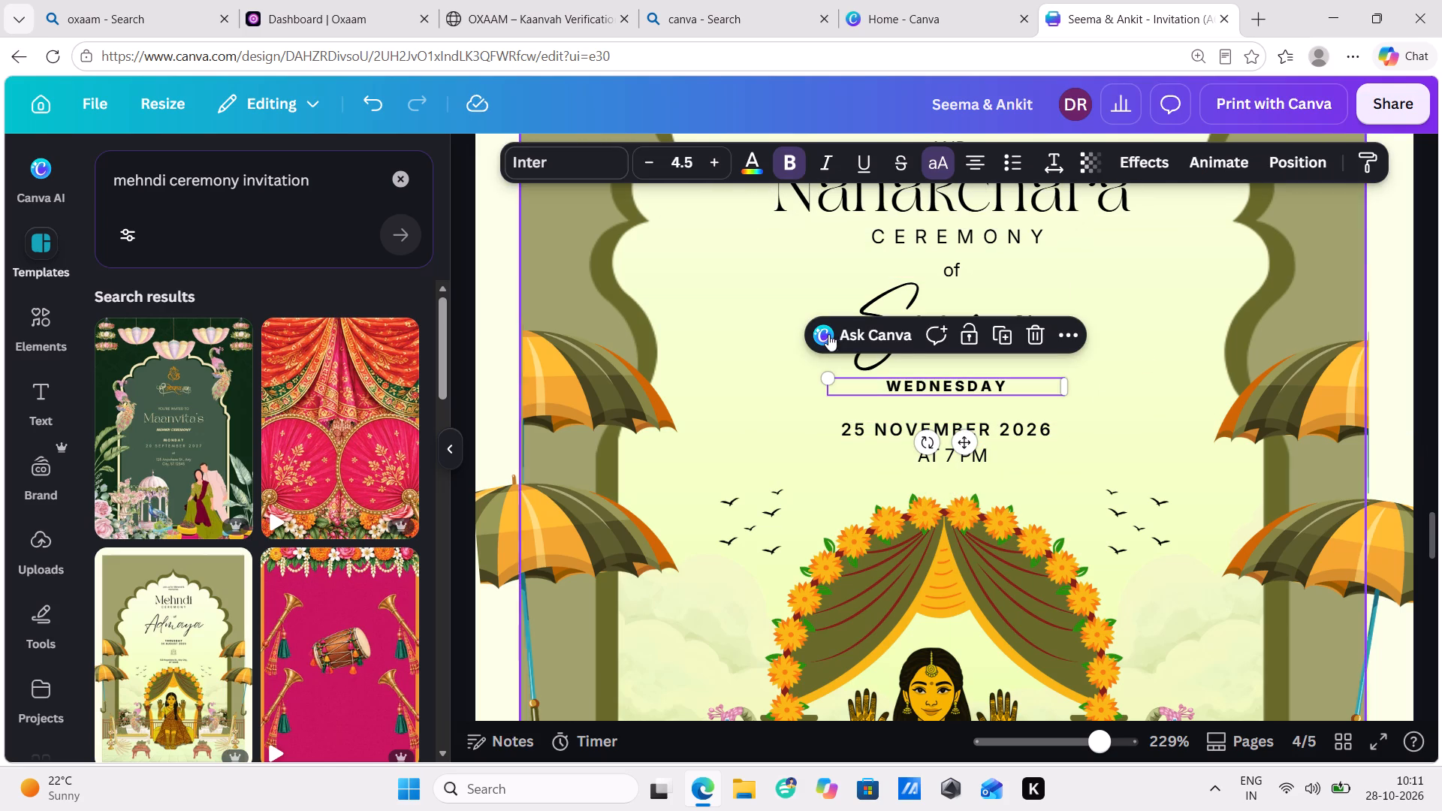
click(721, 164)
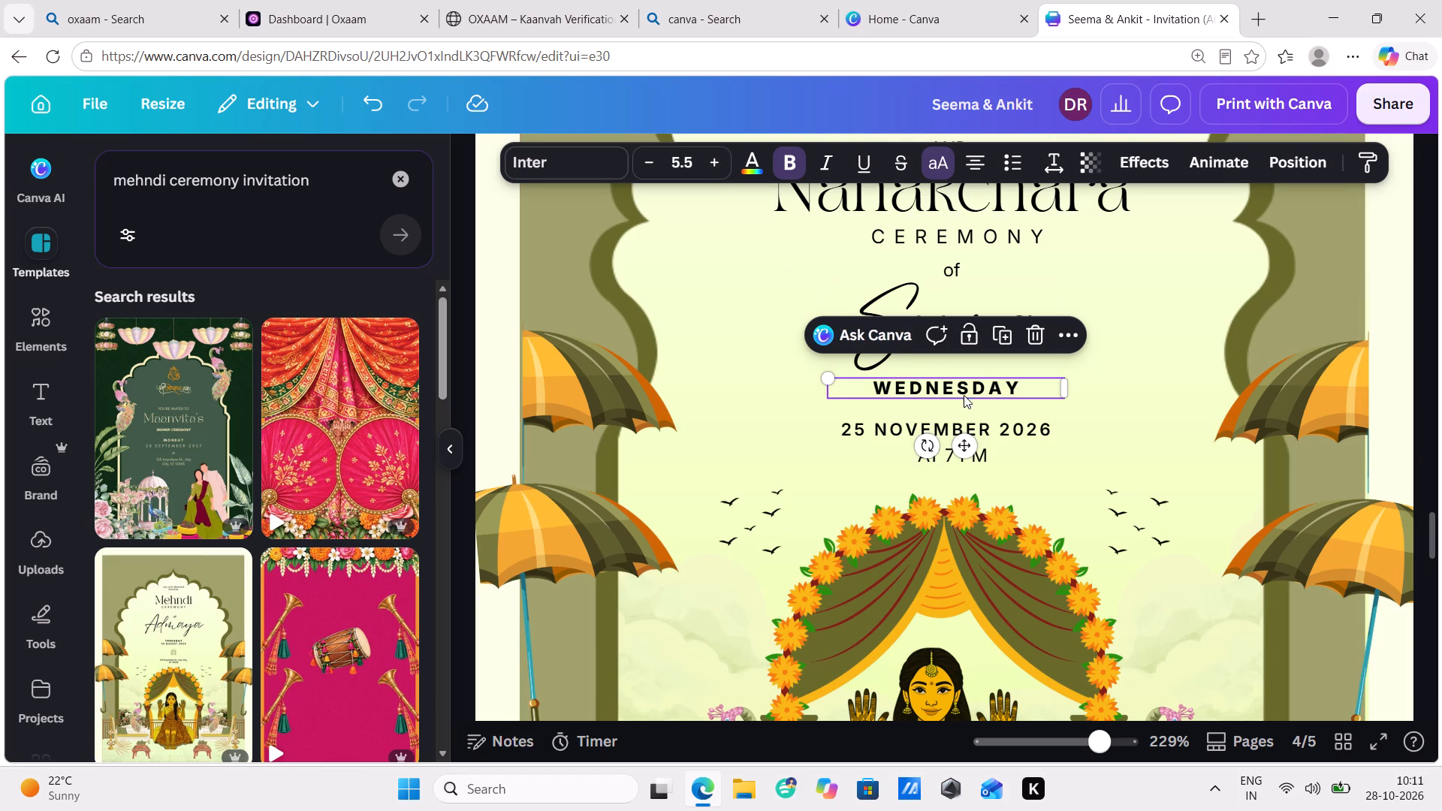
drag(968, 386, 968, 395)
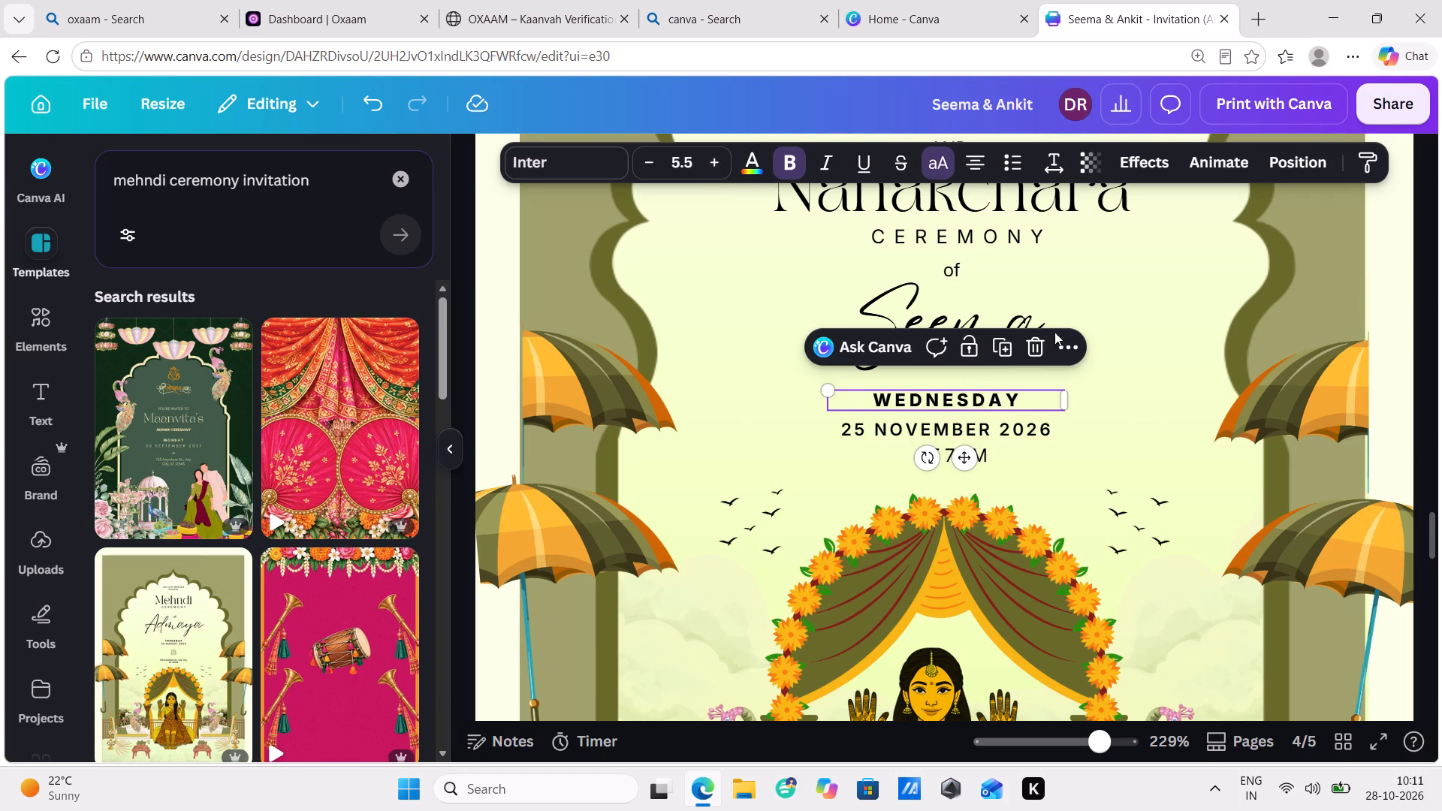
click(1169, 360)
Increase the Seema name's font size to 25.
click(962, 311)
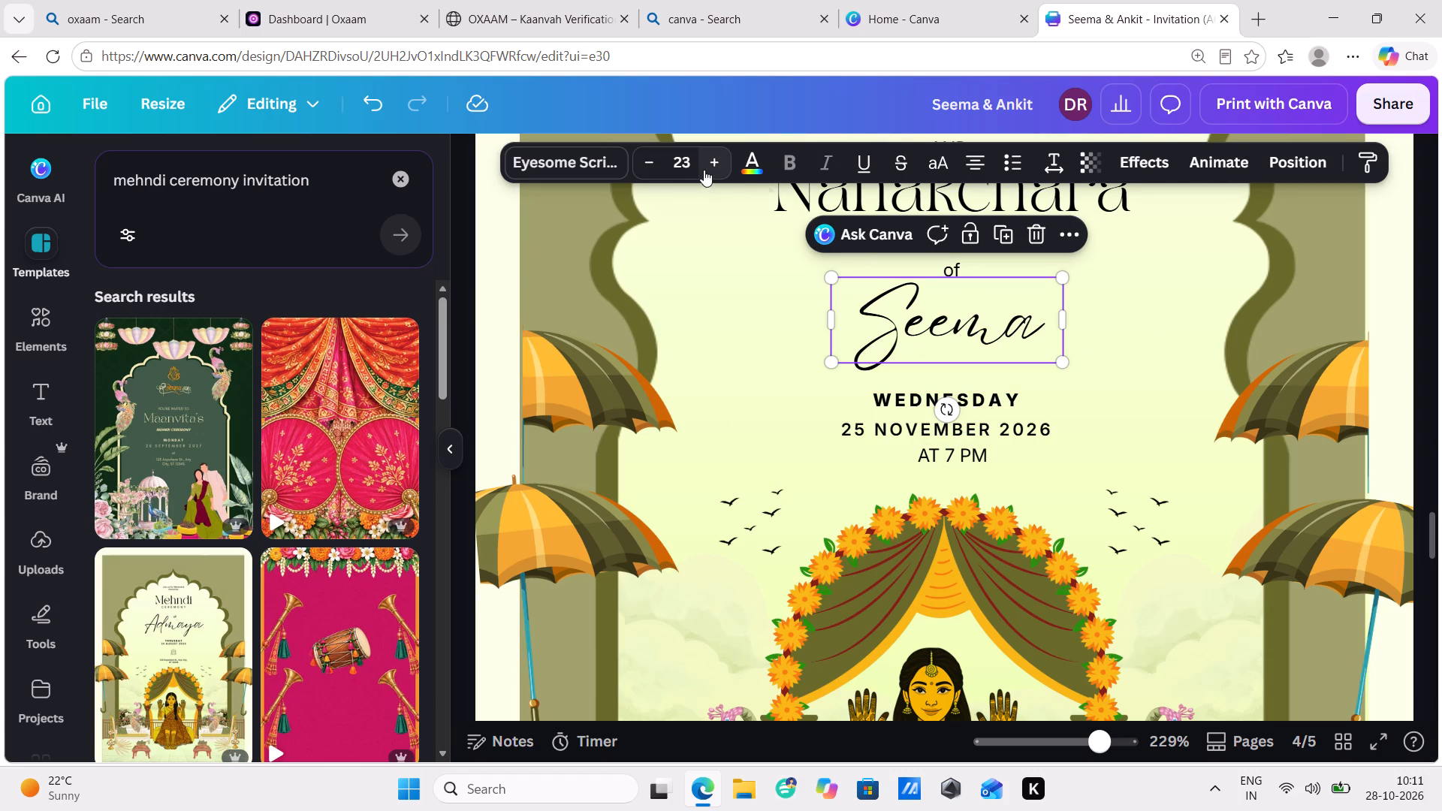
click(714, 164)
click(714, 164)
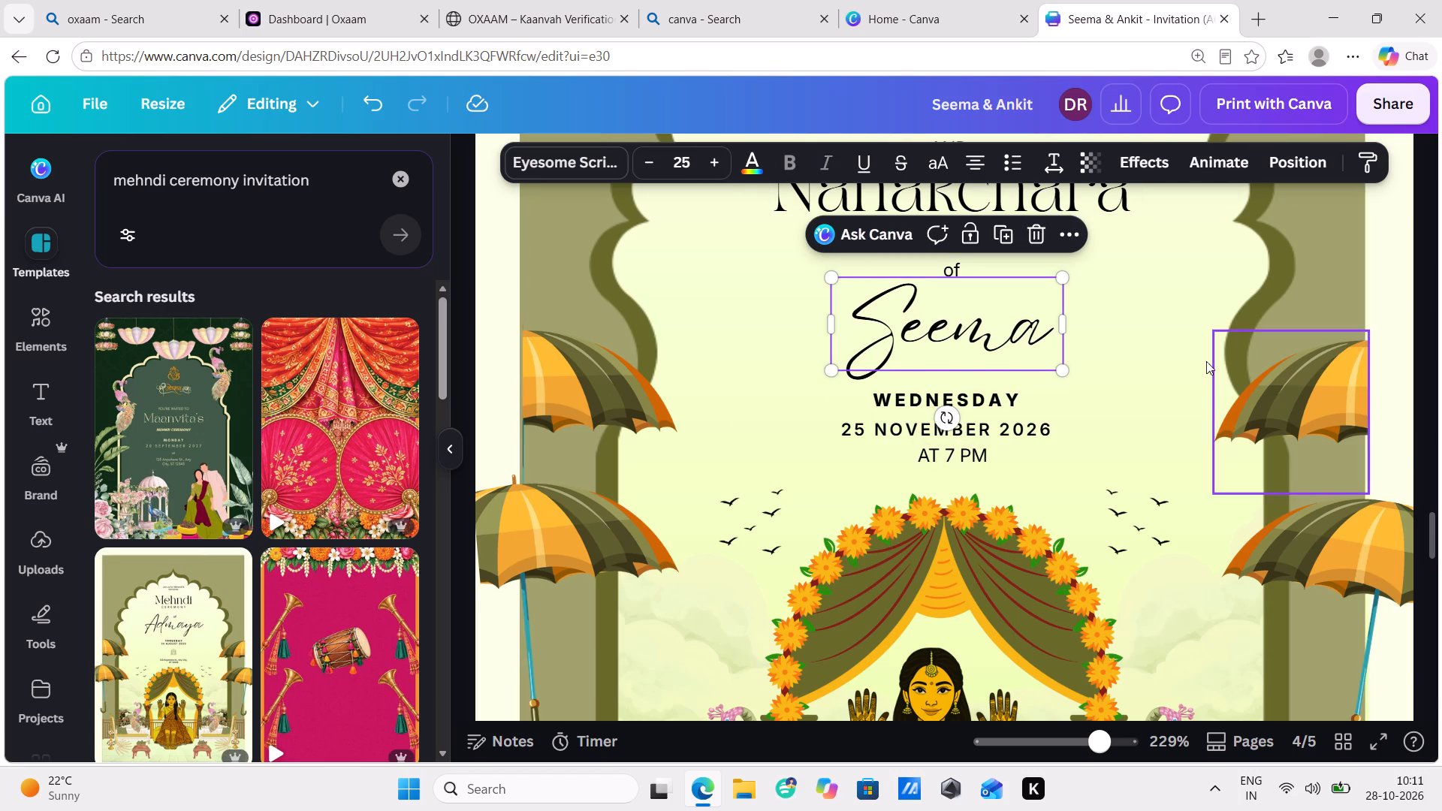
Move the Seema name slightly down, closer to the "WEDNESDAY" line.
click(1157, 337)
drag(987, 333, 986, 339)
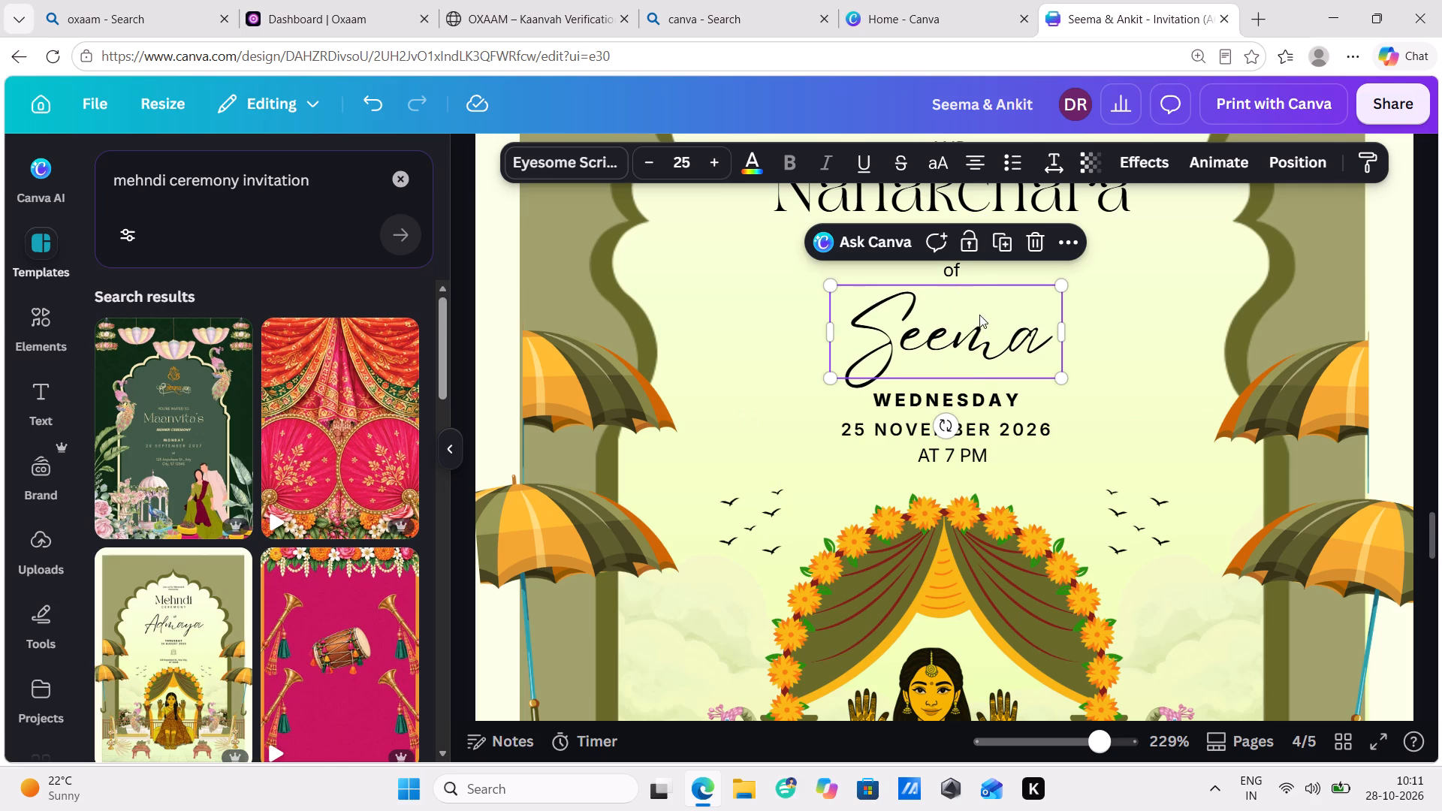
Increase the font size of the word "of" above the Seema name.
click(955, 272)
click(720, 165)
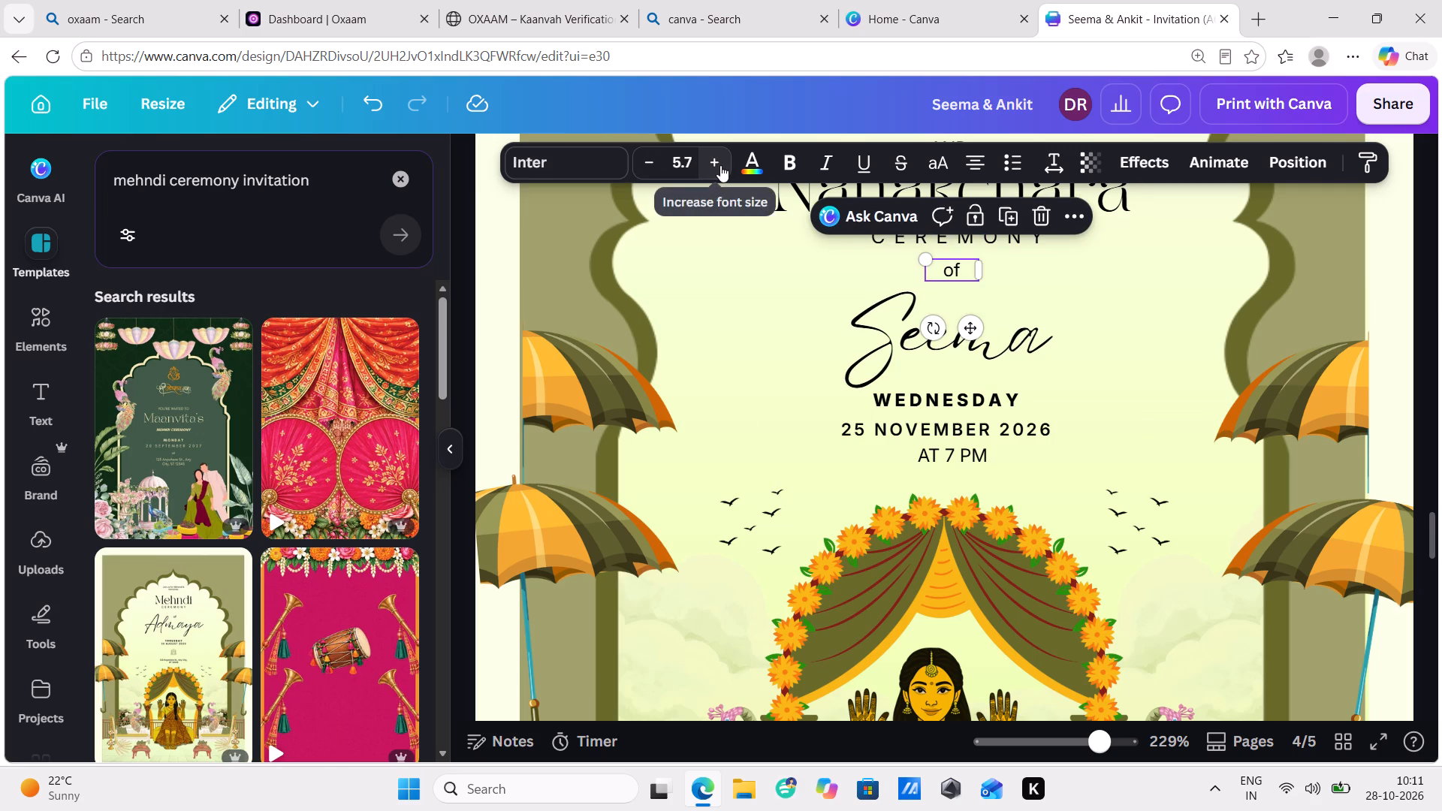
click(720, 165)
click(1124, 309)
Increase the "CEREMONY" line's font size to 7.
scroll(1123, 309, up, 2)
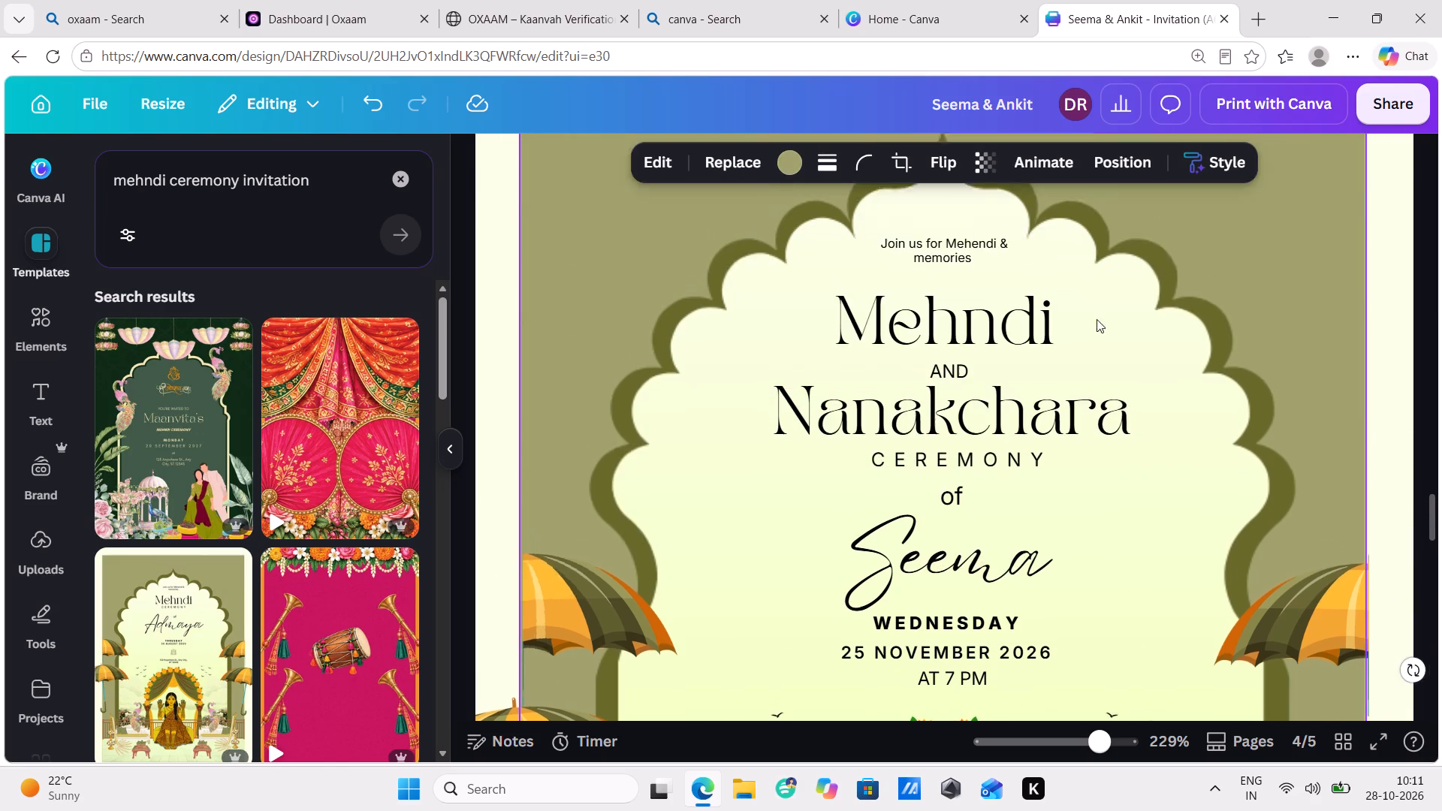
scroll(979, 492, down, 1)
click(952, 405)
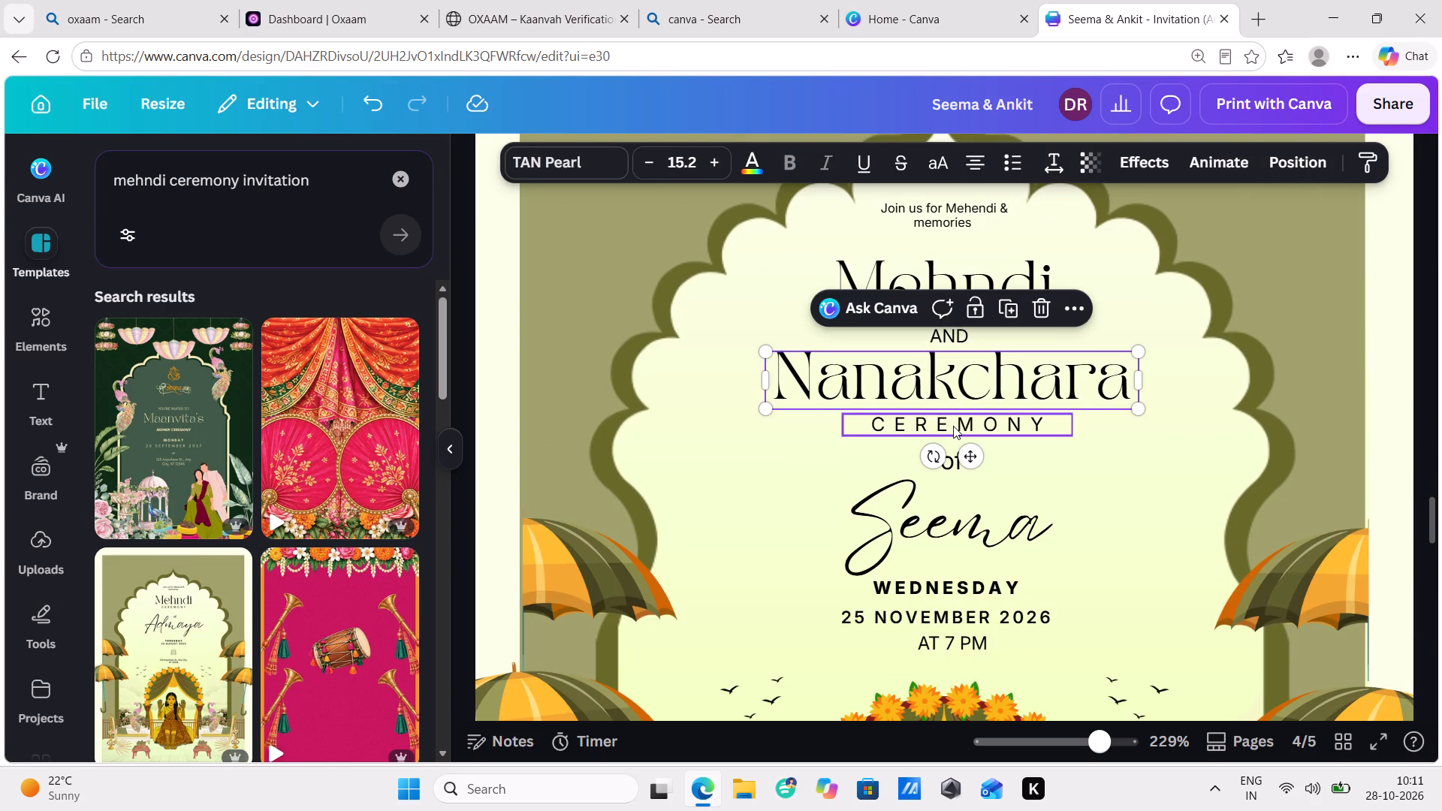
click(953, 426)
click(720, 161)
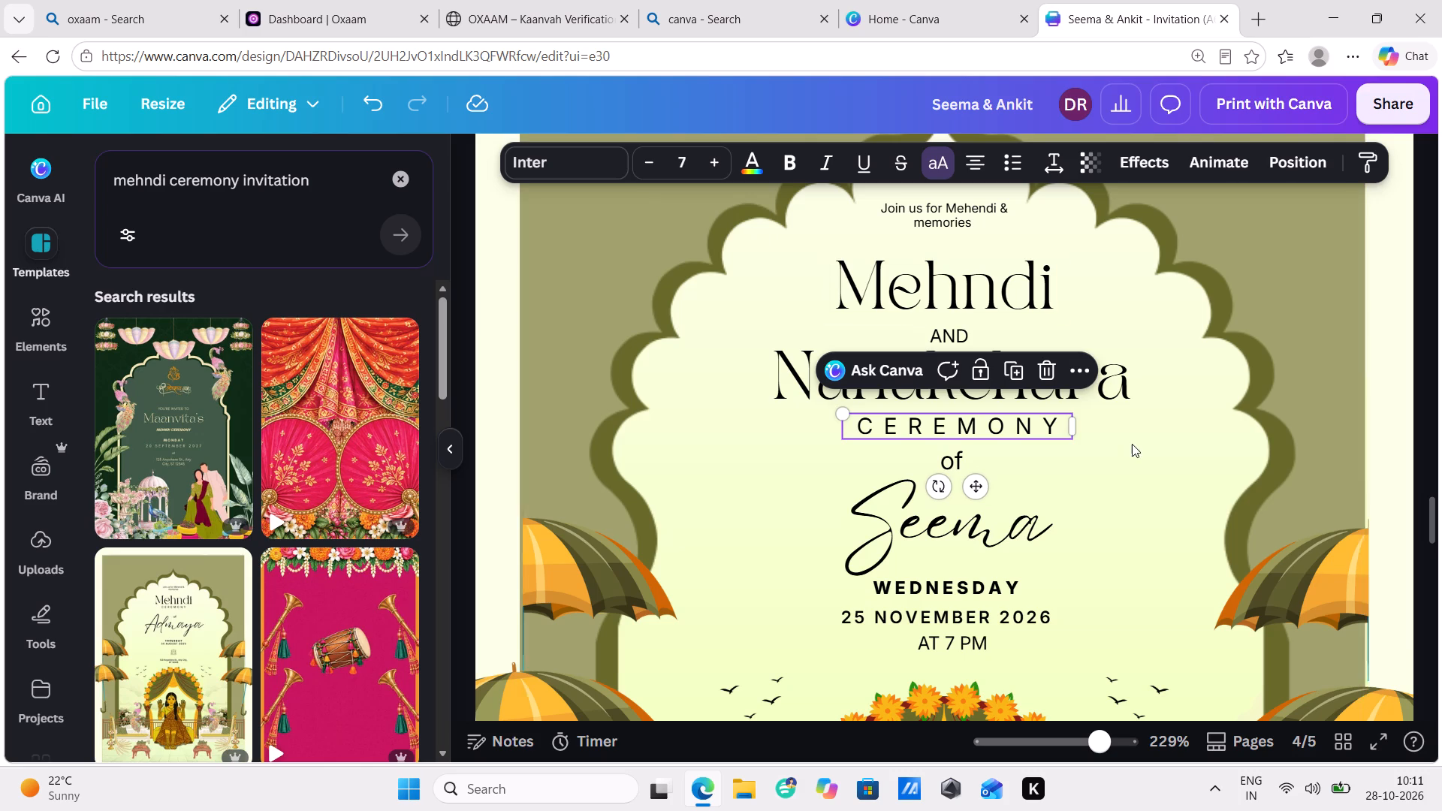
click(1139, 418)
Increase the font size of "AND" between Mehndi and Nanakchara to 6.7.
click(948, 343)
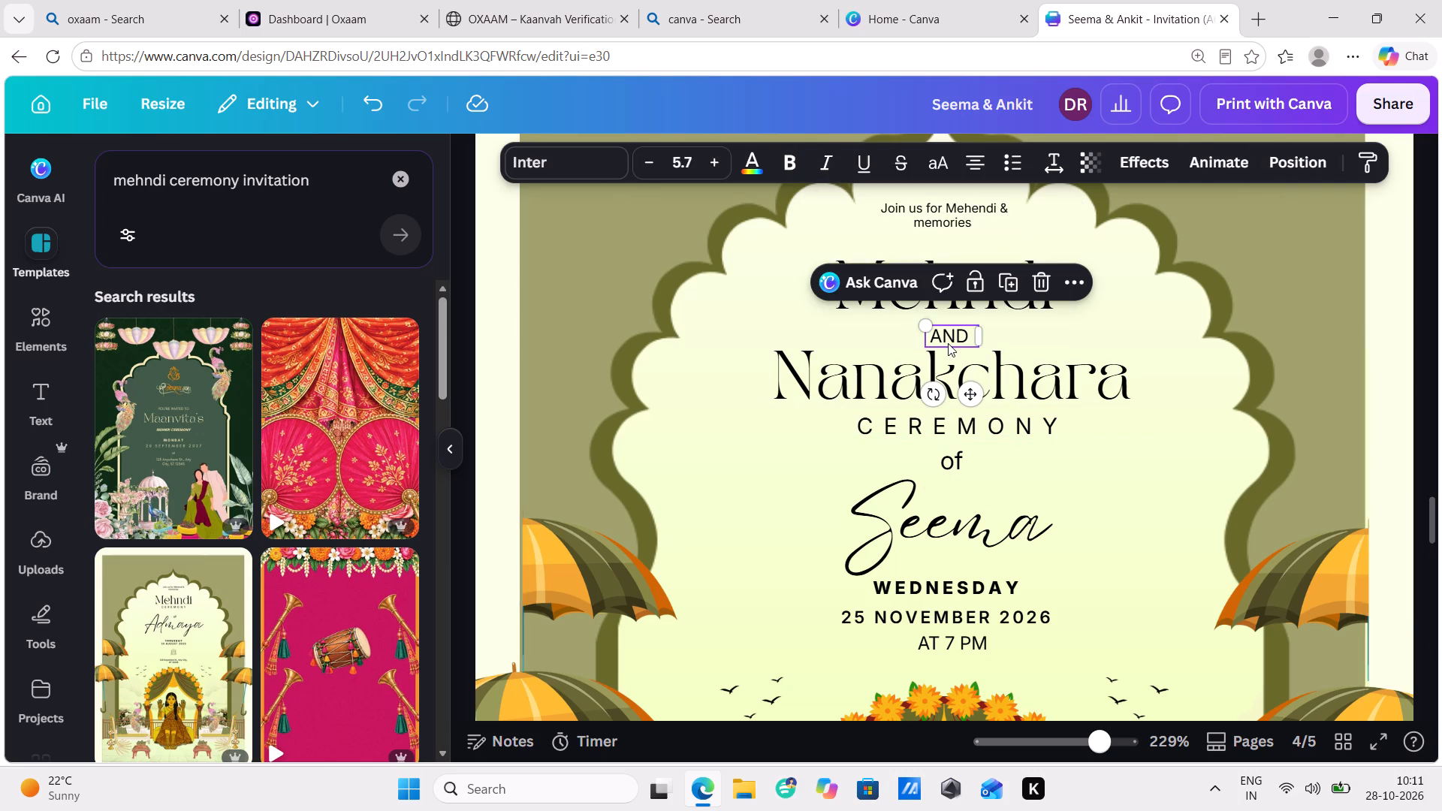
click(720, 165)
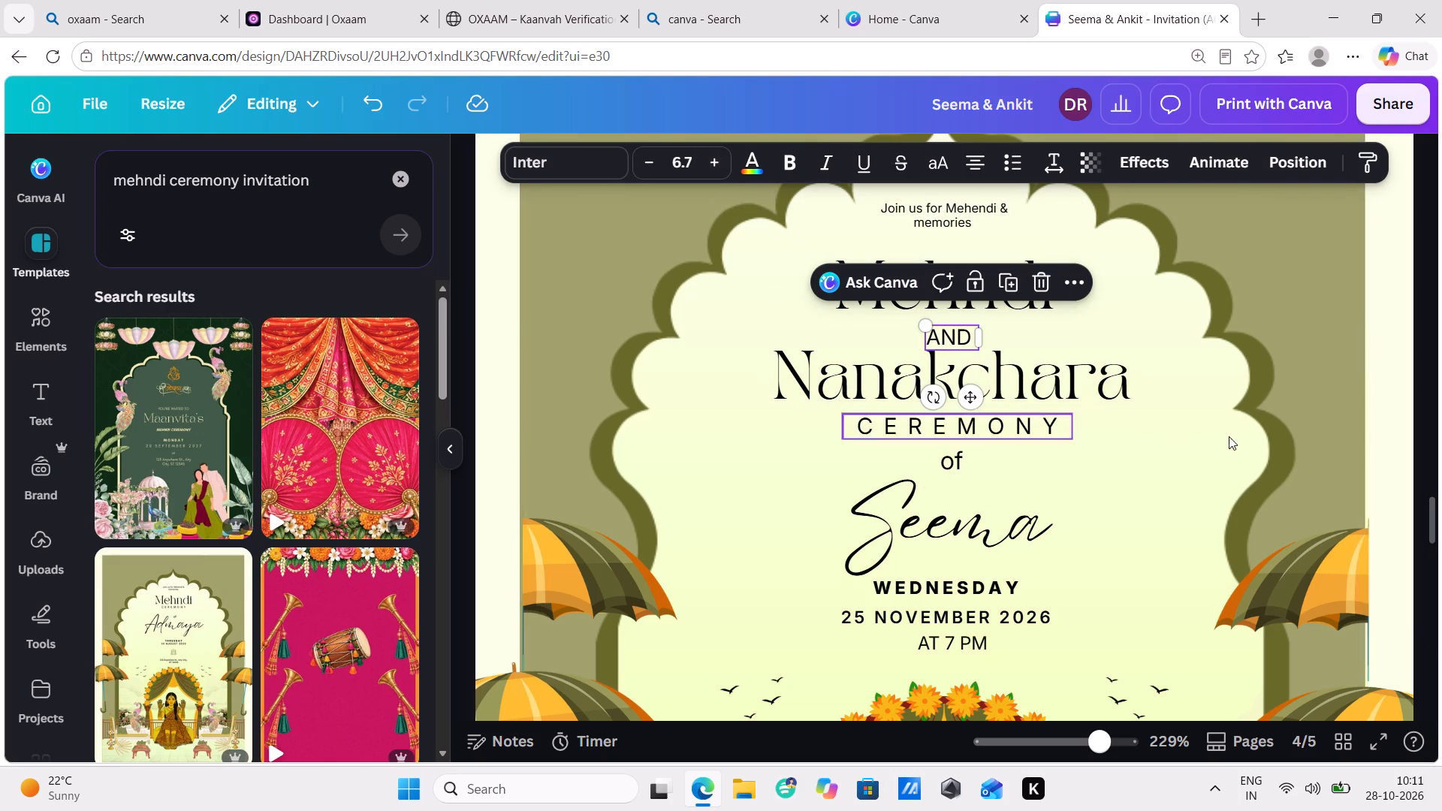
click(1152, 451)
Review the finished Mehndi and Nanakchara page and the pages around it, including the save-the-date and Haldi pages.
scroll(1057, 453, down, 7)
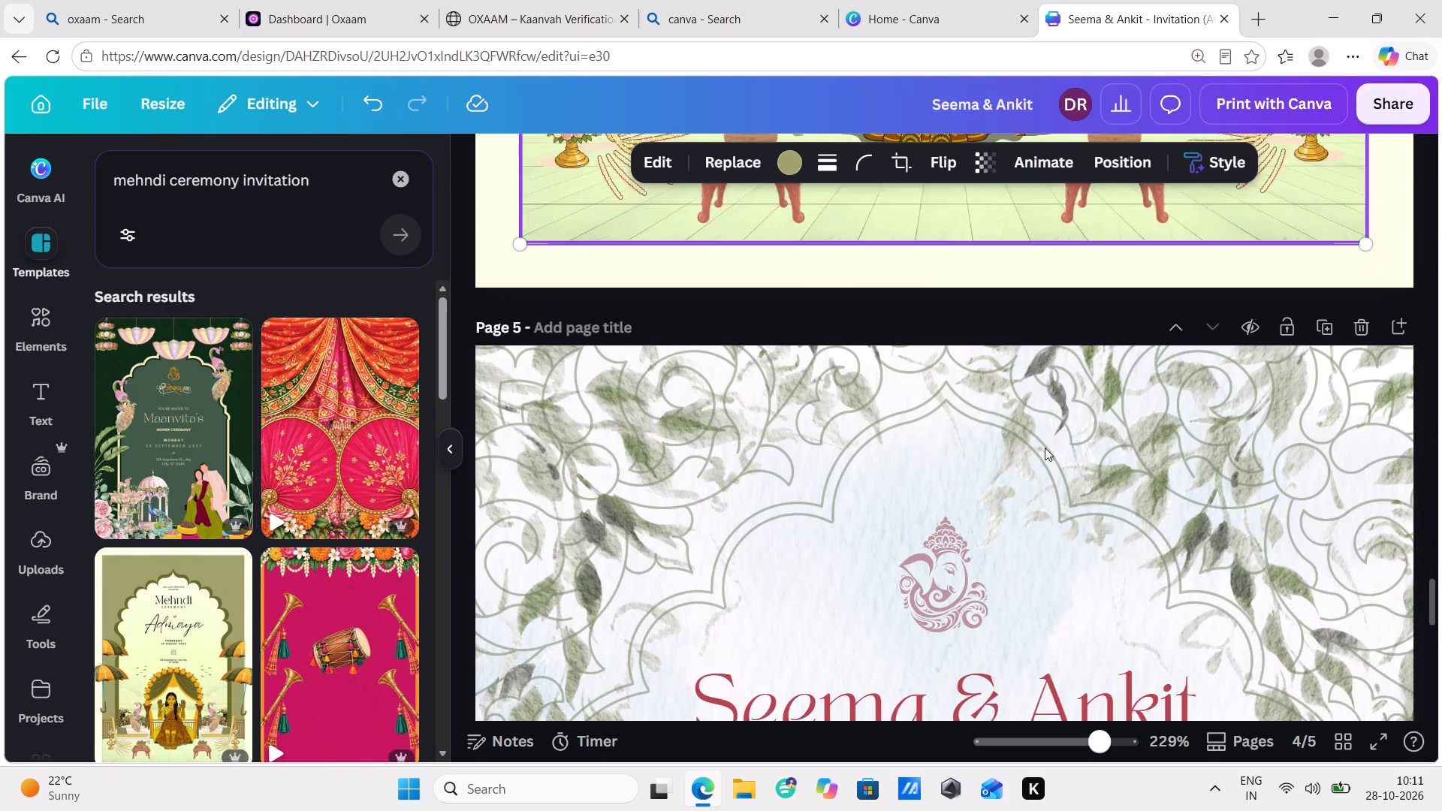
scroll(1045, 448, down, 4)
scroll(1045, 448, up, 5)
scroll(1227, 348, up, 4)
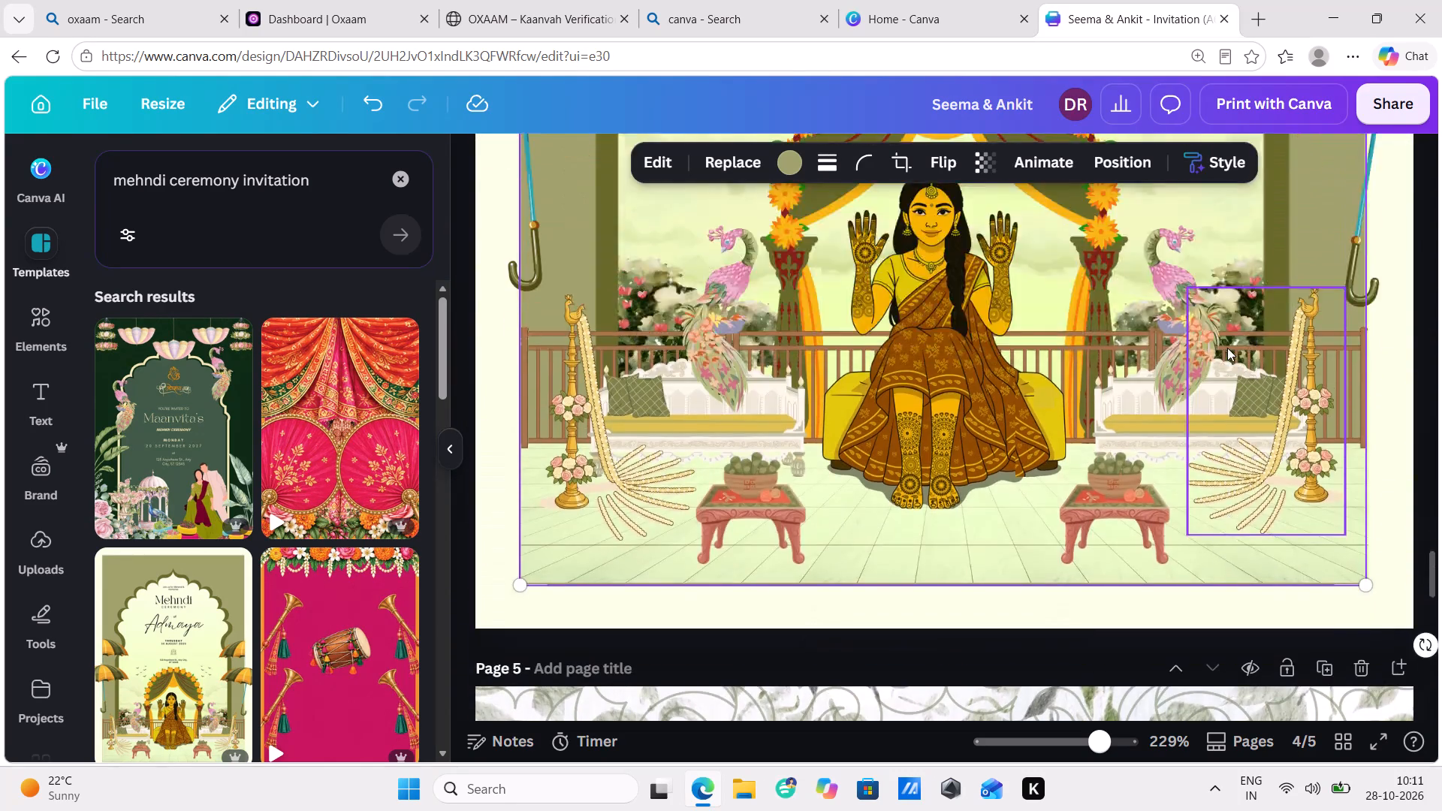
scroll(1227, 348, up, 9)
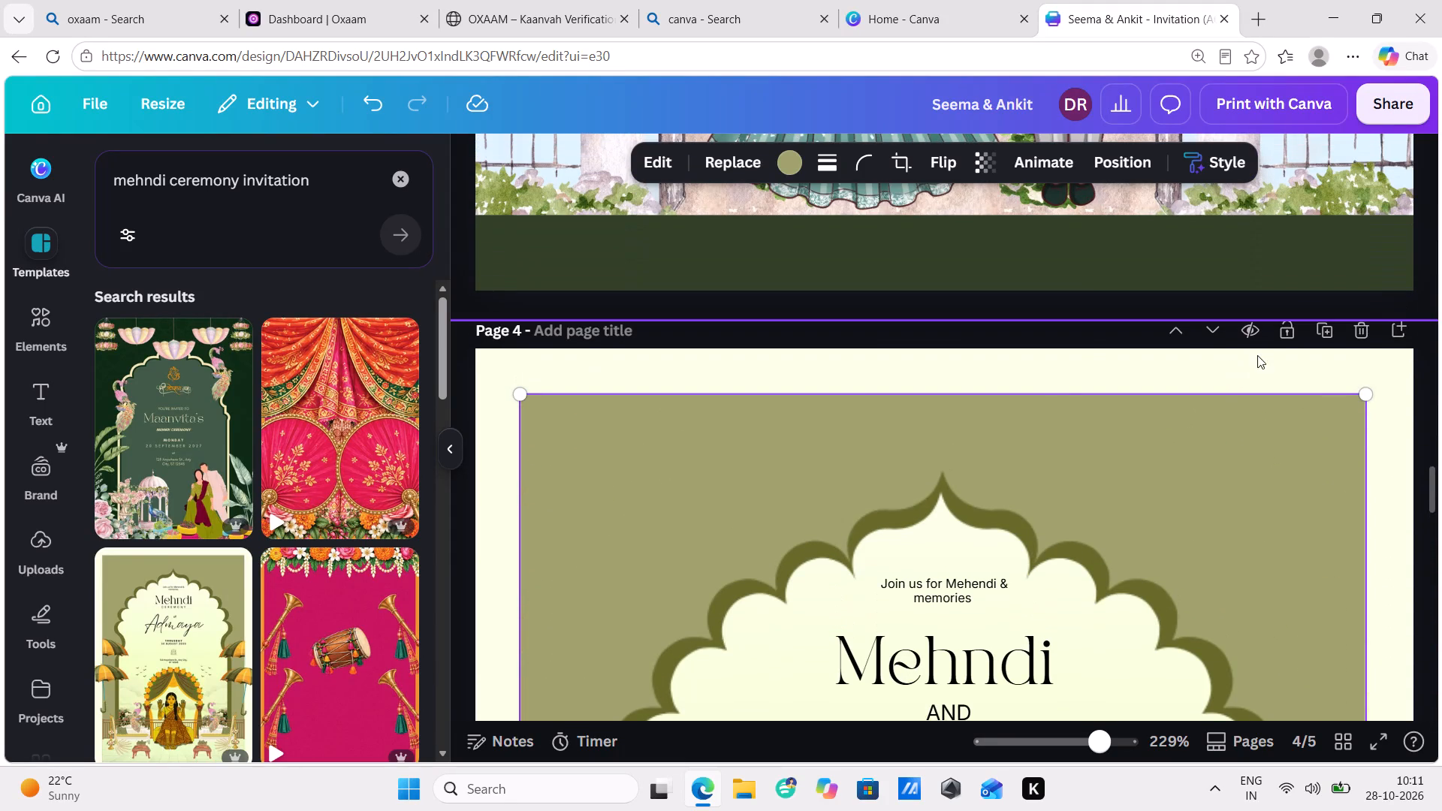
scroll(1222, 366, down, 5)
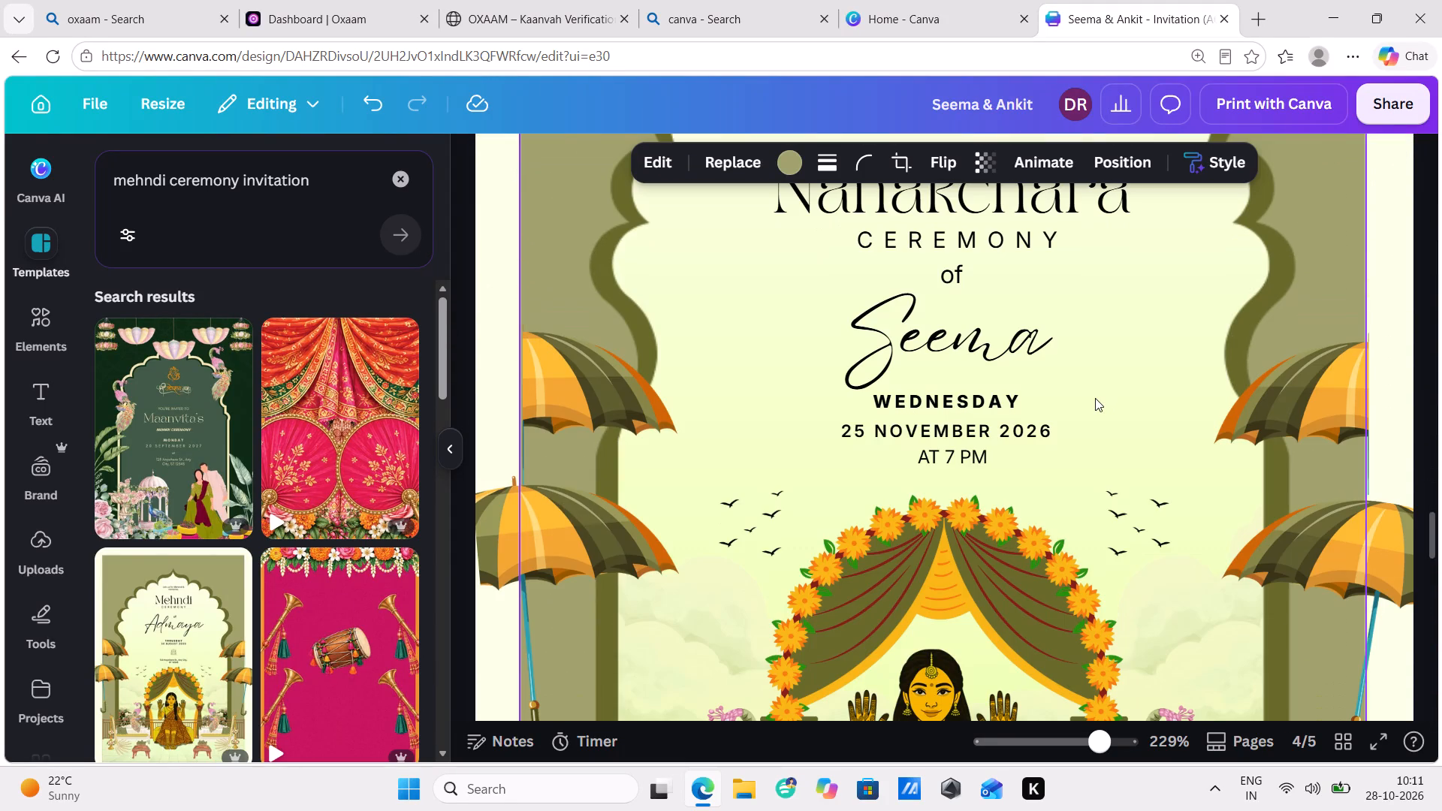
key(ctrl+minus)
key(ctrl+minus)
key(ctrl+minus)
key(ctrl+minus)
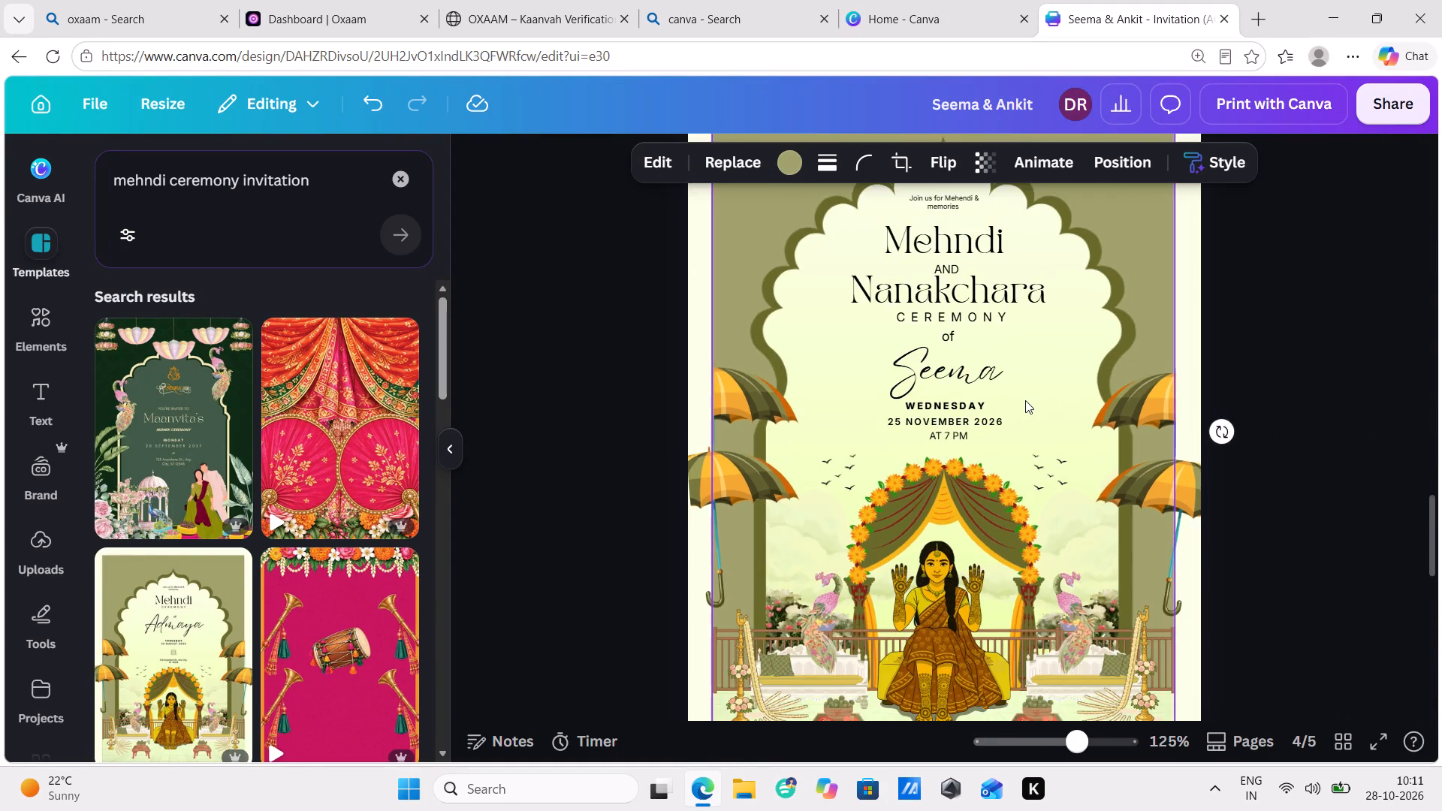
key(ctrl+minus)
scroll(1021, 402, up, 8)
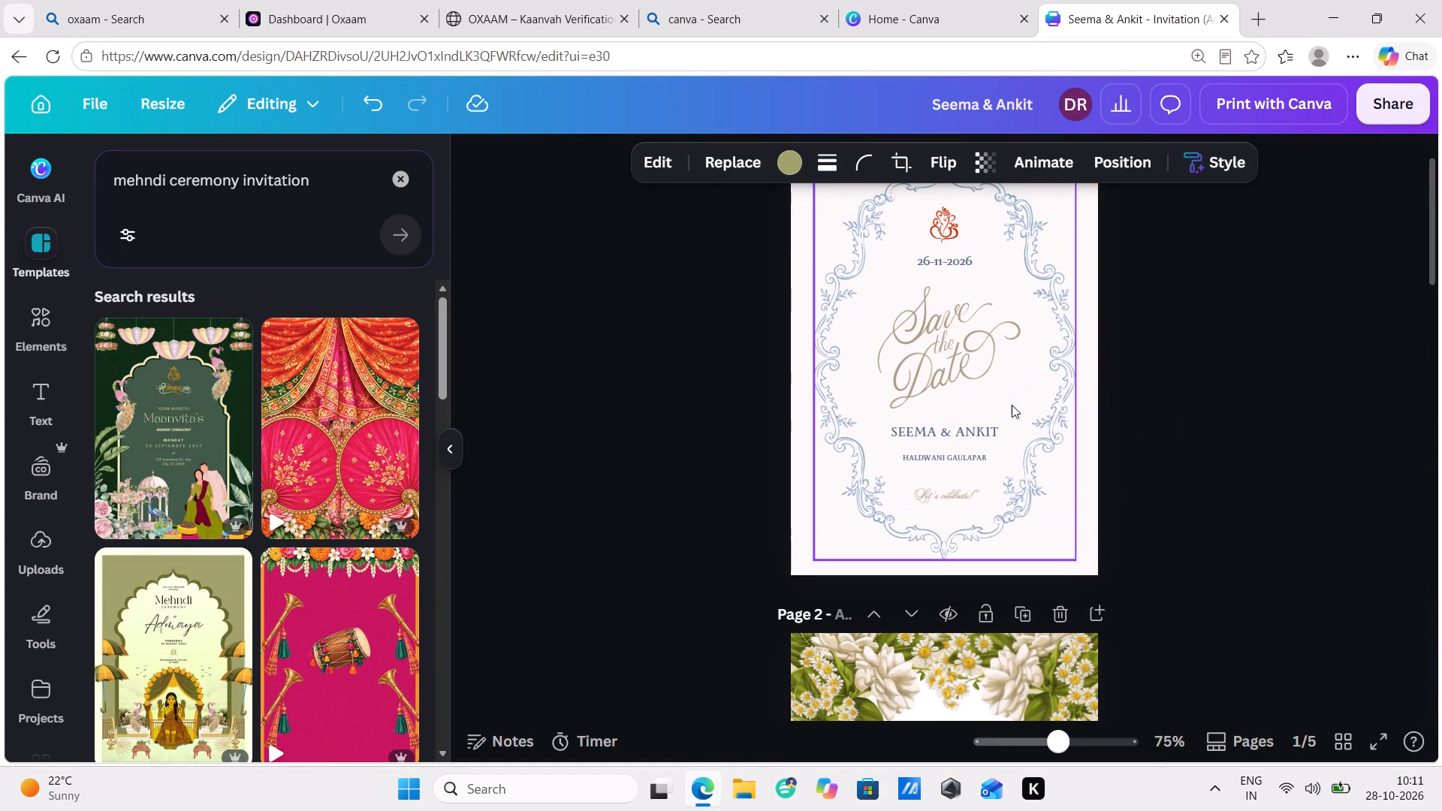
scroll(951, 388, up, 1)
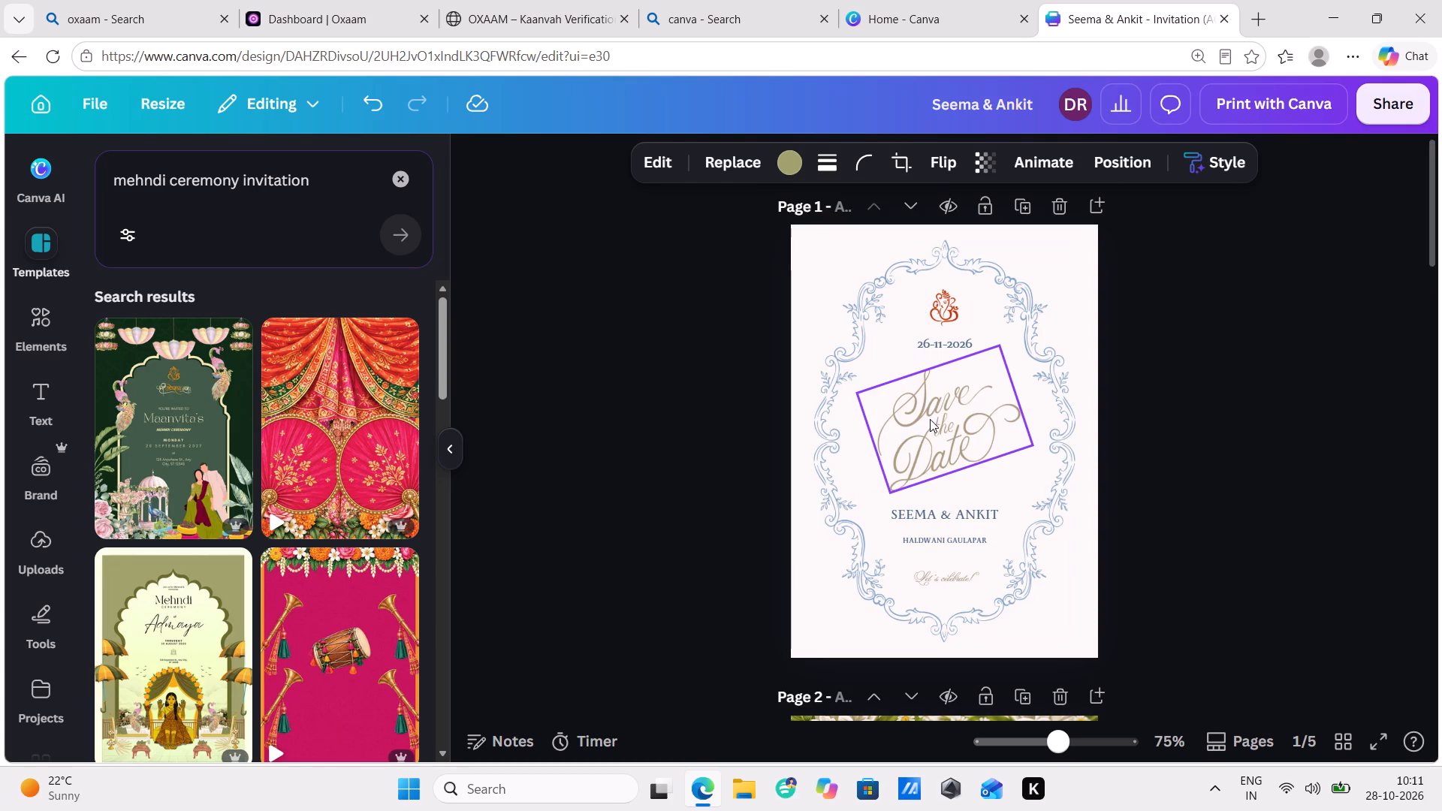
scroll(949, 553, down, 1)
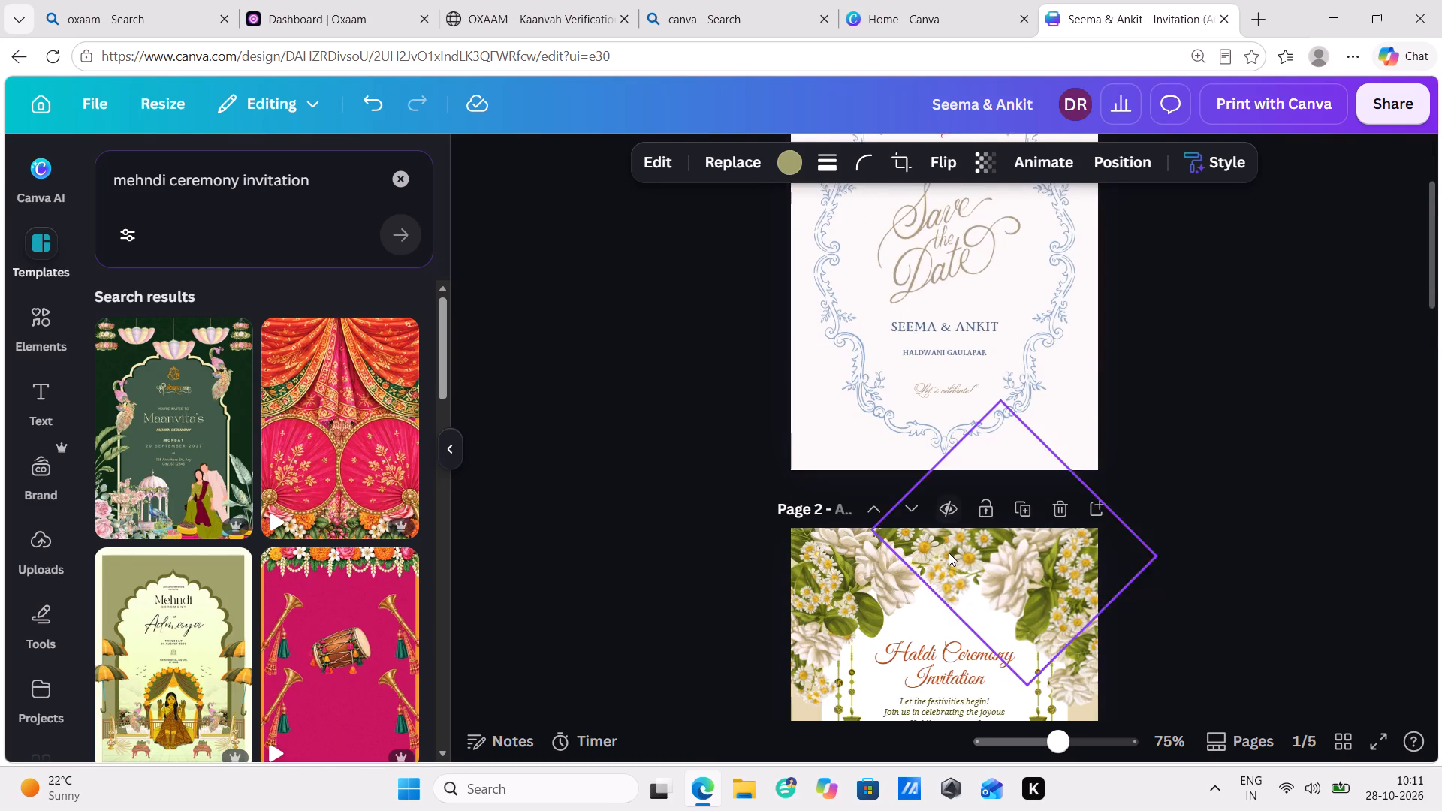
scroll(949, 553, down, 2)
scroll(944, 541, up, 3)
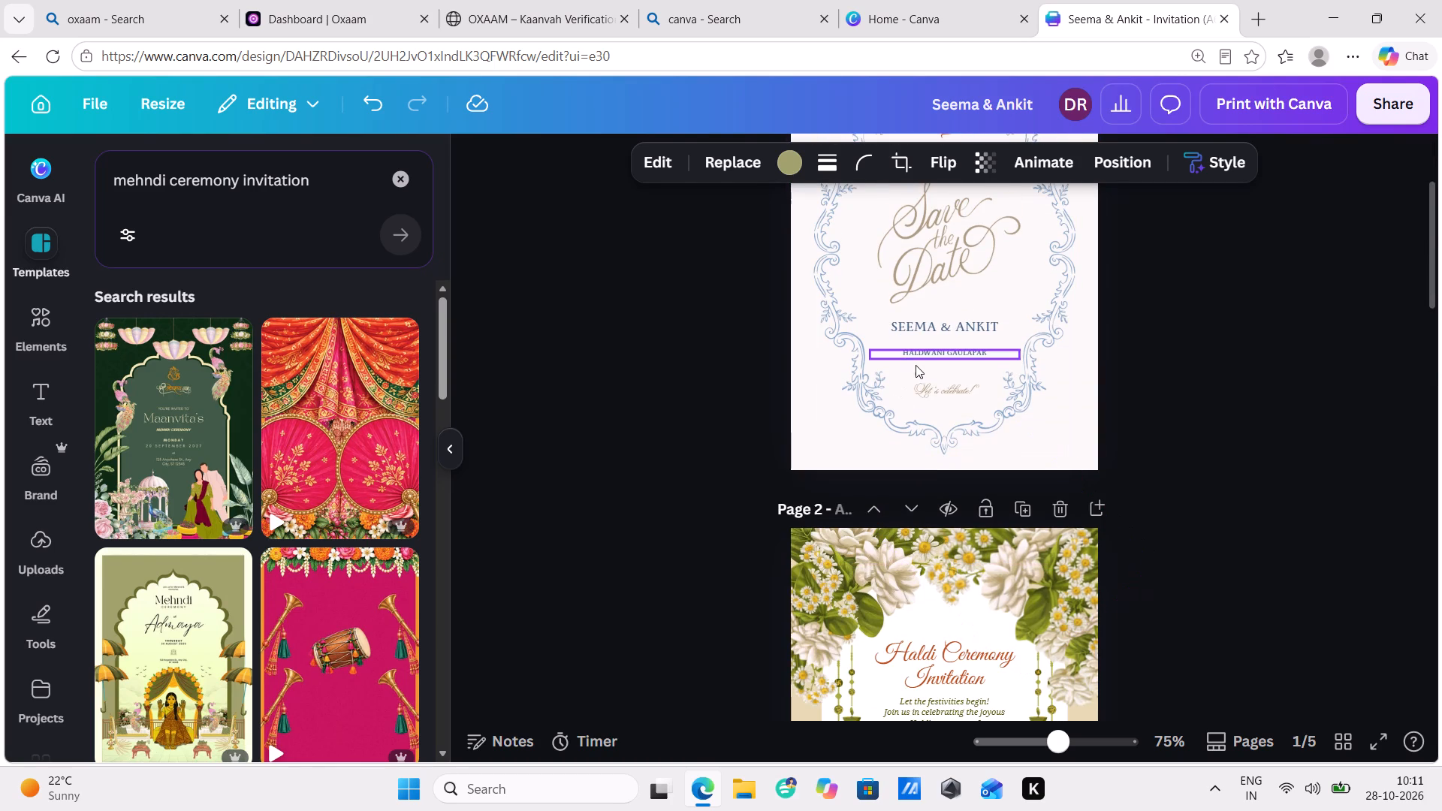
On the save-the-date page, increase the "HALDWANI GAULAPAR" line's font size to 9.6.
key(ctrl+equal)
key(ctrl+equal)
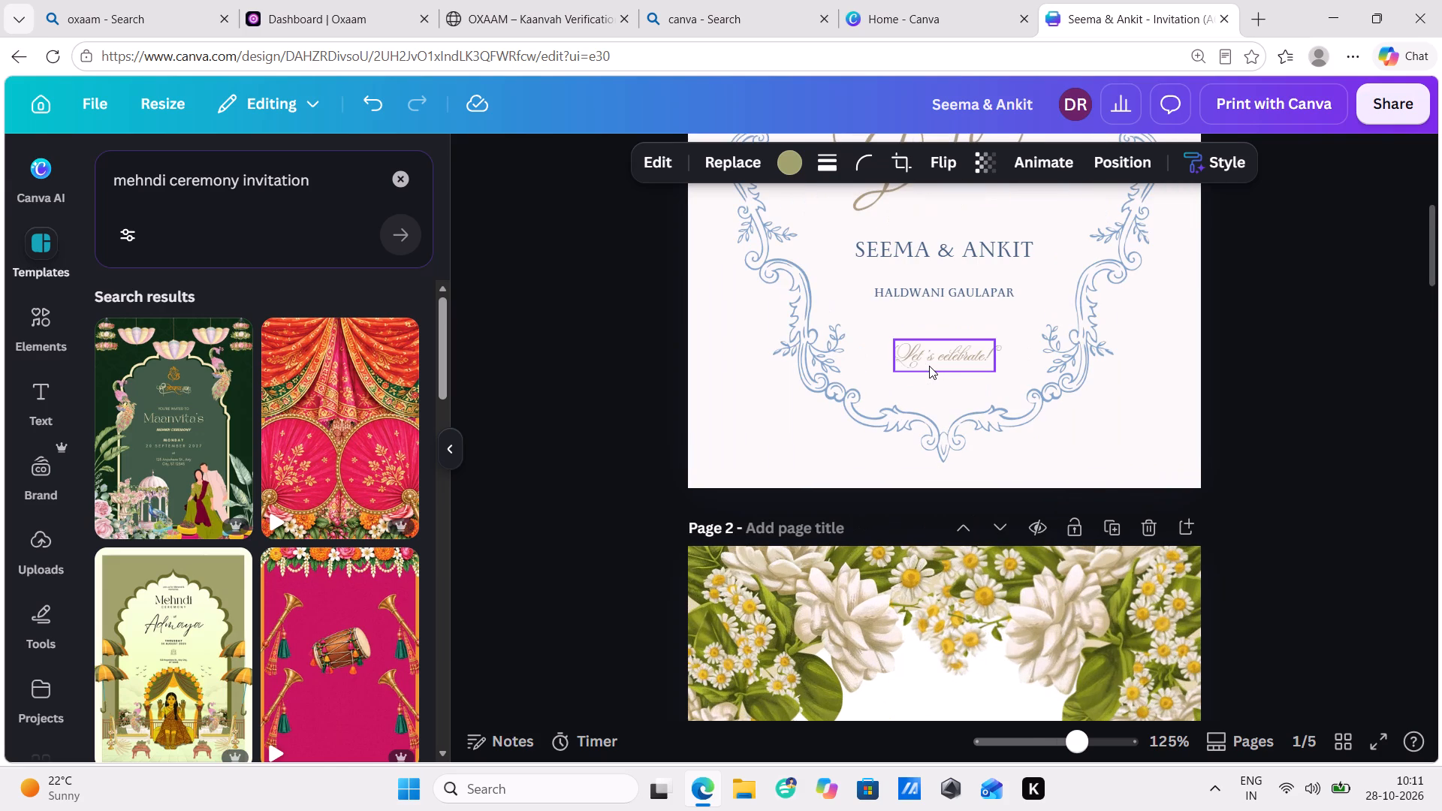
click(952, 294)
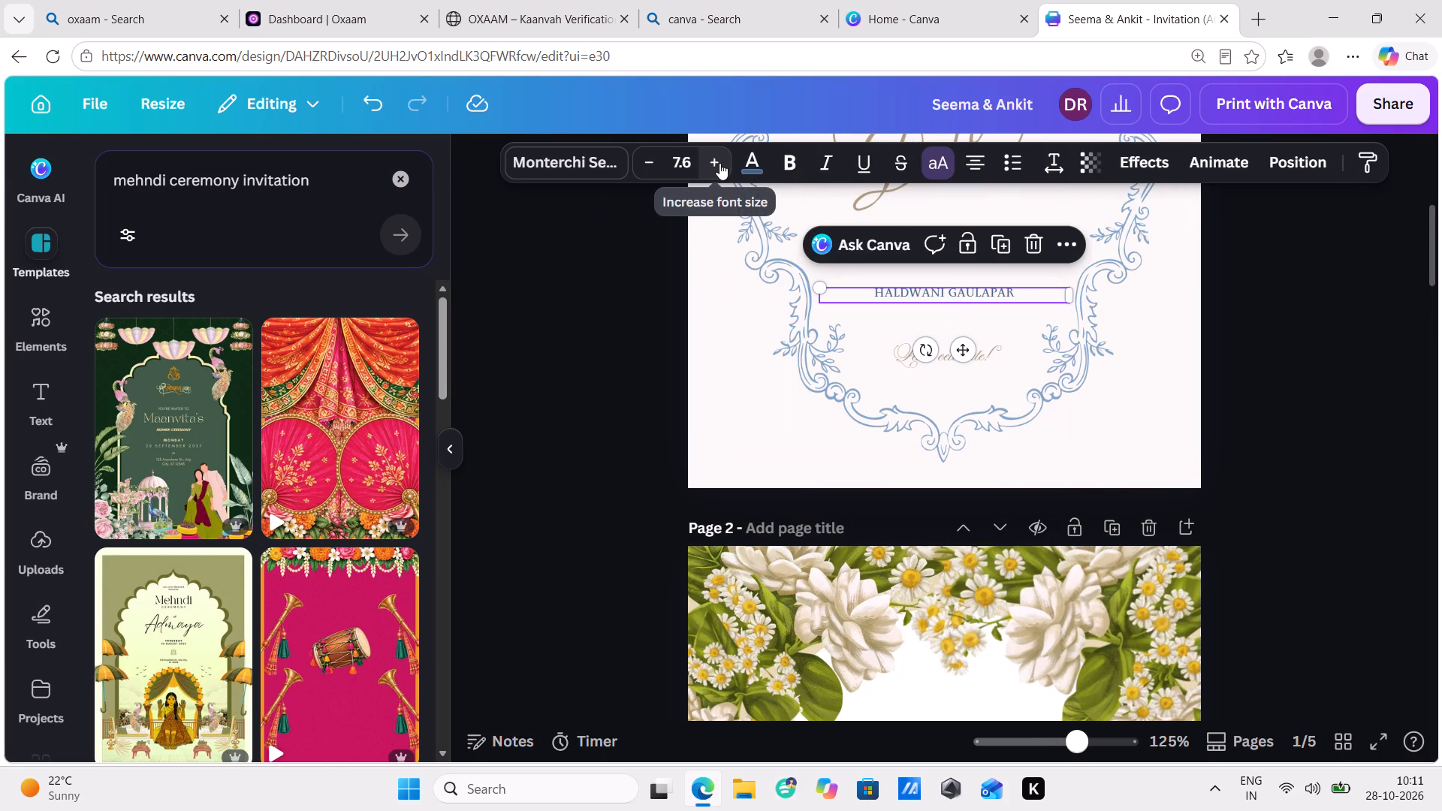
click(718, 163)
click(718, 163)
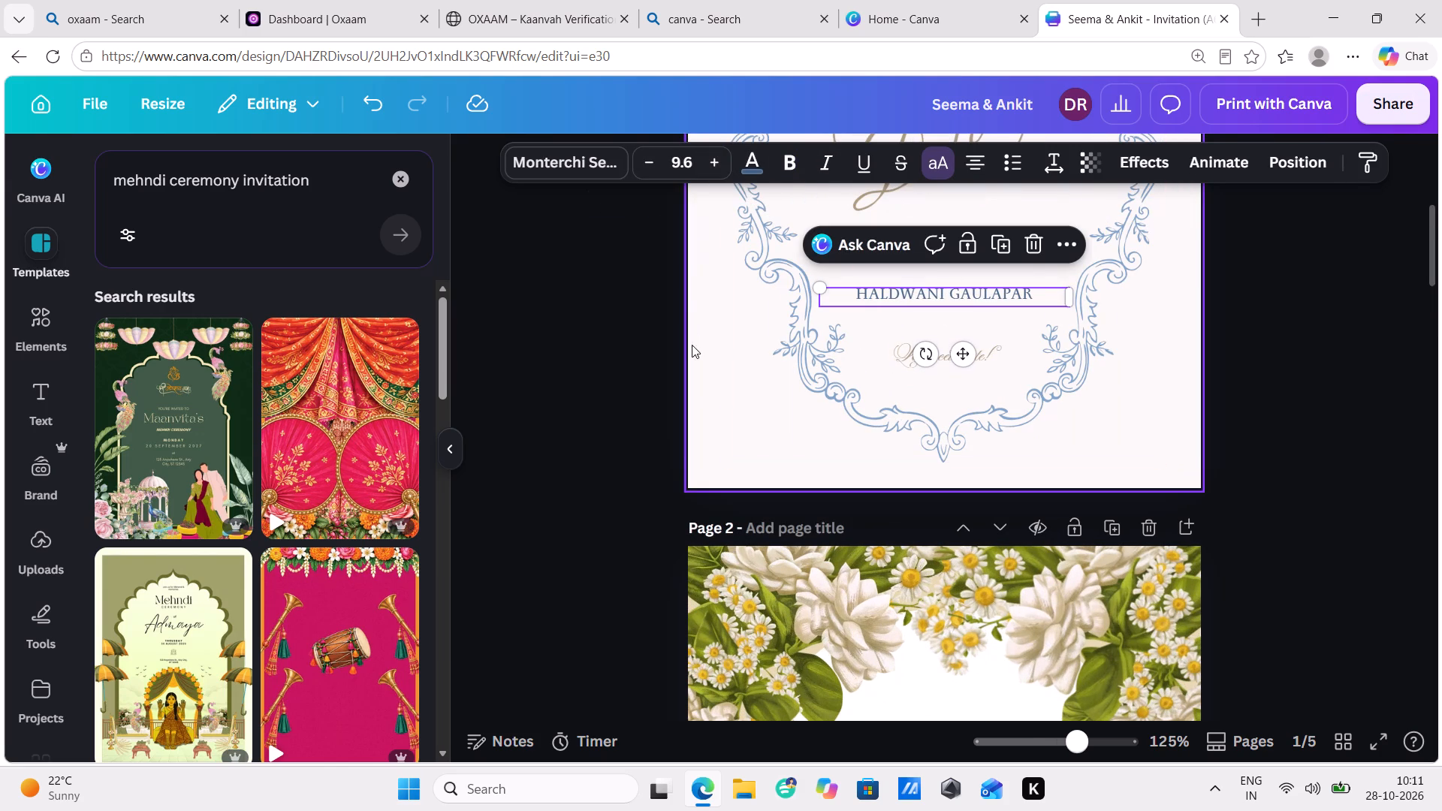
click(727, 353)
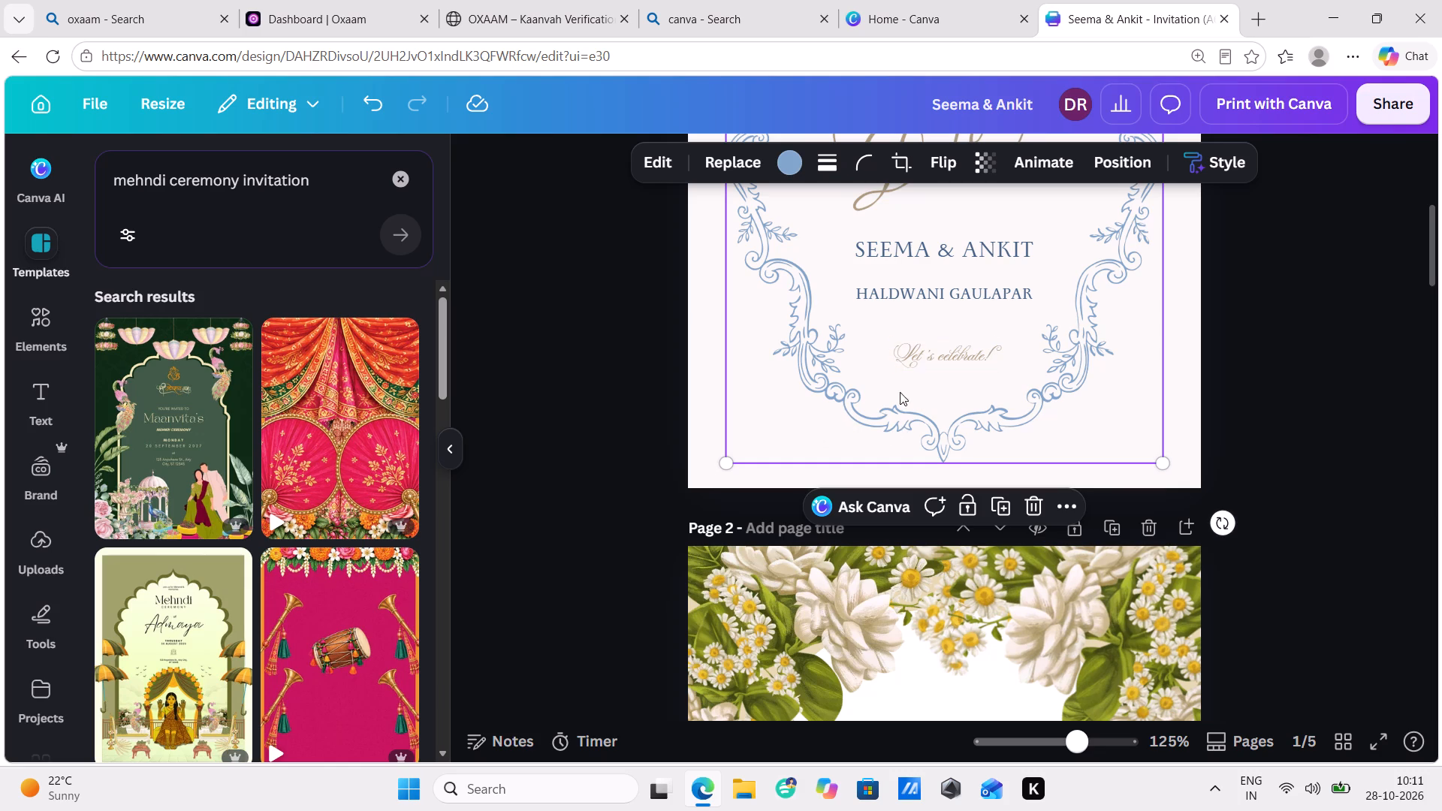
Increase the "Let's celebrate!" text's font size to 18 on the save-the-date page.
click(938, 351)
click(710, 168)
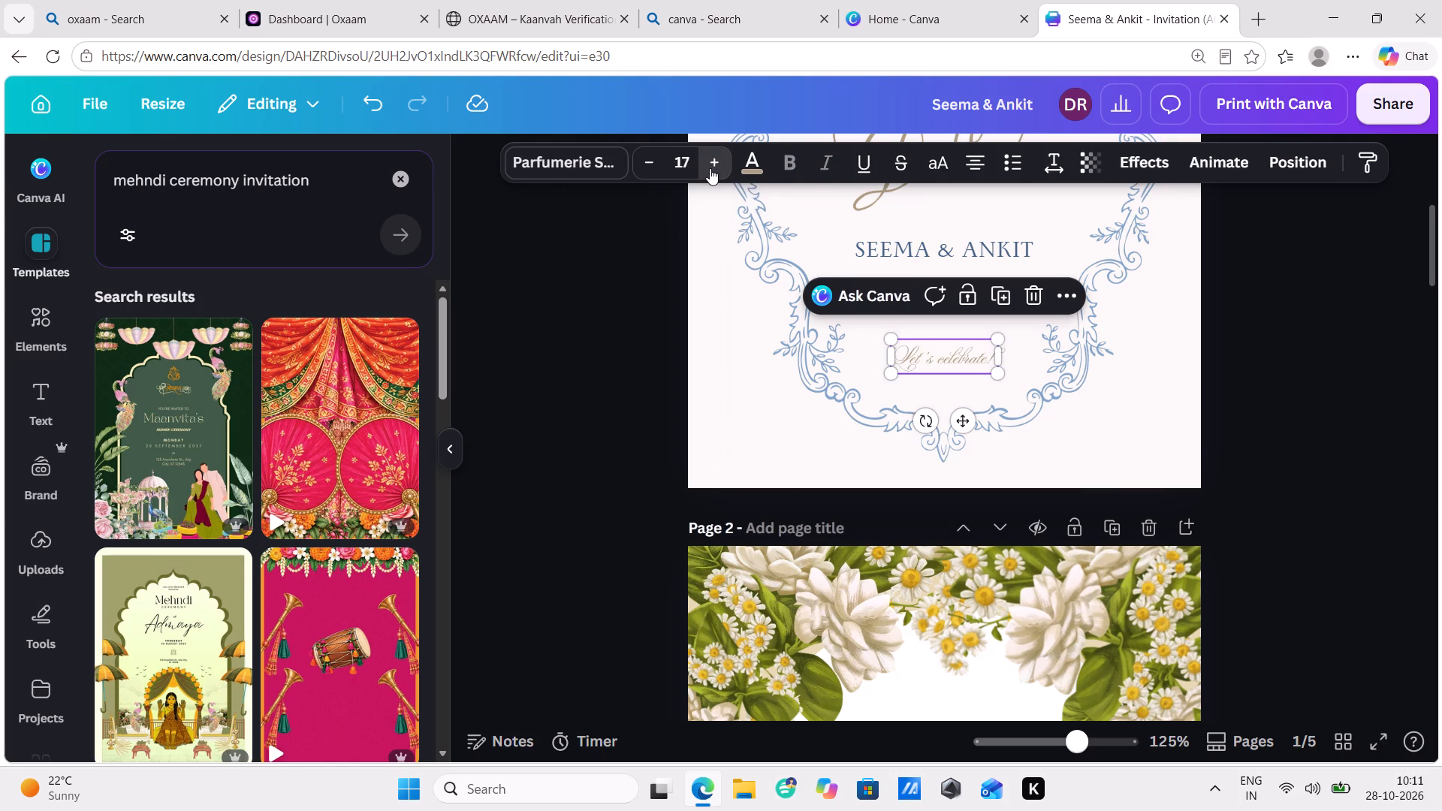
click(710, 168)
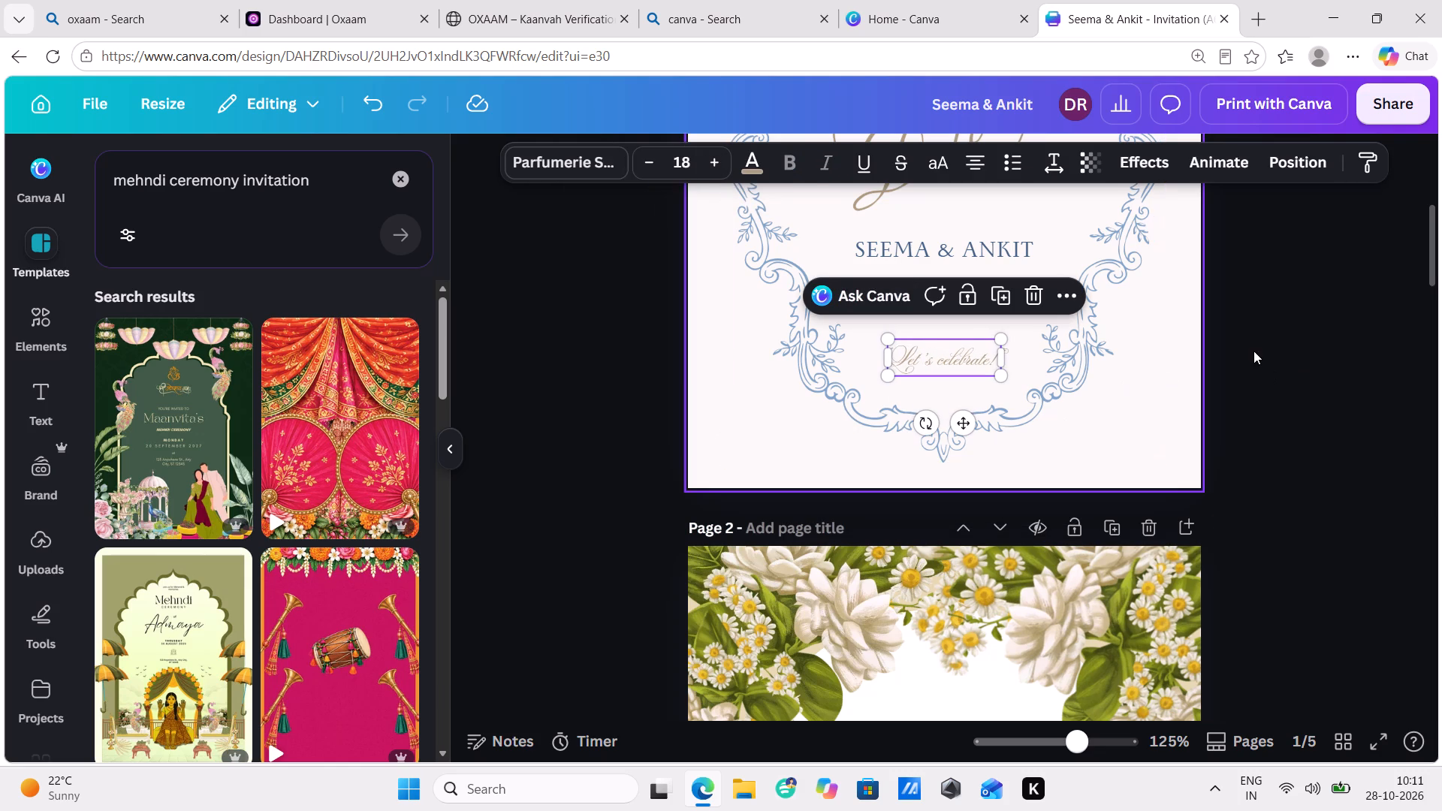
click(1253, 351)
Check the layout and text of all pages, from the save-the-date page through to the wedding ceremony page.
scroll(978, 405, up, 2)
scroll(956, 398, down, 2)
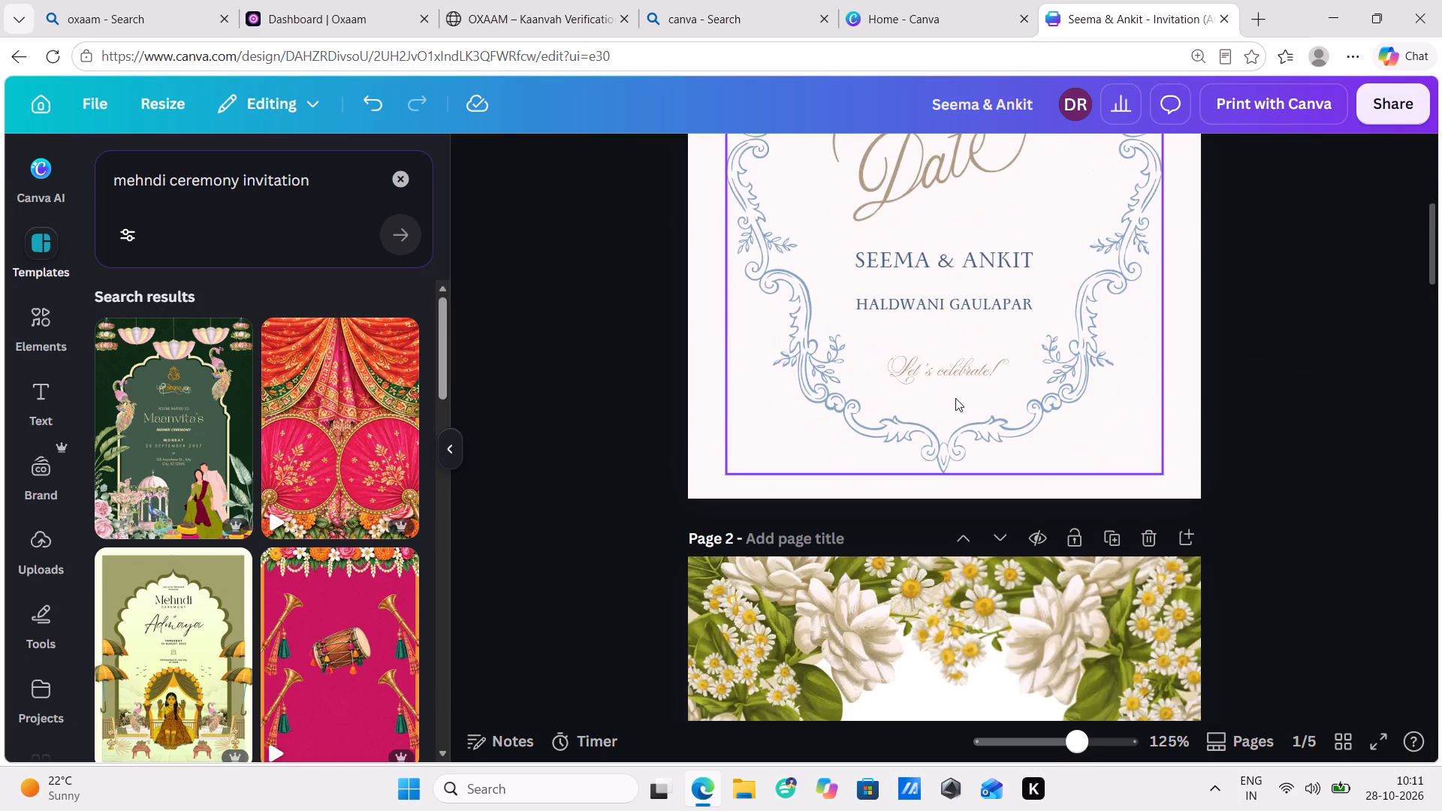
scroll(955, 398, down, 3)
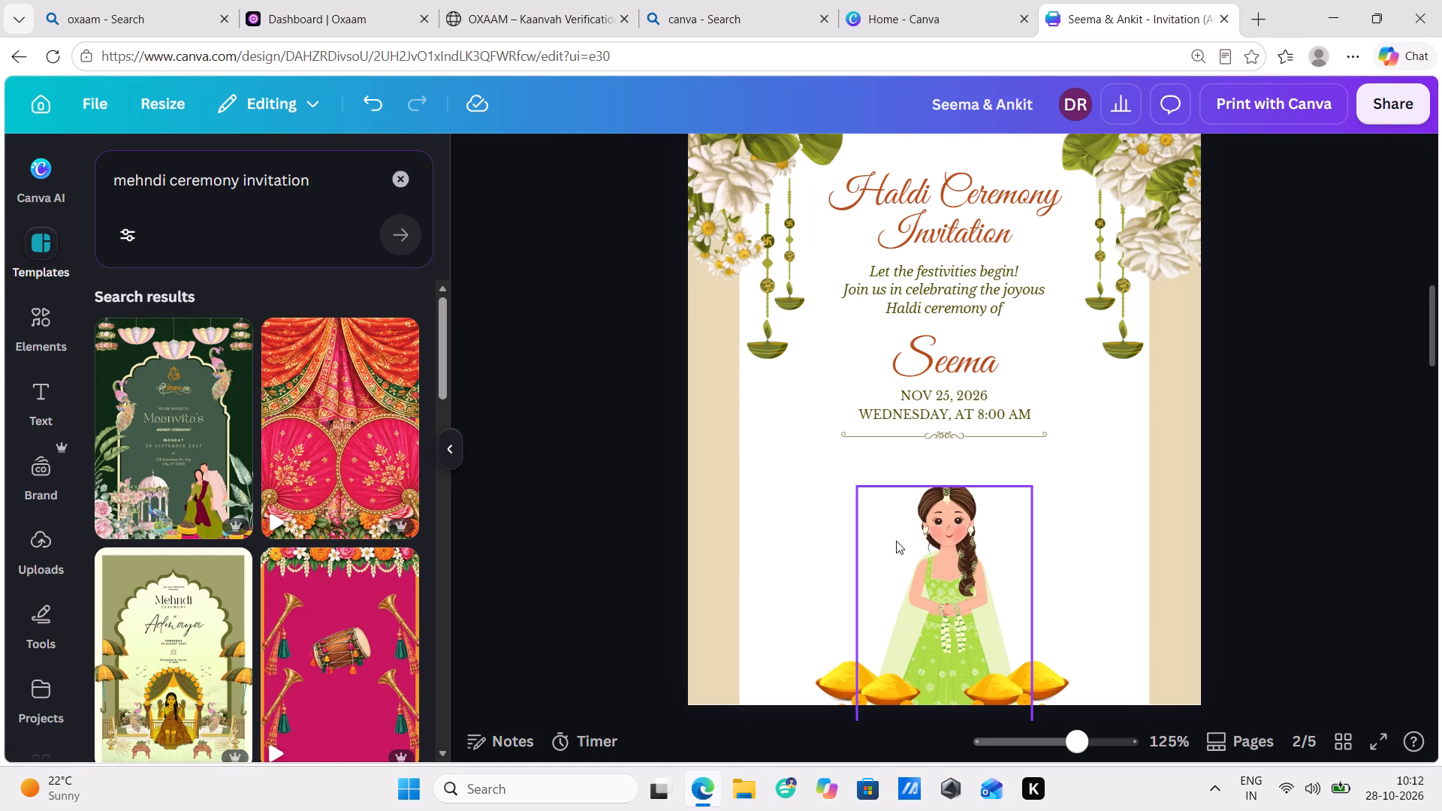
scroll(899, 469, down, 5)
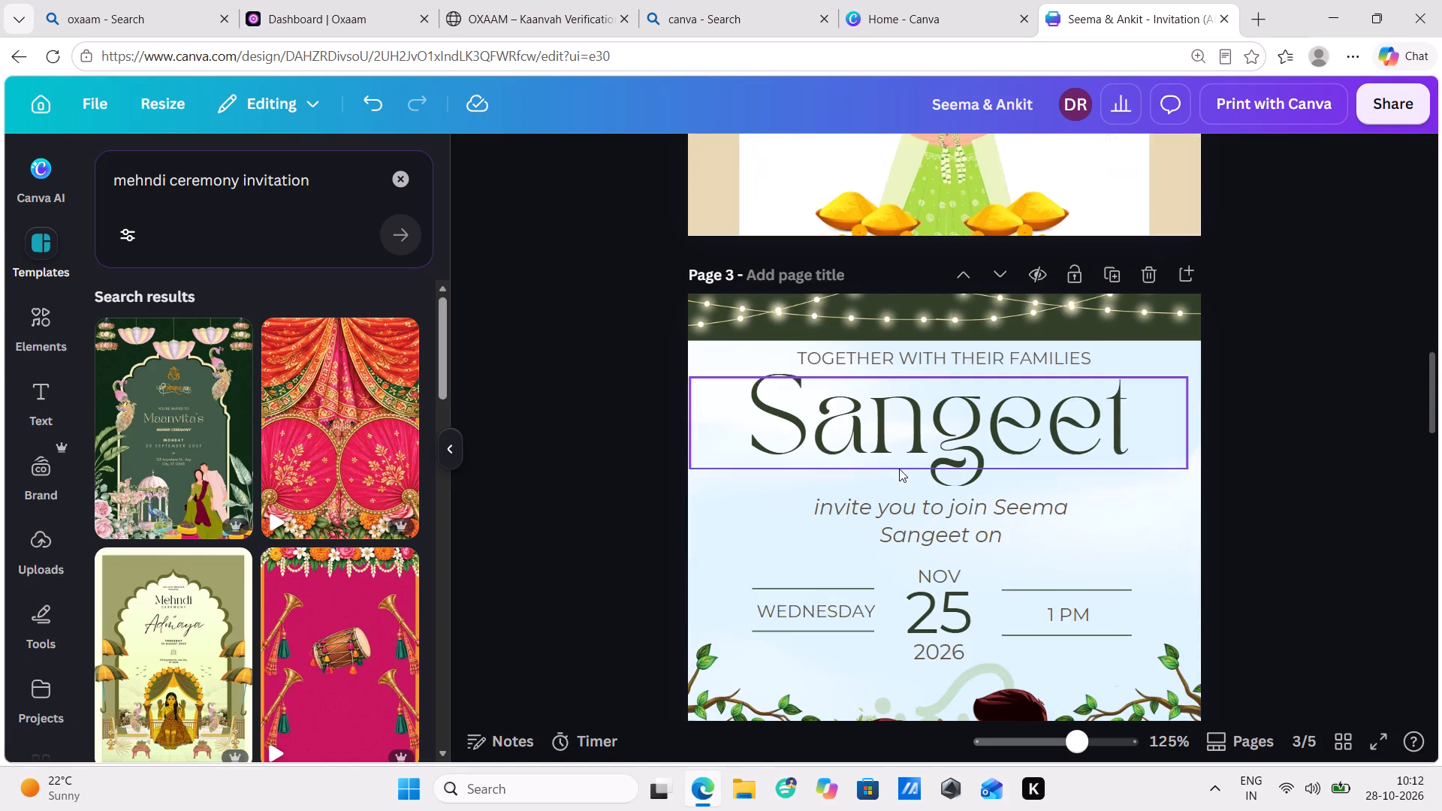
scroll(899, 465, down, 1)
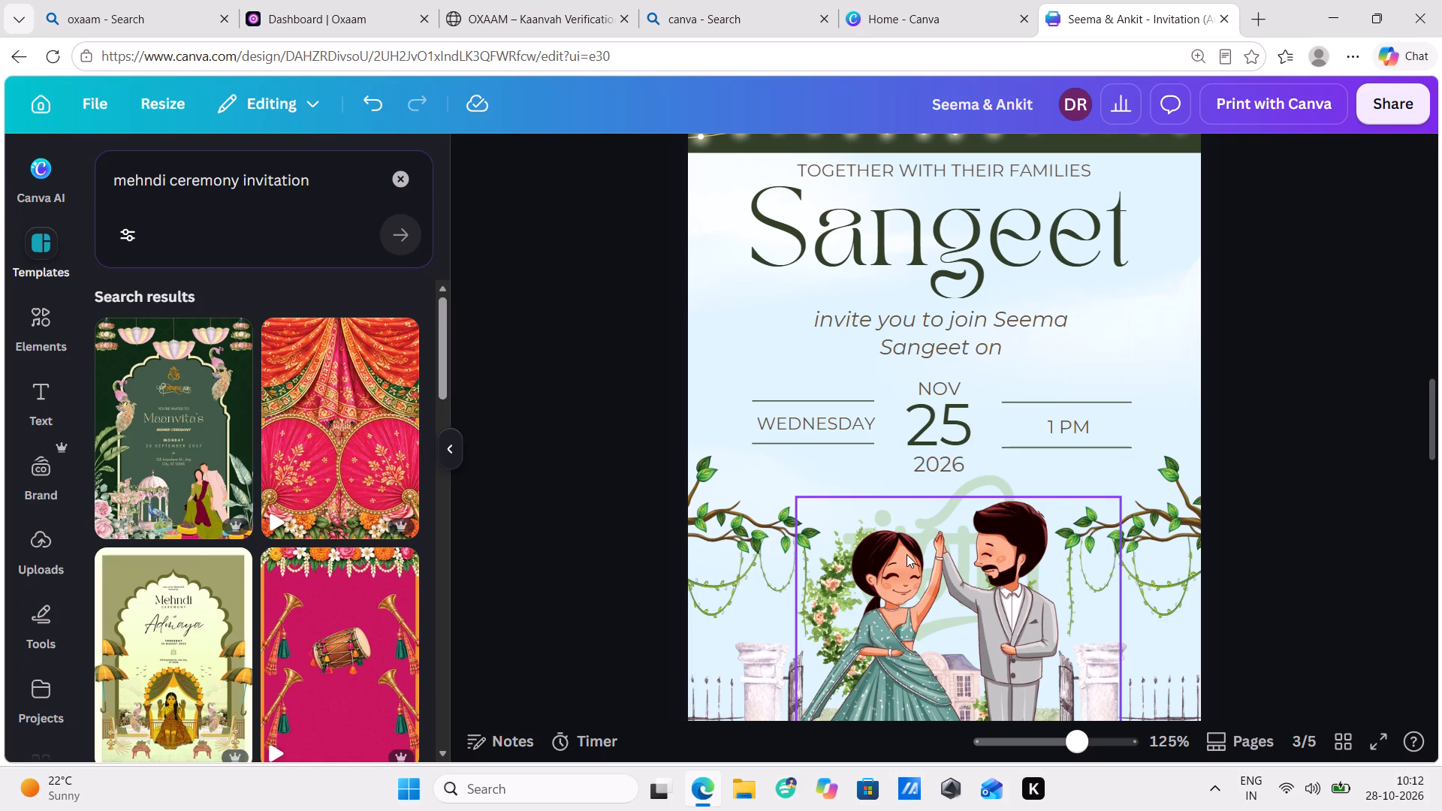
scroll(907, 554, down, 1)
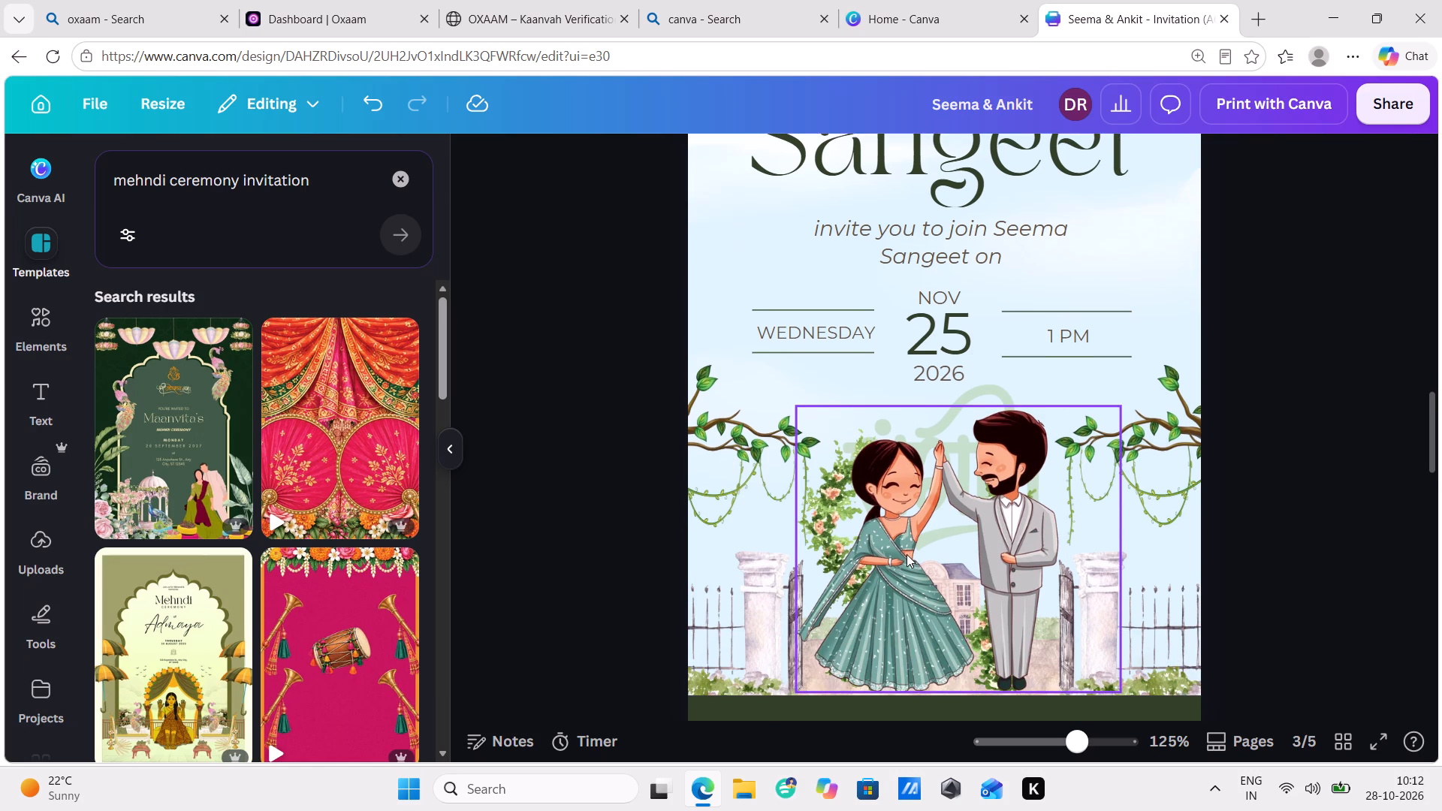
scroll(907, 554, down, 8)
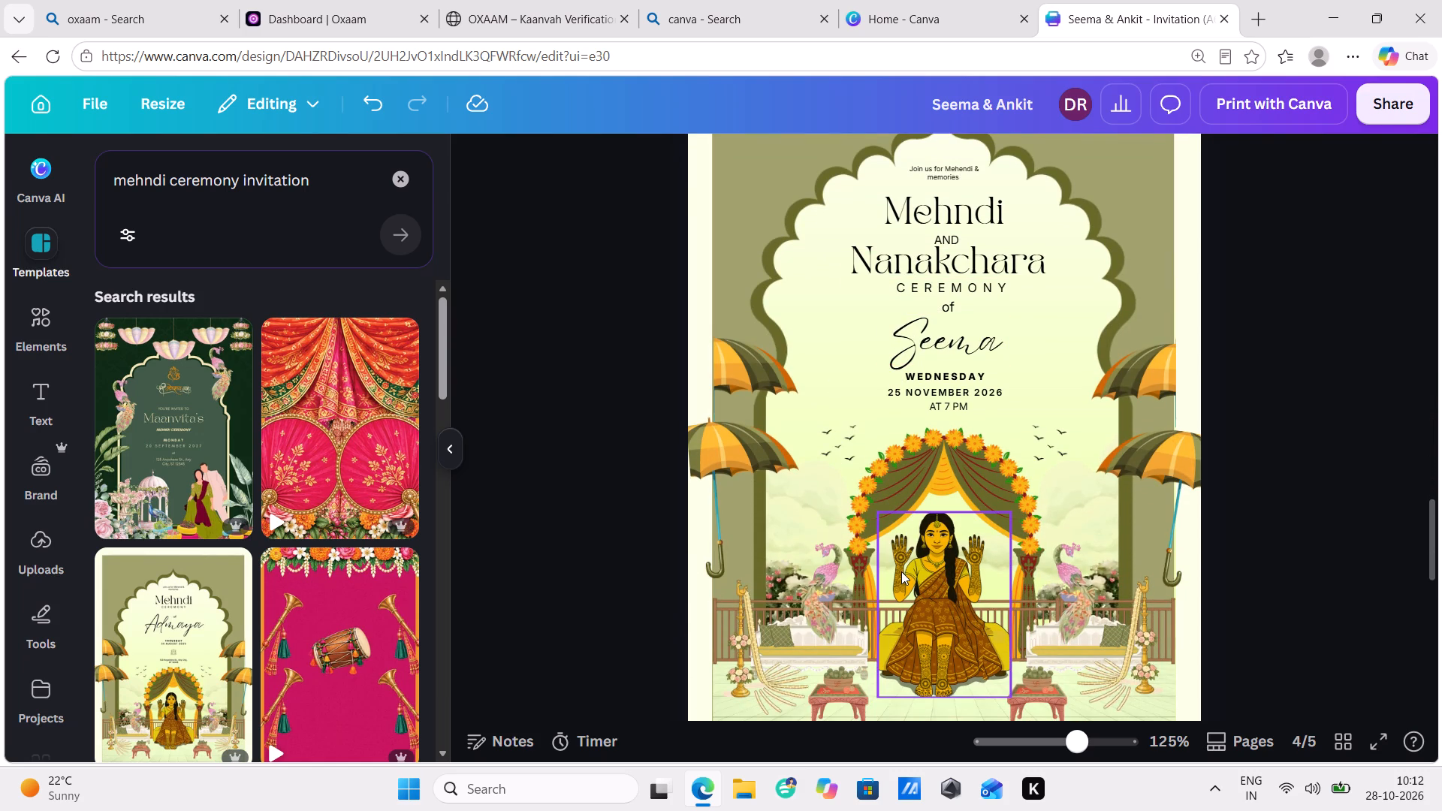
scroll(918, 498, down, 5)
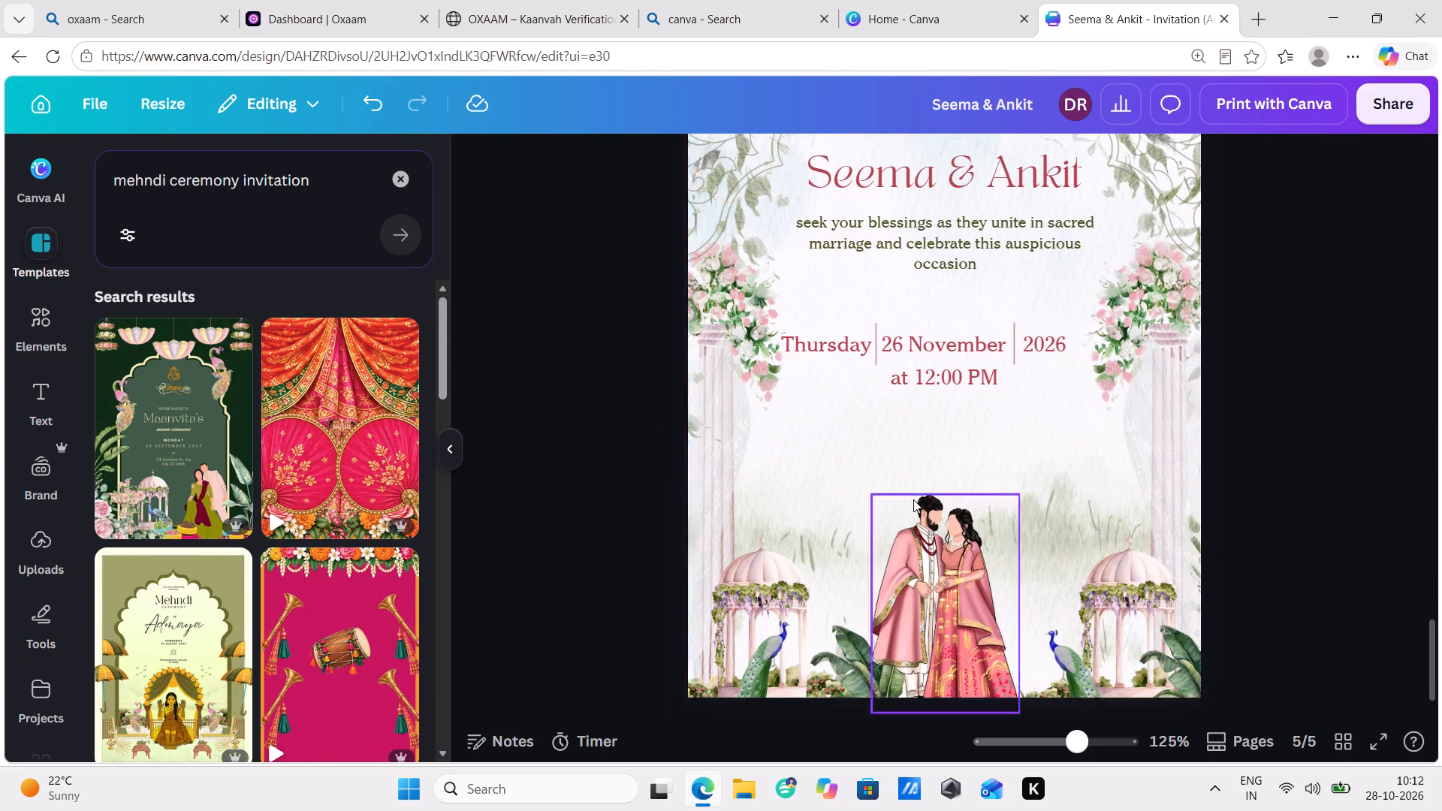
scroll(922, 348, up, 1)
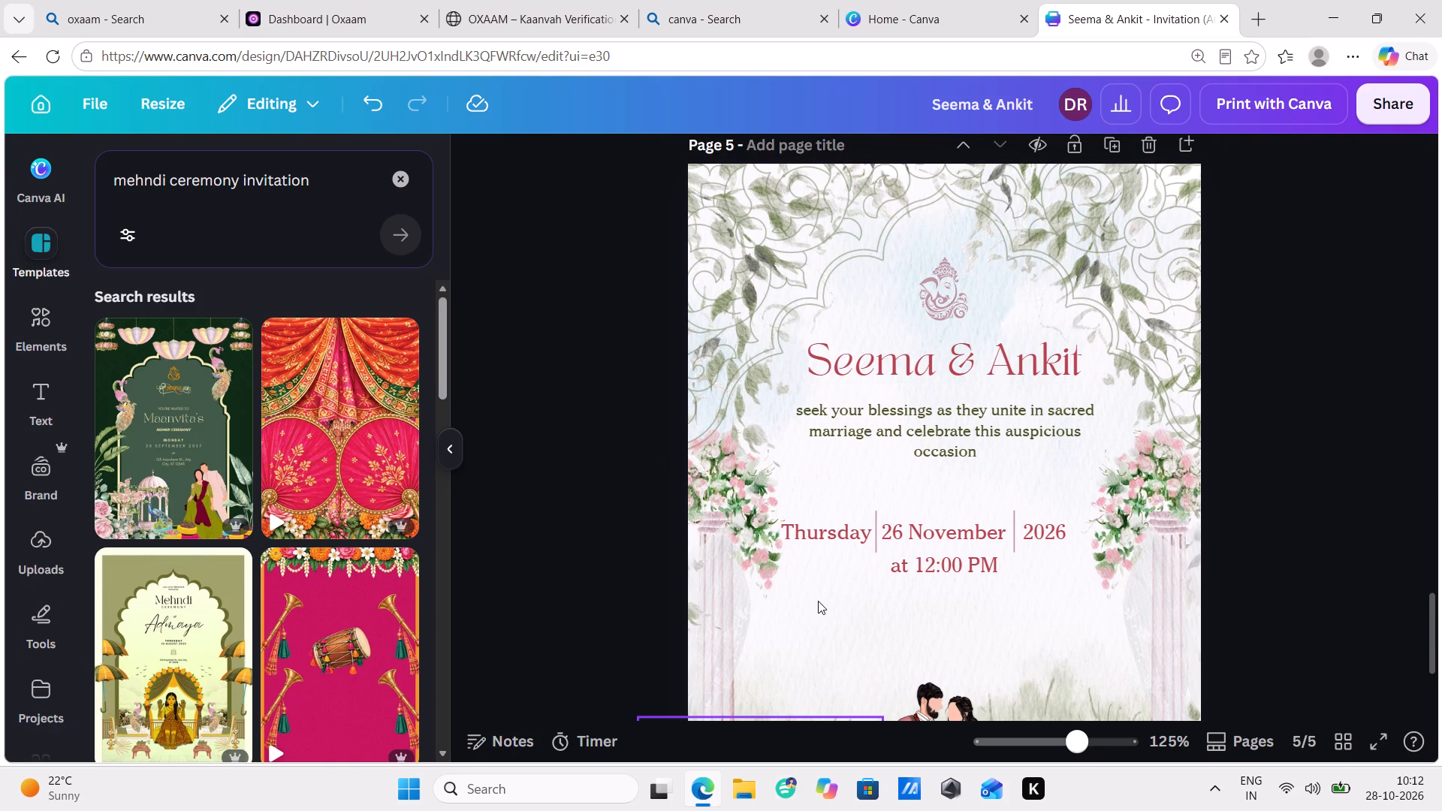
scroll(846, 625, down, 3)
scroll(841, 621, up, 3)
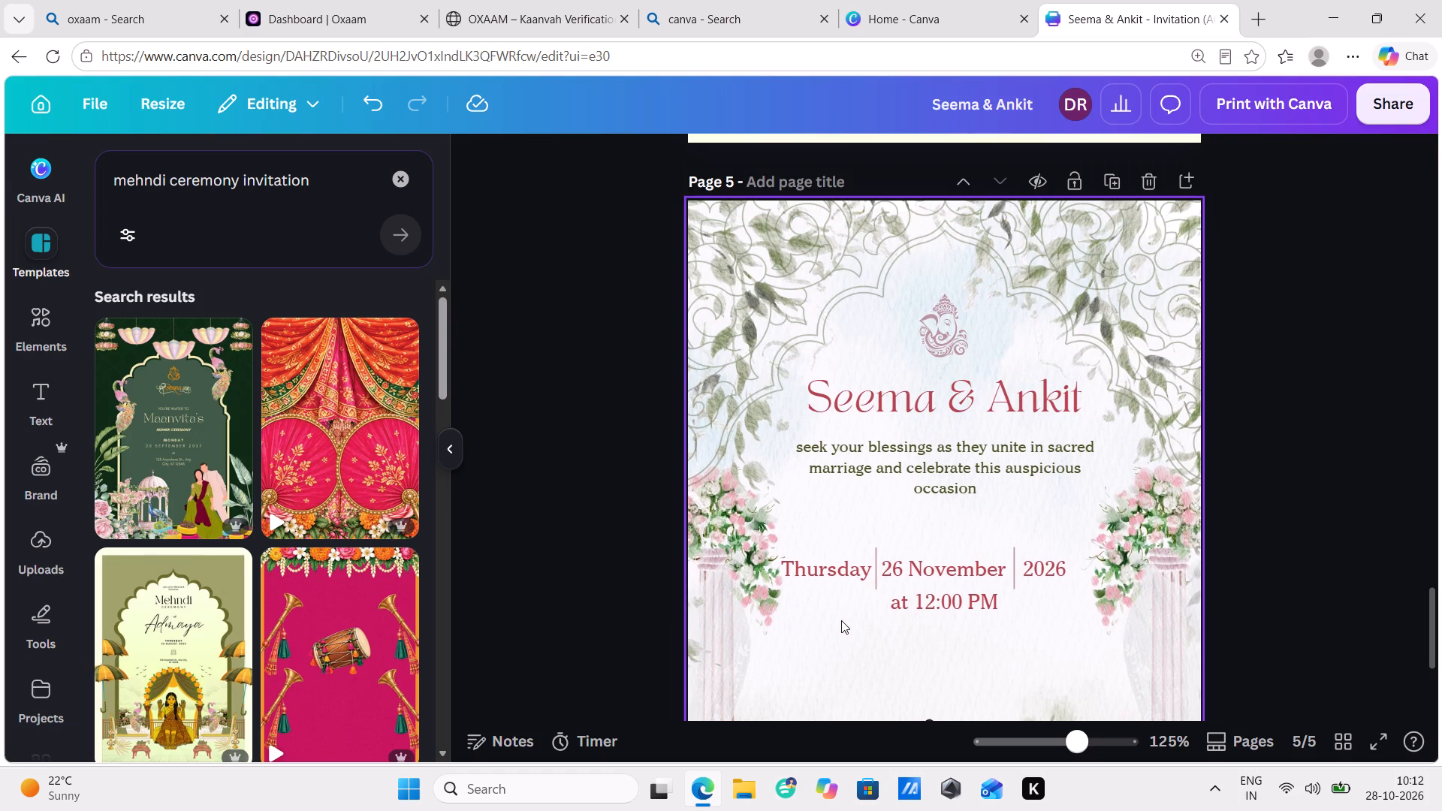
Select all elements of the save-the-date page and apply the Rise animation to them.
key(ctrl+minus)
key(ctrl+minus)
key(ctrl+minus)
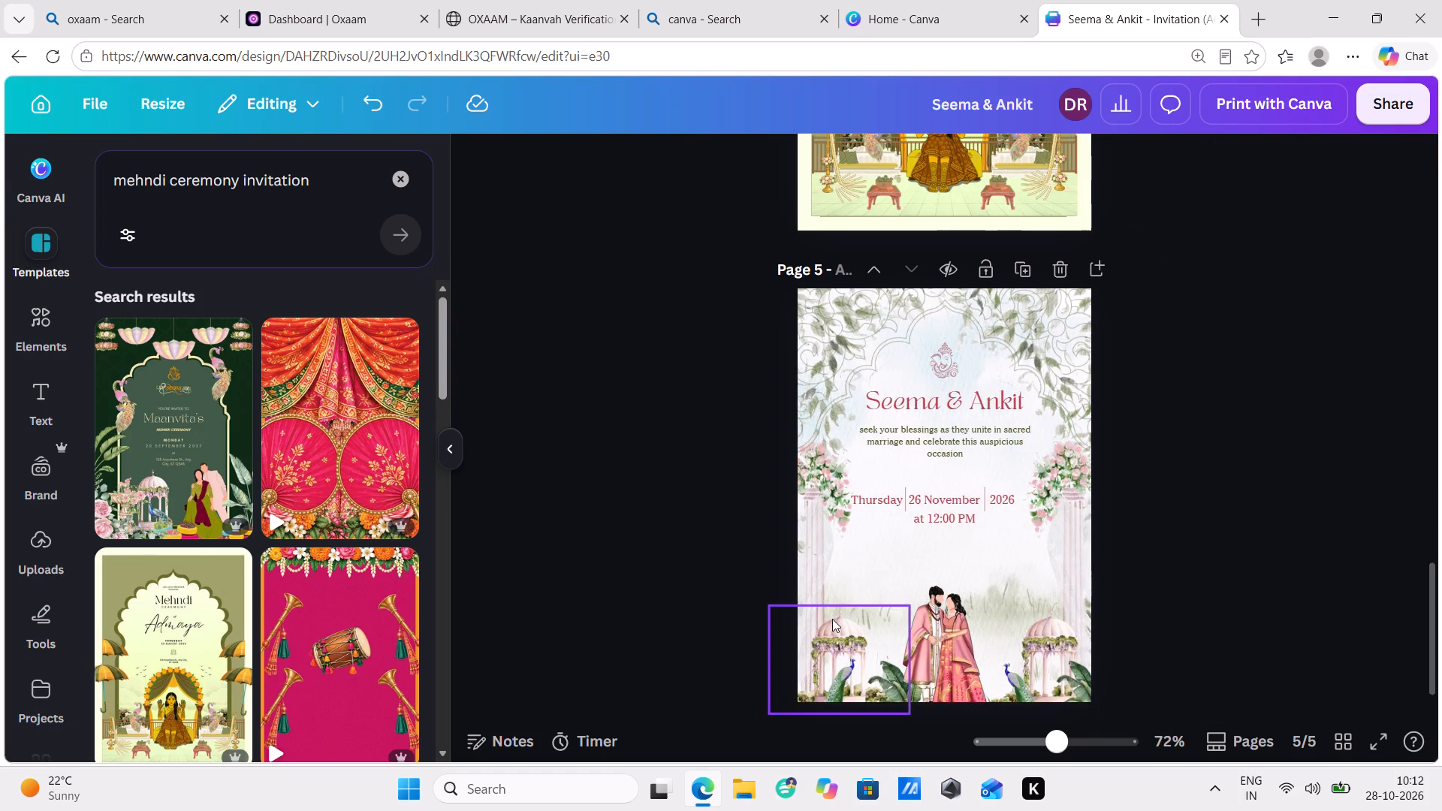
scroll(832, 619, up, 20)
drag(727, 190, 1164, 612)
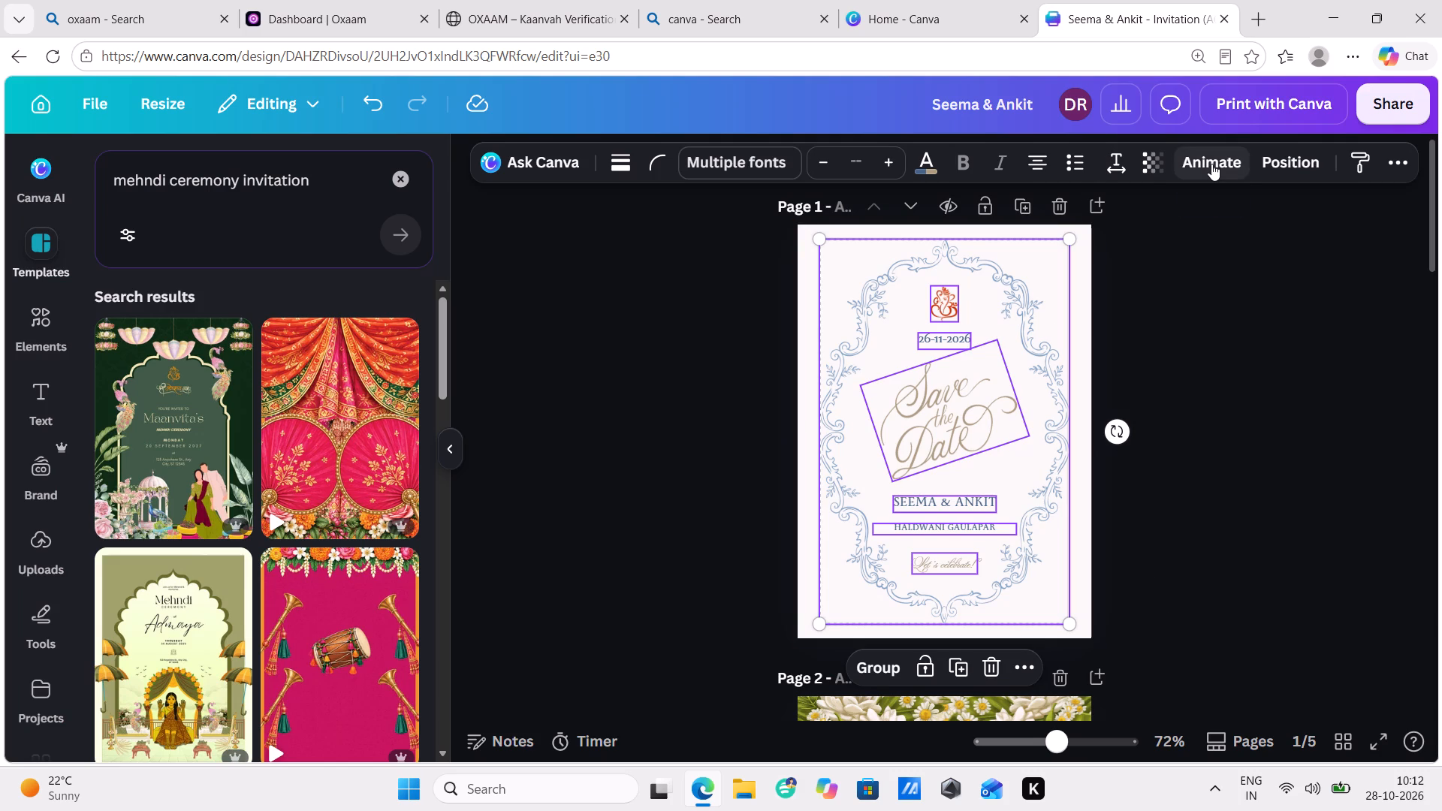
click(1211, 163)
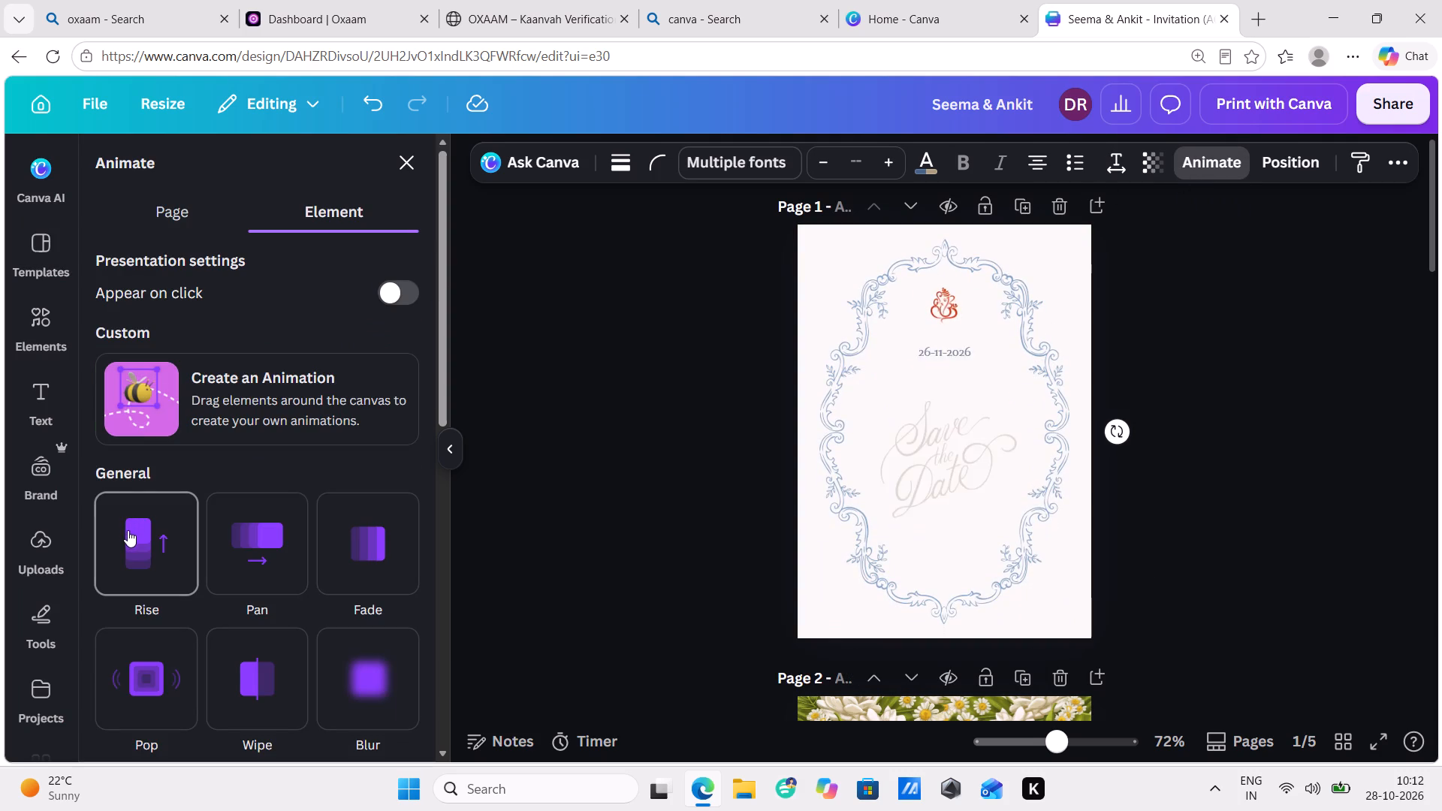
click(128, 530)
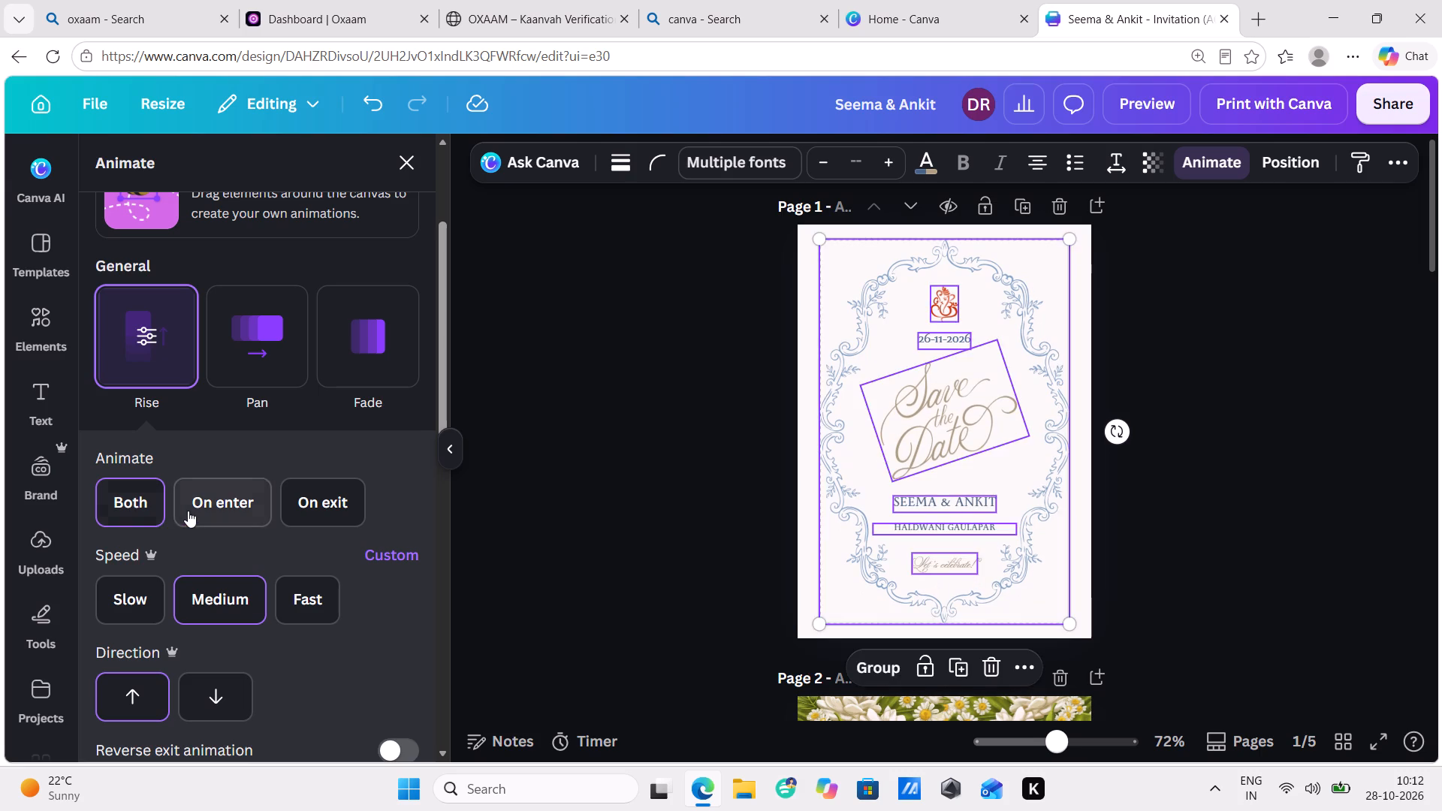
Set the save-the-date page's Rise animation to play on both enter and exit.
click(158, 511)
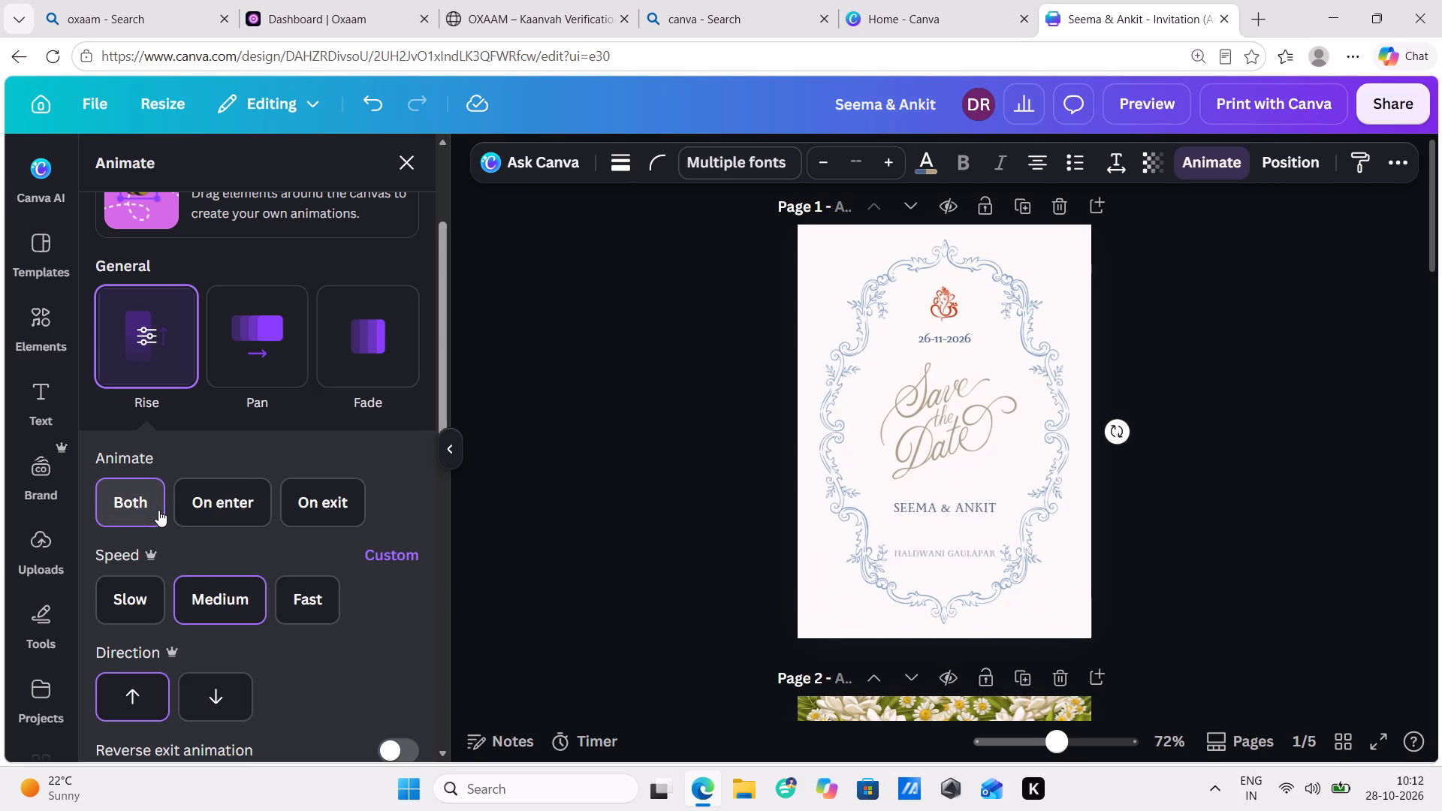
Select all elements of the Haldi ceremony page and apply the Rise animation to them.
scroll(714, 402, down, 3)
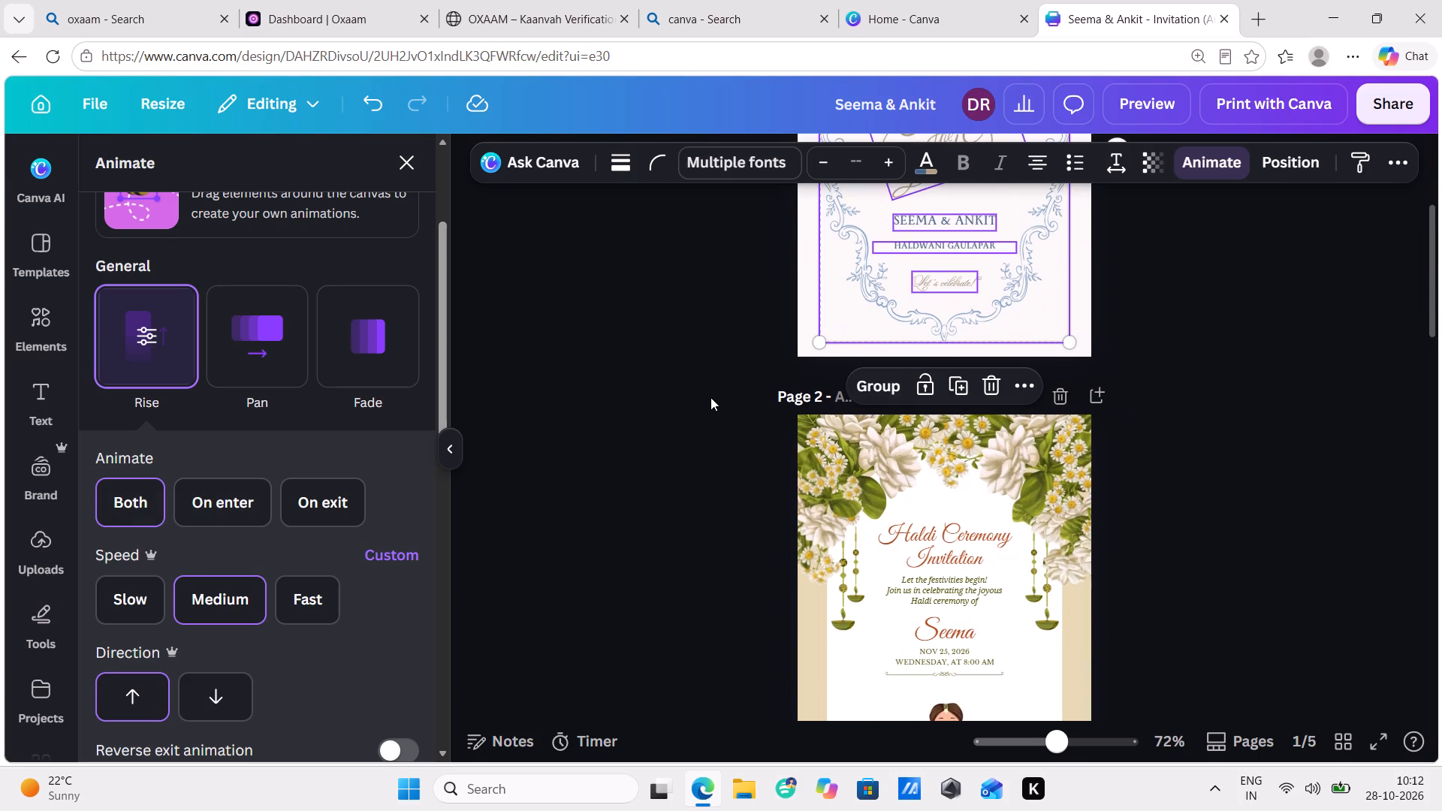
drag(704, 396, 1118, 764)
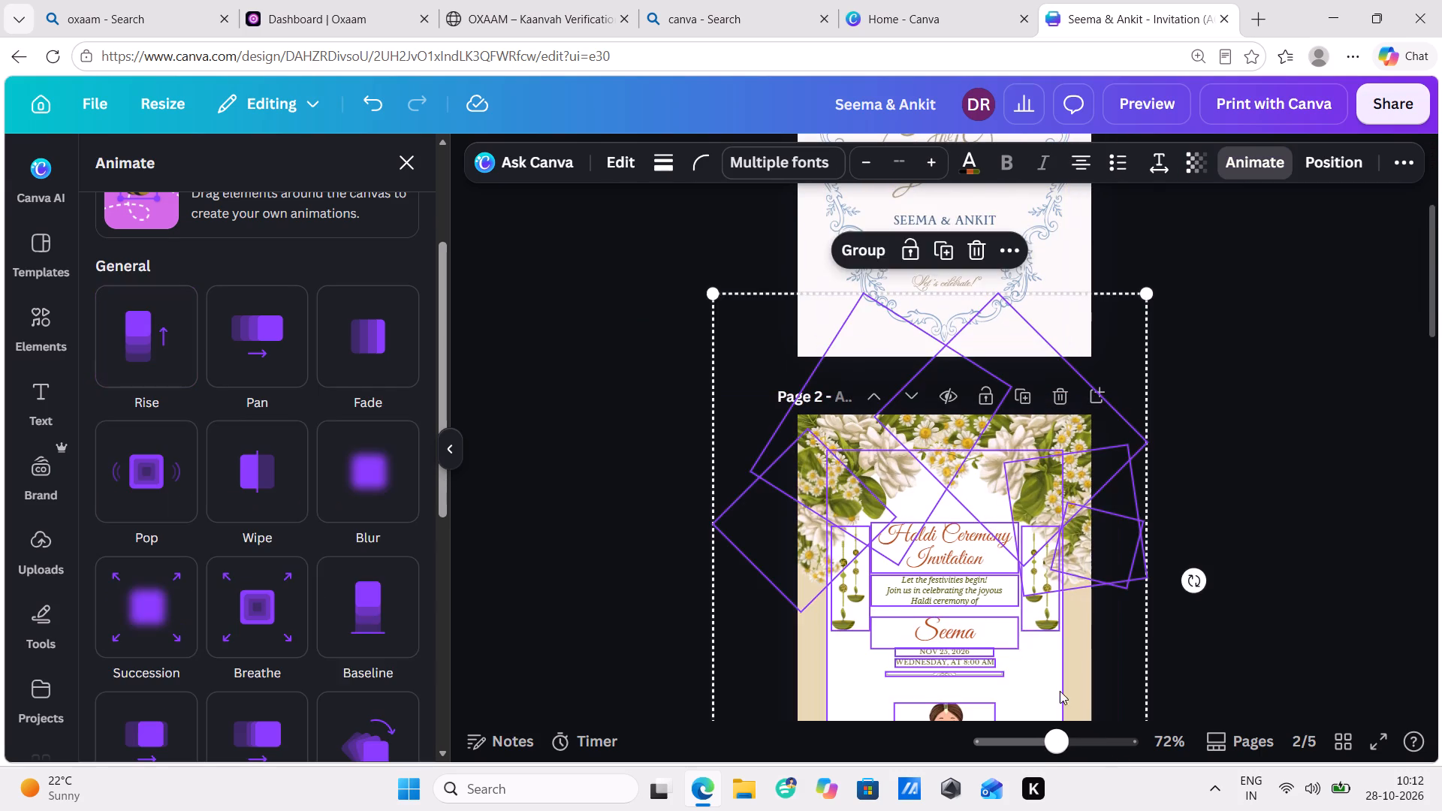
scroll(1036, 645, down, 2)
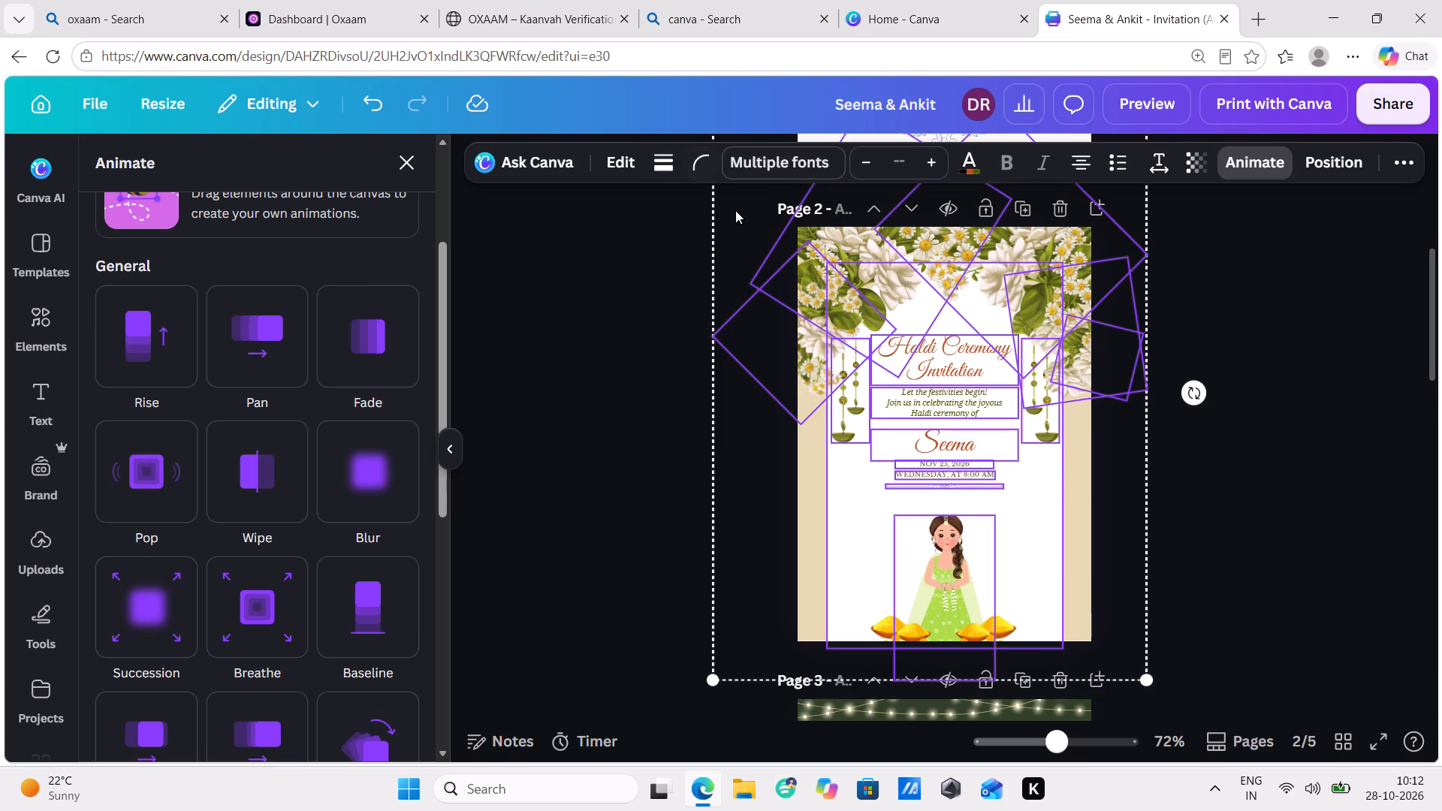
drag(735, 210, 888, 332)
key(ctrl+z)
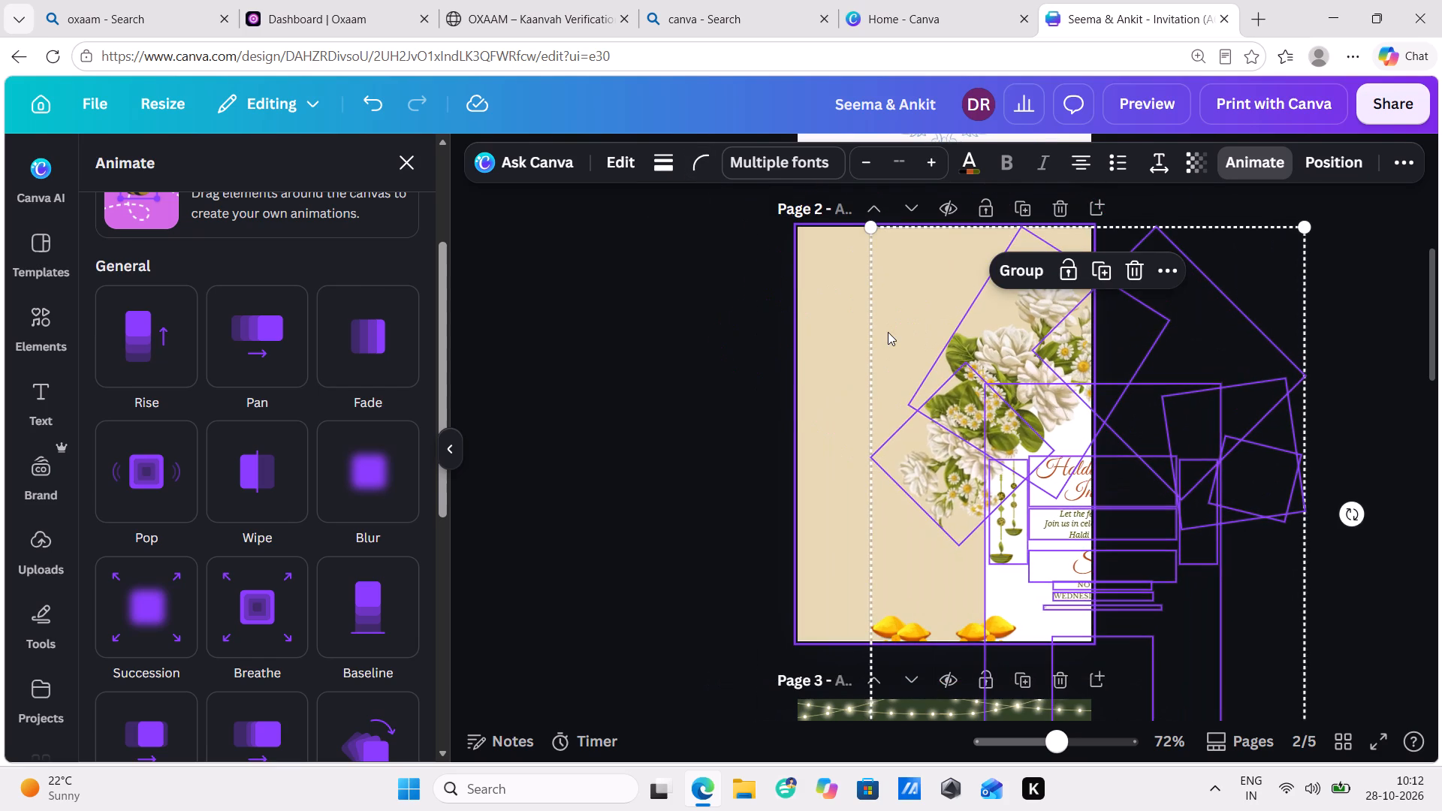
click(158, 354)
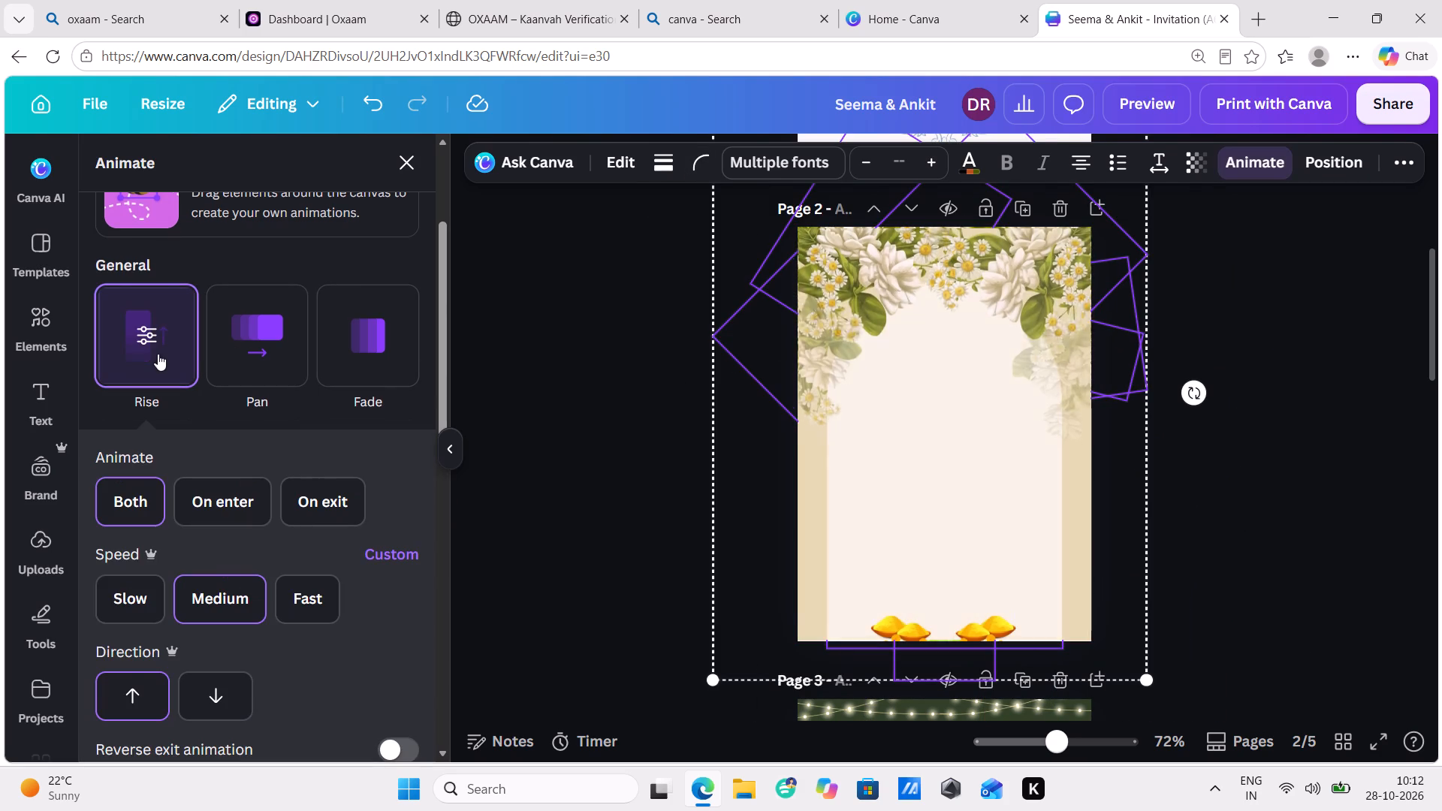
Select all elements of the Sangeet page and apply the Rise animation to them.
scroll(643, 511, down, 3)
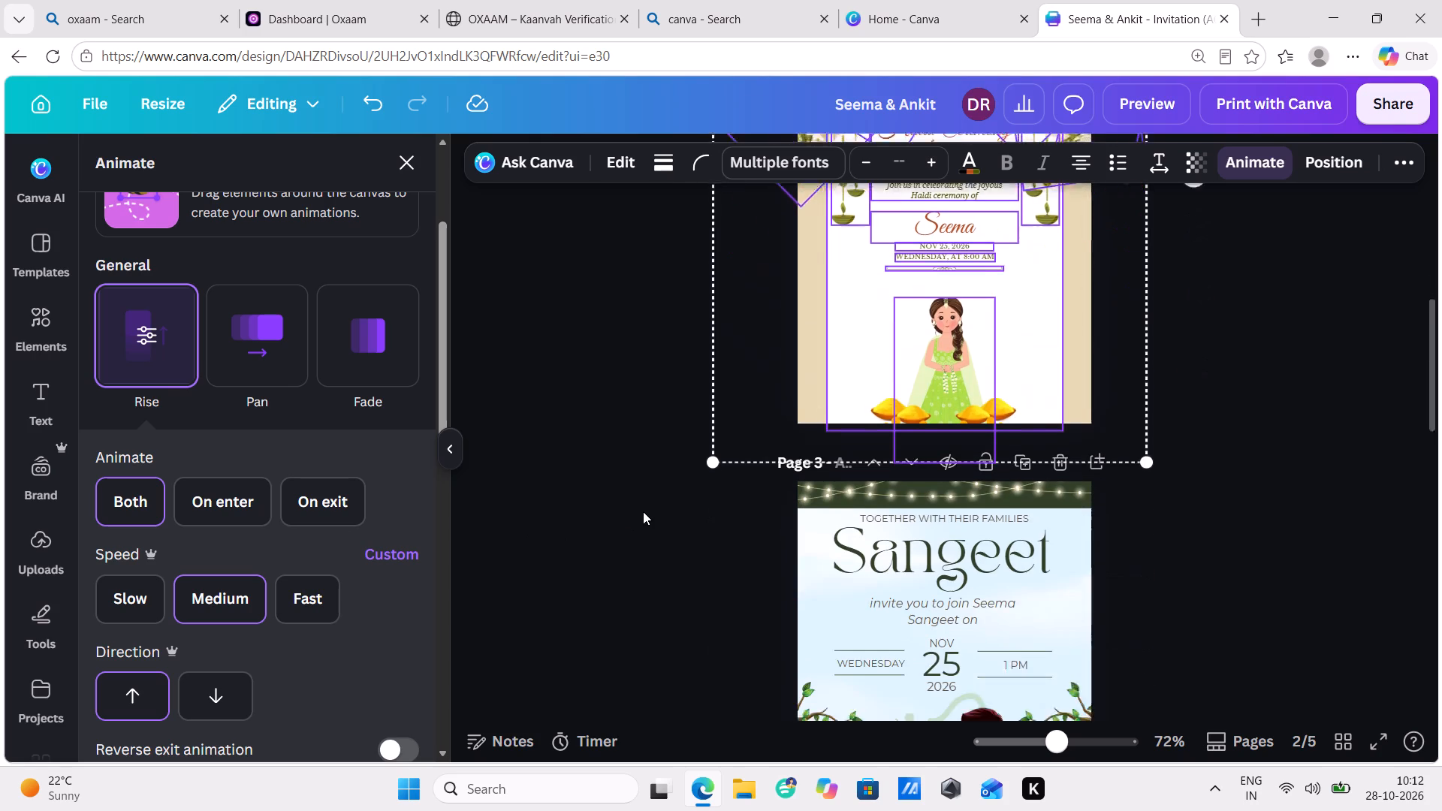
drag(654, 451, 1014, 629)
drag(712, 410, 1193, 810)
scroll(1109, 700, down, 3)
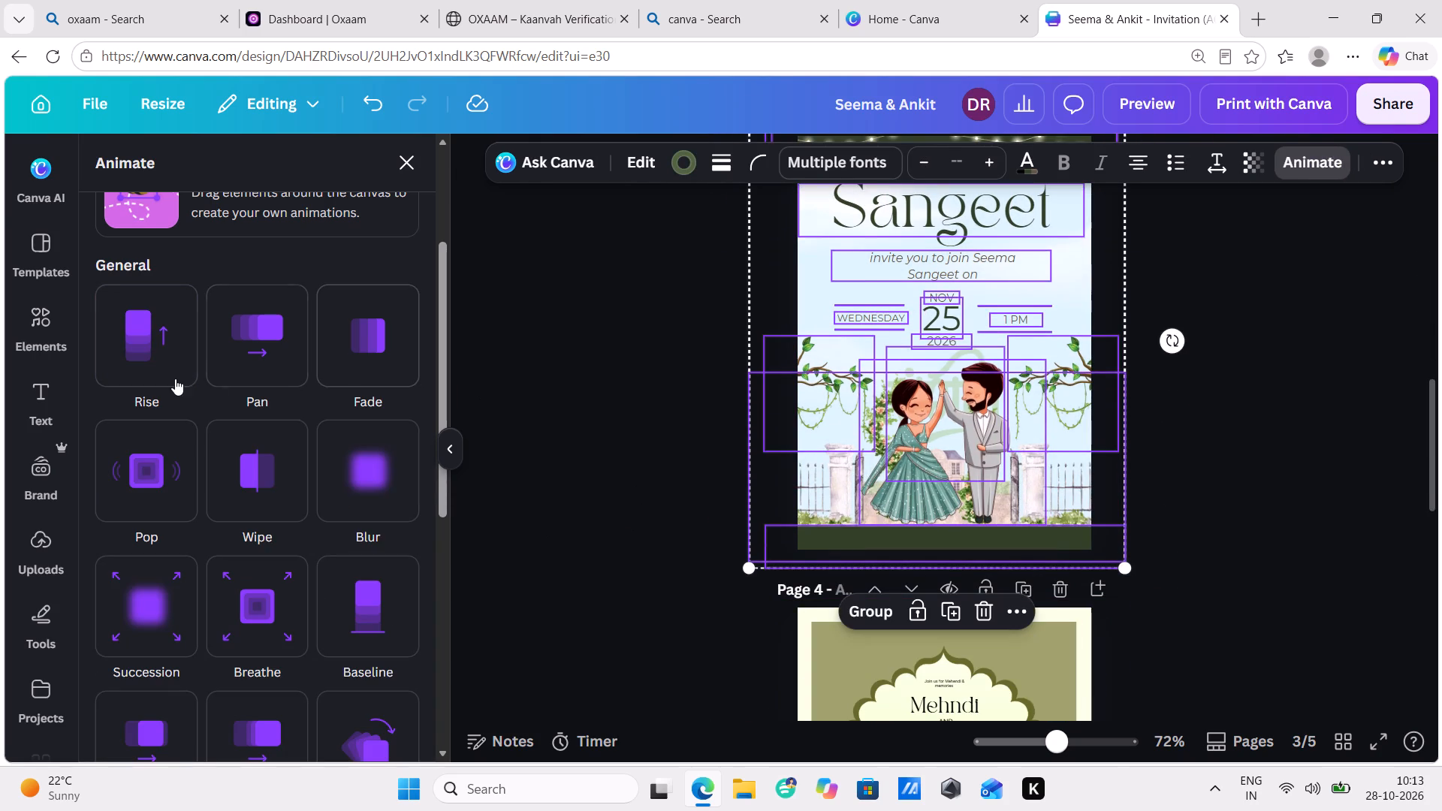
click(168, 360)
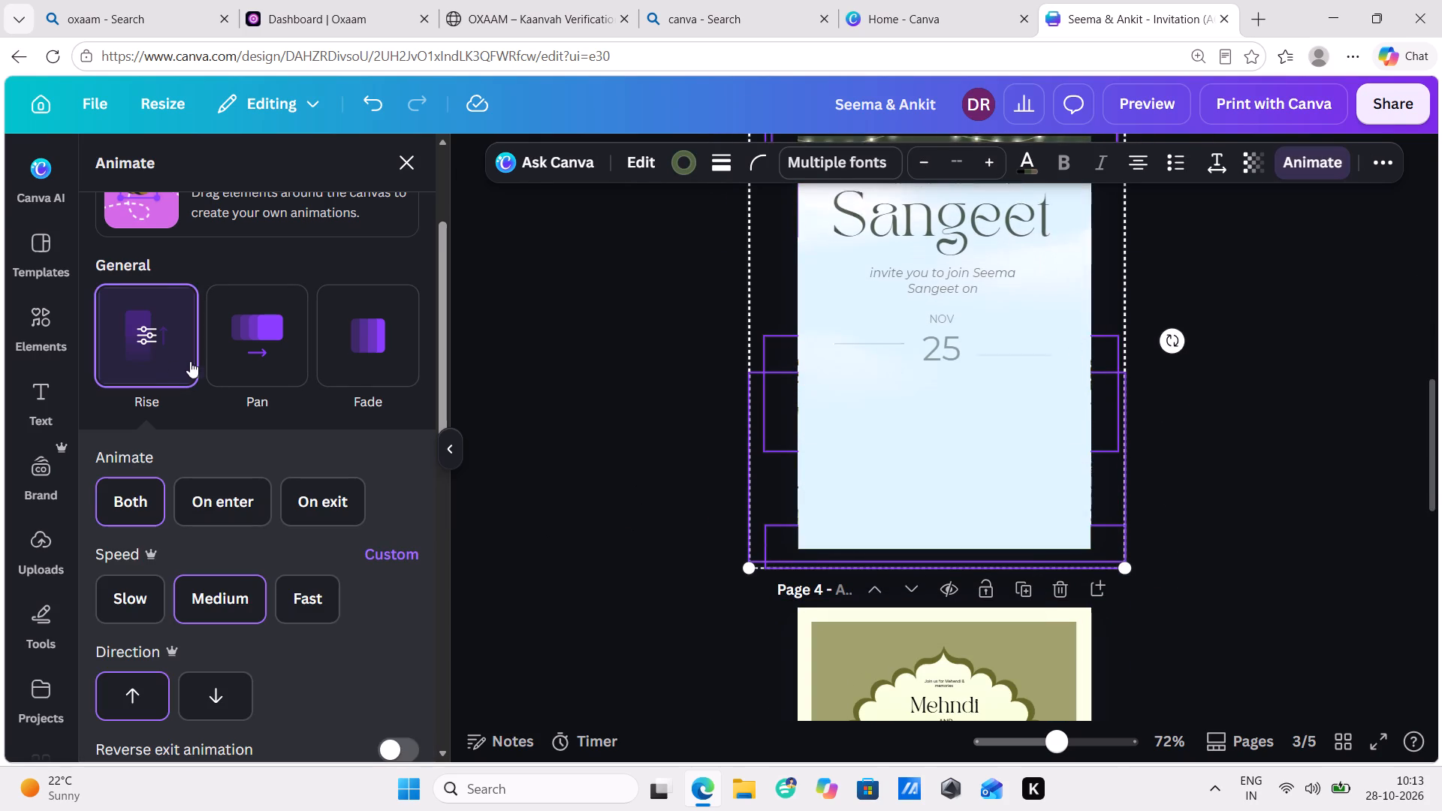
Select all elements of the Mehndi and Nanakchara page and apply the Rise animation to them.
scroll(593, 459, down, 2)
drag(728, 412, 762, 438)
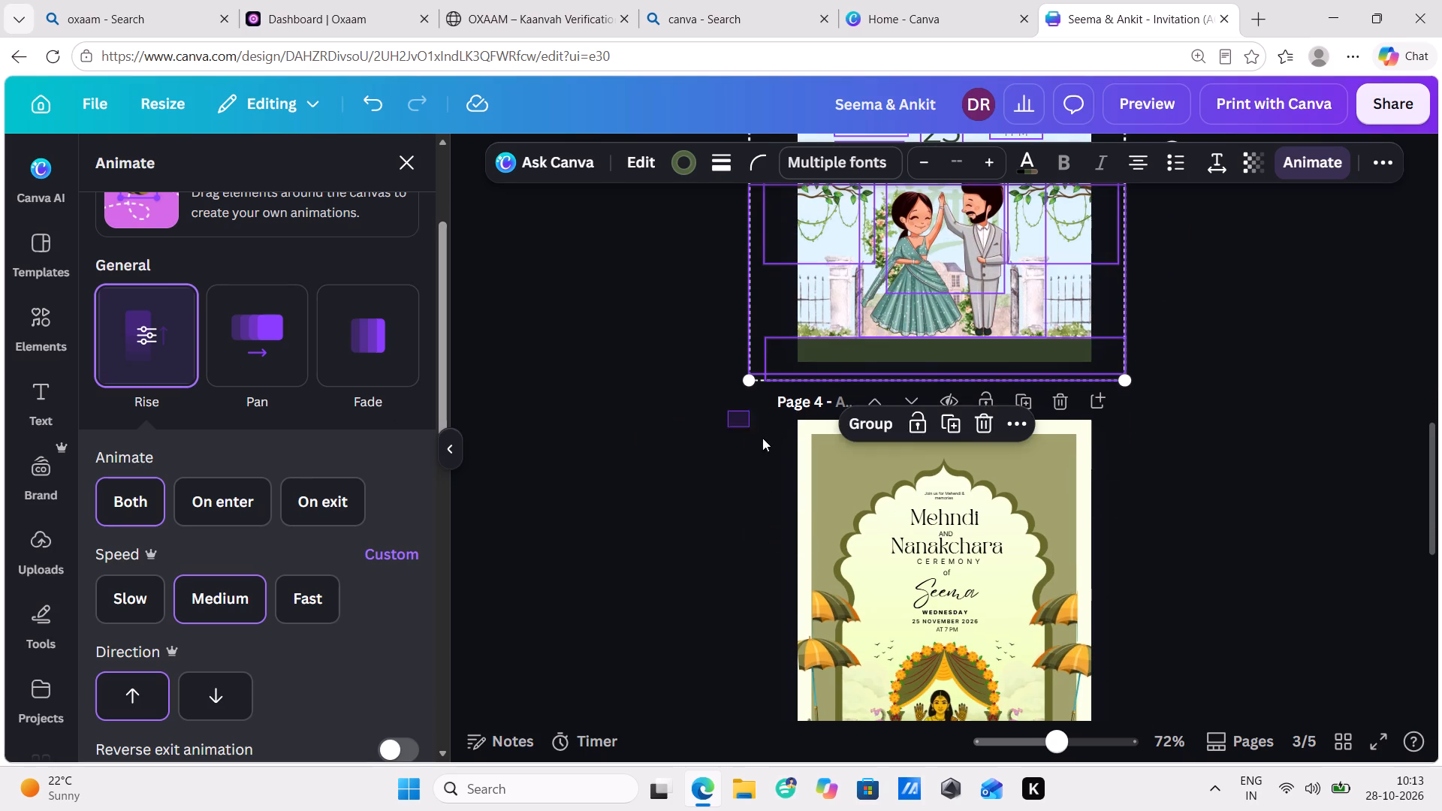
drag(762, 438, 1129, 810)
scroll(1027, 665, down, 2)
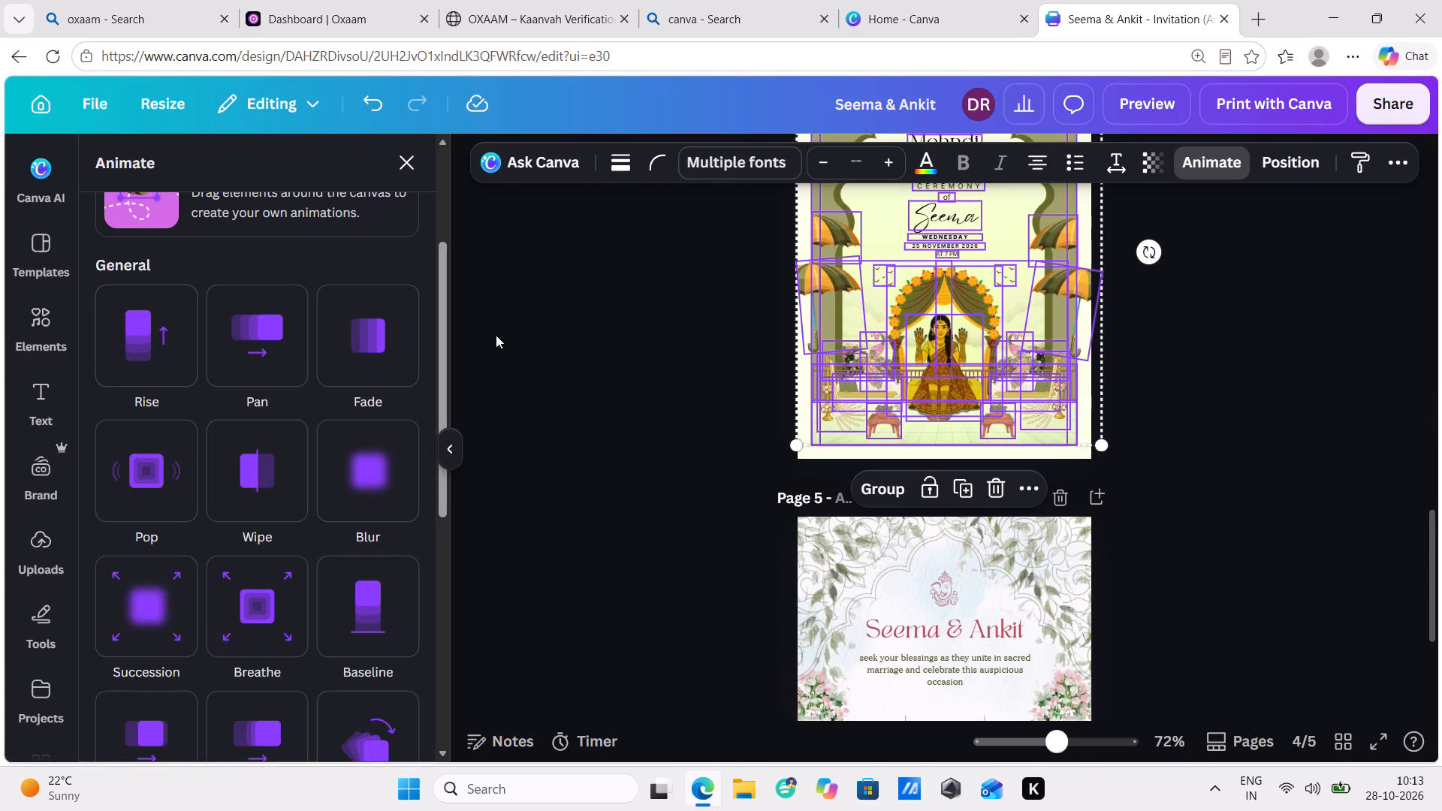
click(131, 339)
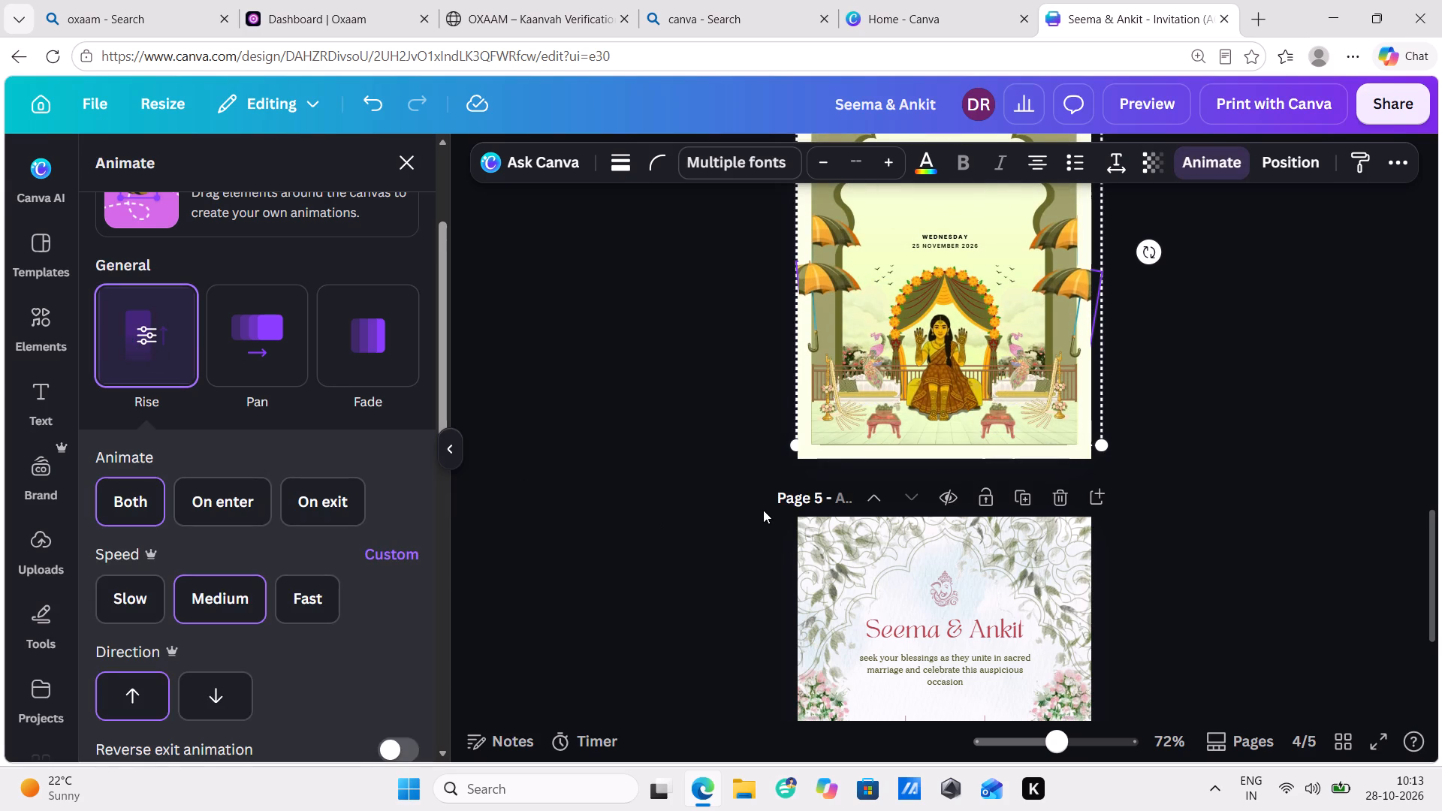
Select all elements of the wedding ceremony page and apply the Rise animation to them.
scroll(762, 509, down, 2)
drag(717, 307, 1060, 601)
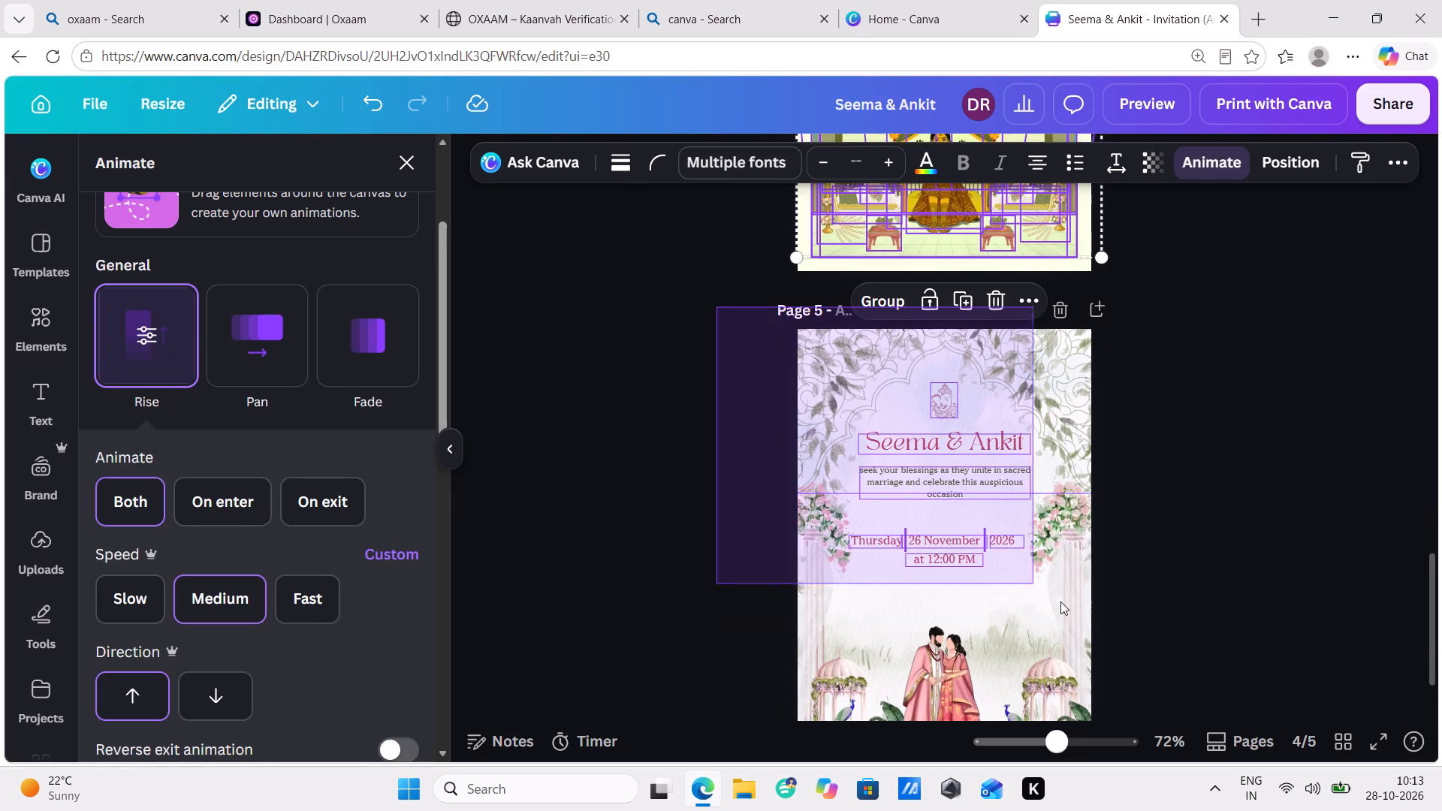
drag(1060, 601, 1175, 719)
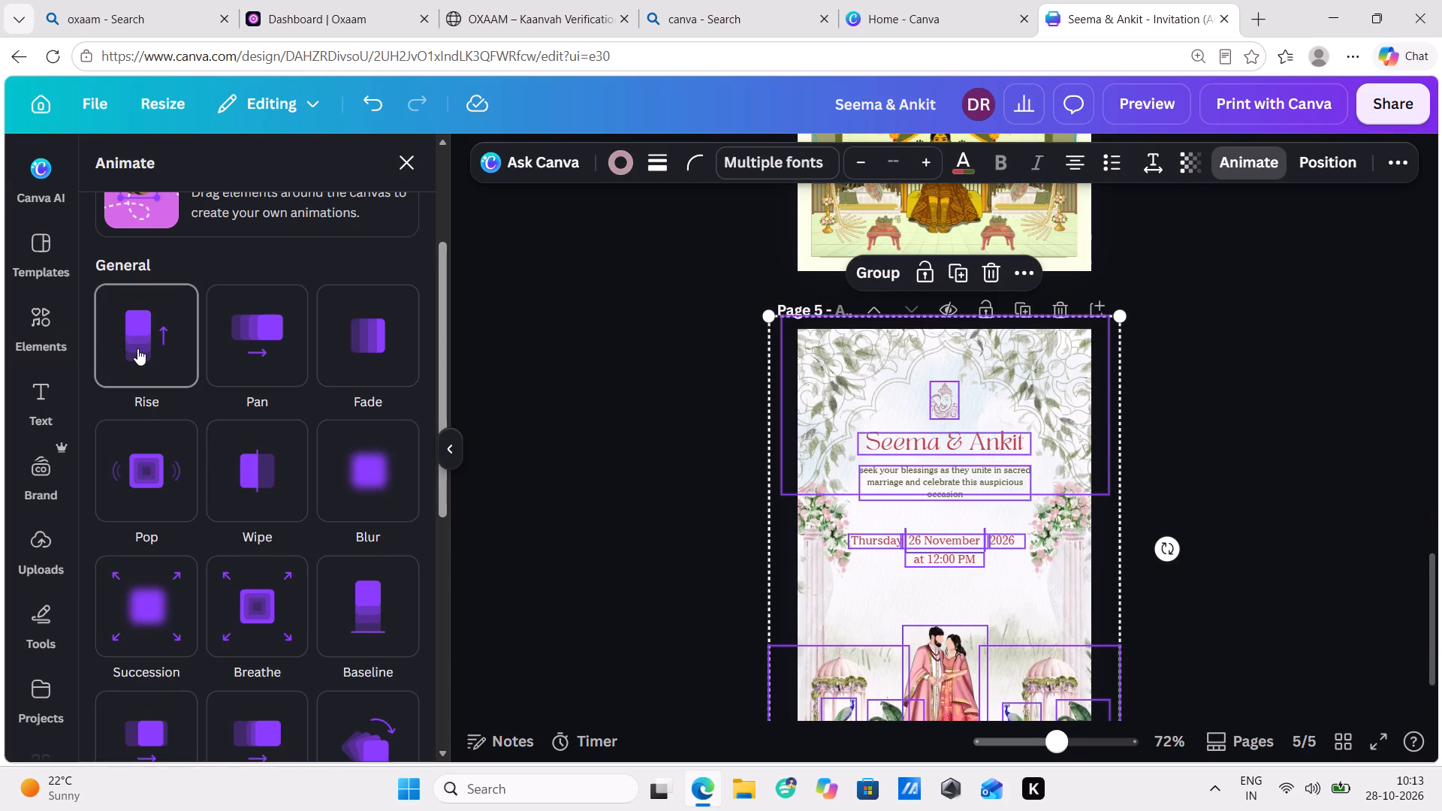
click(137, 348)
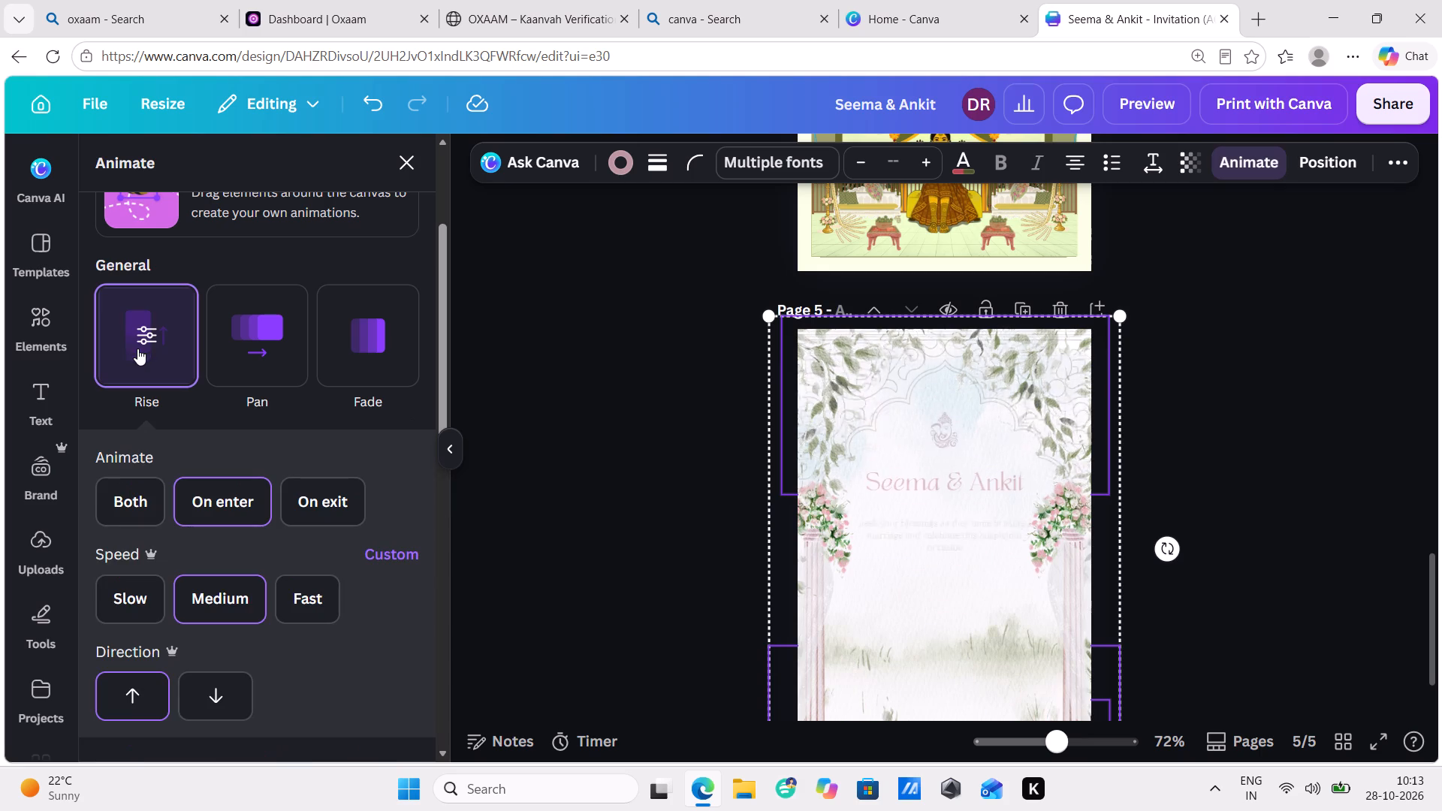
Look back over the animated pages, from the wedding ceremony page up to the Haldi page.
scroll(631, 539, up, 3)
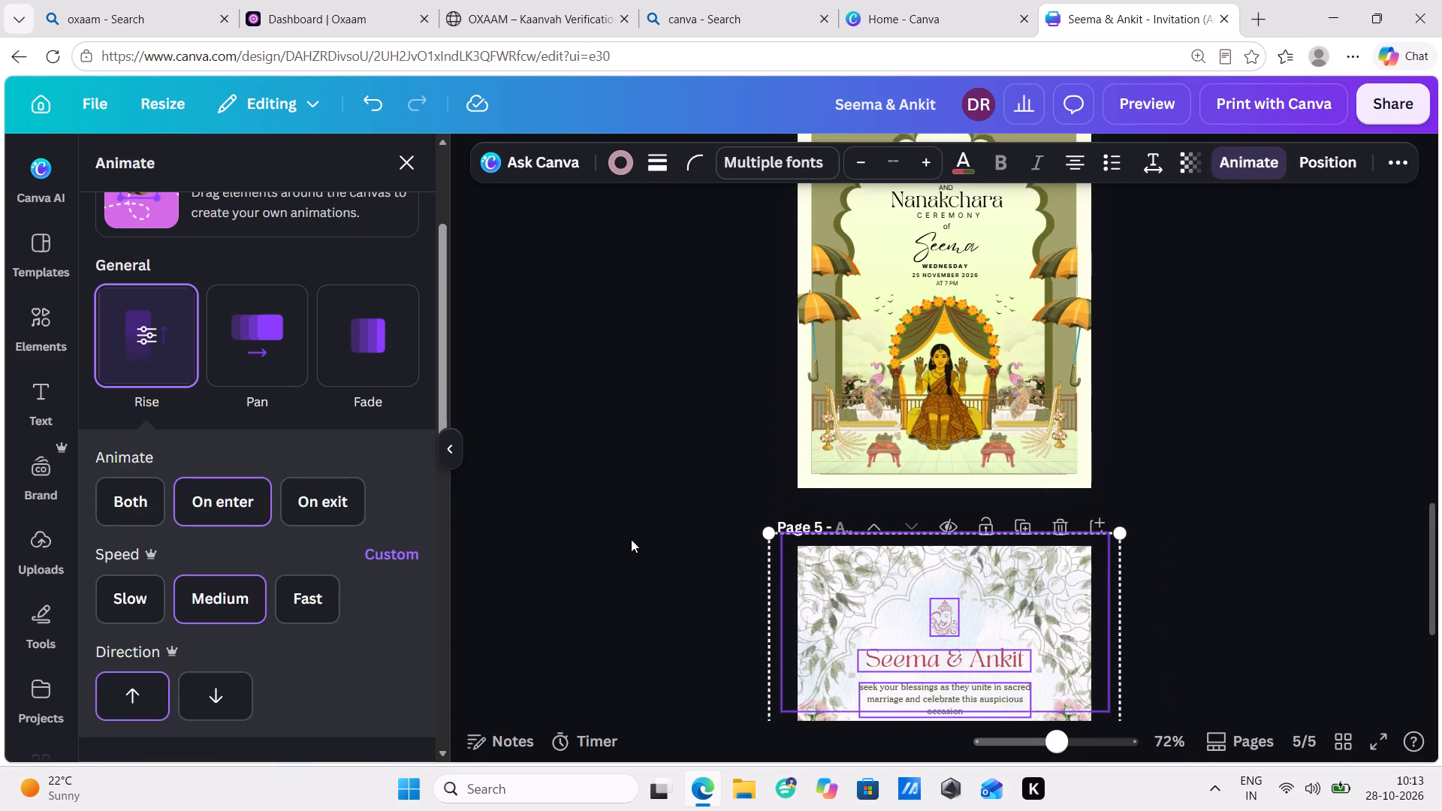
scroll(631, 539, down, 2)
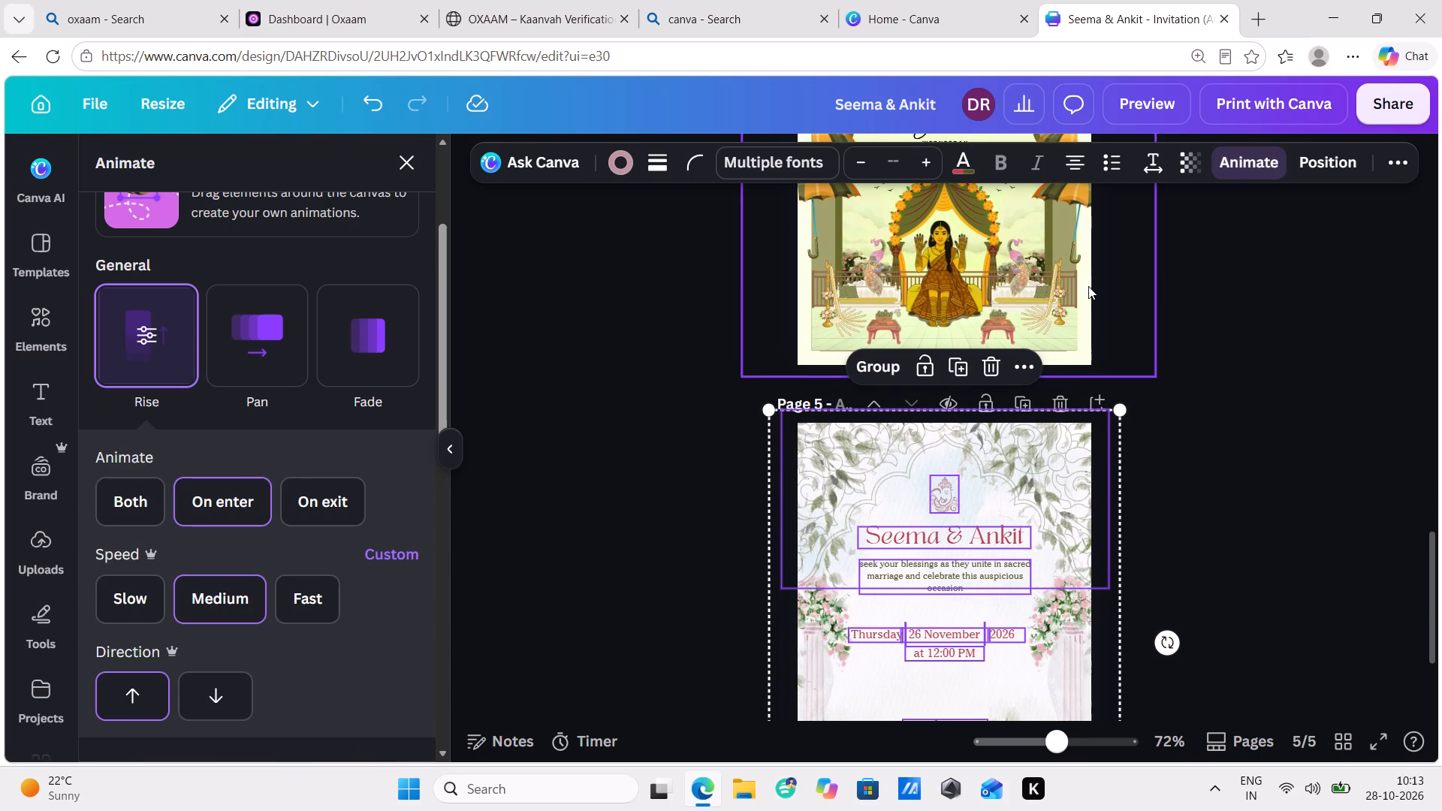
scroll(1088, 286, up, 11)
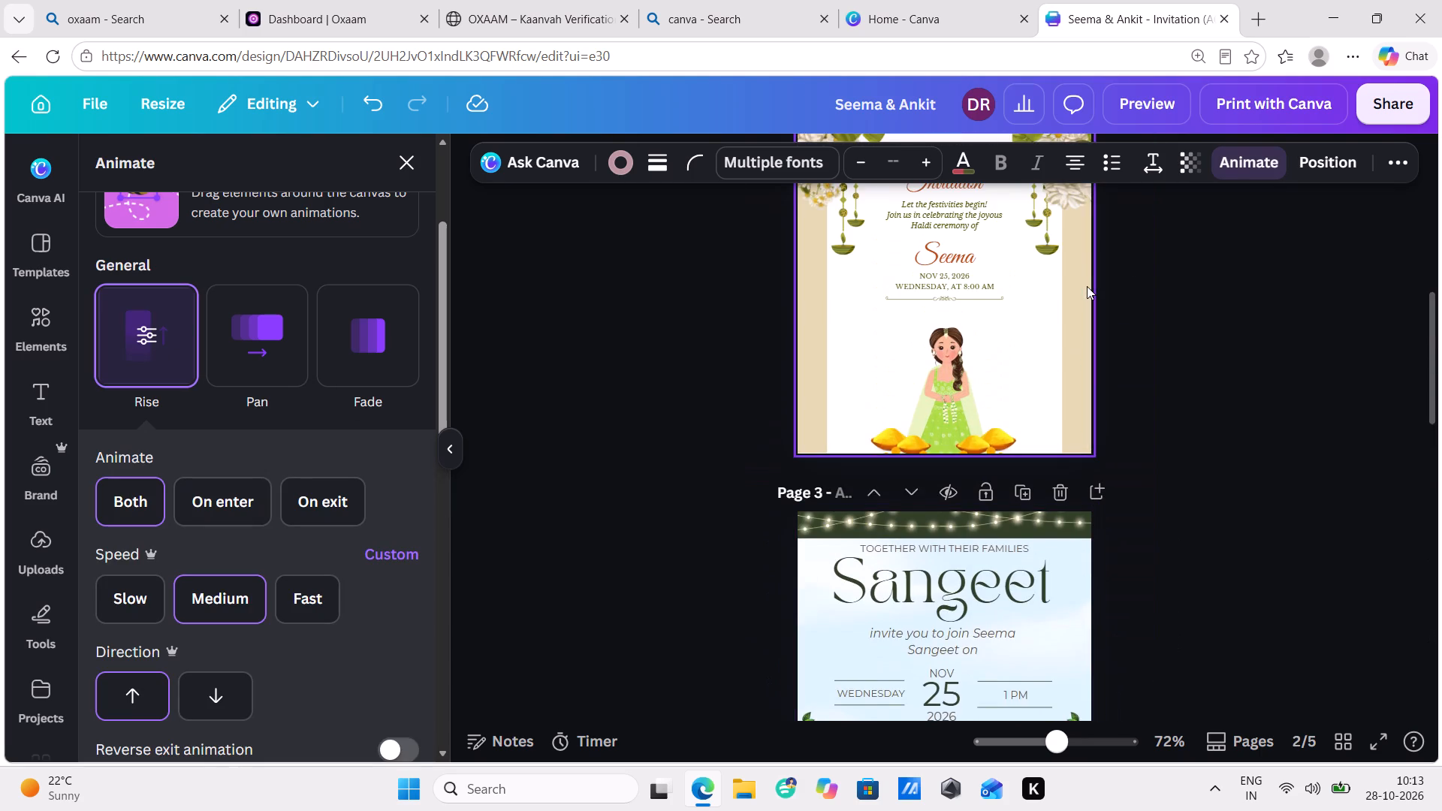
scroll(1087, 286, up, 1)
Download all pages of the invitation as an MP4 video at 808 x 1139 px quality.
click(1385, 110)
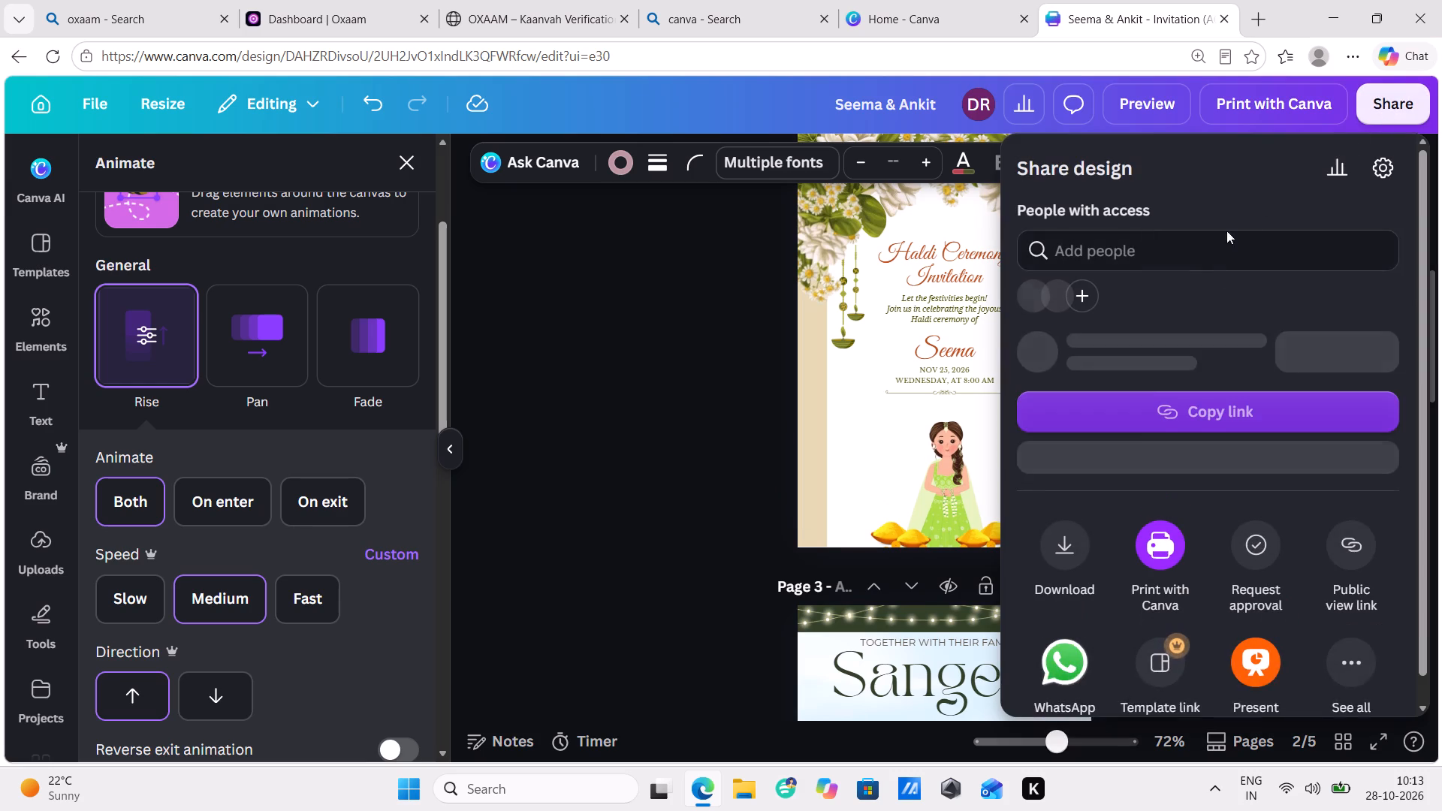
click(1061, 583)
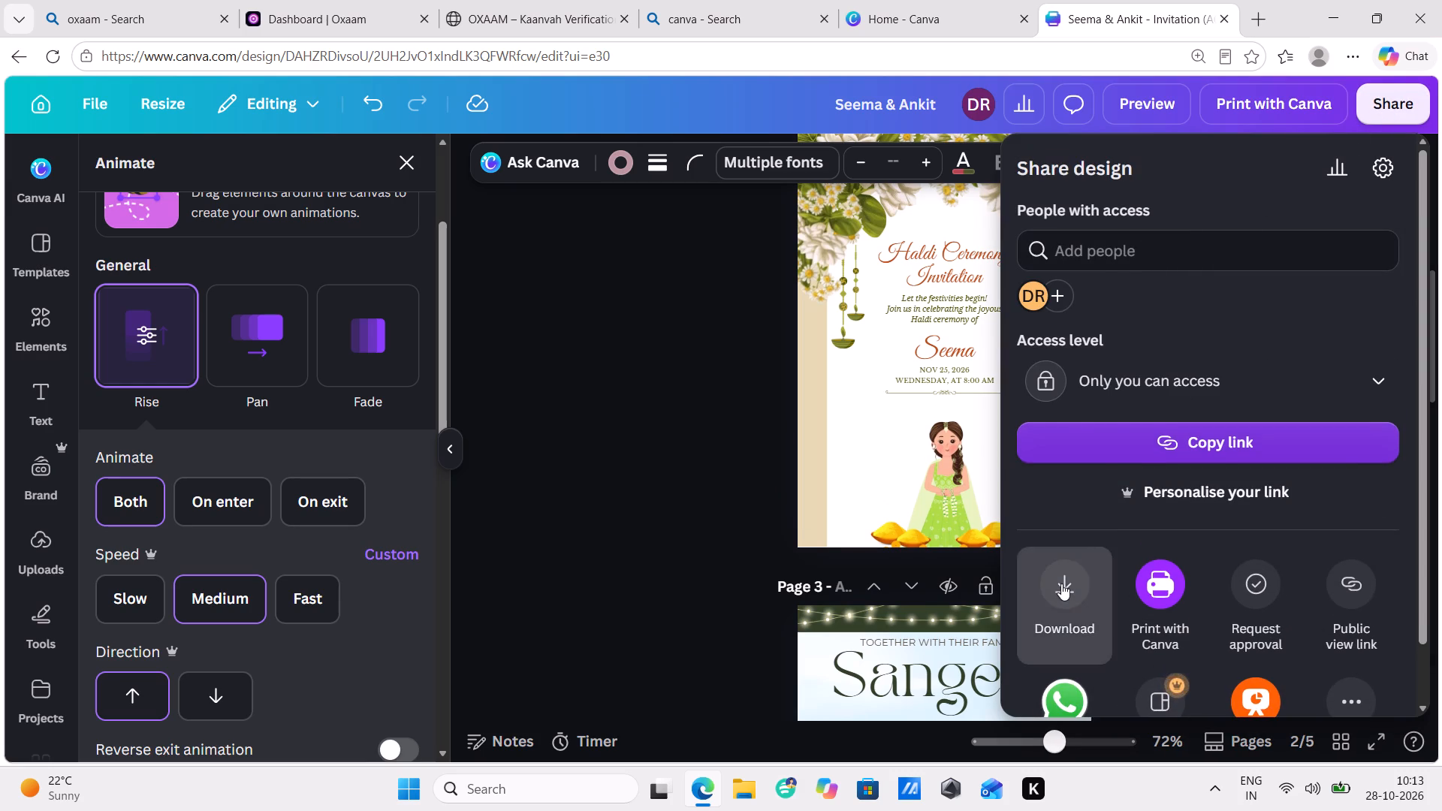
drag(1024, 330, 1094, 336)
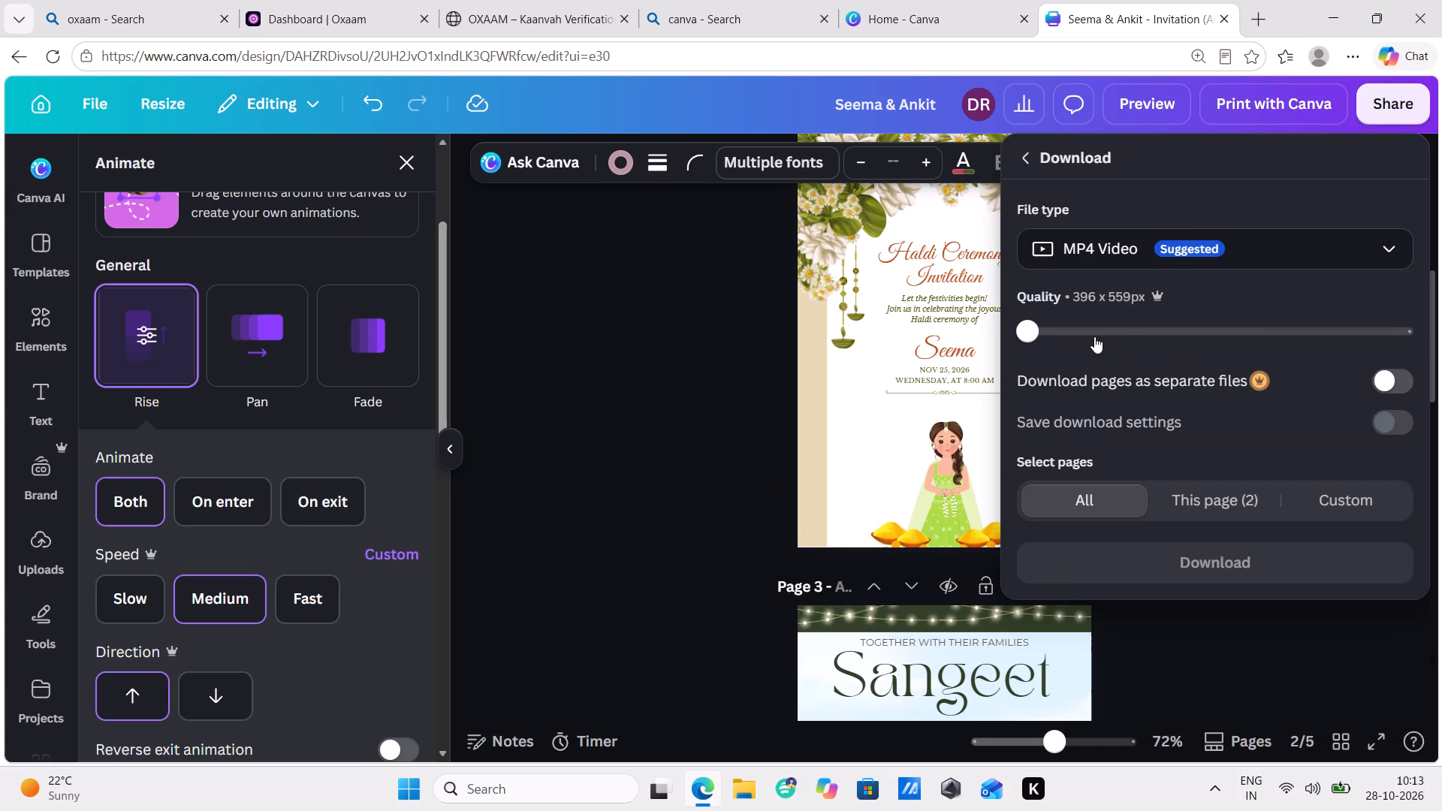
drag(1094, 336, 1136, 329)
drag(1039, 332, 1083, 332)
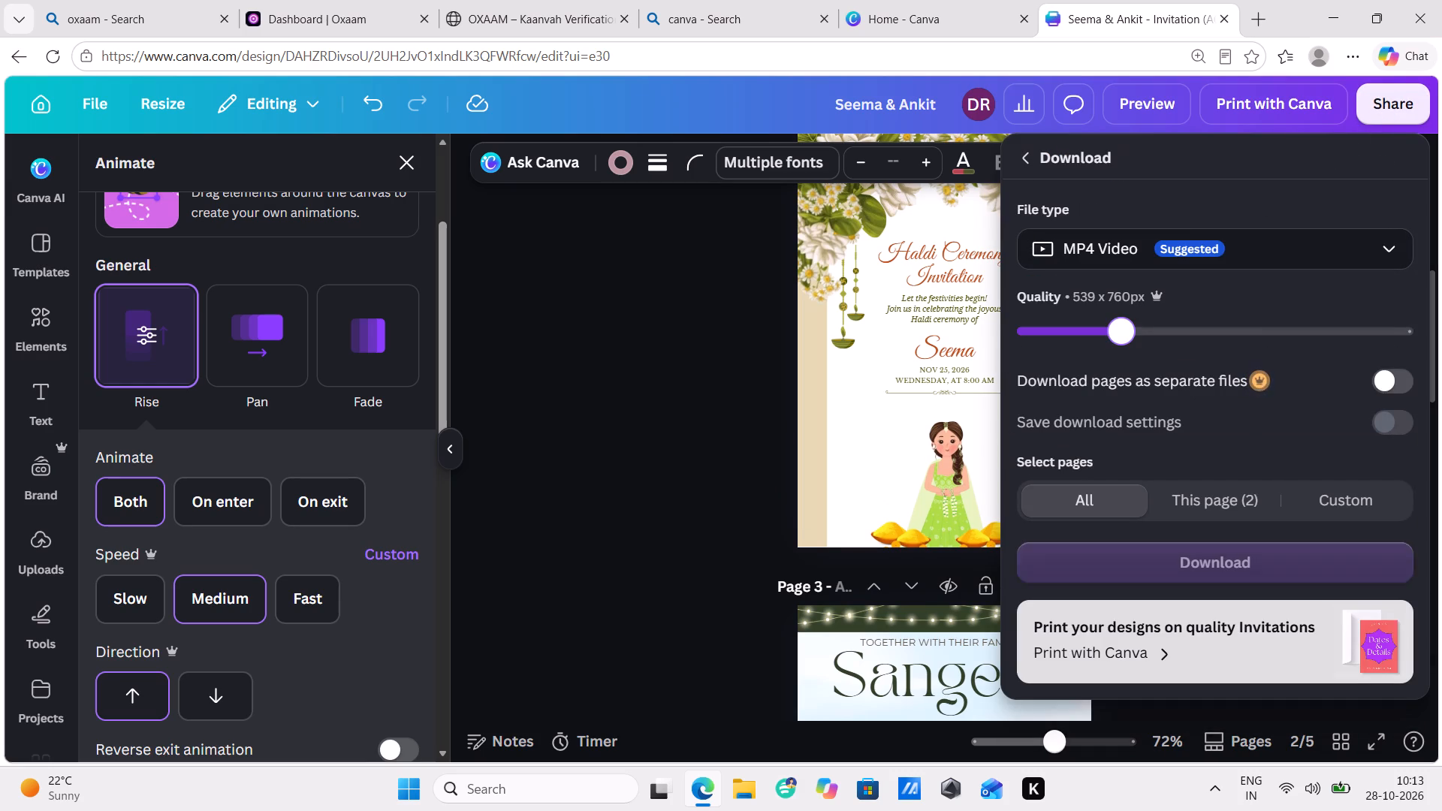
drag(1083, 332, 1180, 330)
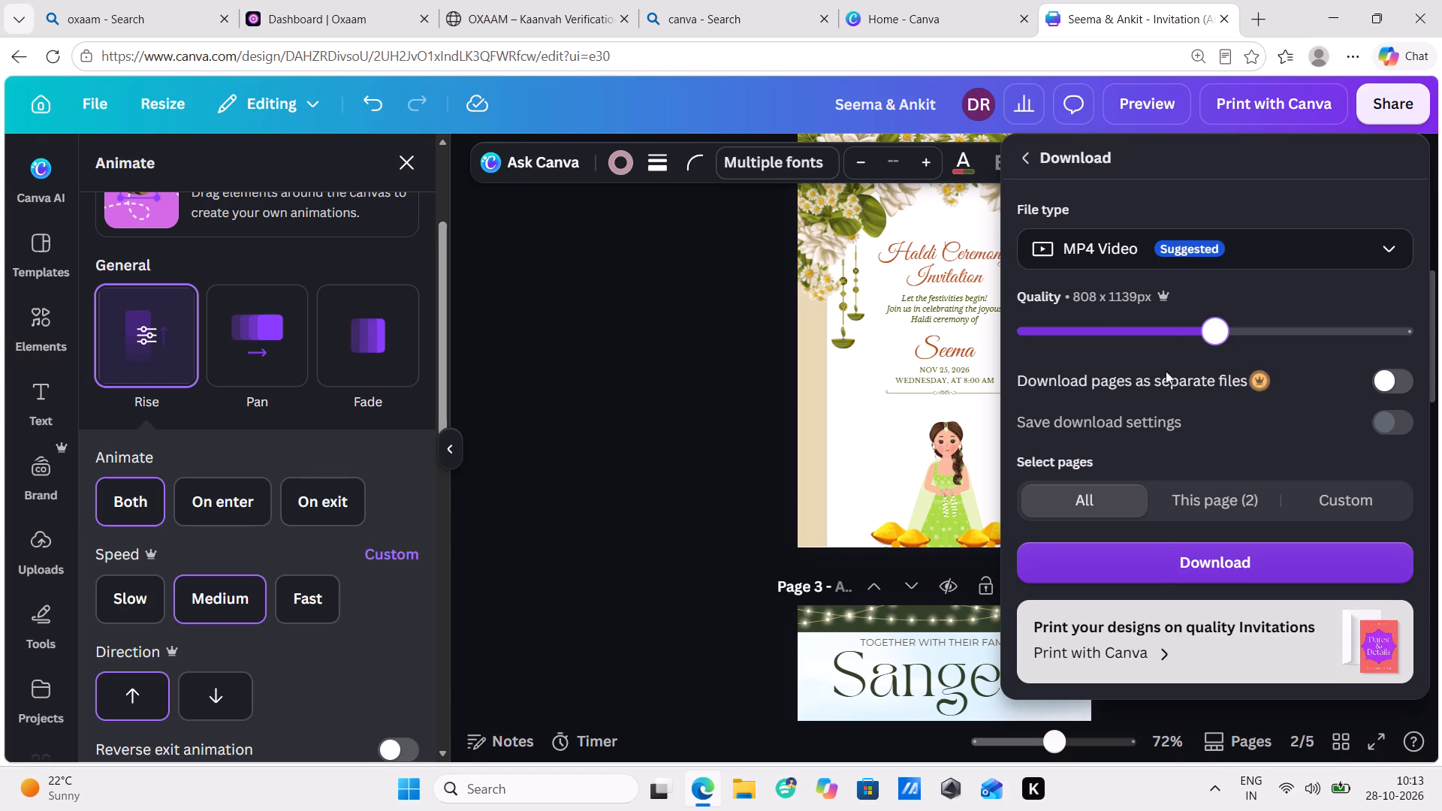
click(1159, 551)
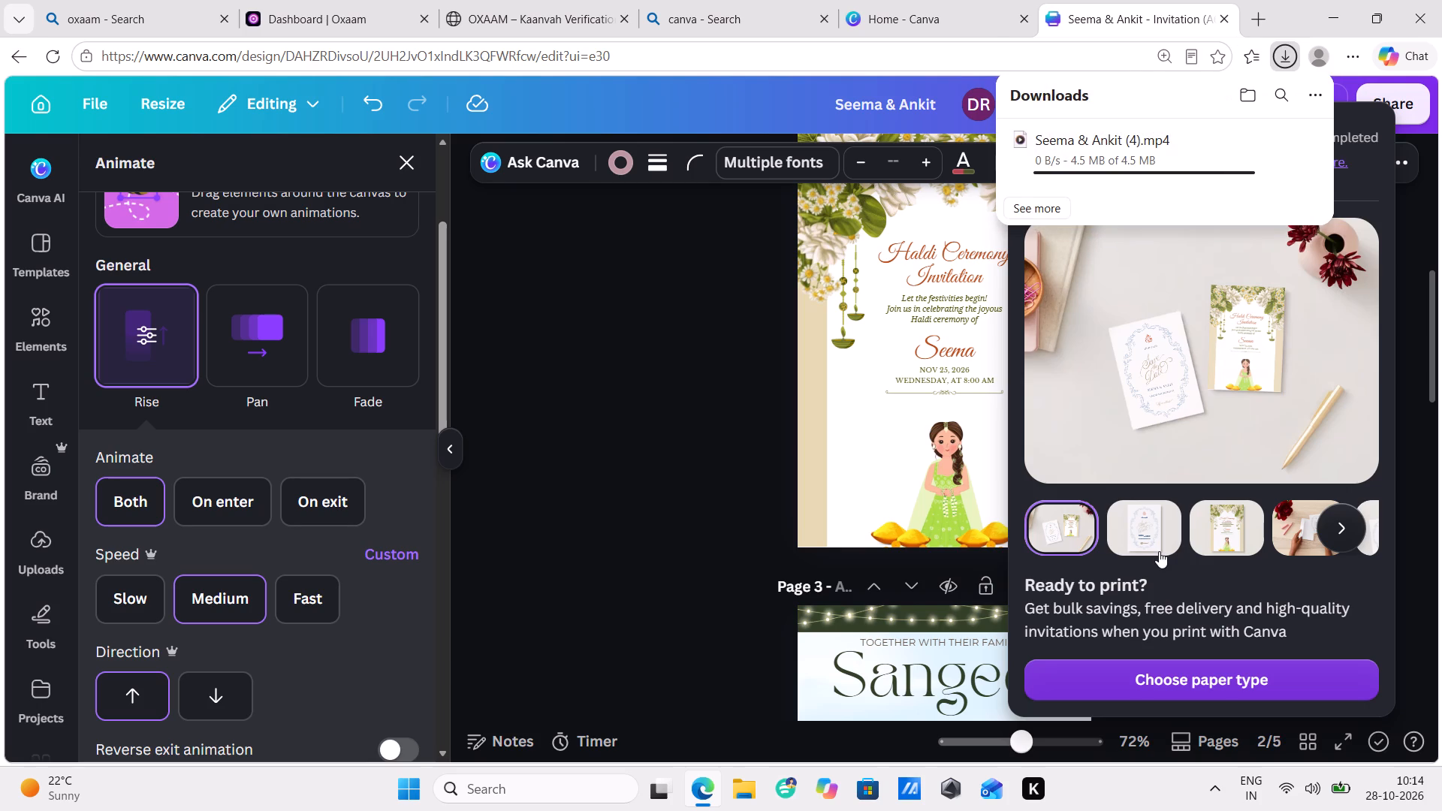
click(614, 402)
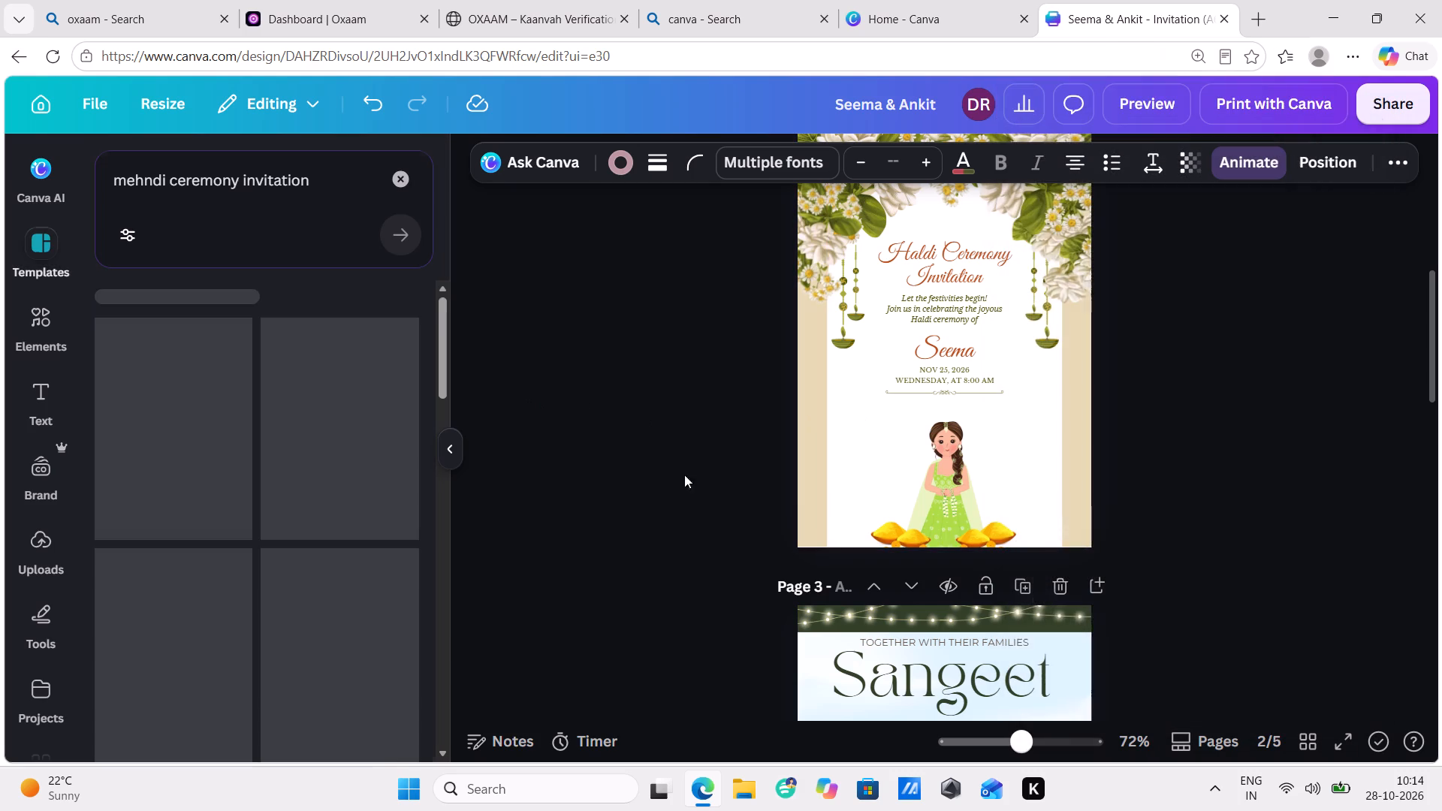
Select all elements of the Mehndi and Nanakchara page and change their animation to Pan.
scroll(775, 478, up, 6)
scroll(776, 477, down, 9)
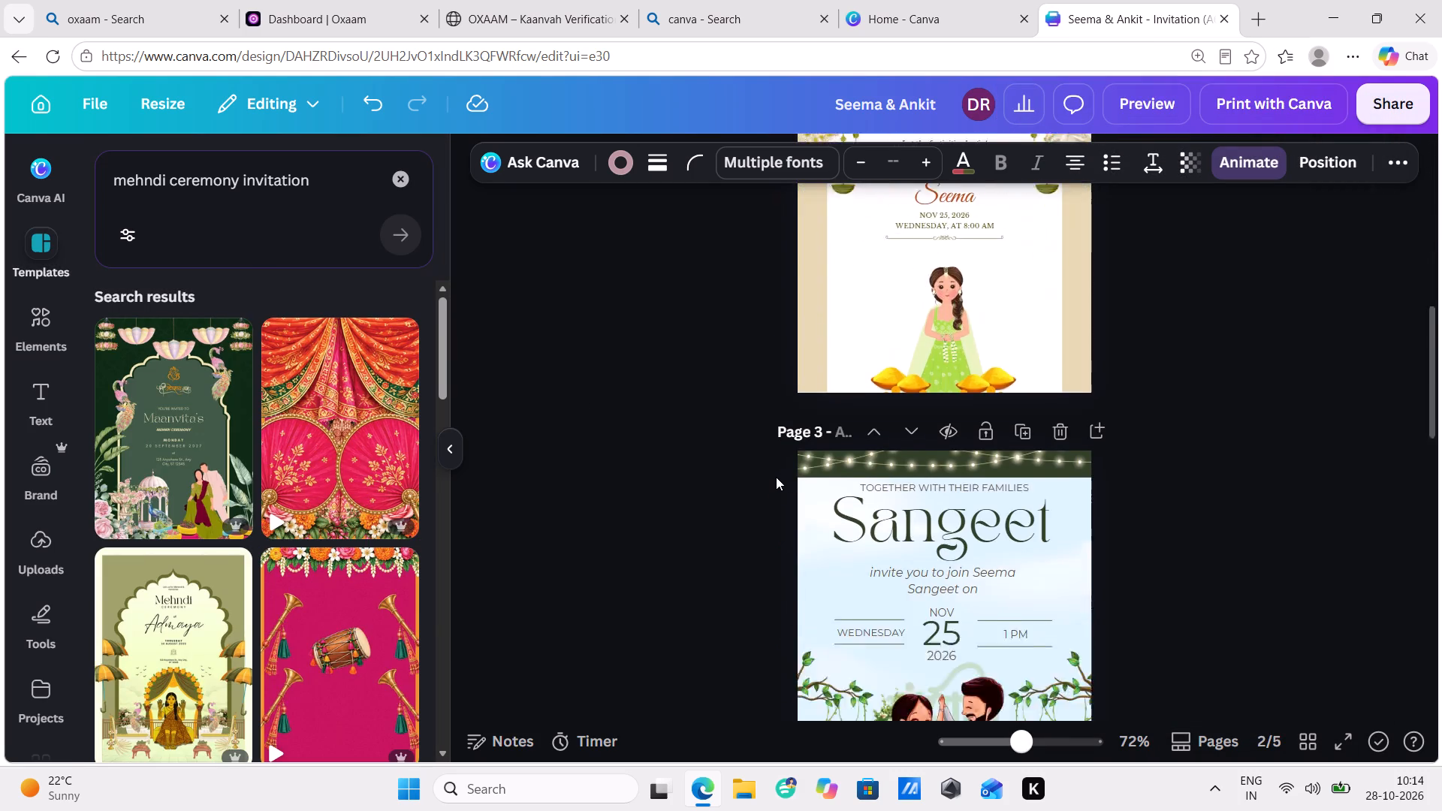
scroll(776, 477, down, 5)
drag(742, 348, 1239, 707)
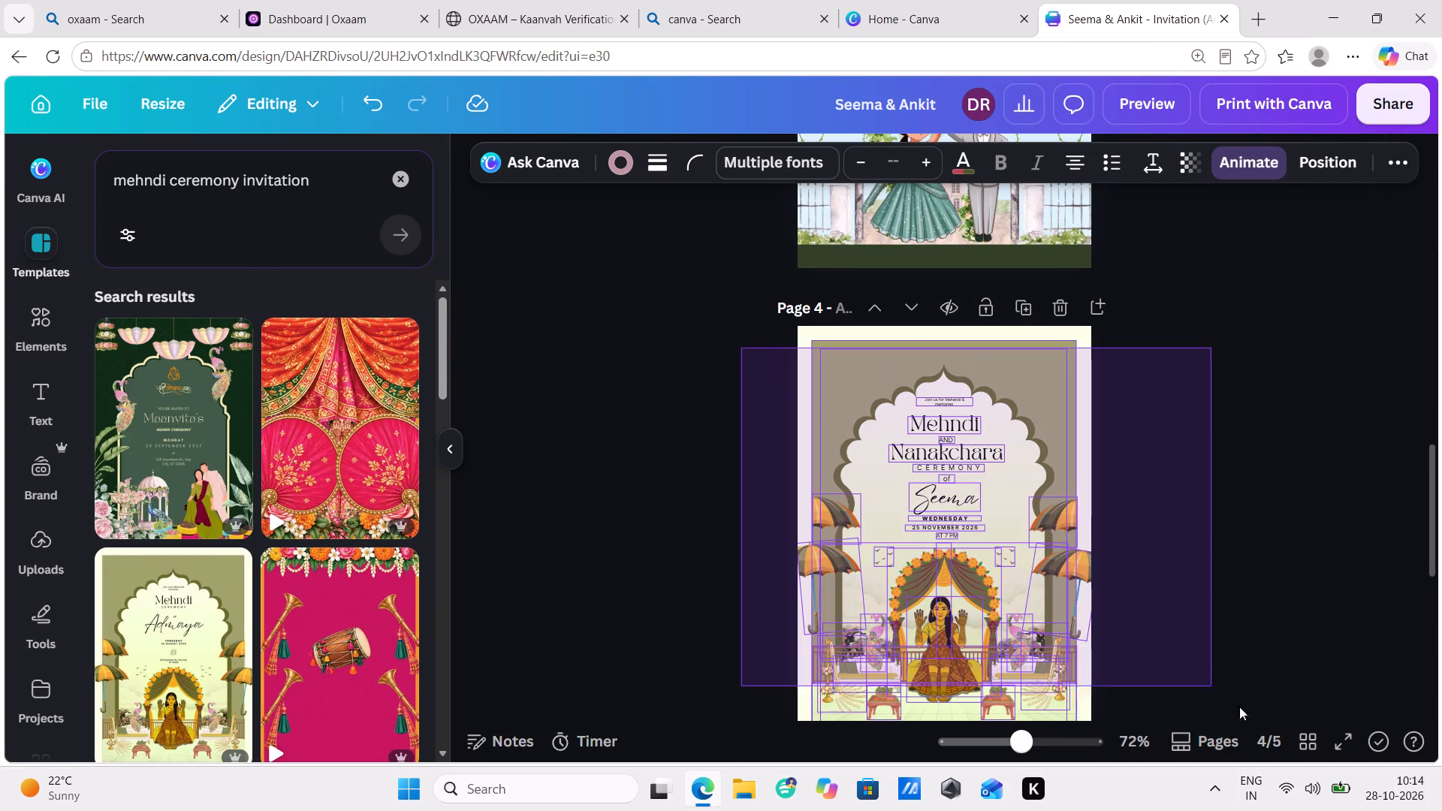
drag(1239, 707, 1267, 727)
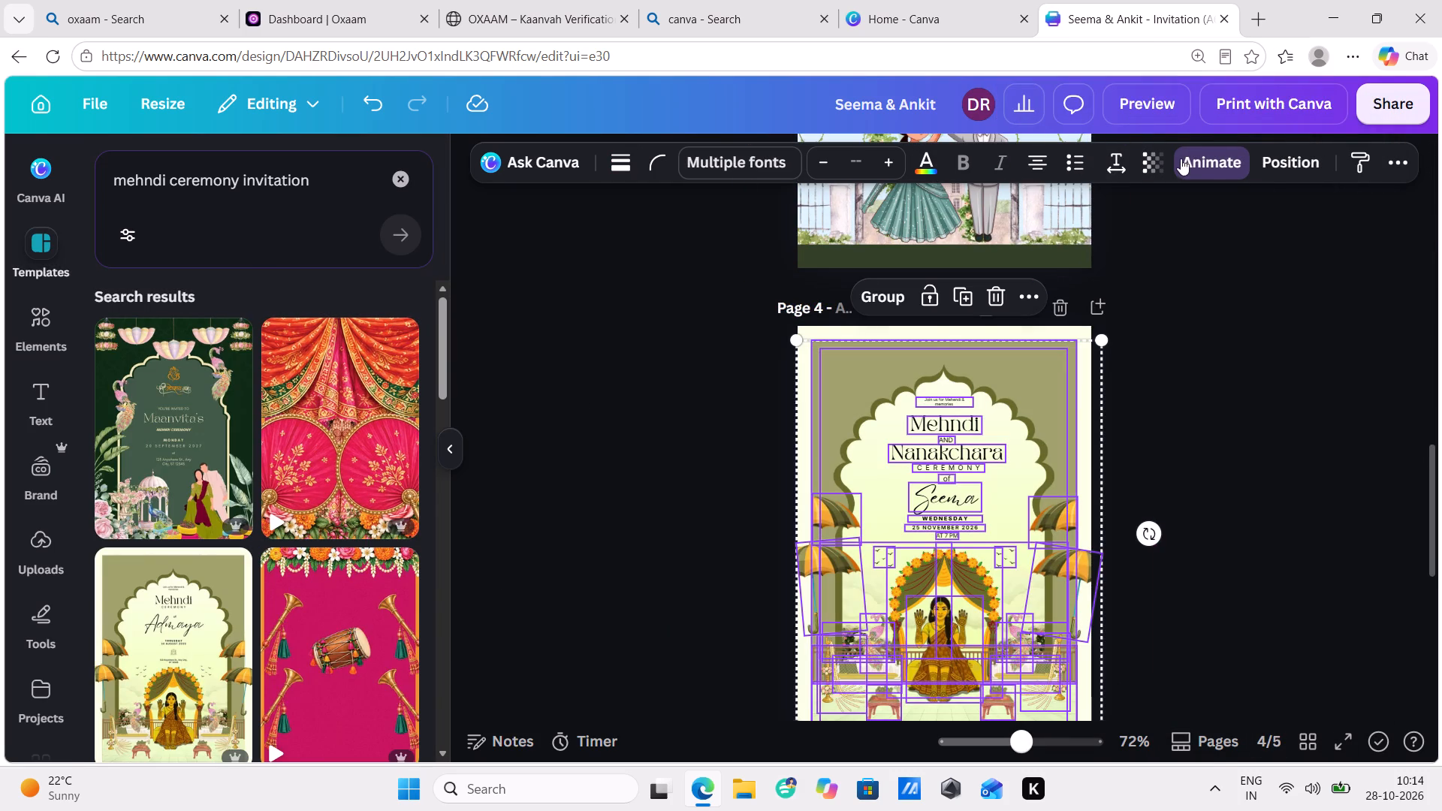
click(1211, 161)
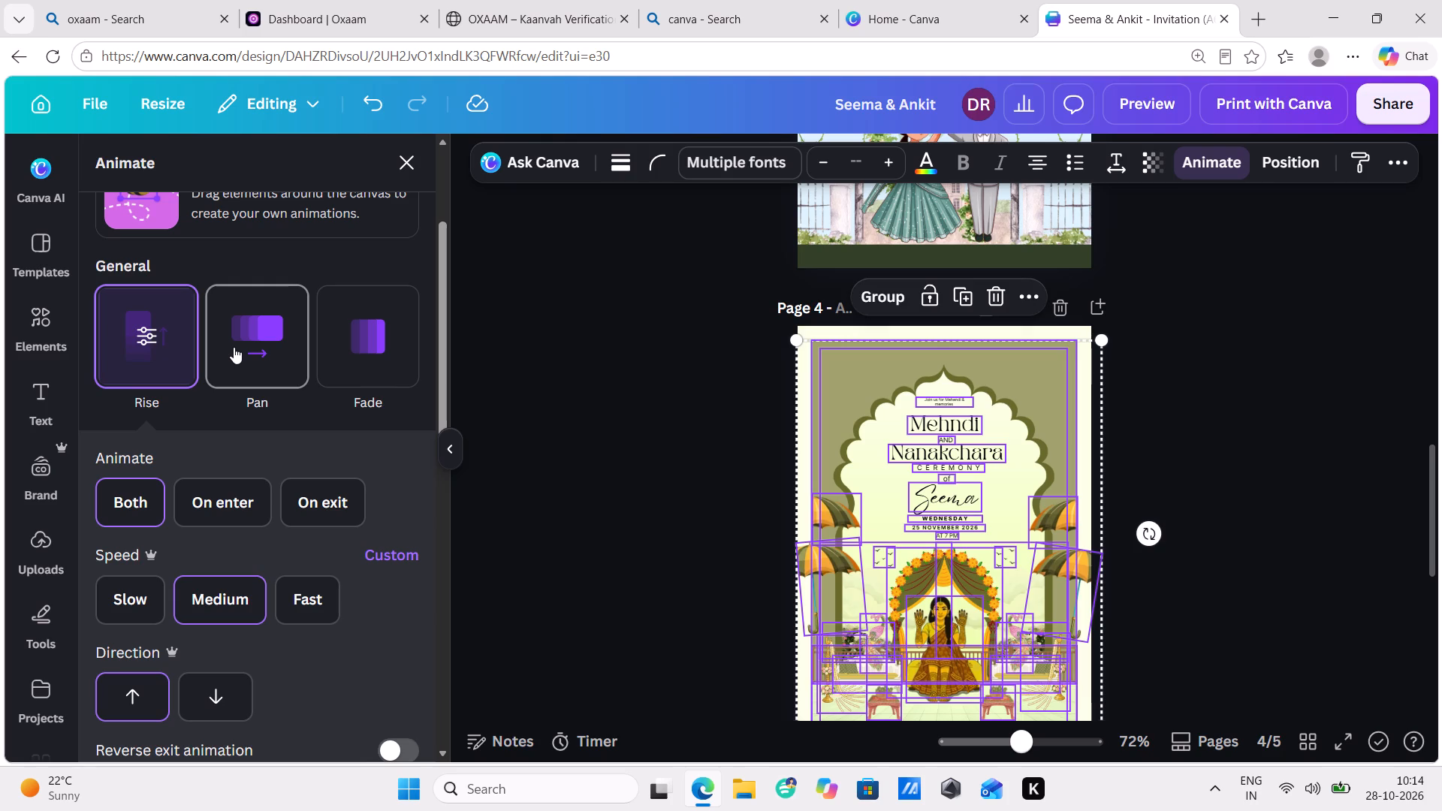
click(234, 347)
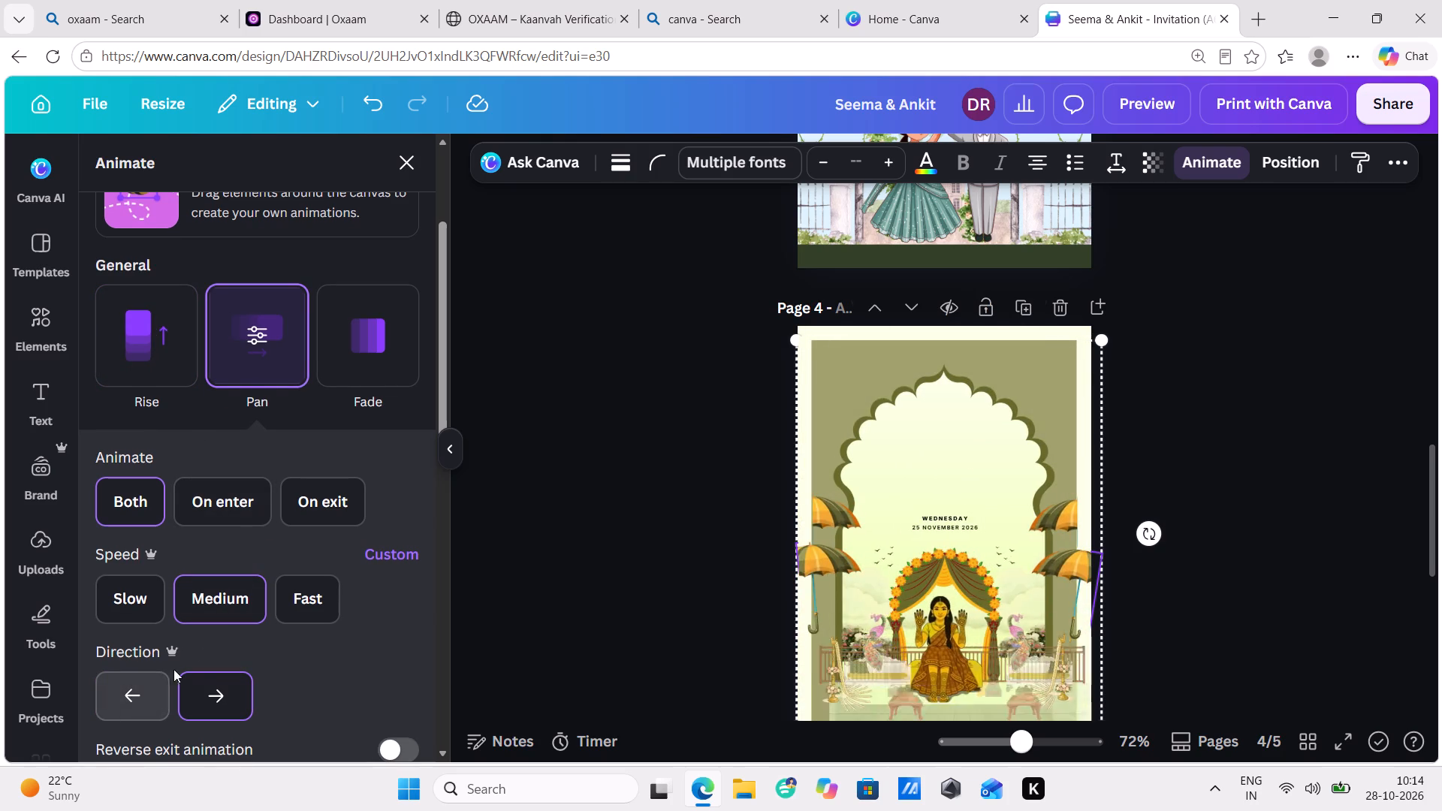
Look through the available general animations and add-on effects for the Mehndi and Nanakchara page's elements.
scroll(268, 611, down, 5)
scroll(304, 581, up, 2)
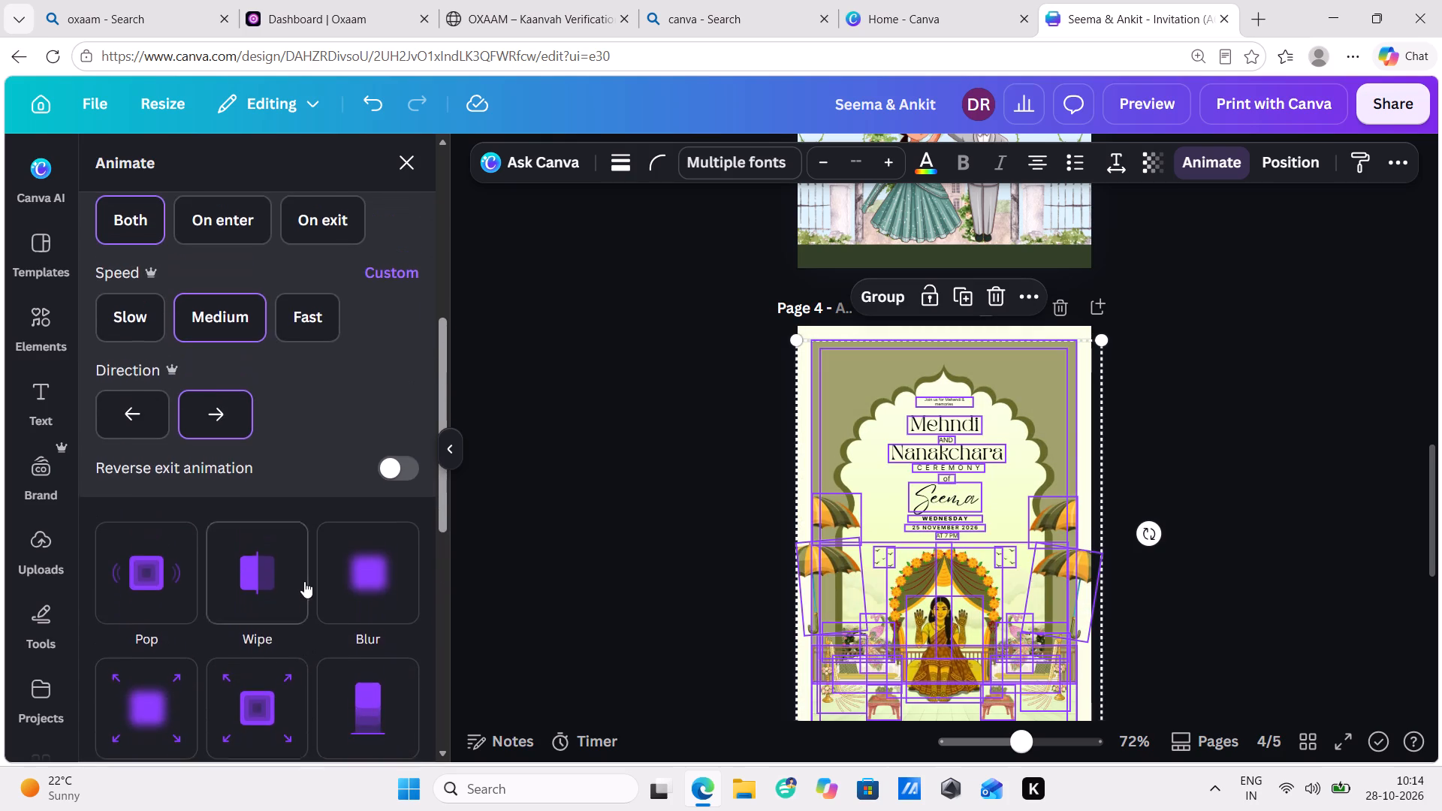
scroll(304, 581, up, 2)
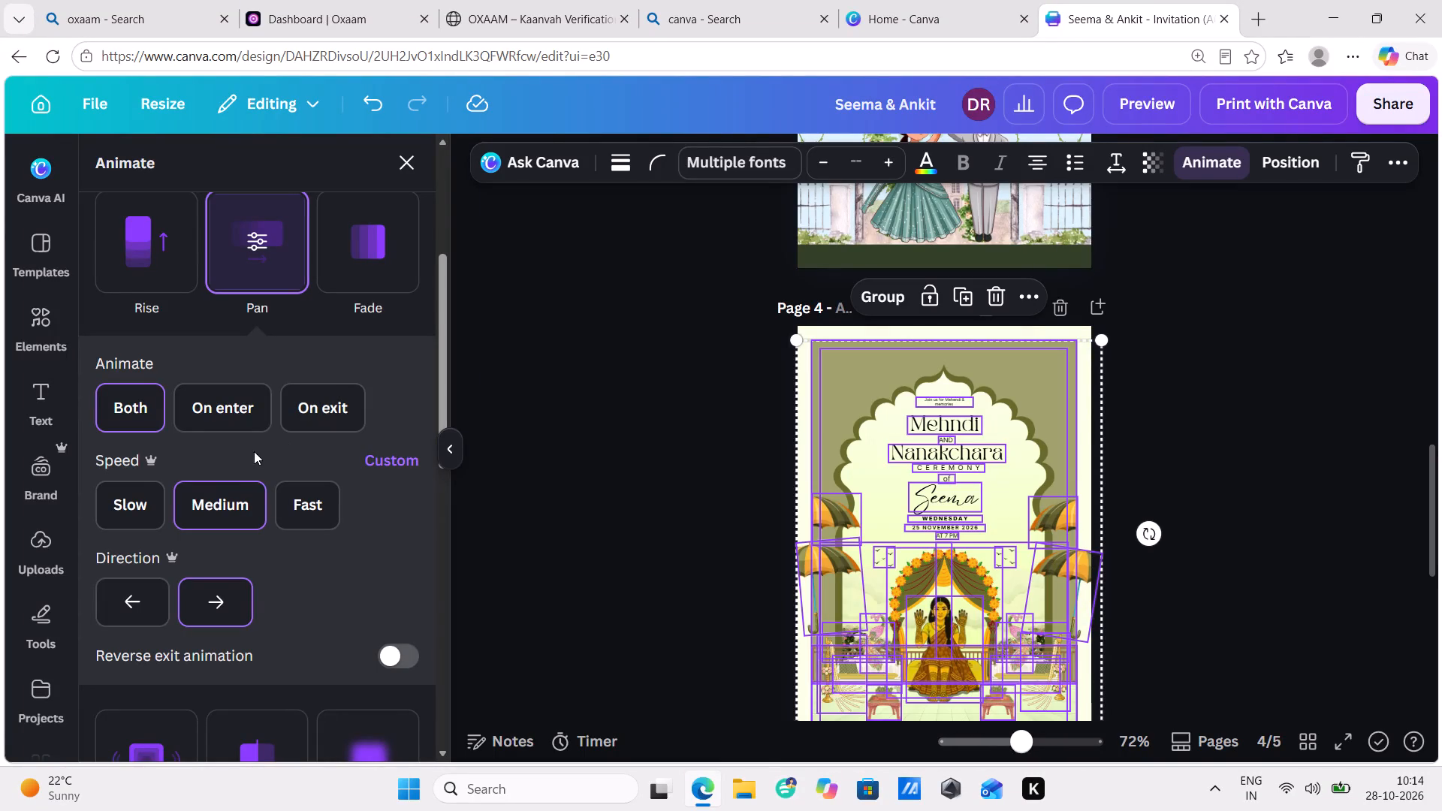
scroll(418, 460, down, 2)
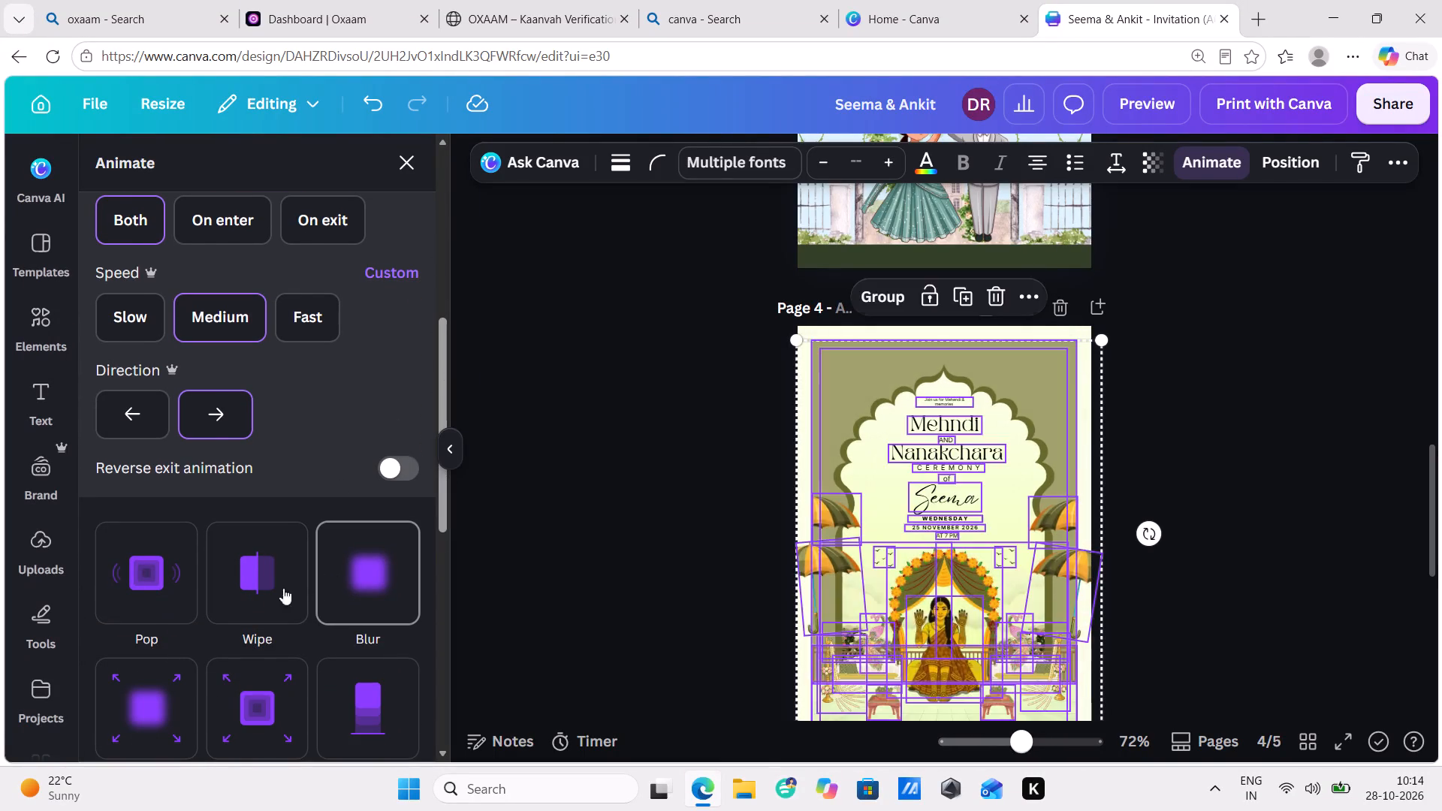
scroll(250, 592, down, 5)
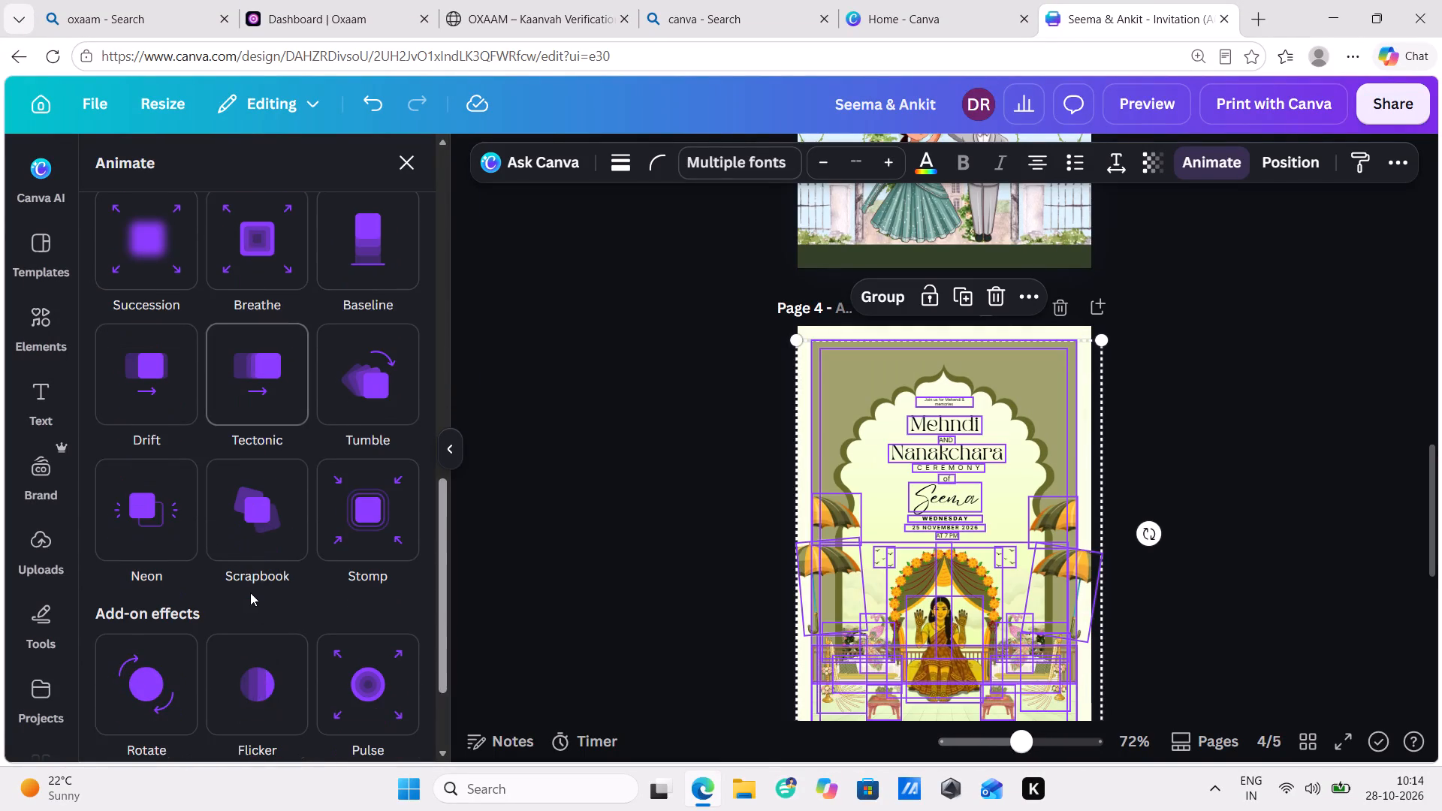
scroll(250, 592, down, 5)
scroll(250, 592, up, 1)
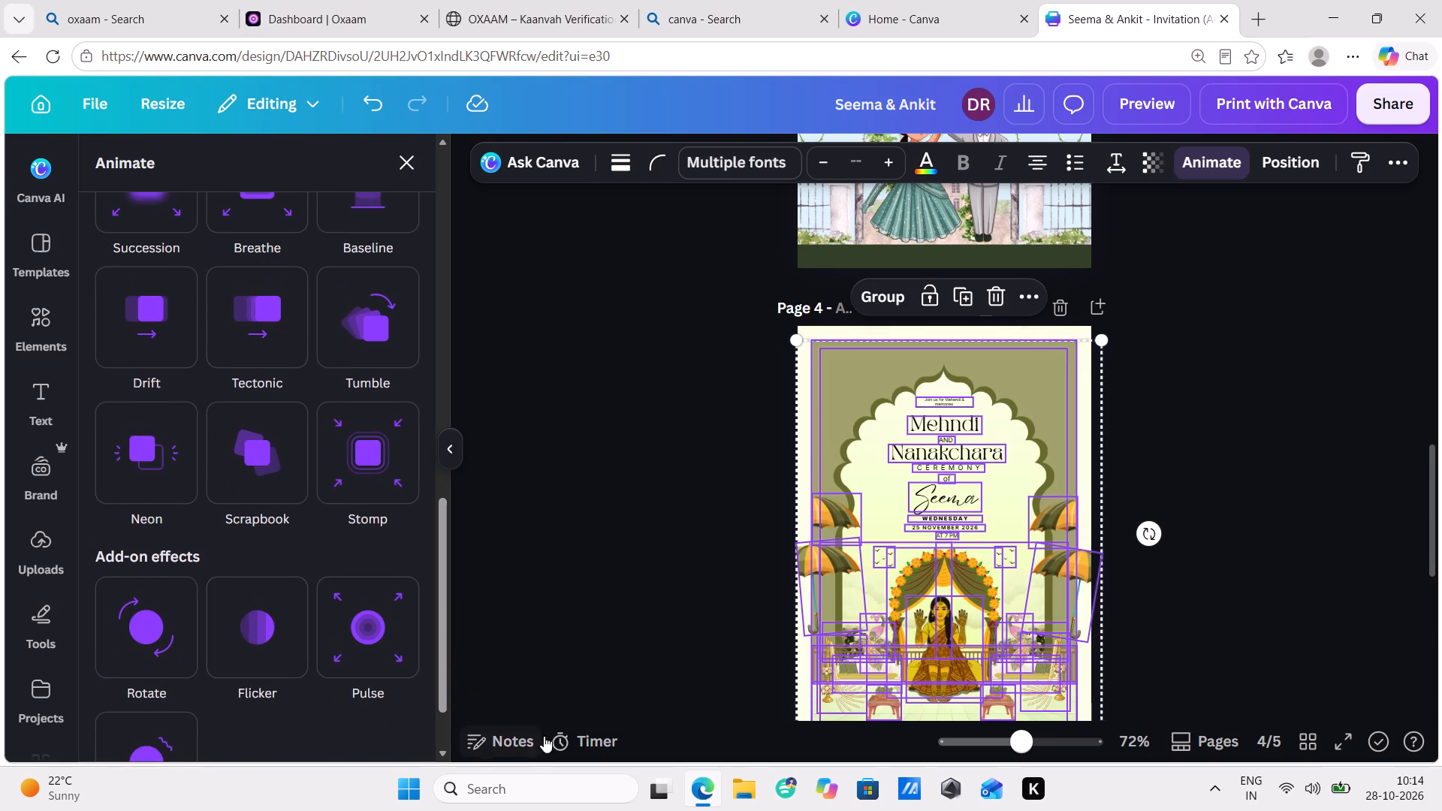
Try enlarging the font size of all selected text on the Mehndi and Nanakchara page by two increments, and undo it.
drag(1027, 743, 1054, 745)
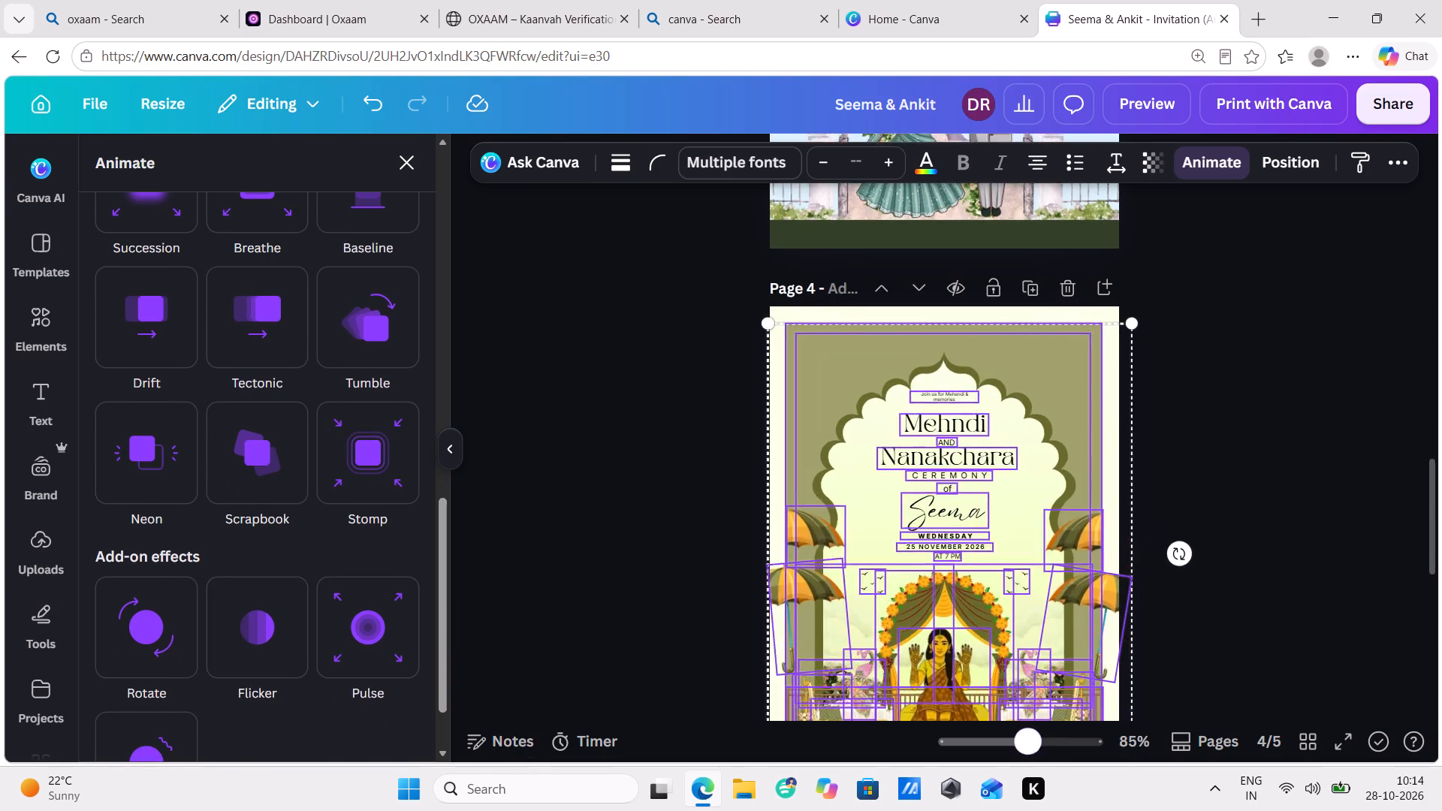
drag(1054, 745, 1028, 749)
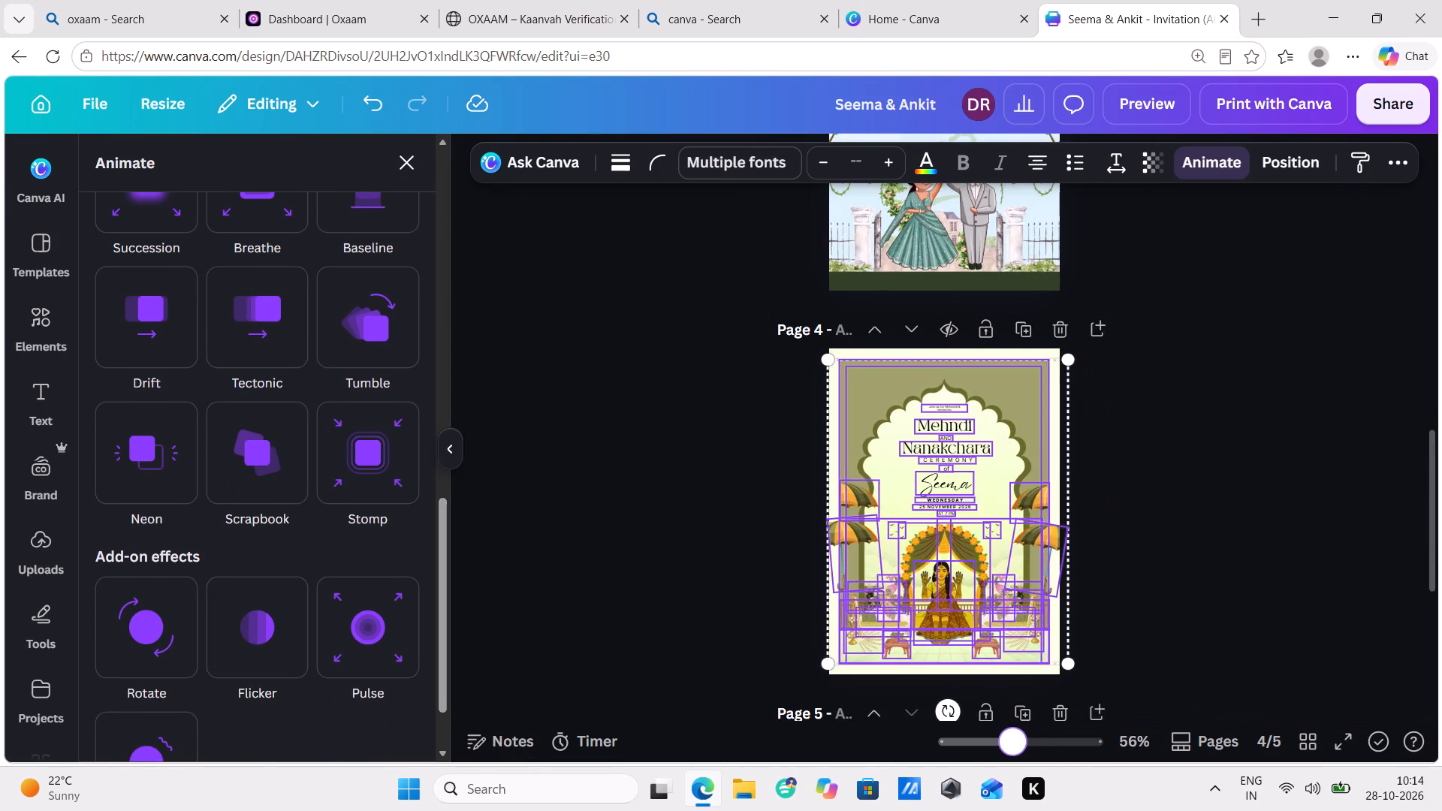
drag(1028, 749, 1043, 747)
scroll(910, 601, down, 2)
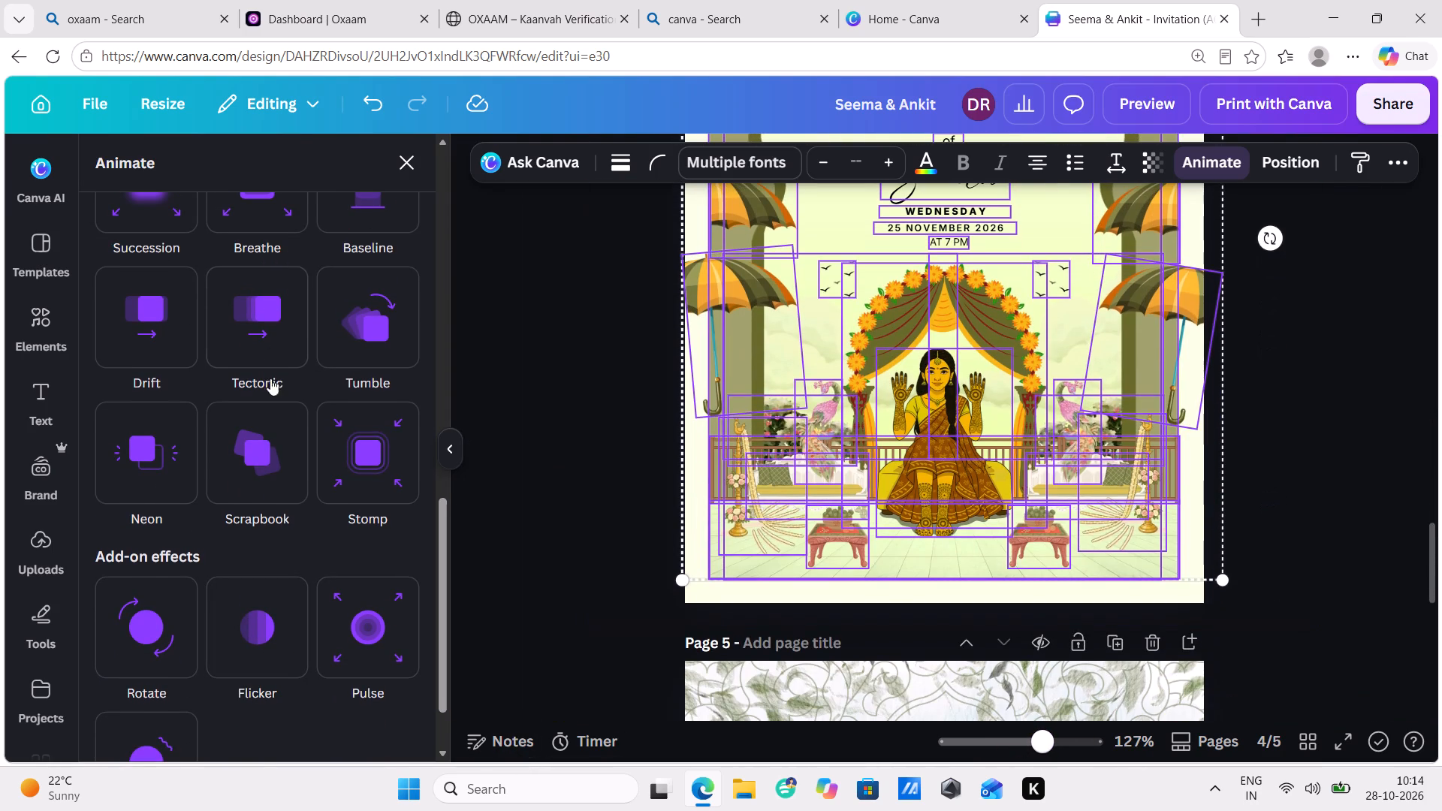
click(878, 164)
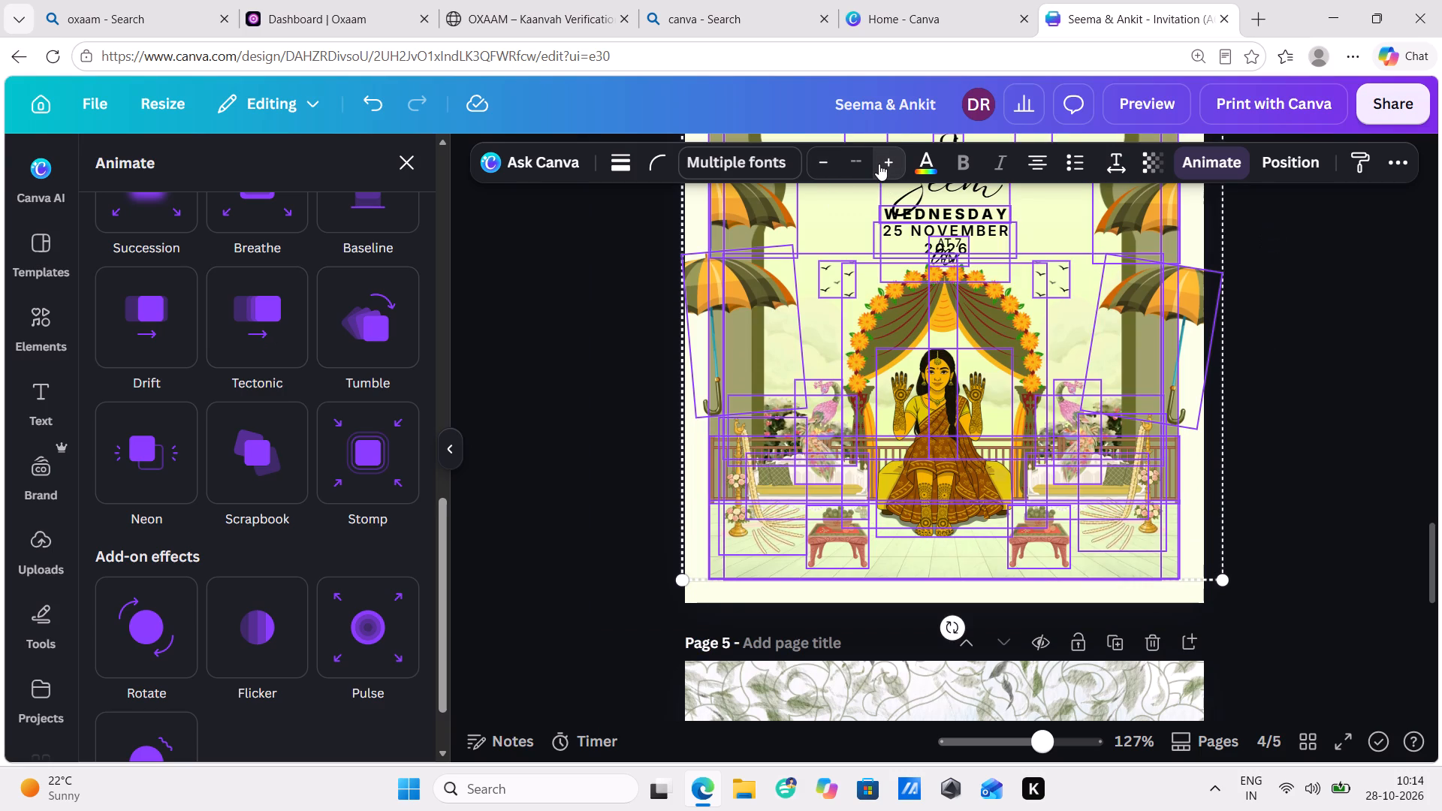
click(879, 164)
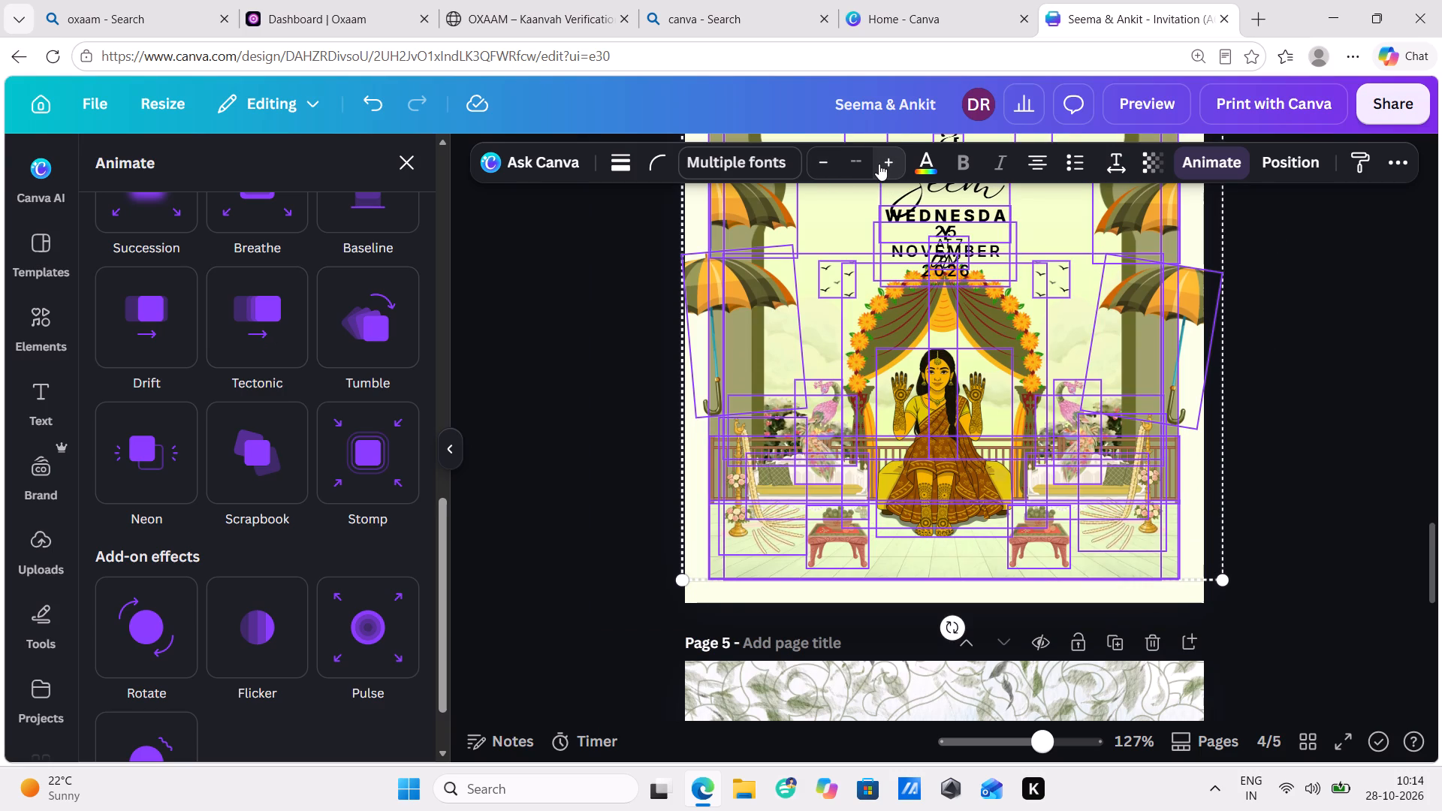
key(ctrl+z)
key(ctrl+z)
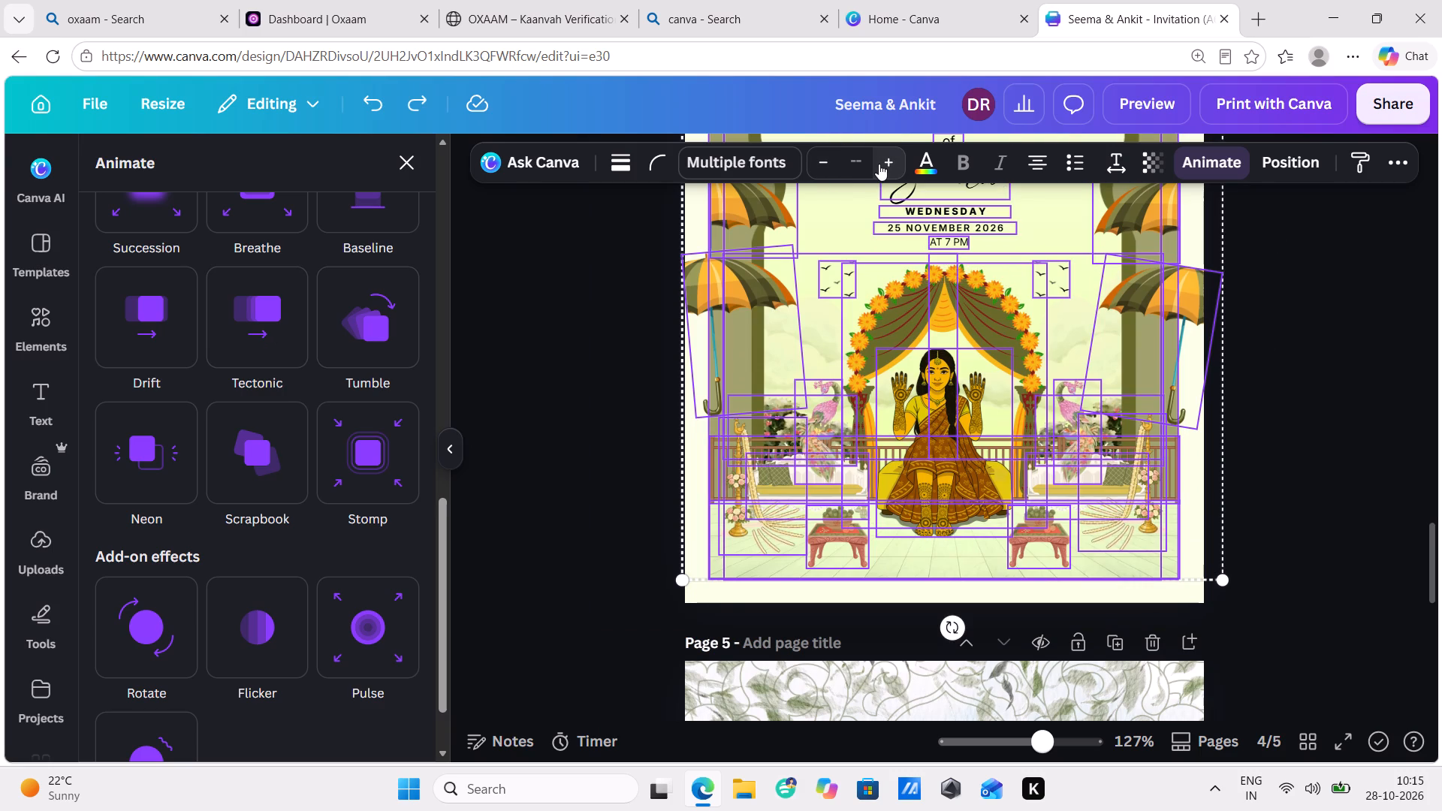
Reselect the elements of the Mehndi and Nanakchara page and change their animation to Rise.
scroll(690, 300, up, 2)
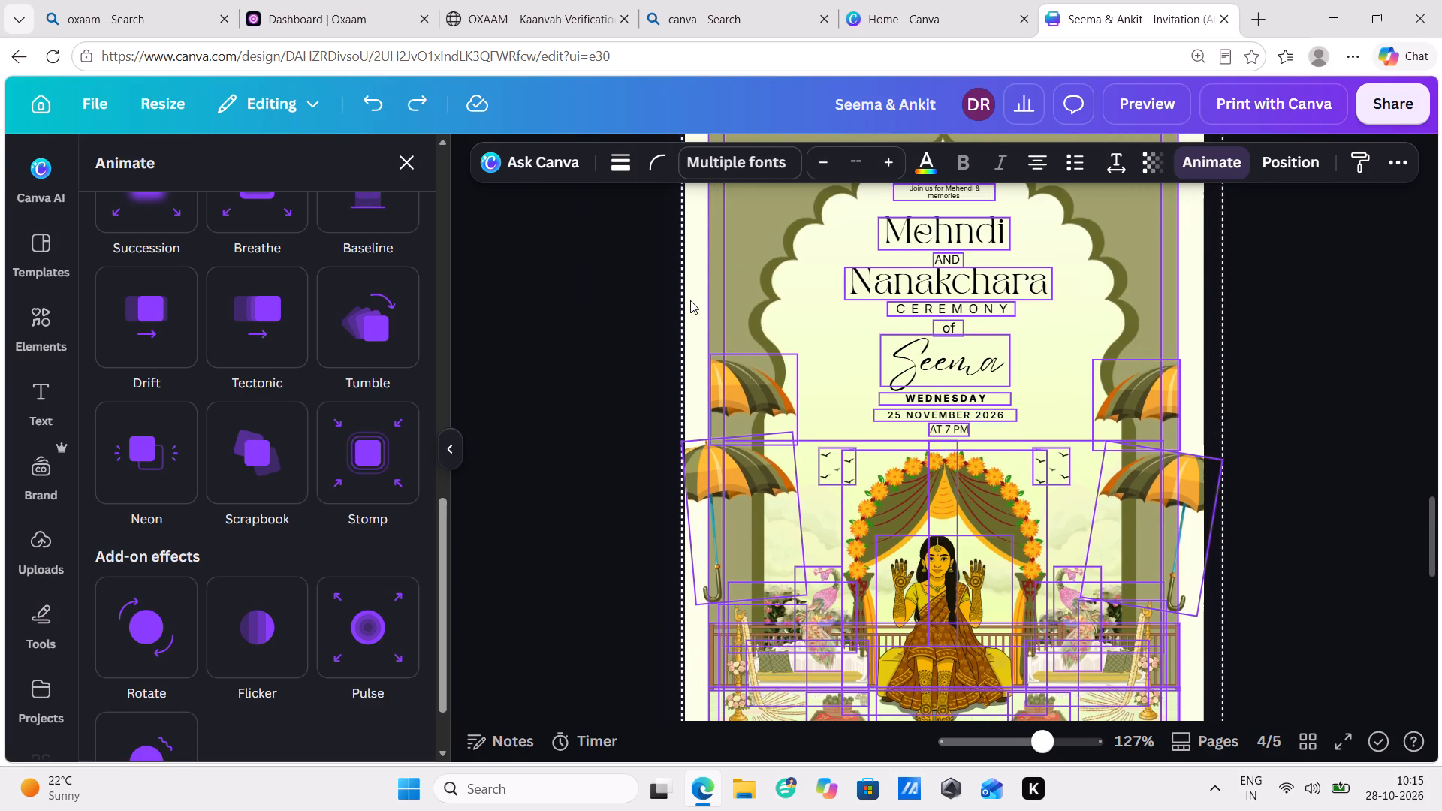
scroll(688, 298, up, 2)
drag(605, 242, 864, 481)
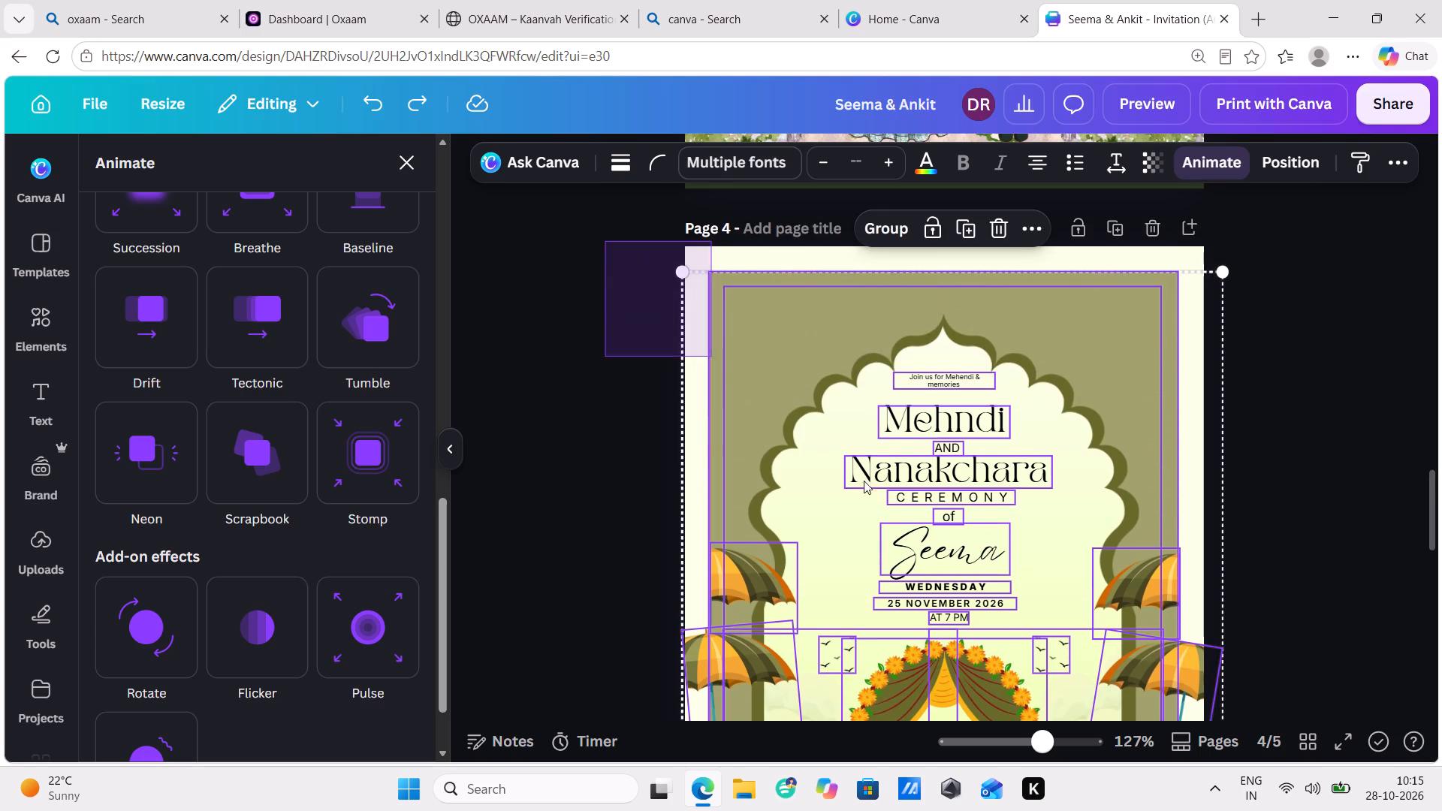
drag(864, 481, 1286, 737)
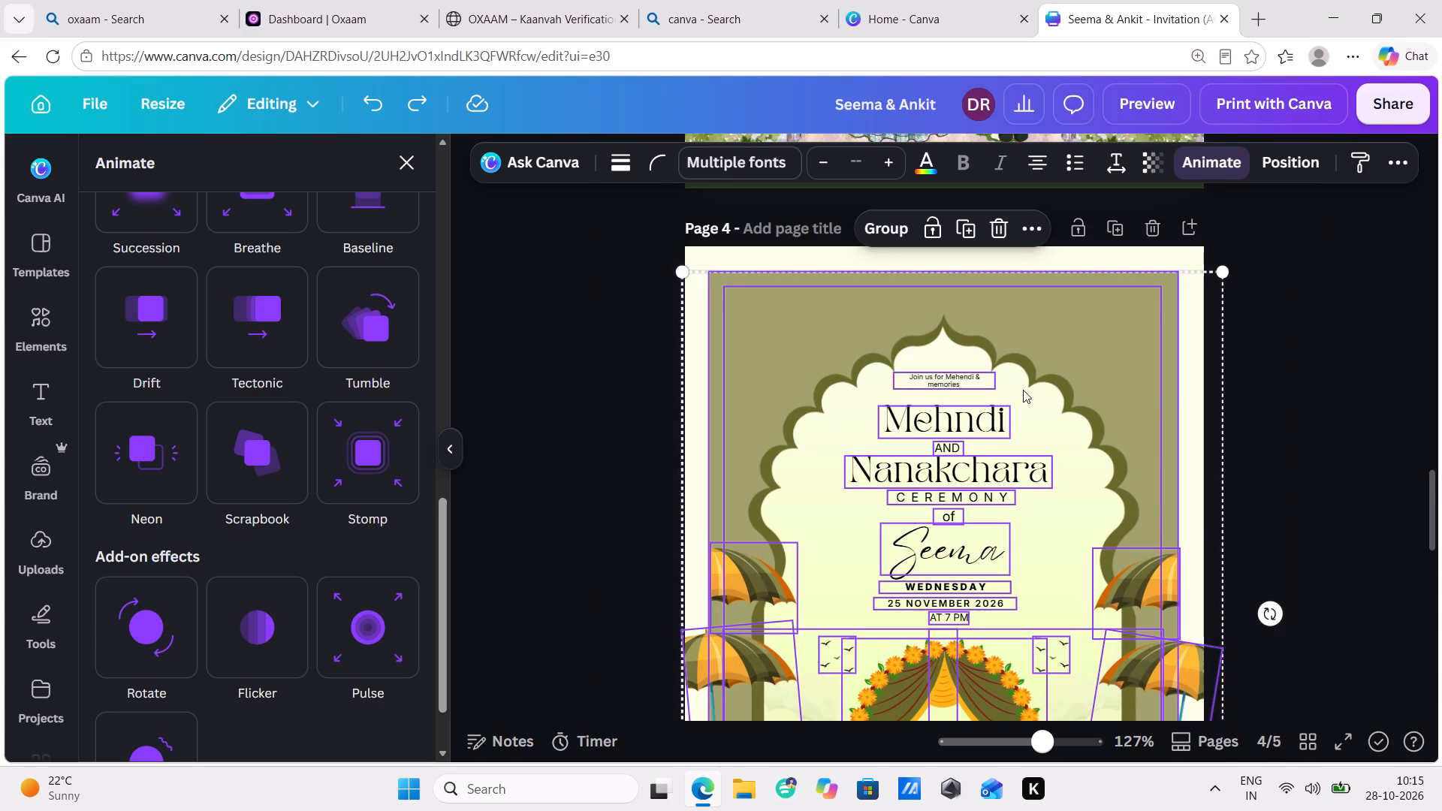
drag(1295, 378, 774, 573)
scroll(774, 573, down, 2)
drag(1284, 257, 834, 223)
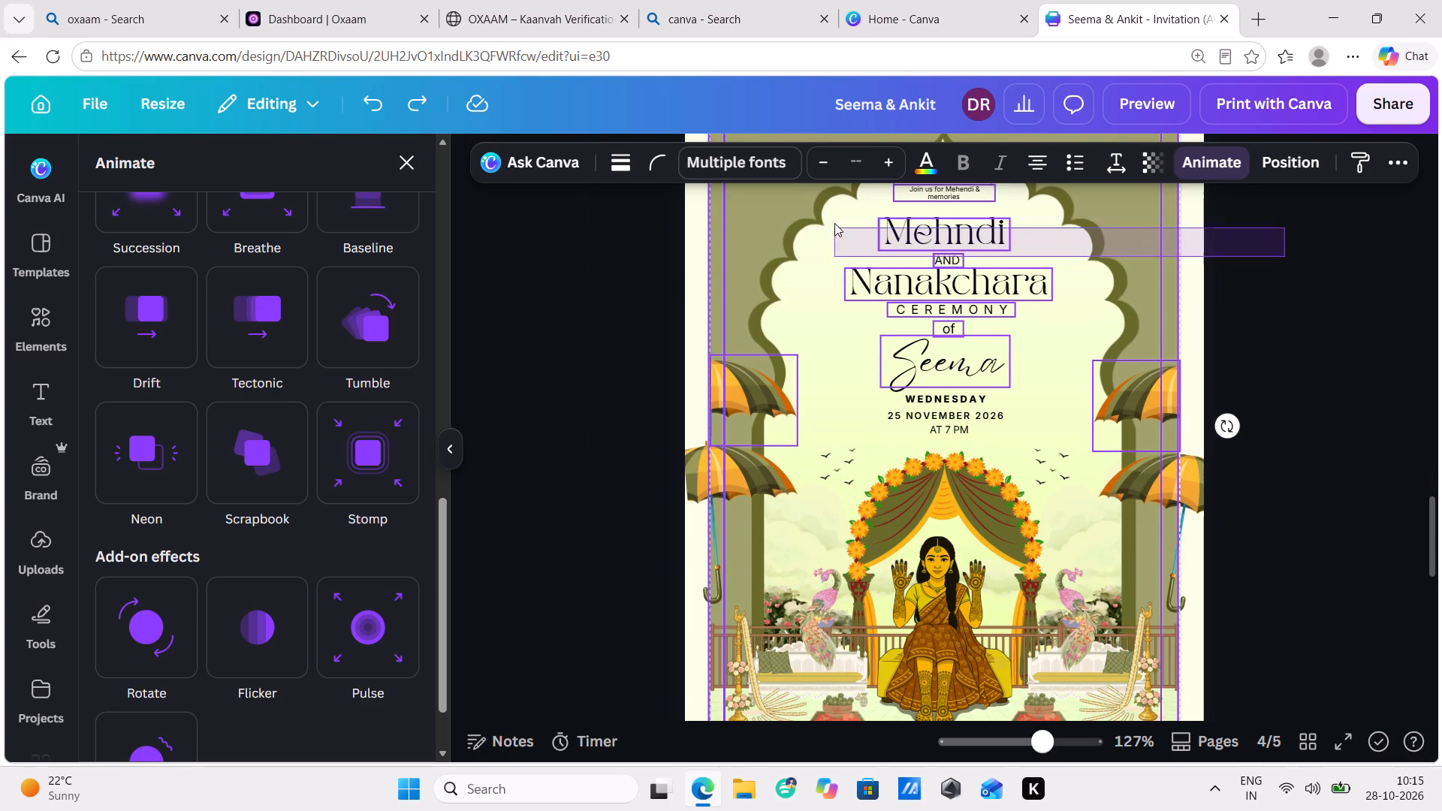
drag(834, 223, 740, 549)
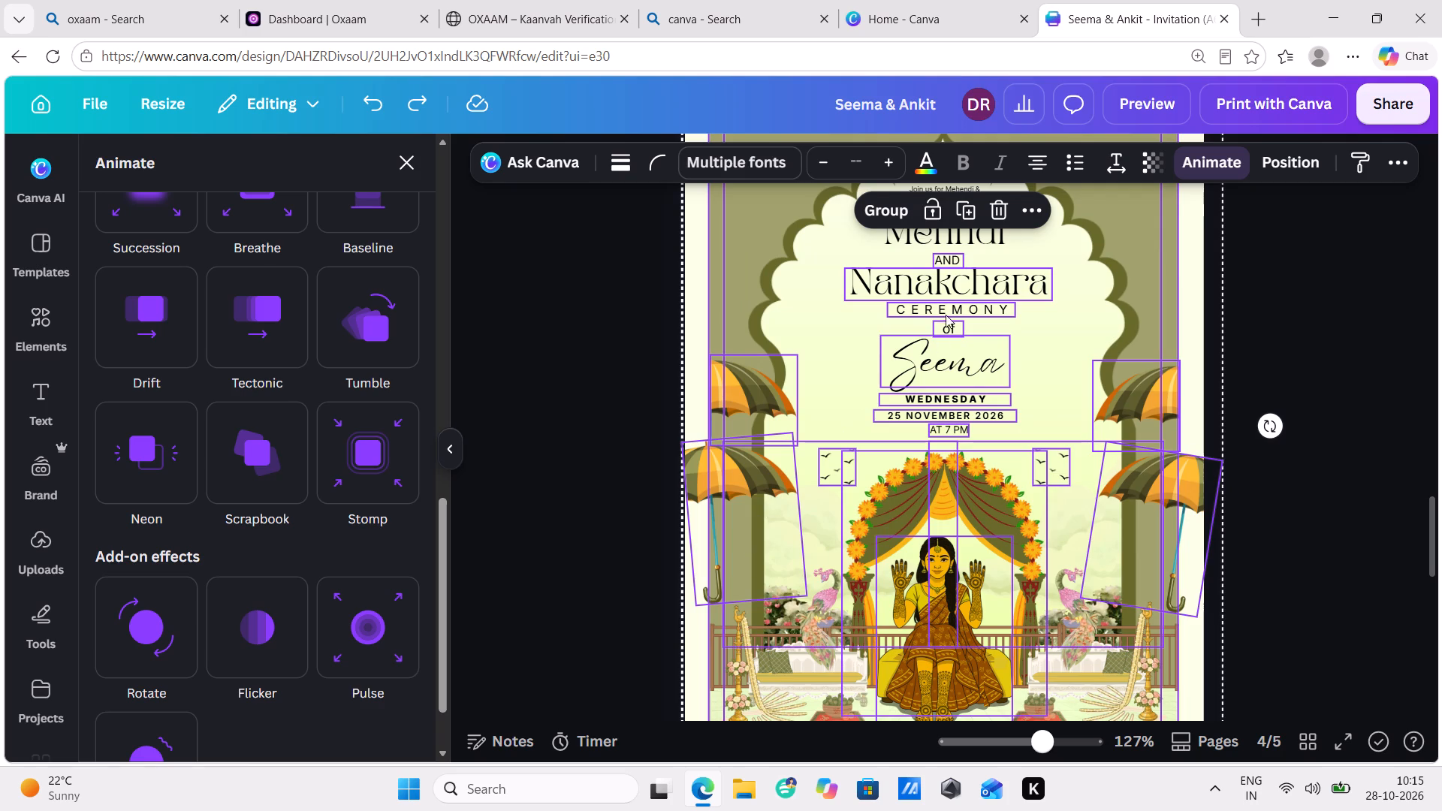
drag(1292, 229, 822, 367)
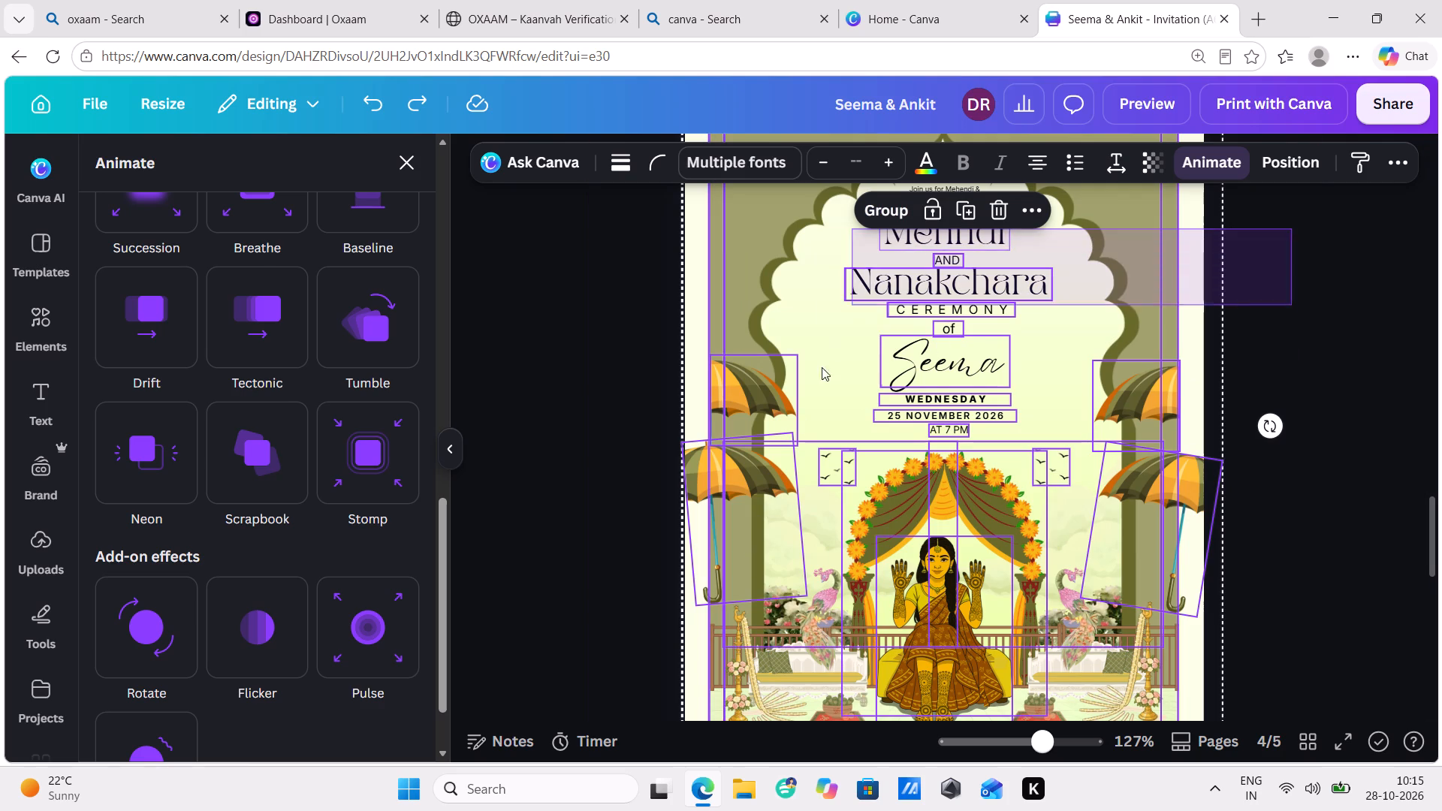
drag(822, 367, 805, 638)
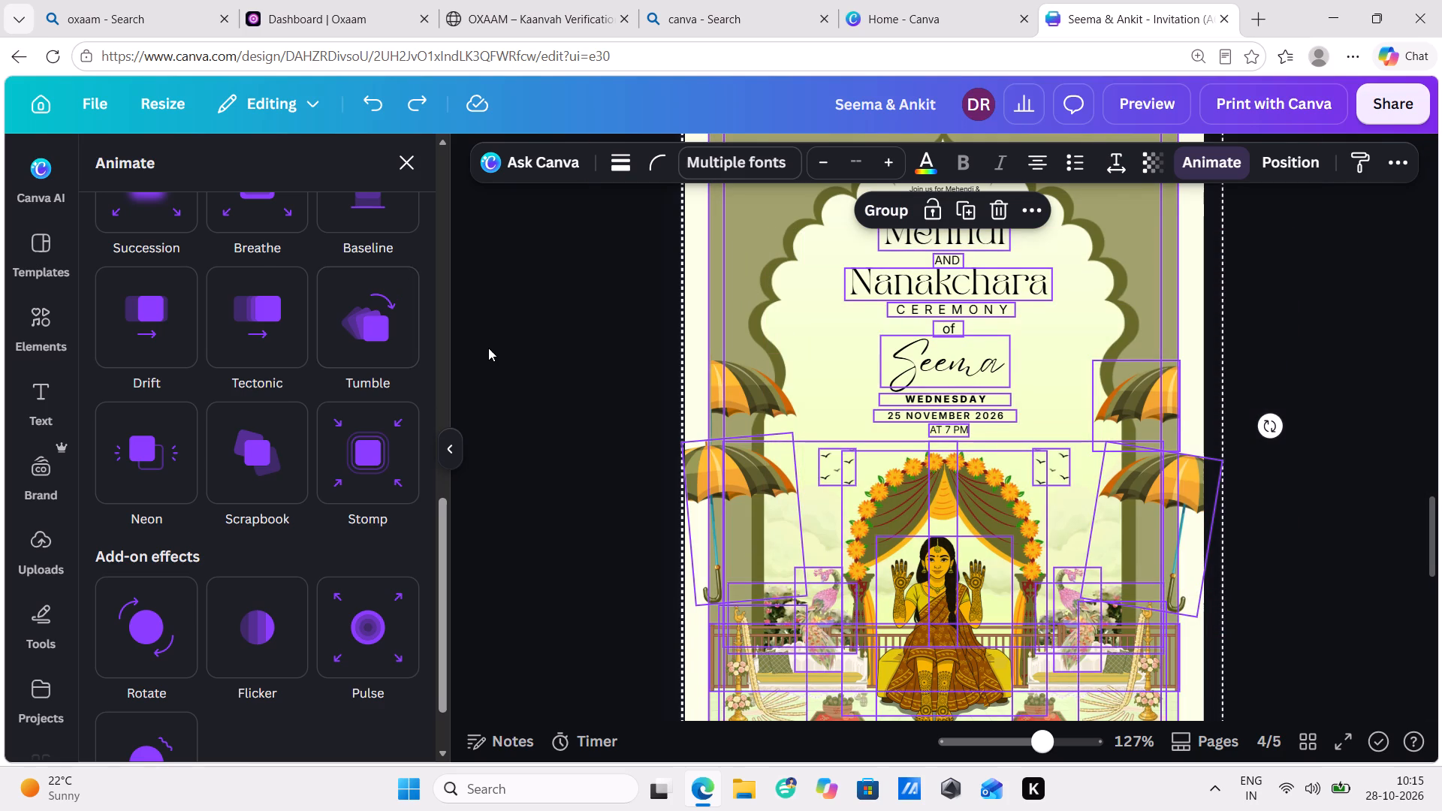
scroll(493, 350, up, 2)
scroll(493, 350, down, 1)
scroll(192, 283, up, 1)
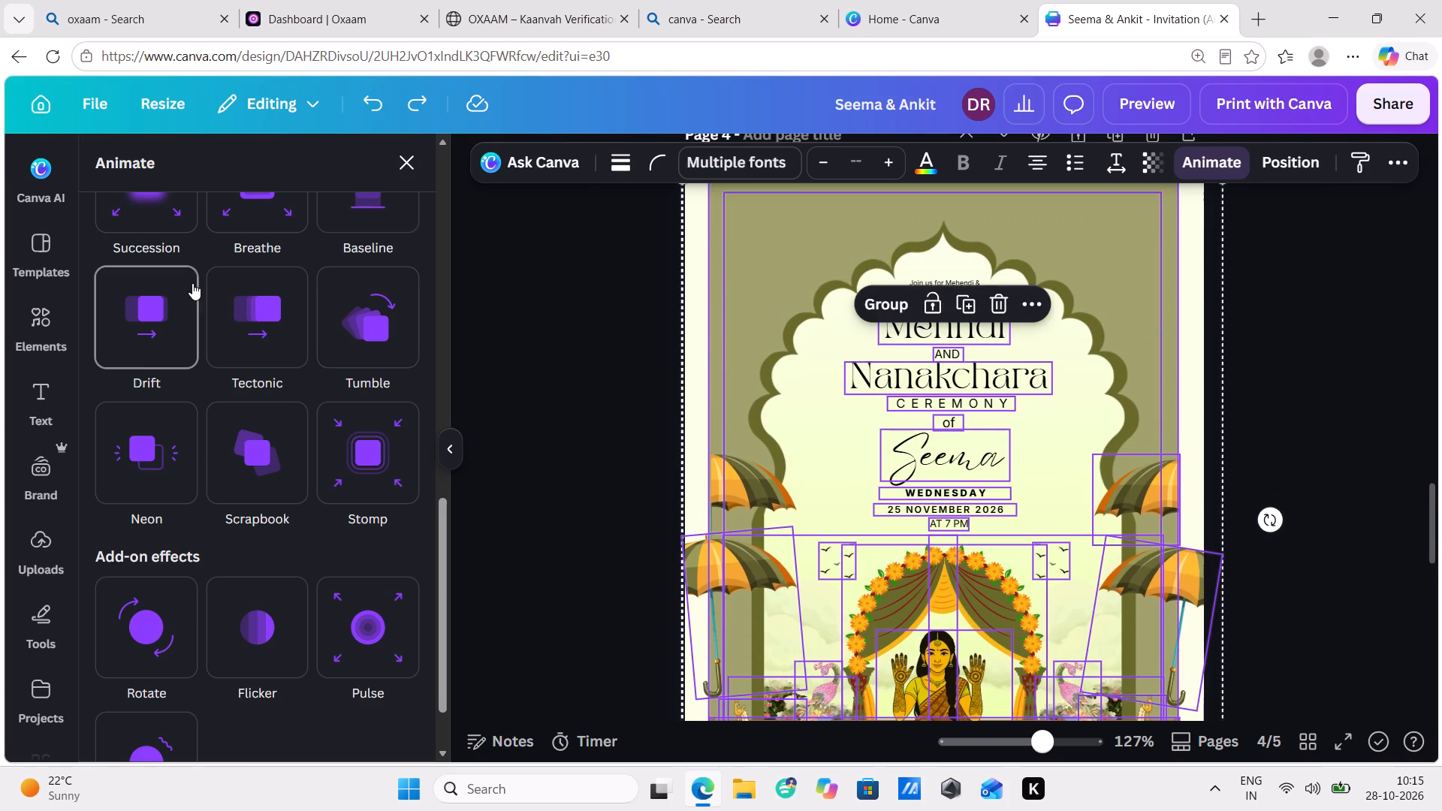
scroll(192, 283, up, 2)
scroll(138, 332, up, 1)
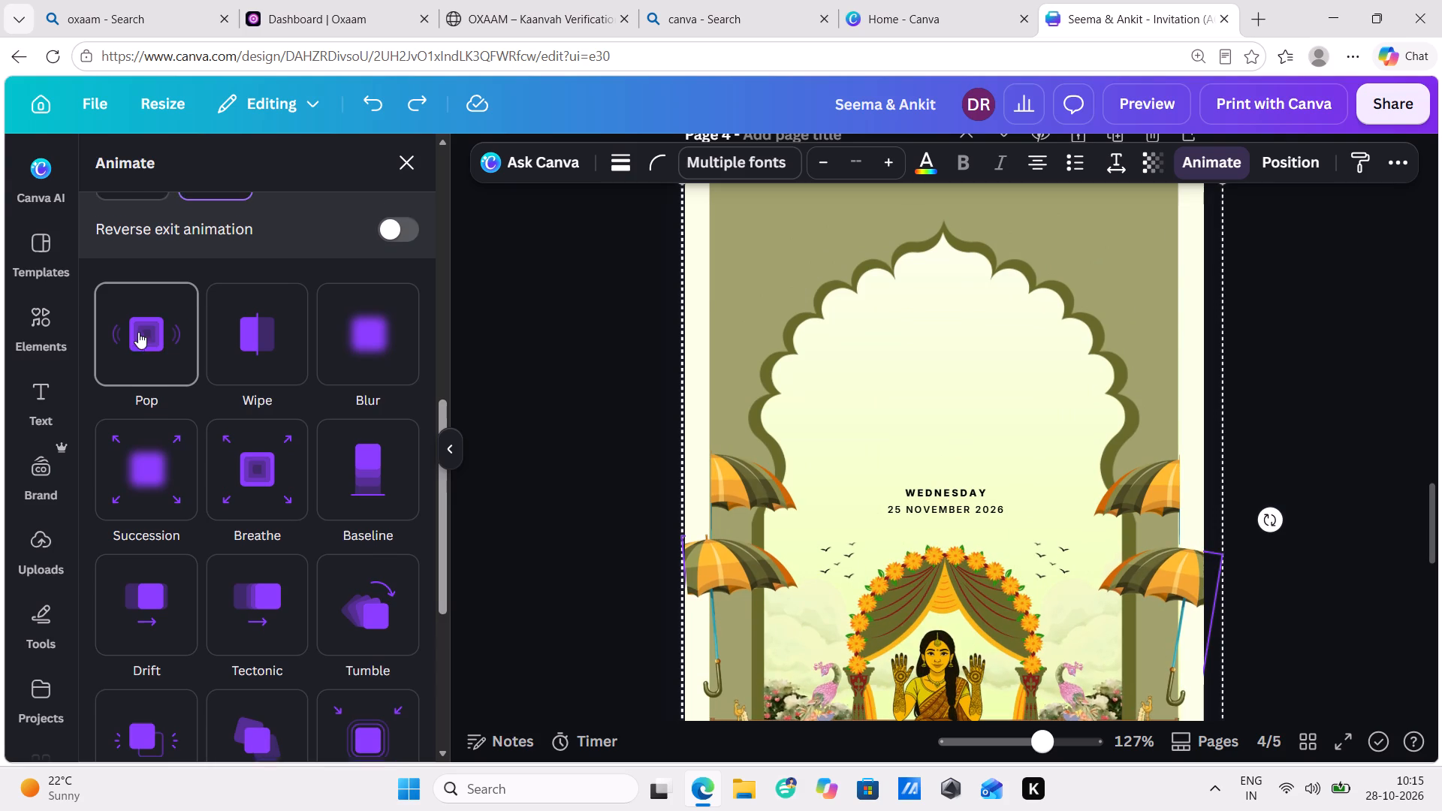
scroll(138, 332, up, 1)
scroll(137, 264, up, 3)
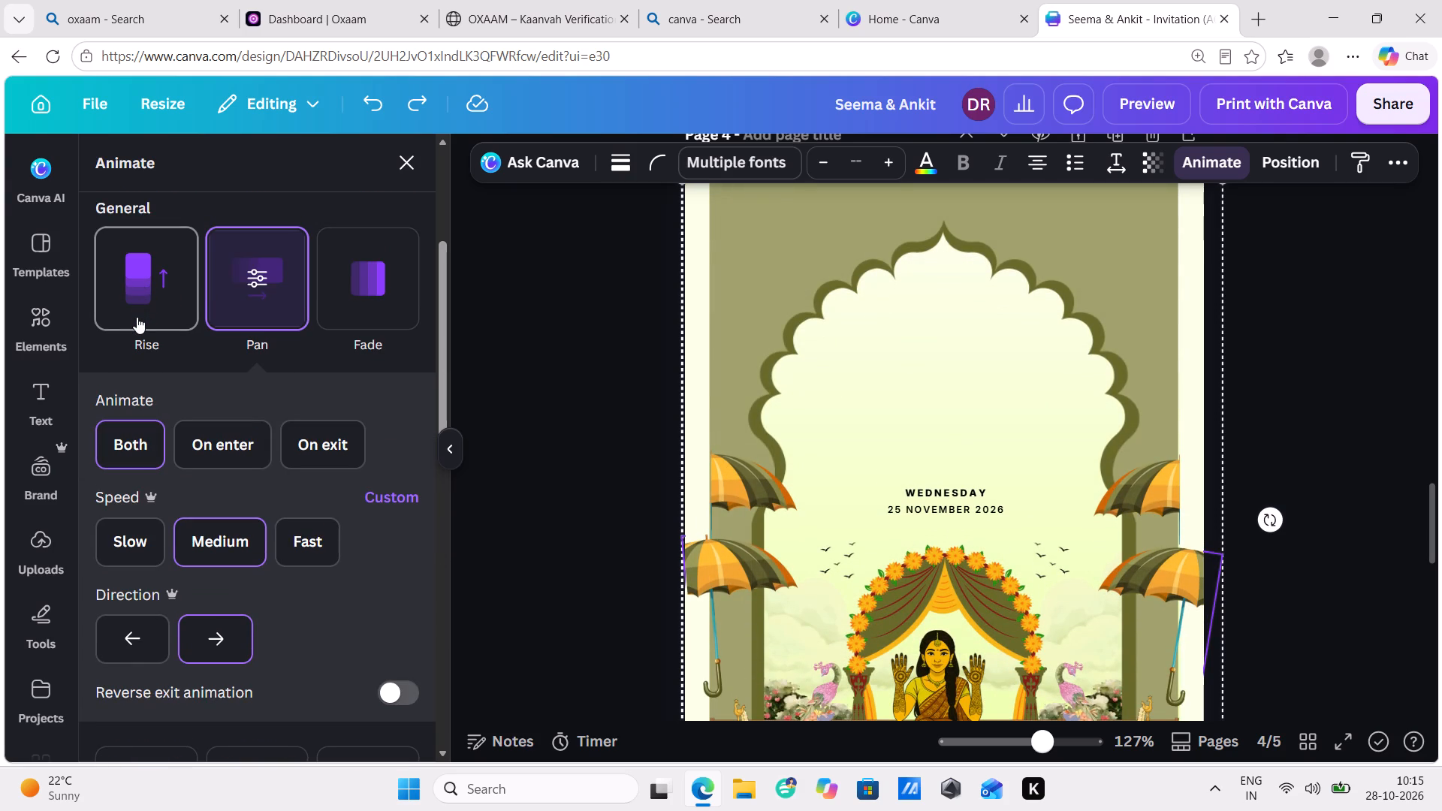
scroll(137, 317, up, 3)
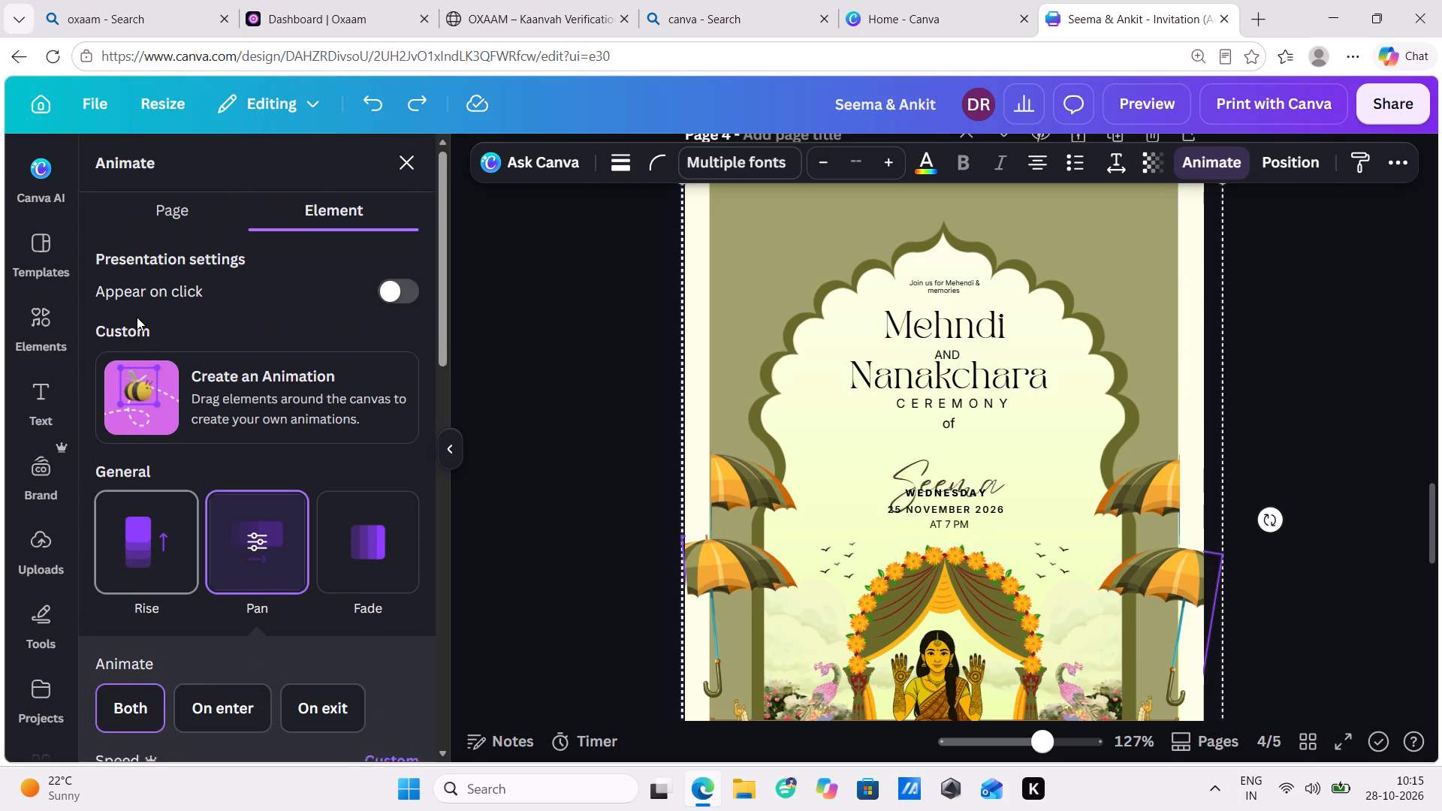
scroll(137, 317, up, 2)
scroll(137, 317, down, 1)
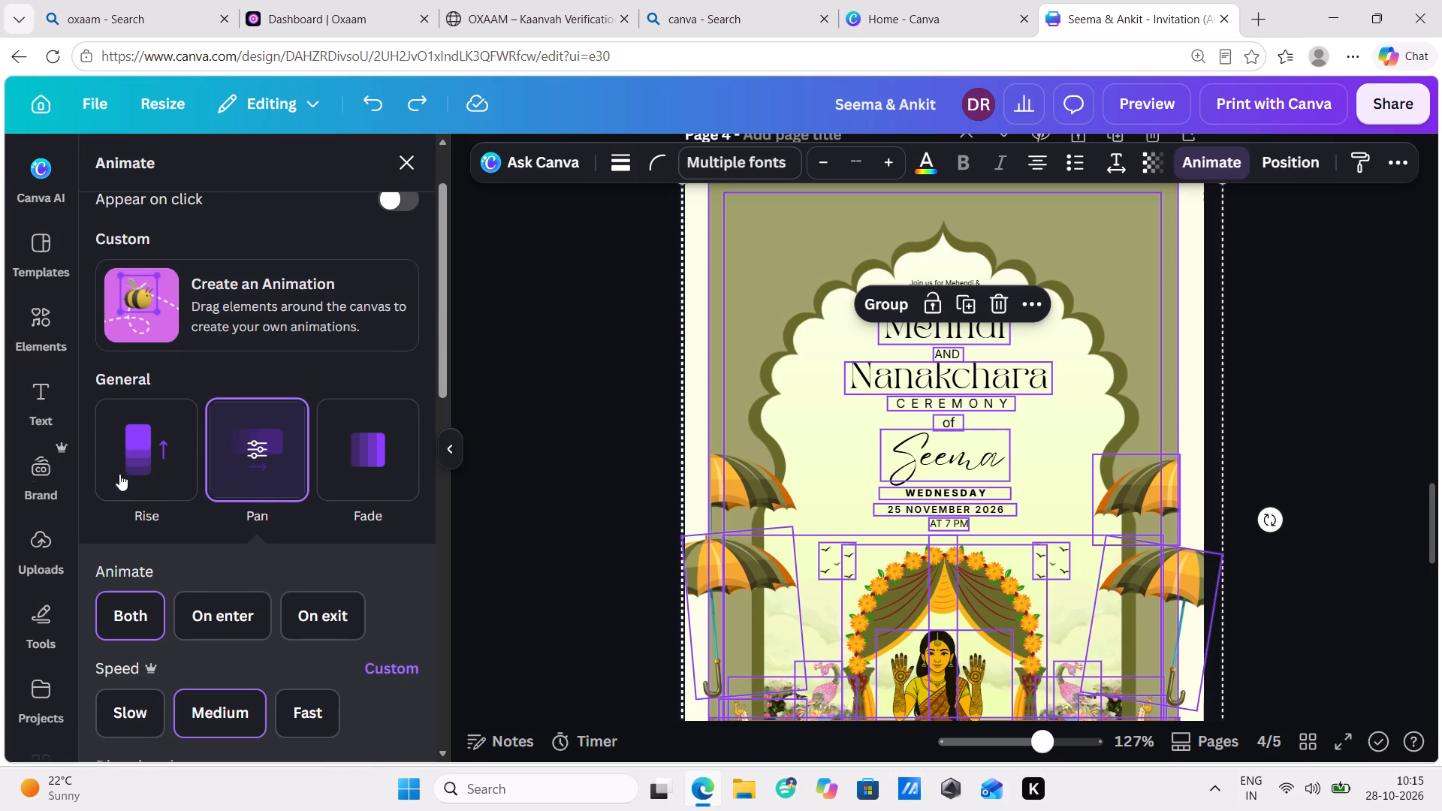
click(164, 475)
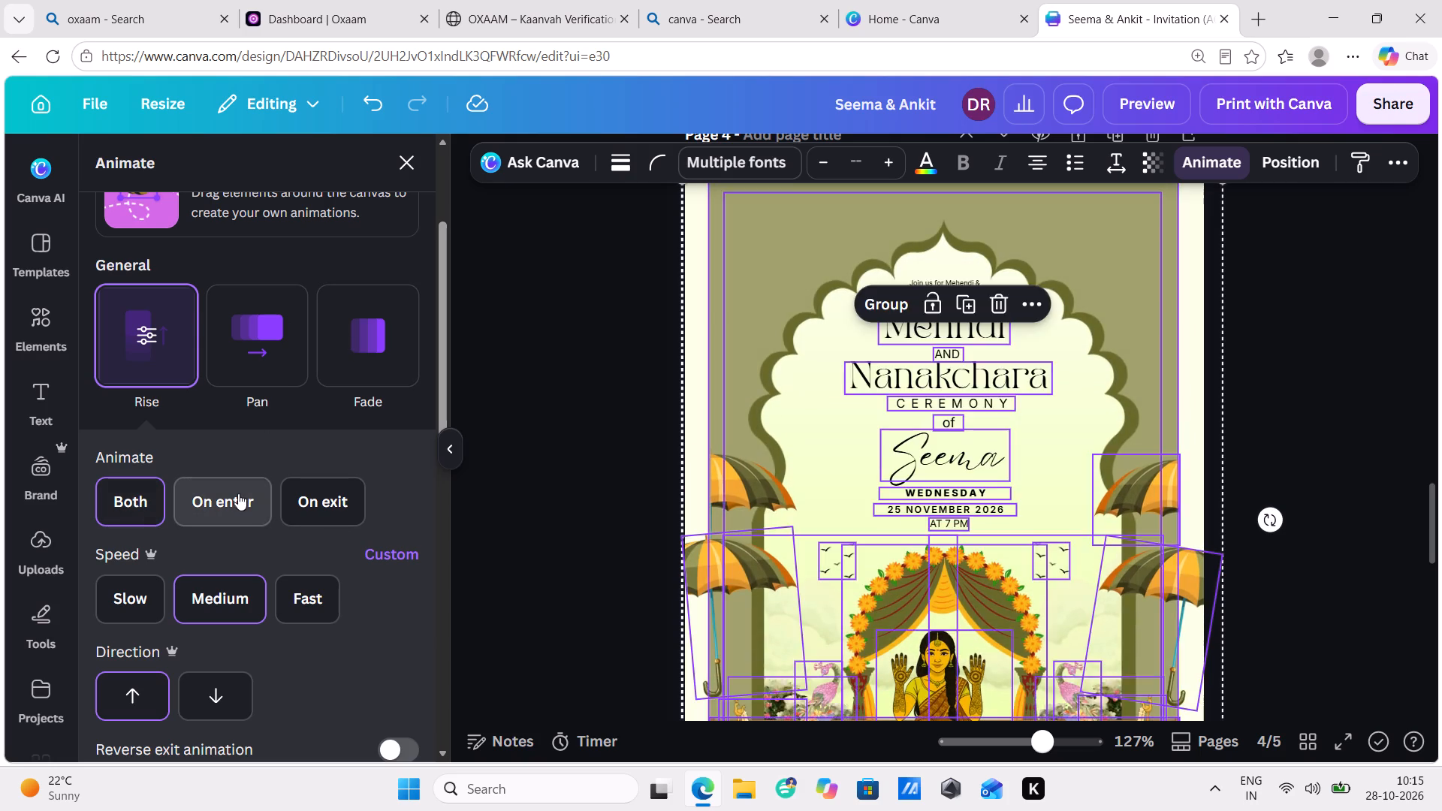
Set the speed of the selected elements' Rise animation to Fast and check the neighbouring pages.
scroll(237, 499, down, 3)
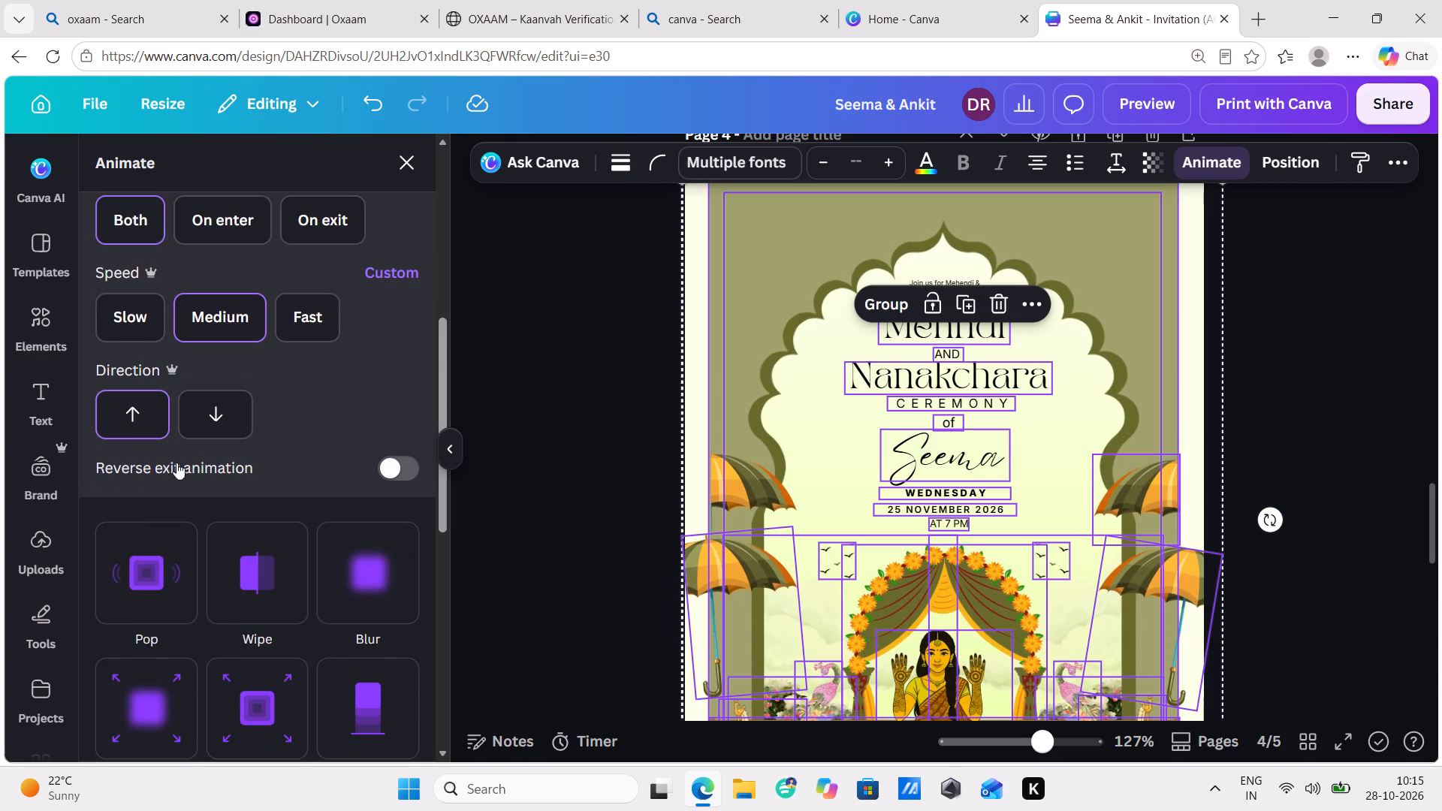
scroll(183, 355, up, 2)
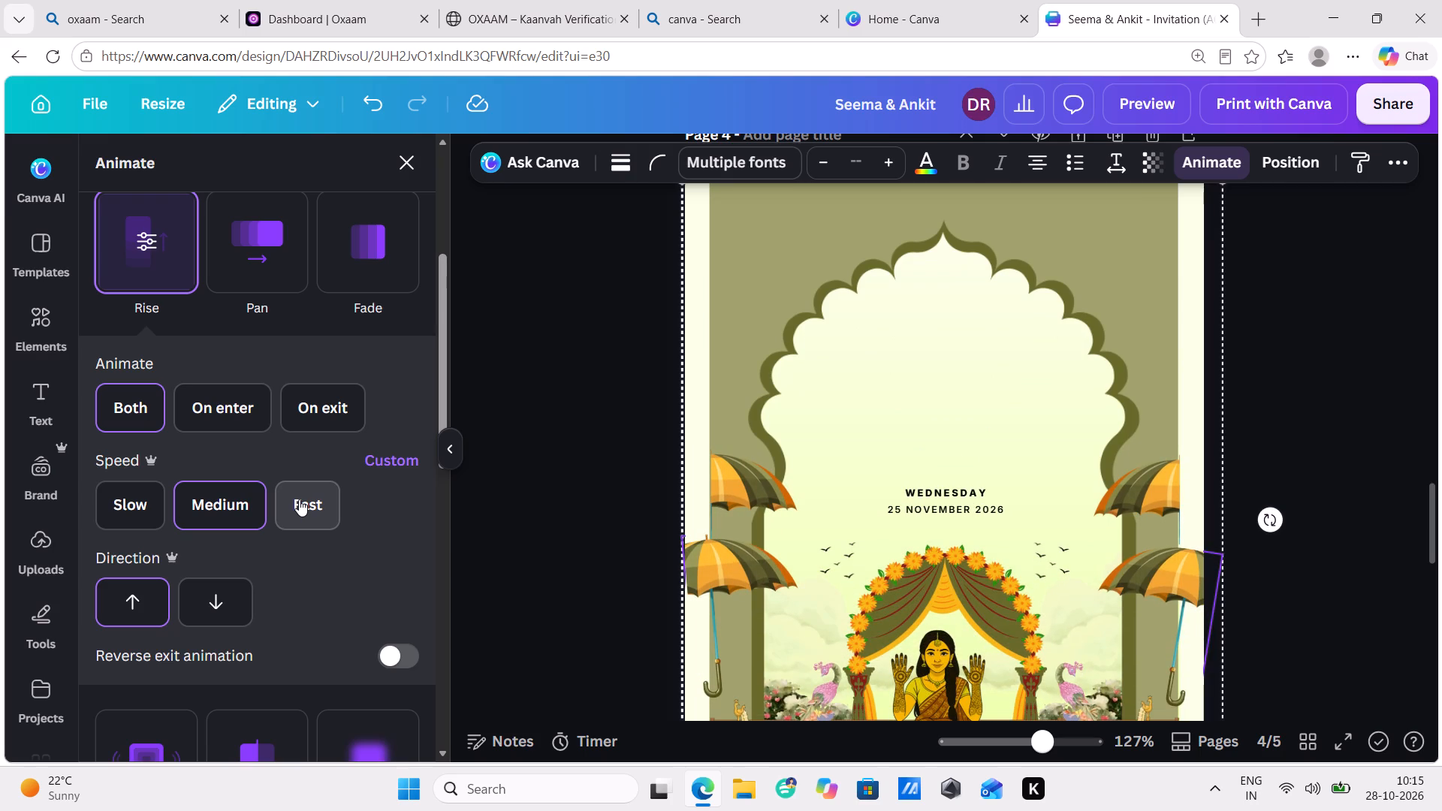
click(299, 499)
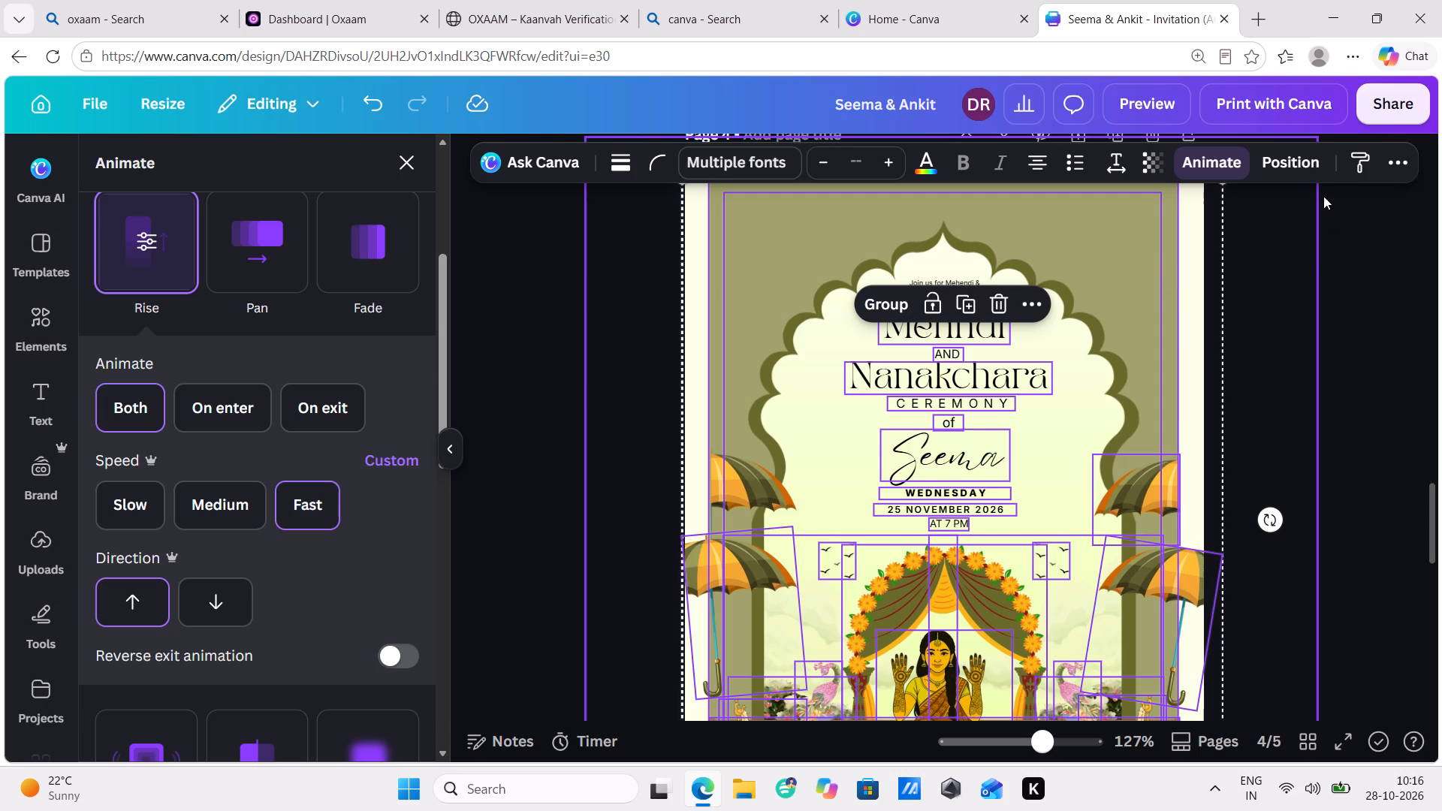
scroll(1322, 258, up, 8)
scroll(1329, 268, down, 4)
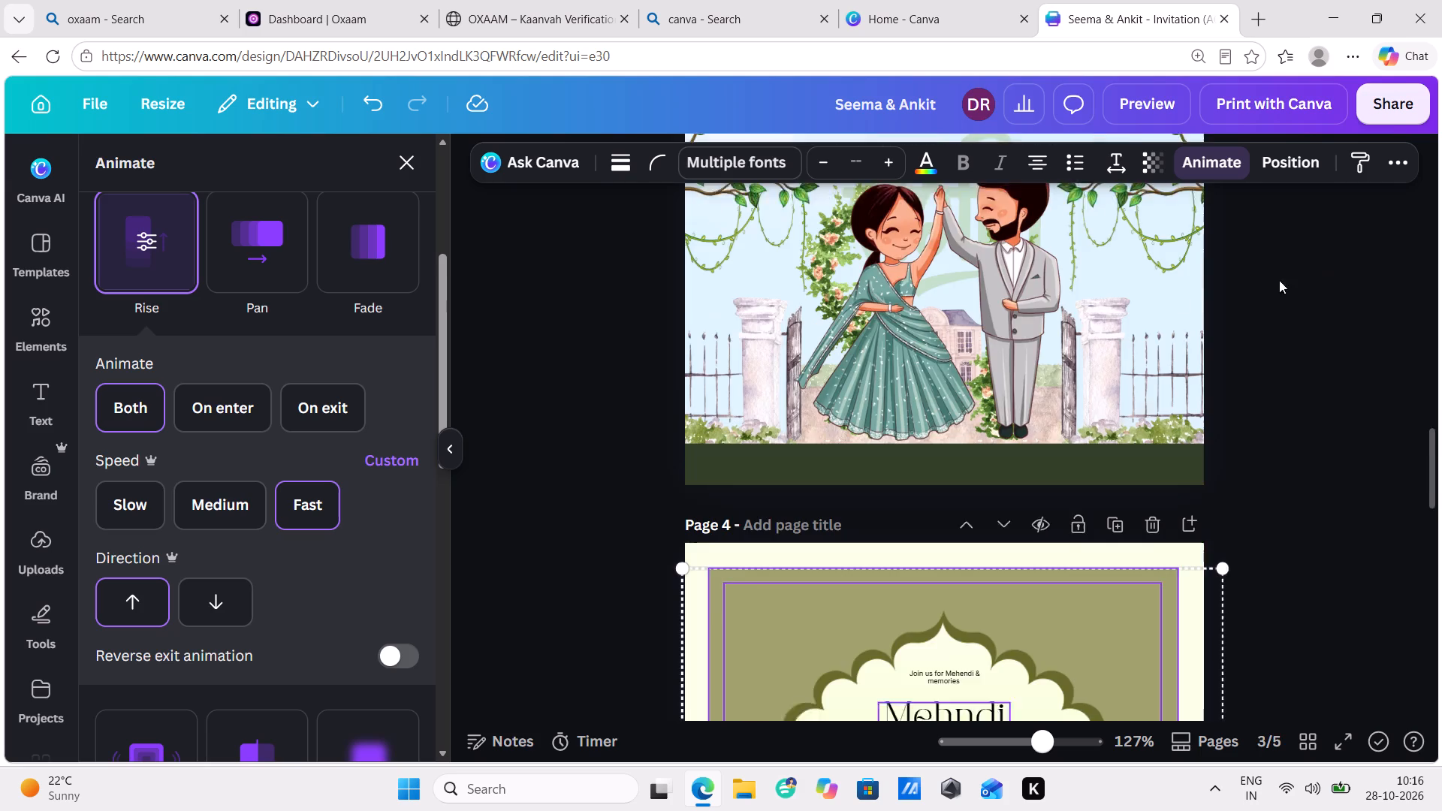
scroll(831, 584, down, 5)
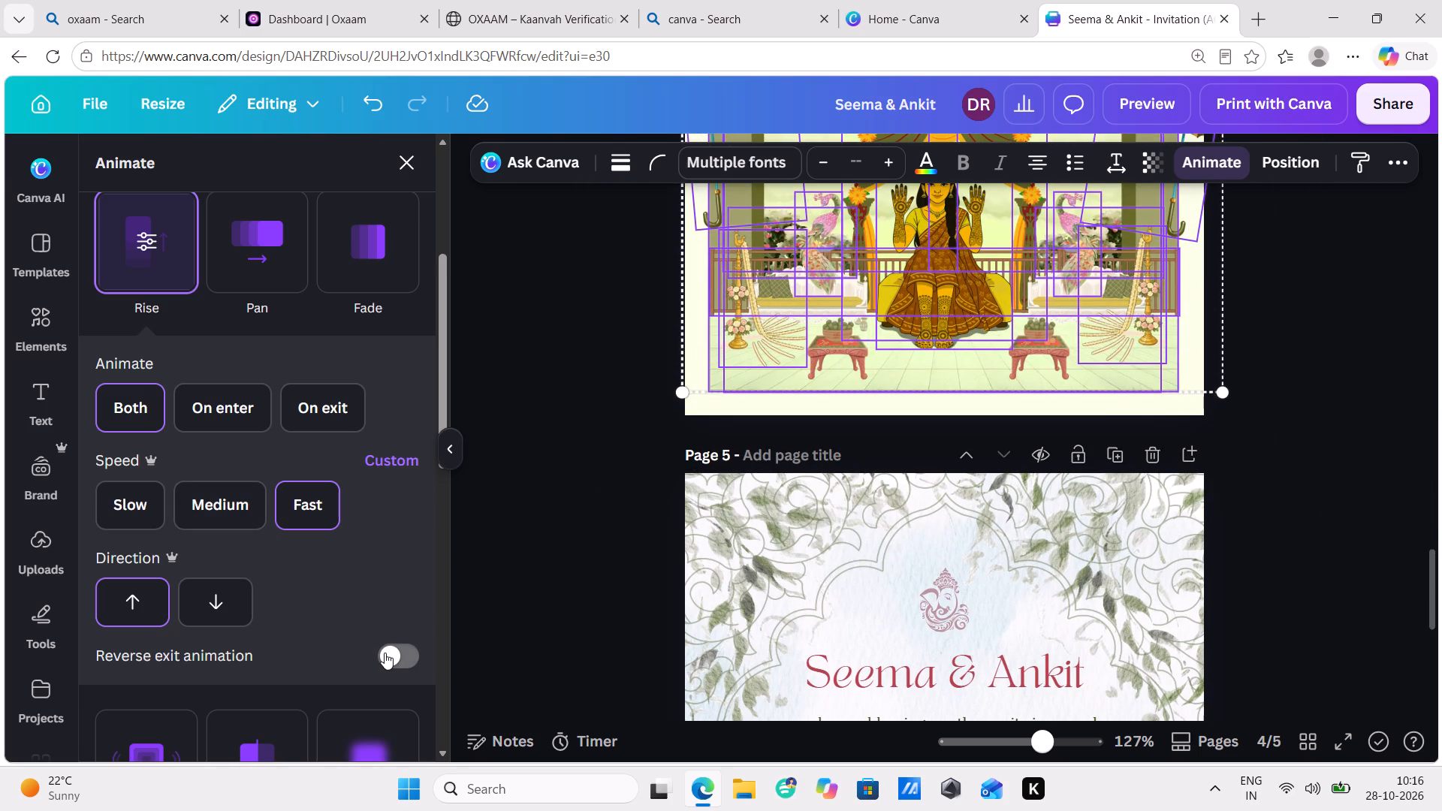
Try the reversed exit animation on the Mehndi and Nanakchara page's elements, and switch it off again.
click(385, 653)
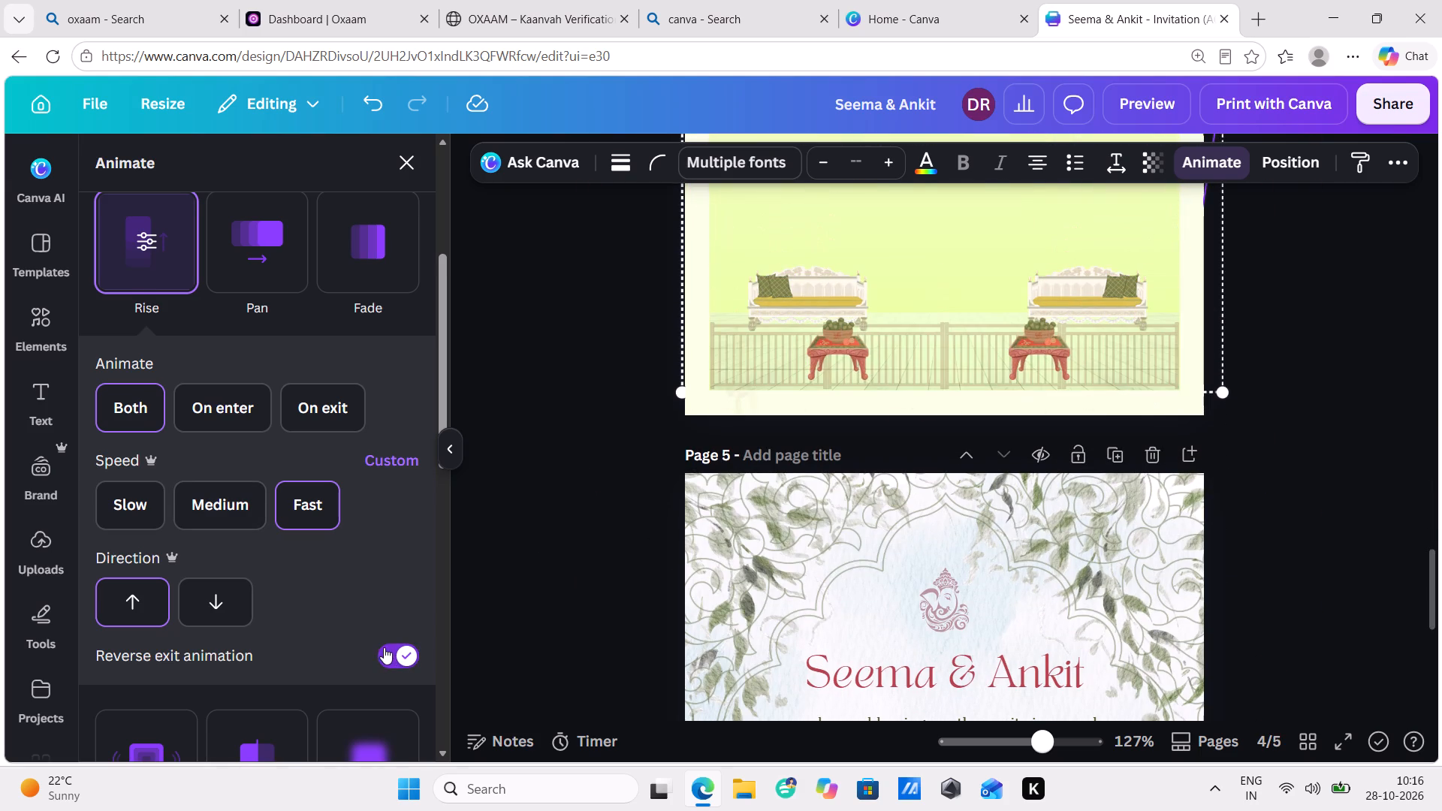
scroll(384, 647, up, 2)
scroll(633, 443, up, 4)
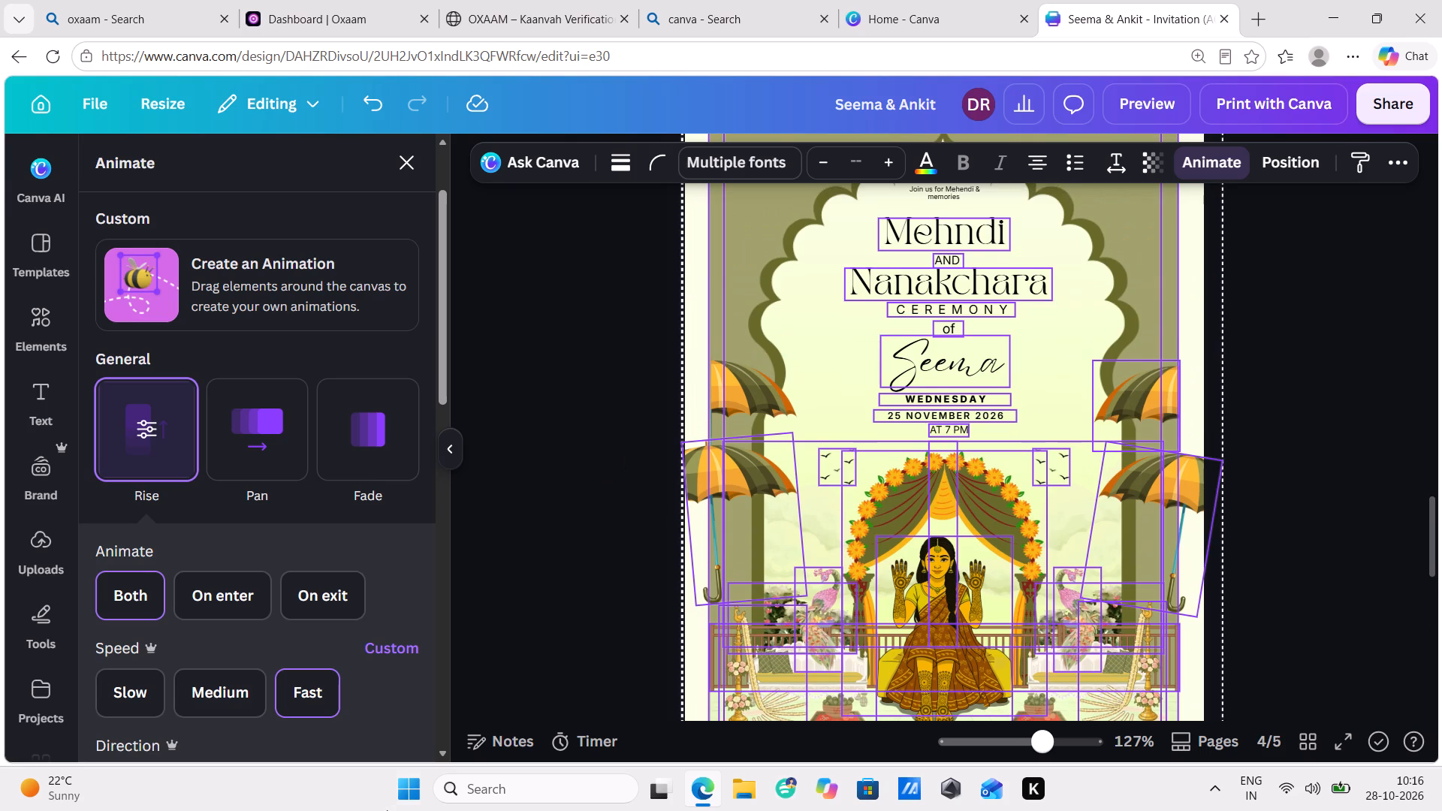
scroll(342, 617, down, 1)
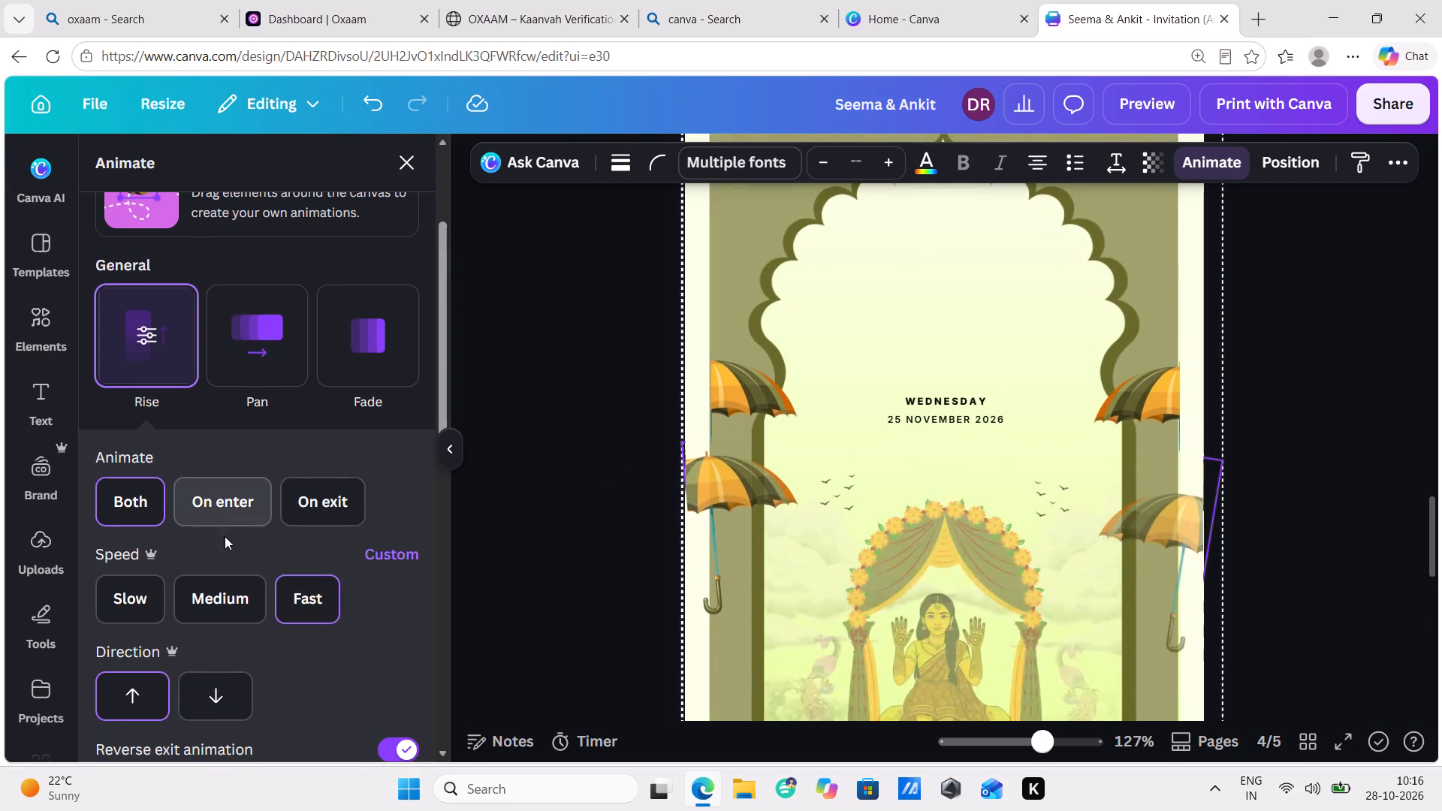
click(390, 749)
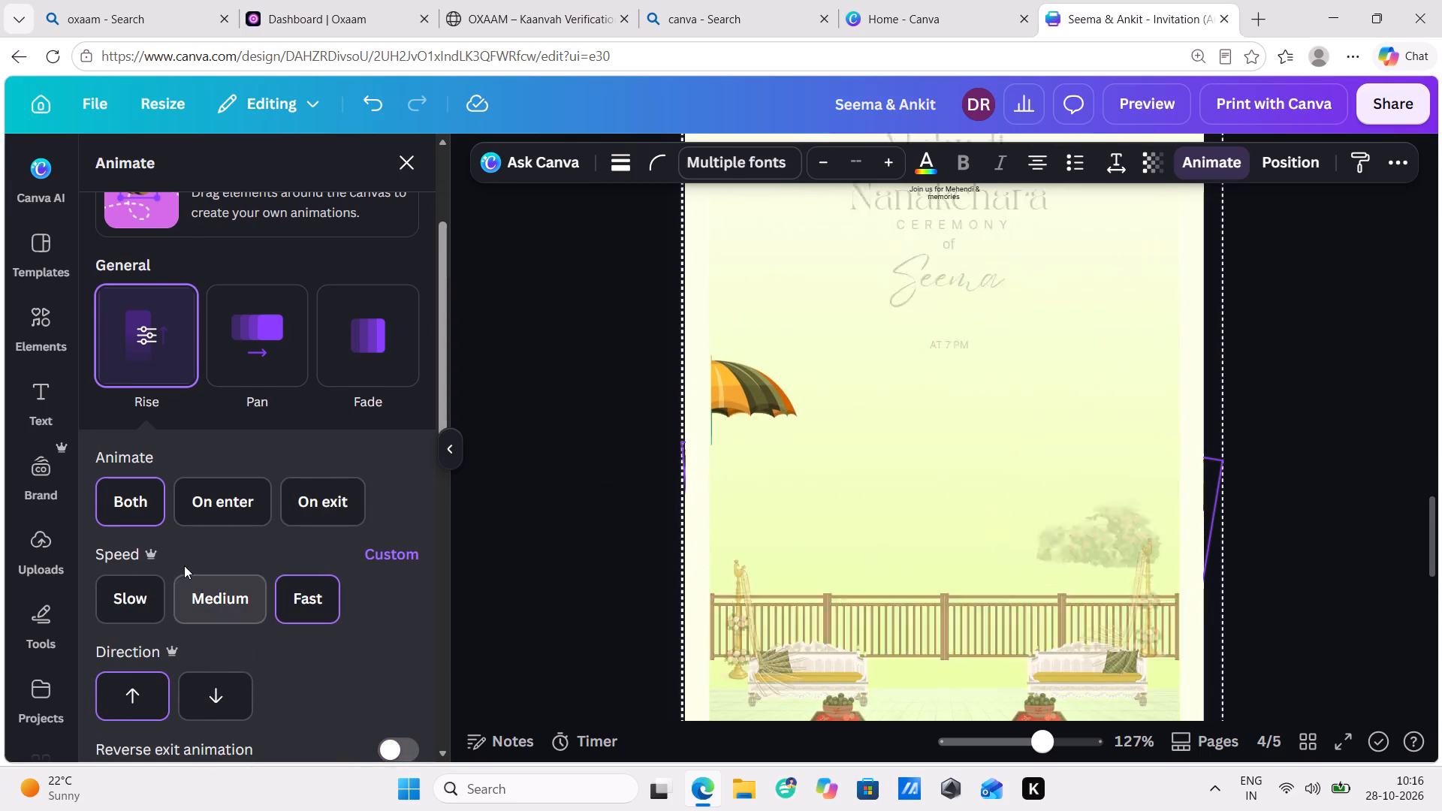
Set the speed of the selected elements' Rise animation to Medium.
click(188, 592)
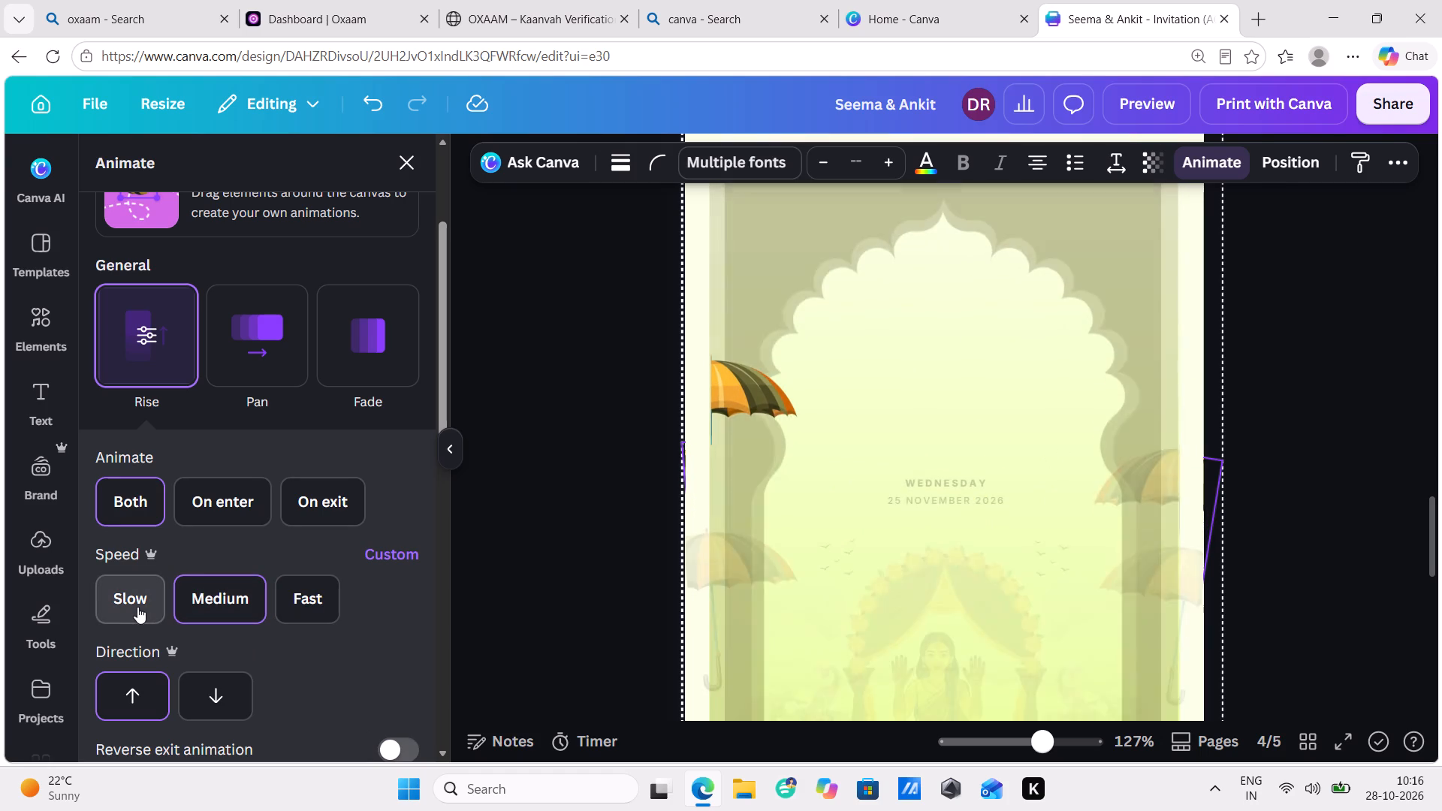
click(192, 610)
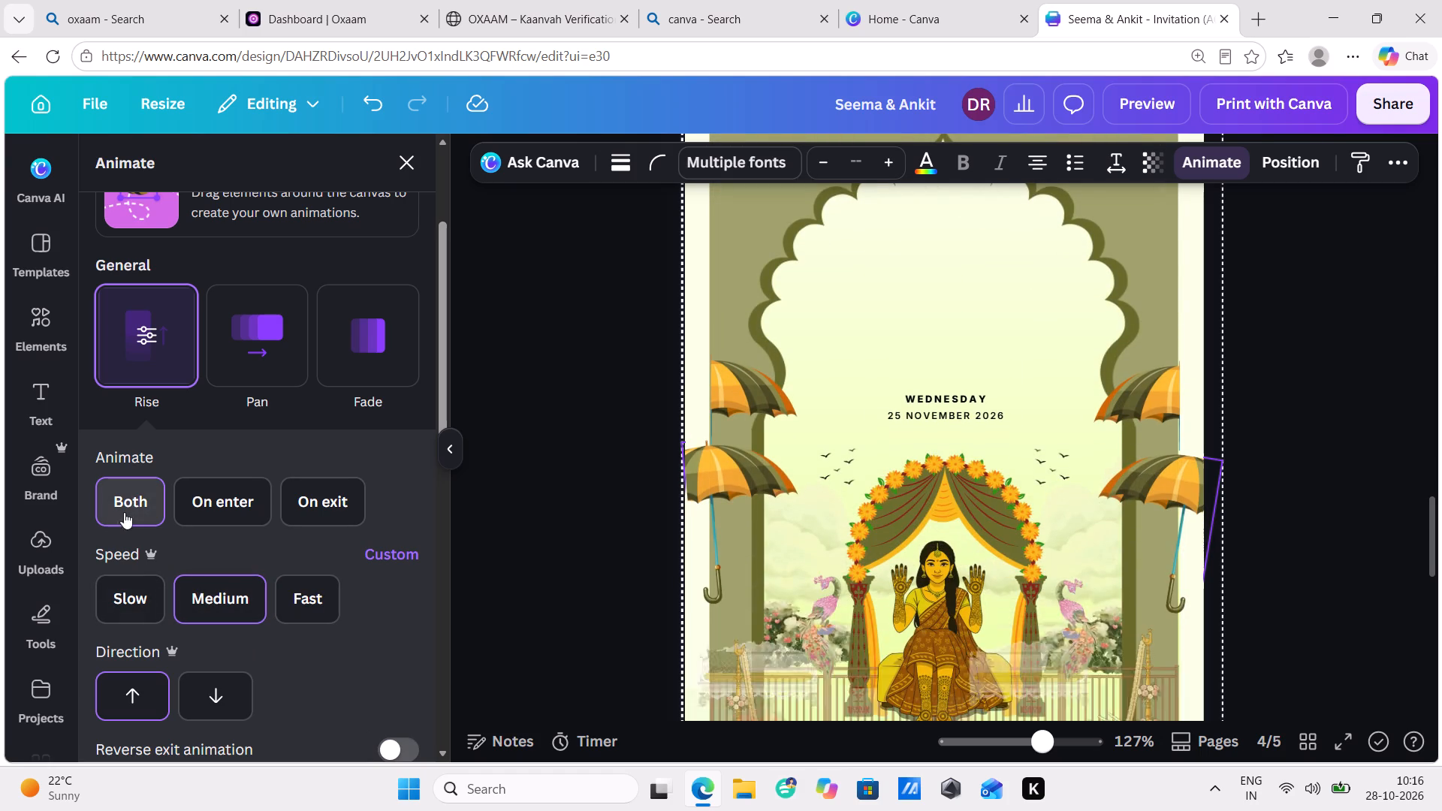
Look through the whole-page animations for the Mehndi and Nanakchara page, from the featured styles to the suggested photo effects.
scroll(138, 492, up, 1)
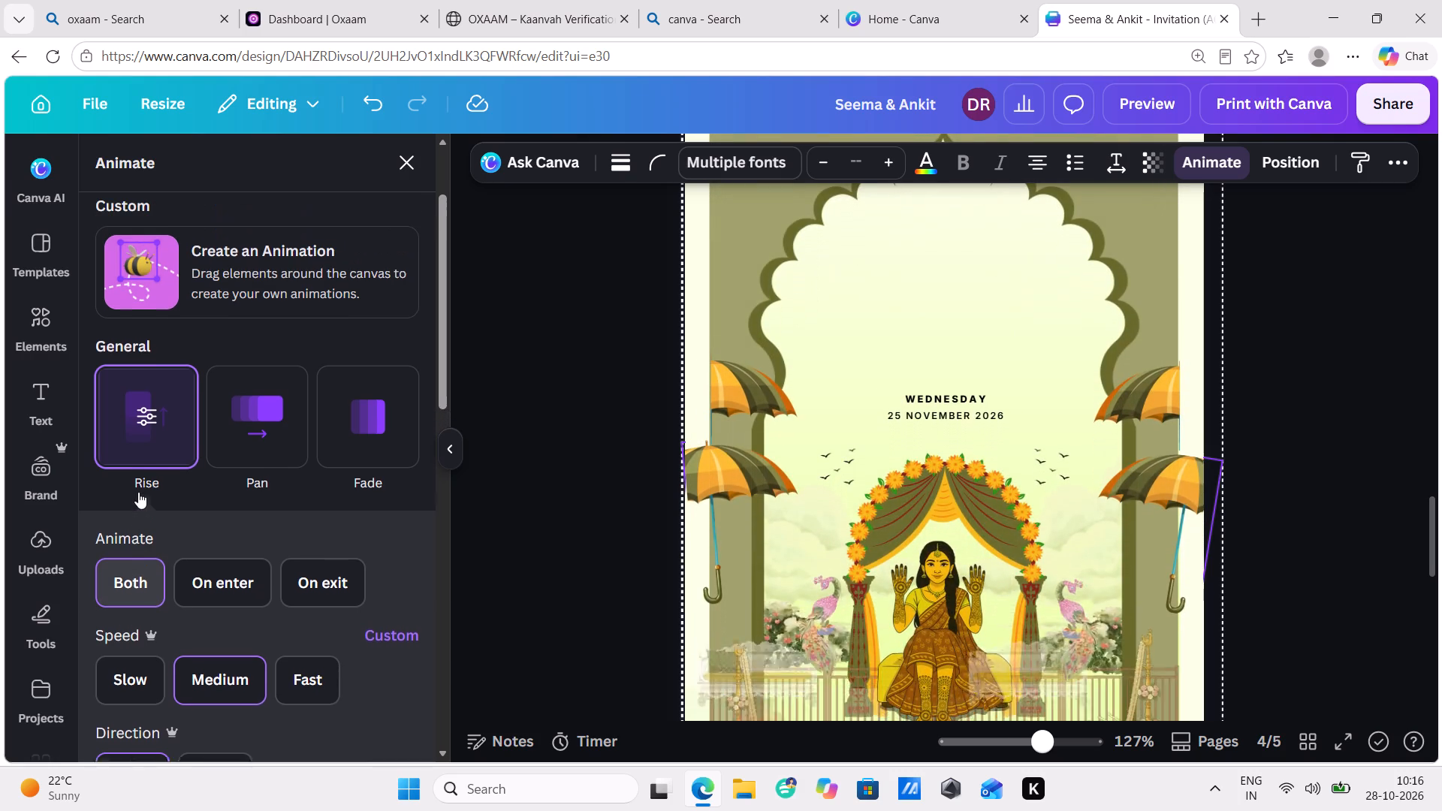
scroll(137, 497, up, 7)
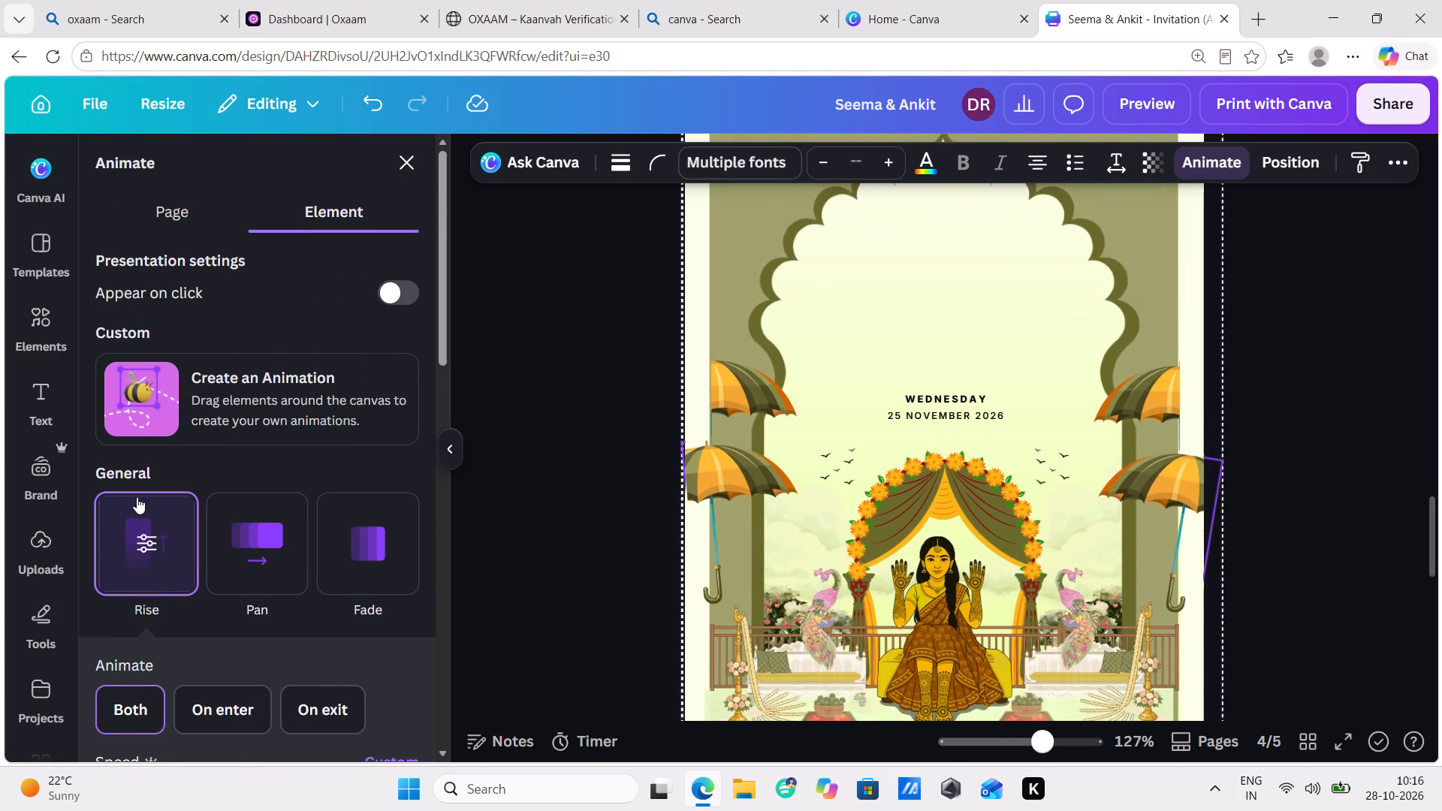
click(179, 216)
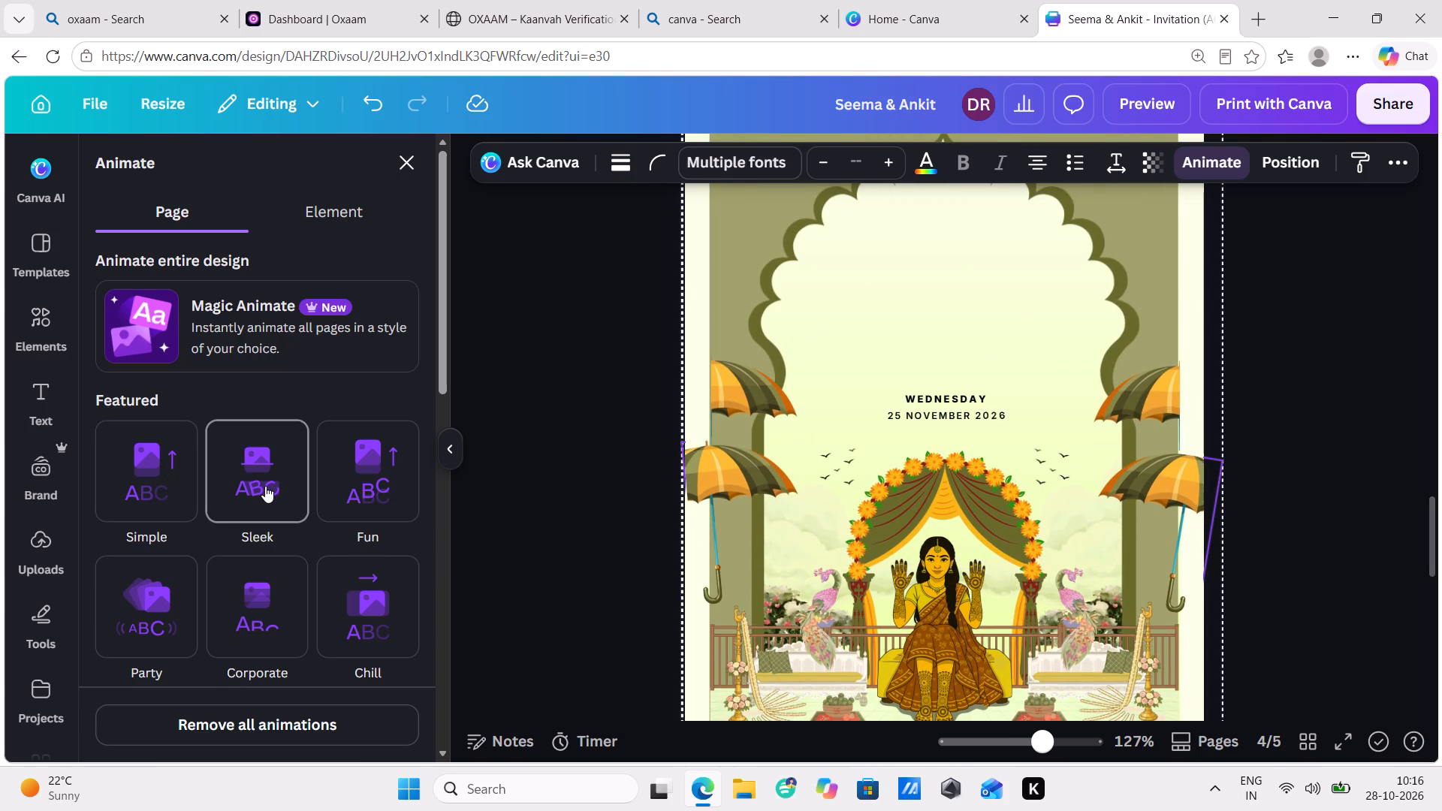
scroll(266, 473, down, 4)
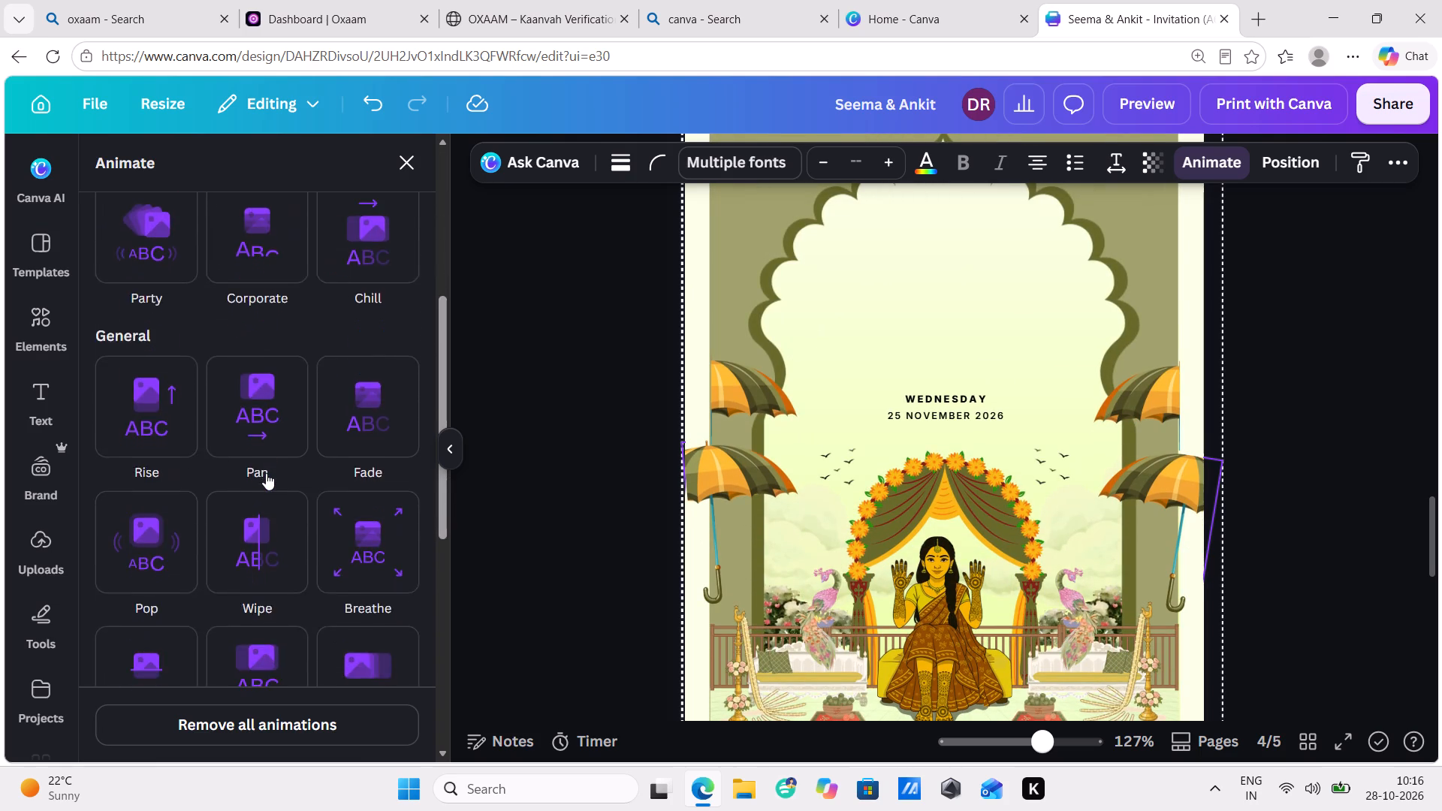
scroll(266, 473, down, 11)
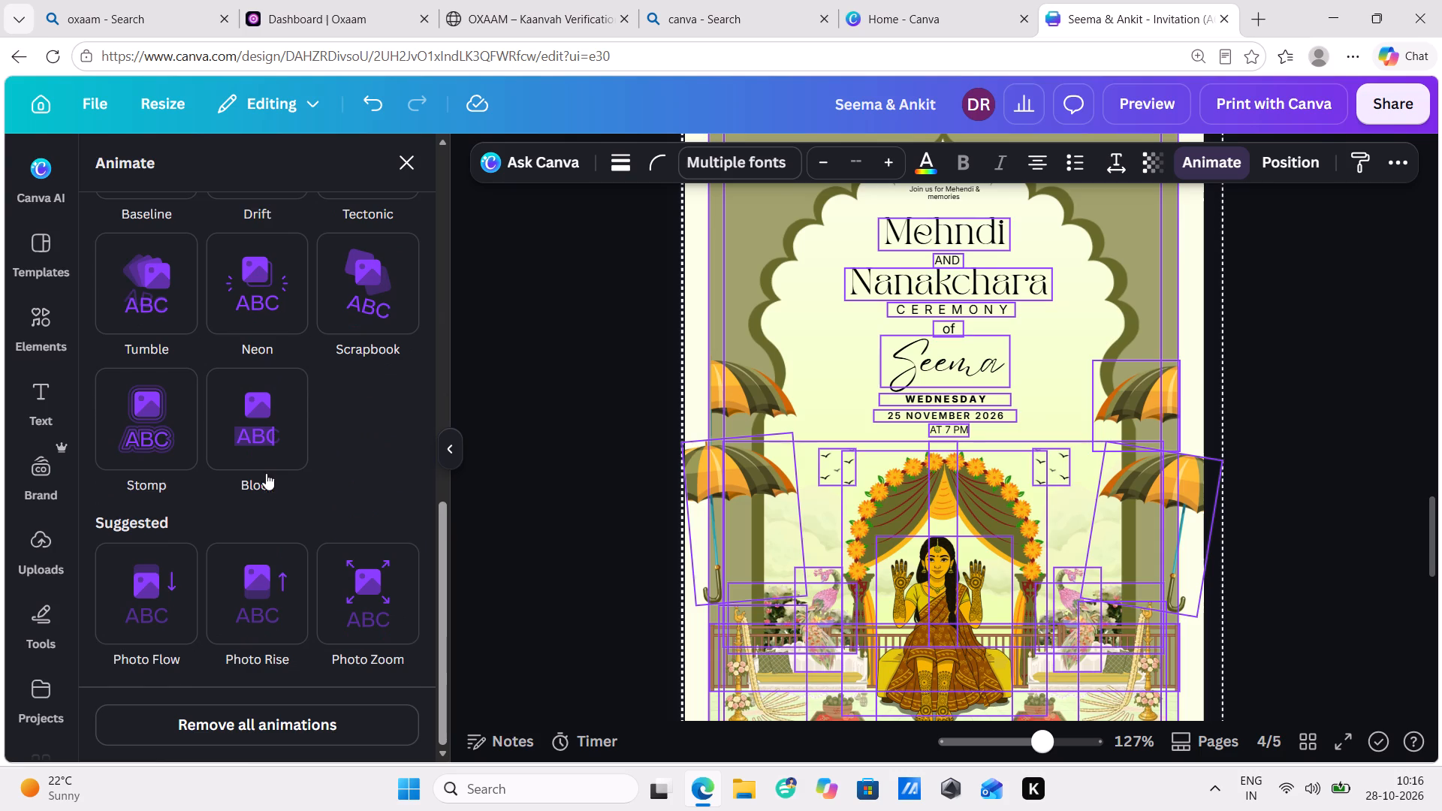
Apply the Wipe page animation to the Save the Date page.
scroll(266, 470, up, 3)
scroll(525, 421, up, 5)
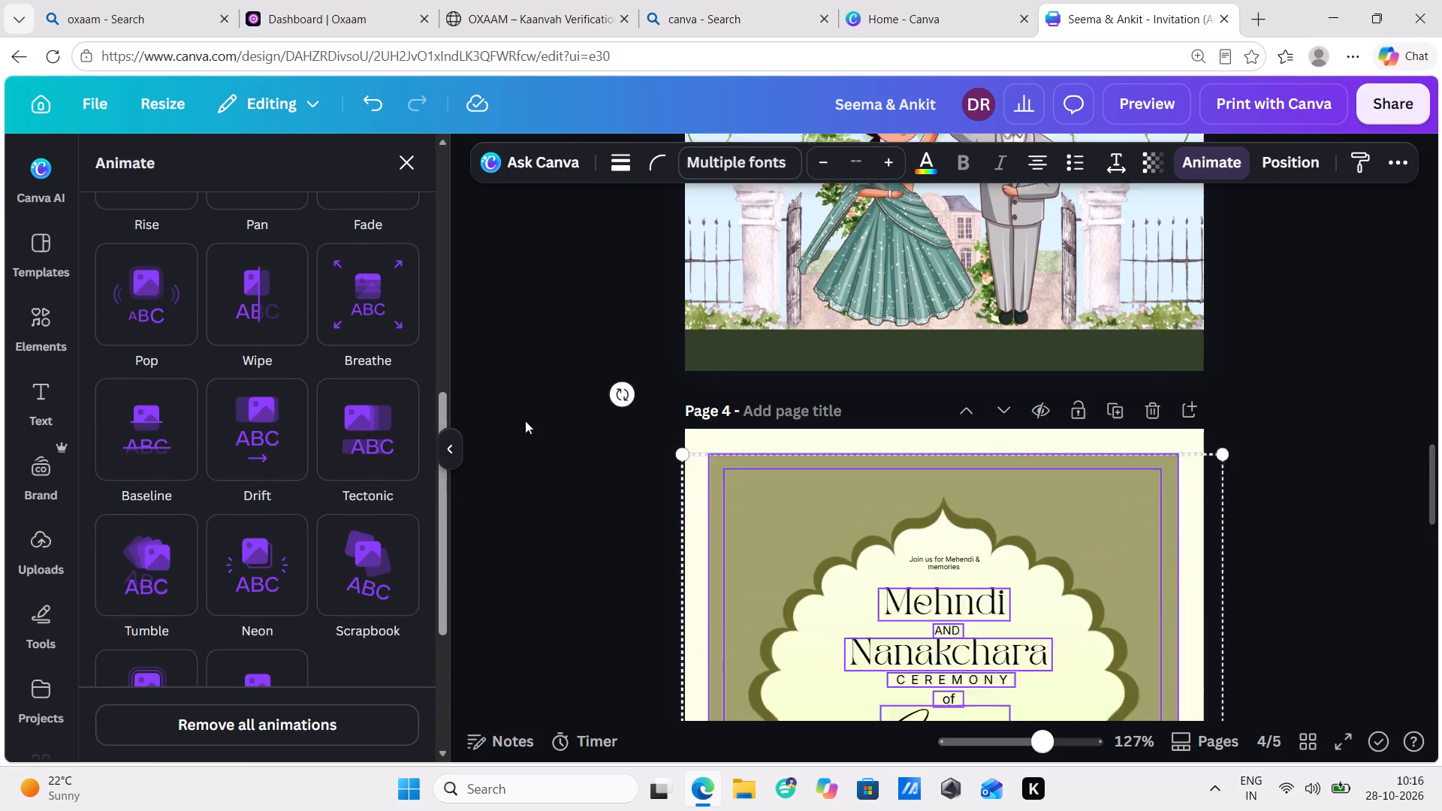
scroll(525, 421, up, 12)
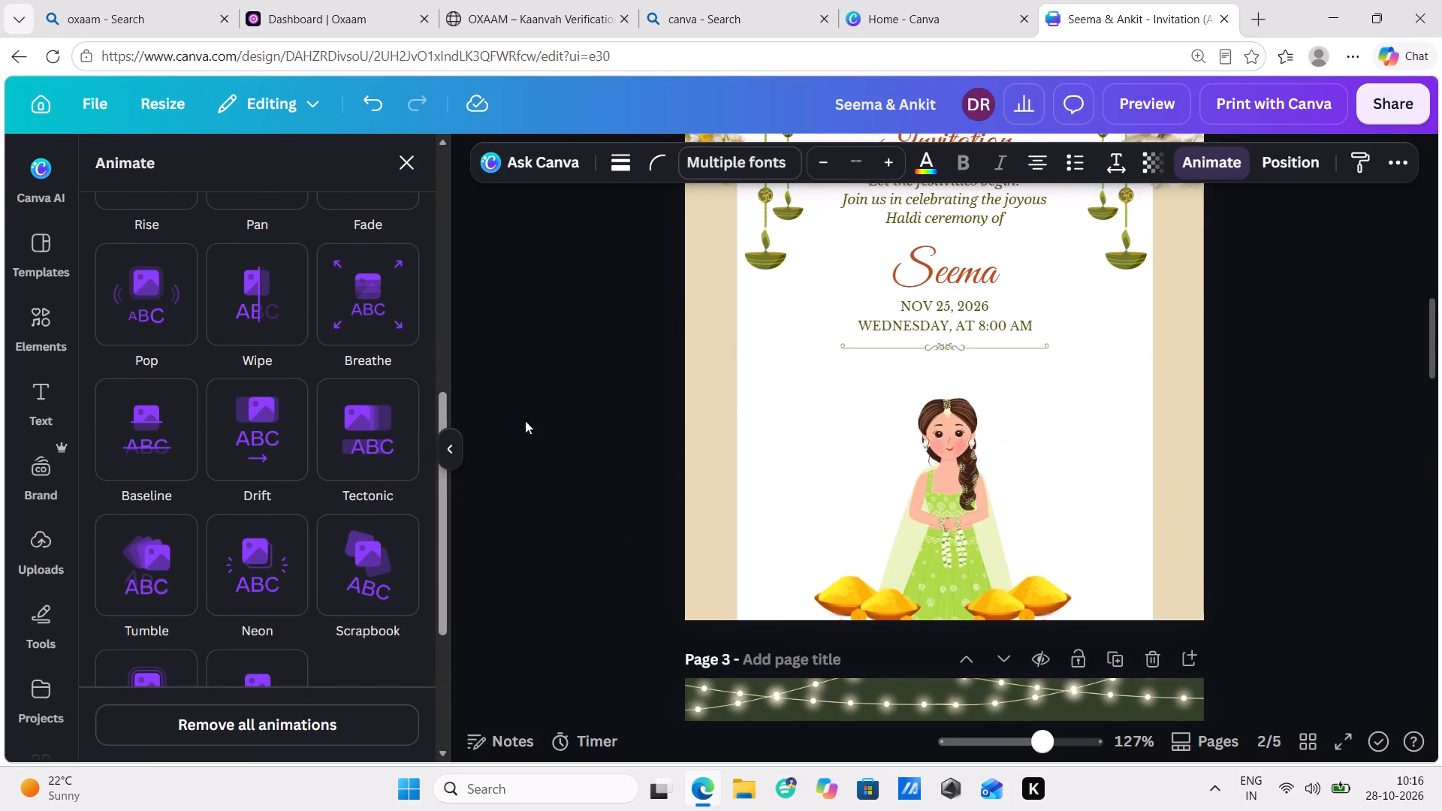
scroll(525, 421, up, 11)
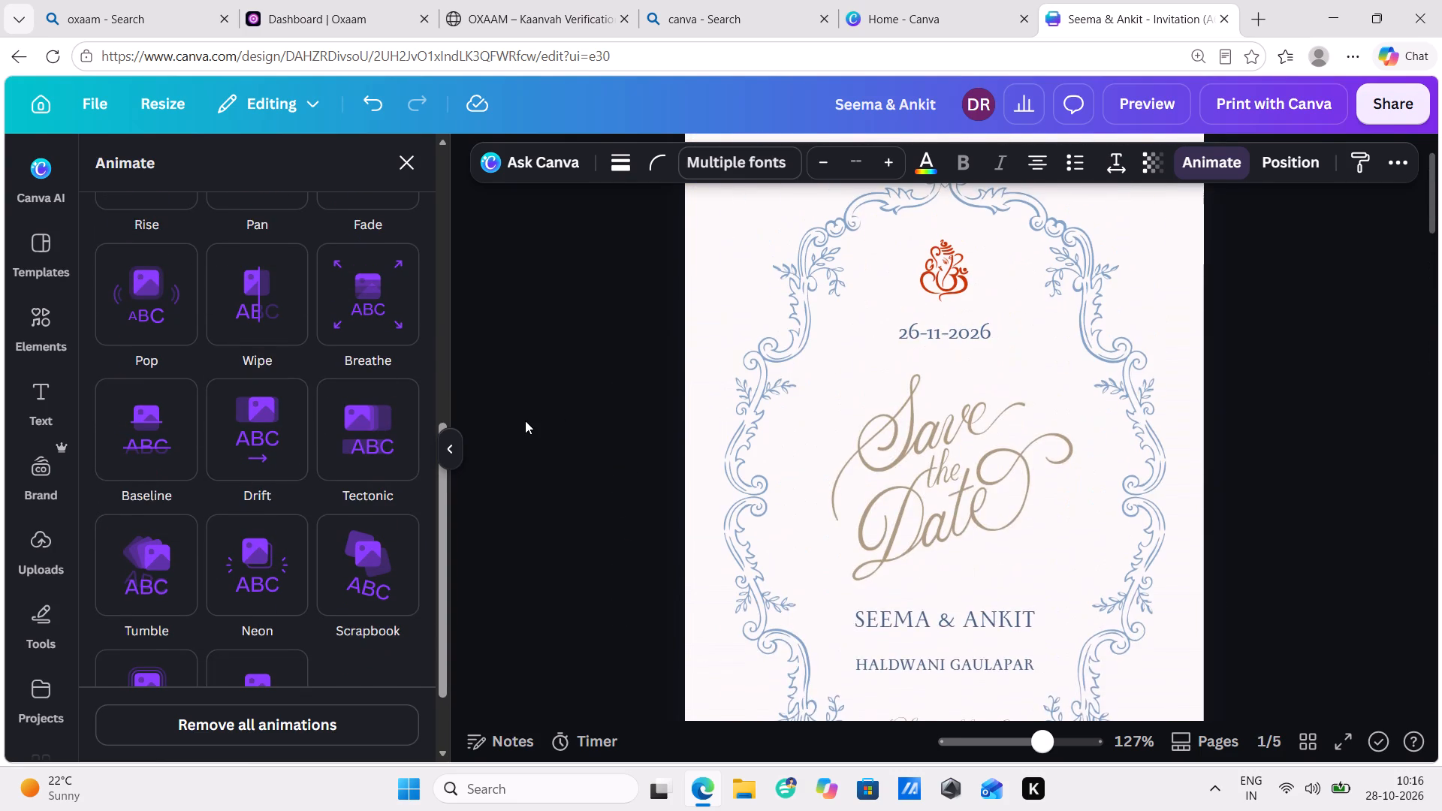
scroll(525, 421, up, 3)
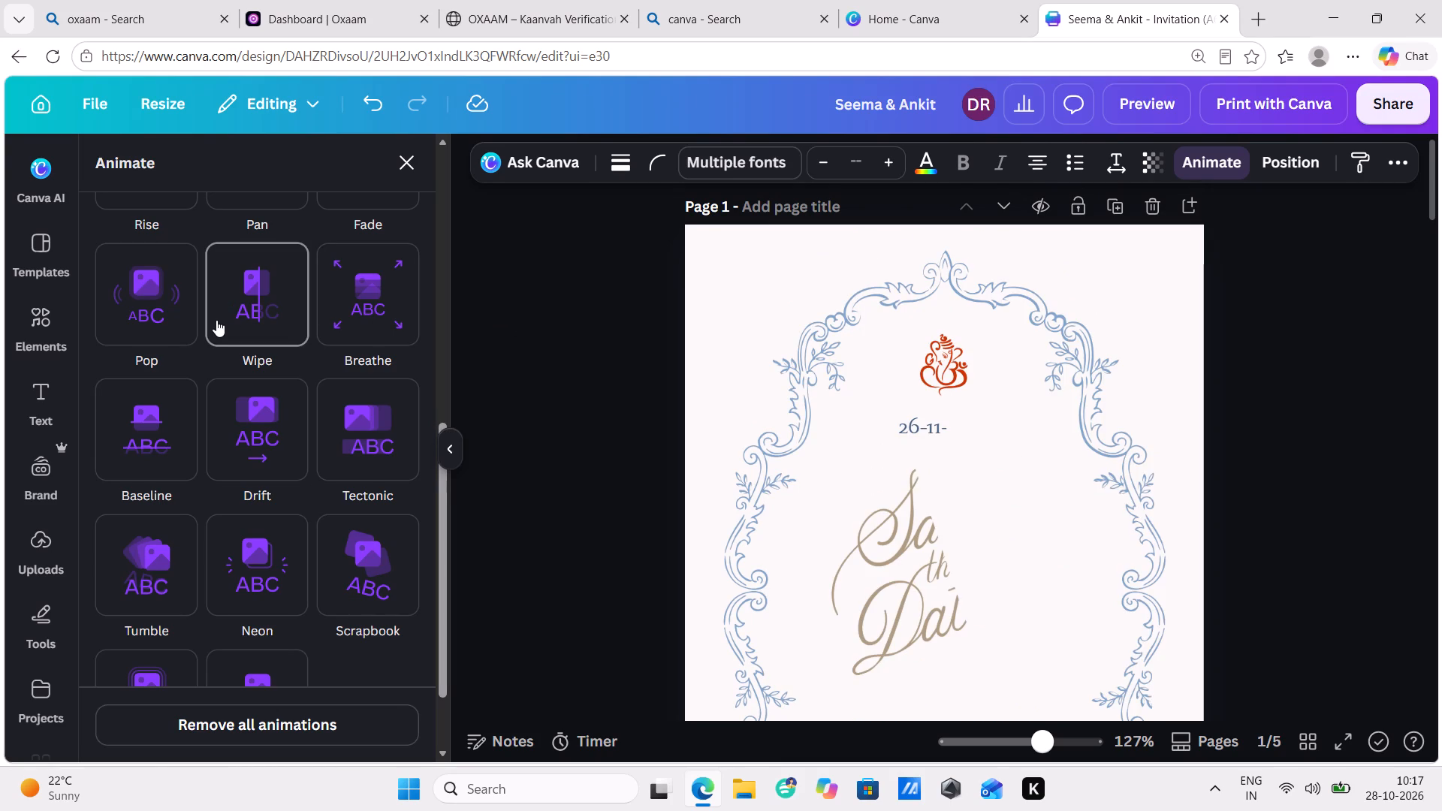
scroll(216, 320, down, 1)
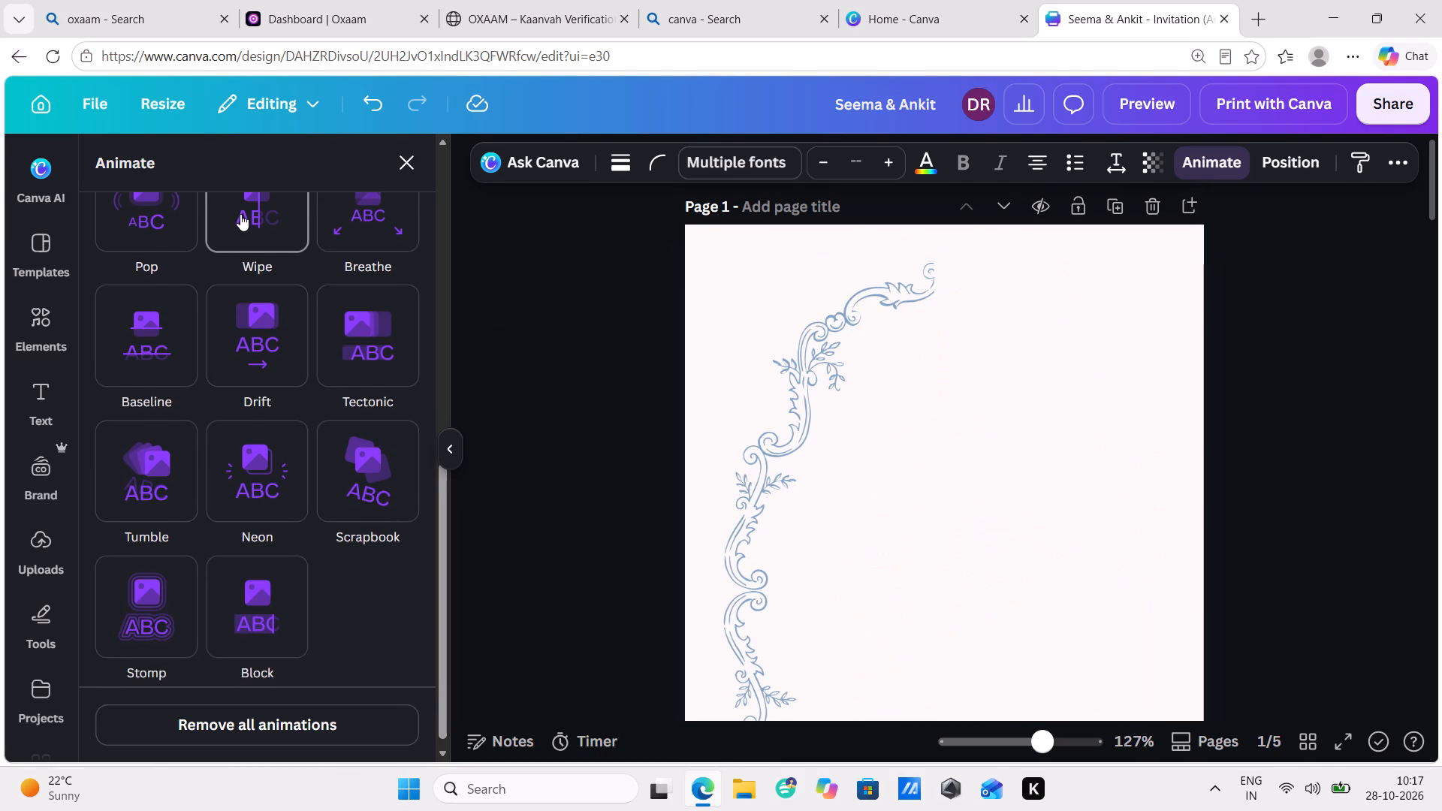
click(240, 214)
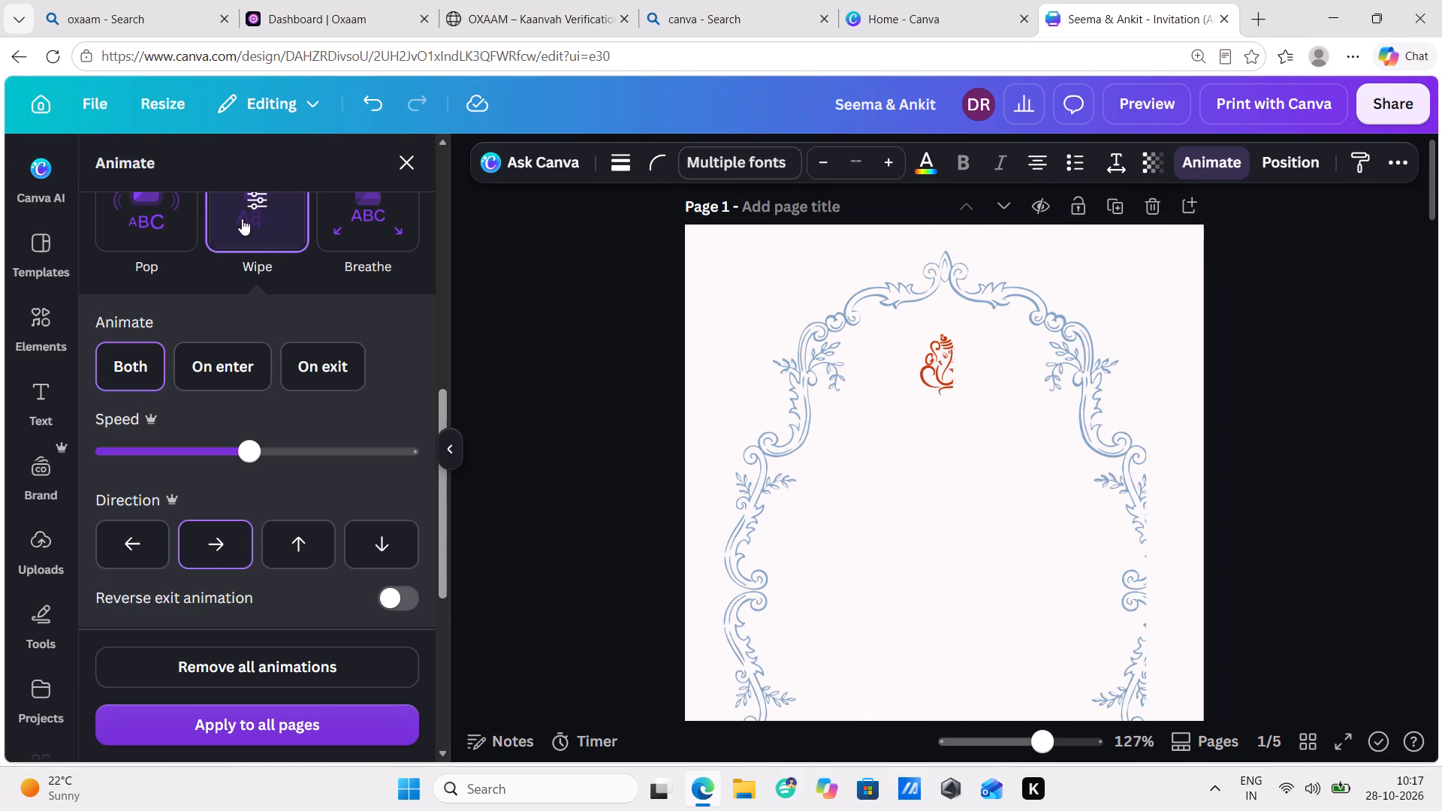
Select the Haldi Ceremony page's elements and look through the element animations and the whole-page animation styles.
scroll(310, 296, down, 1)
scroll(526, 373, down, 3)
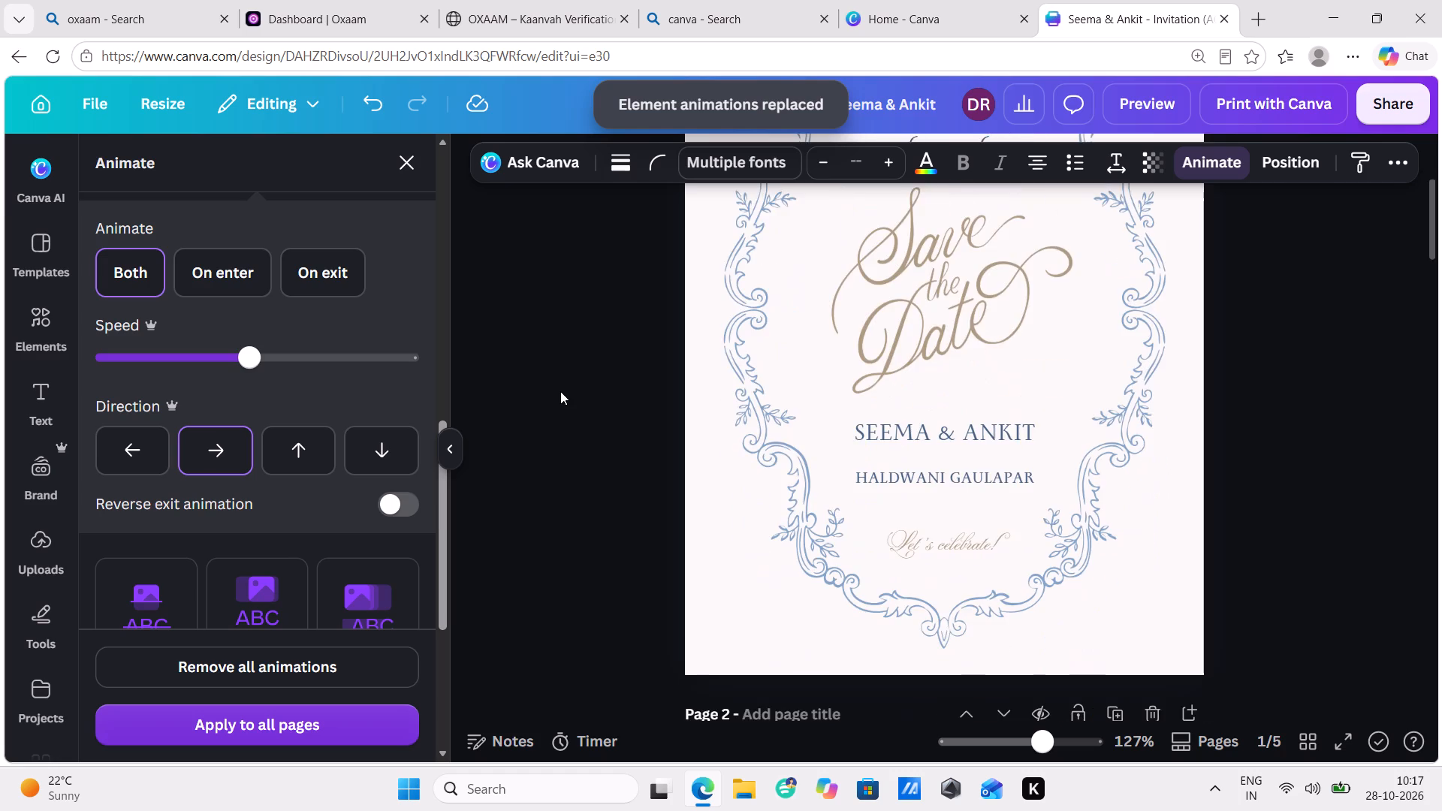
scroll(560, 391, down, 6)
drag(582, 227, 708, 307)
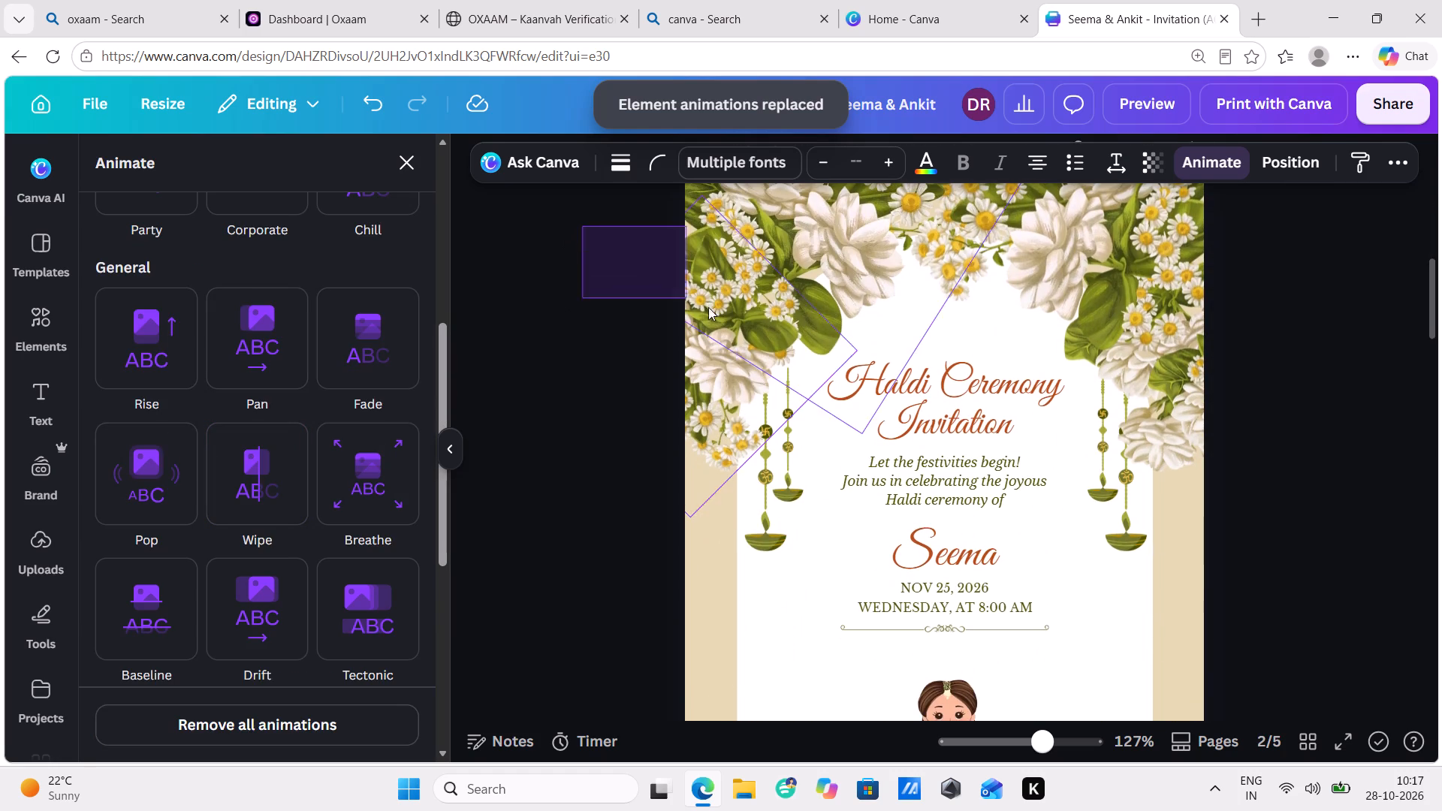
drag(708, 307, 1314, 632)
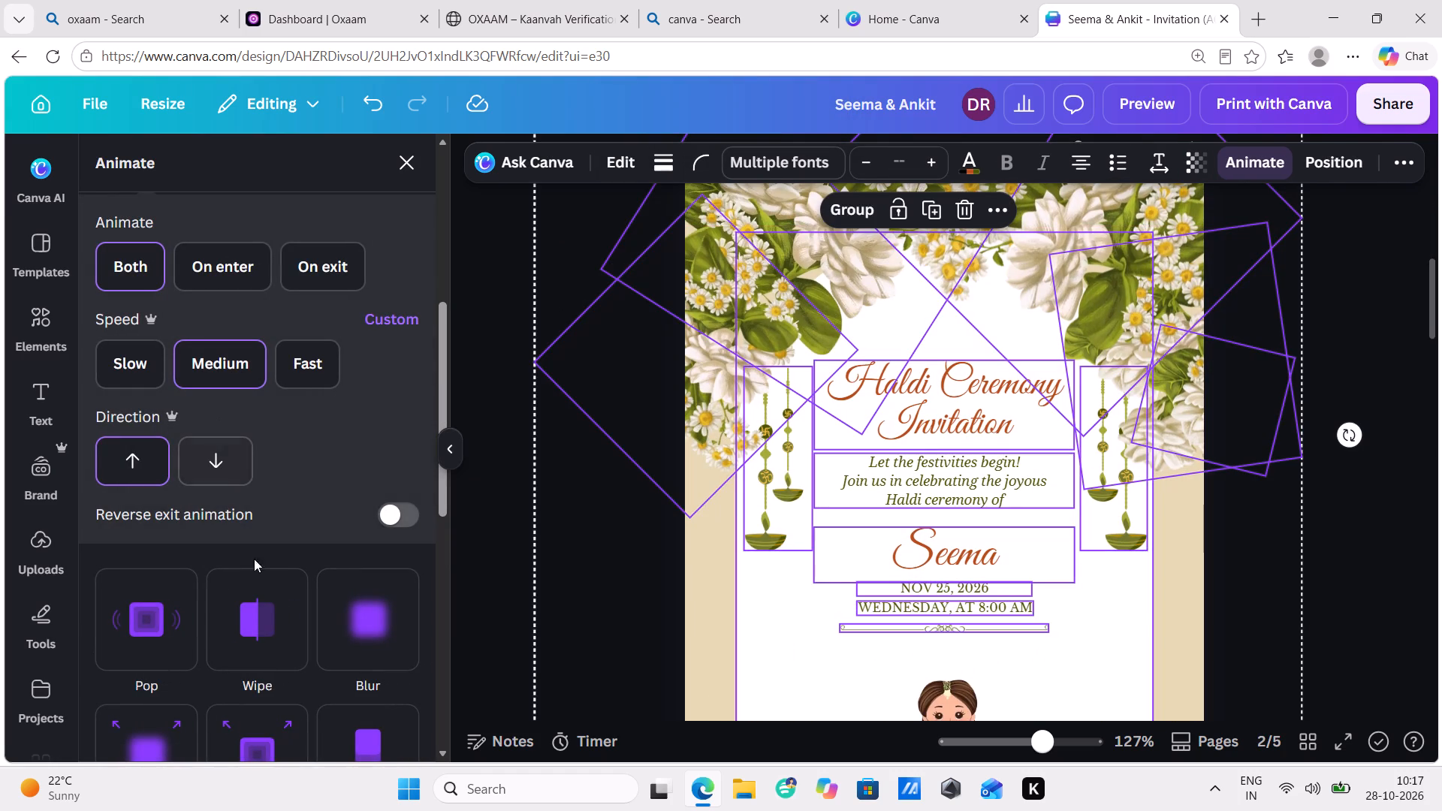
scroll(240, 390, up, 3)
scroll(240, 390, down, 12)
scroll(240, 390, up, 4)
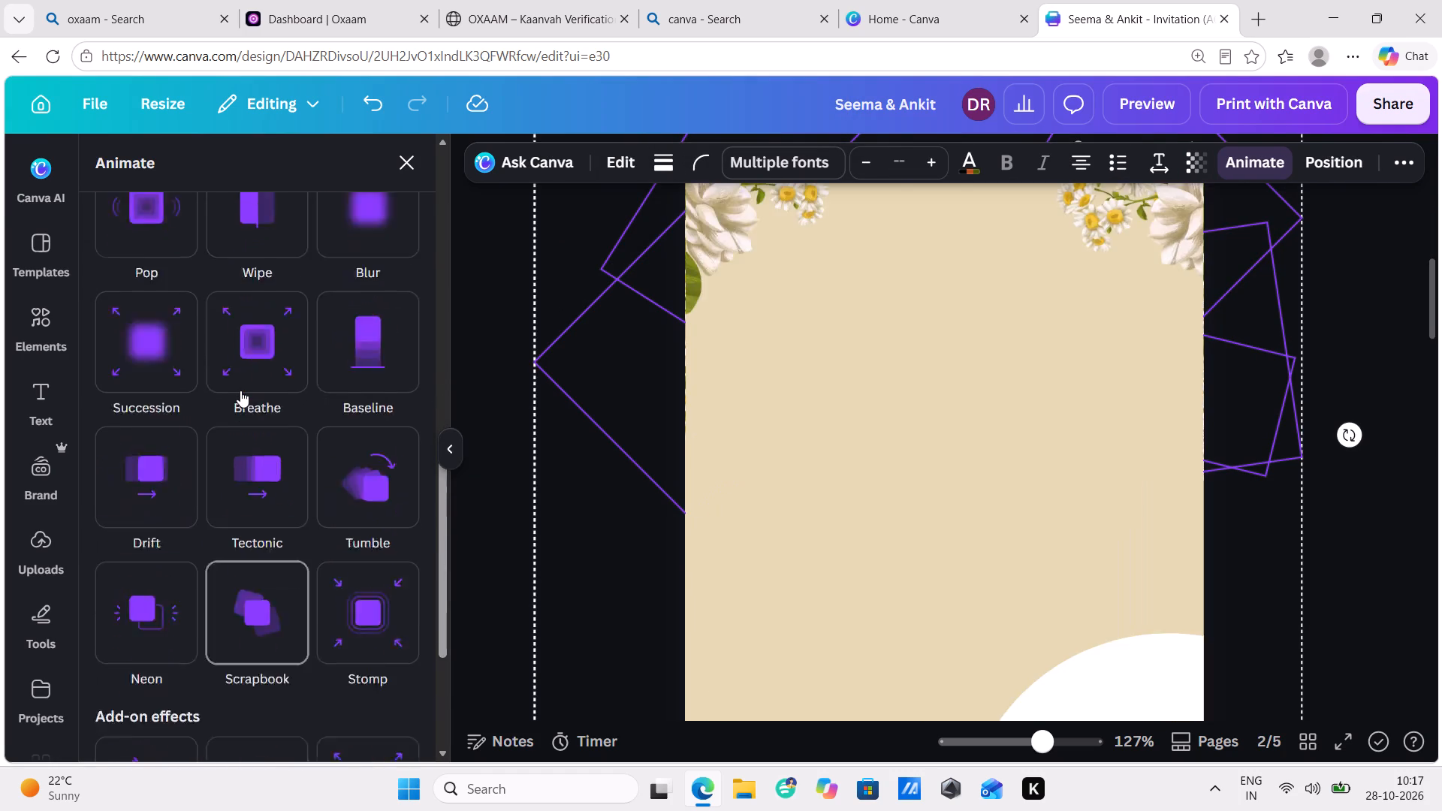
scroll(244, 386, up, 8)
click(171, 218)
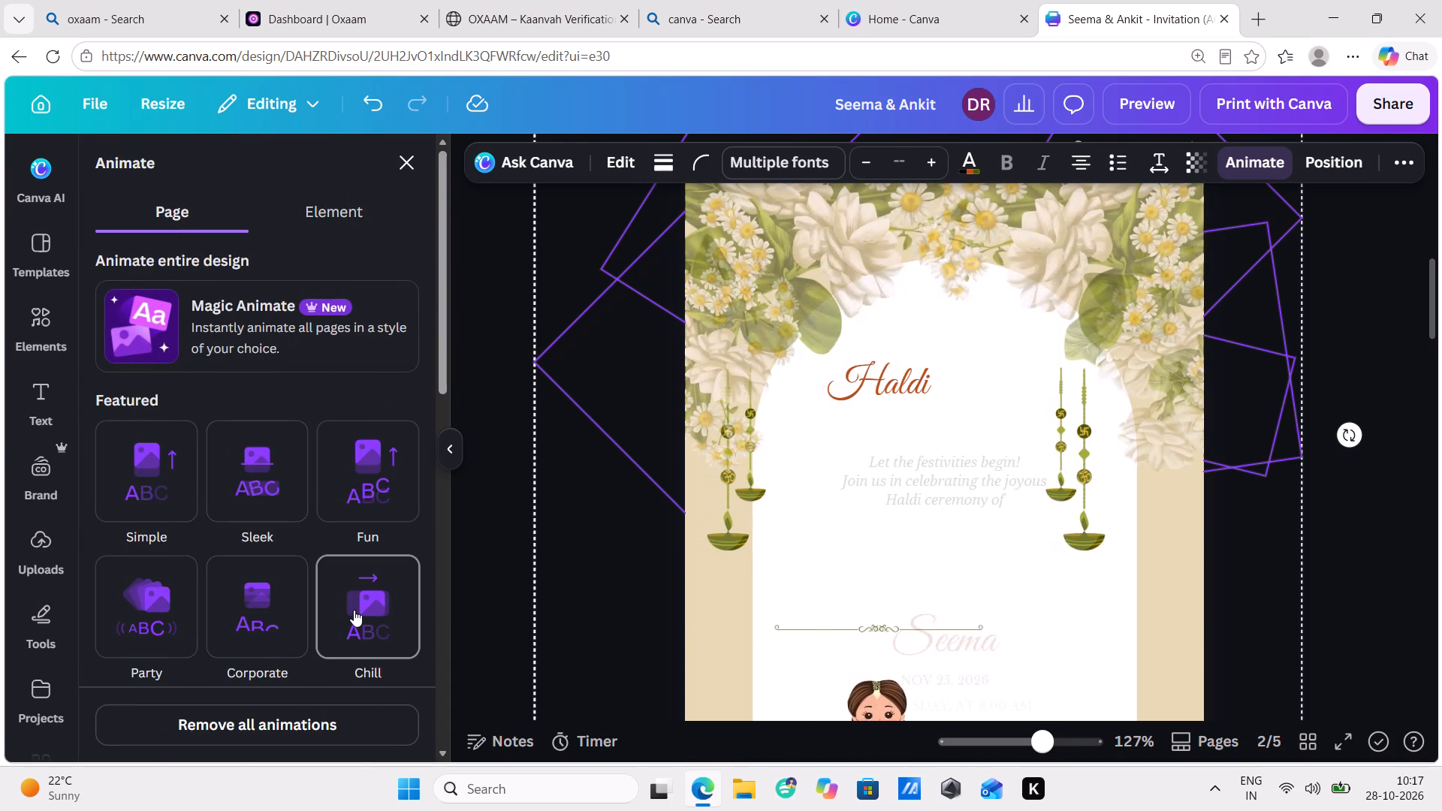
scroll(354, 610, down, 1)
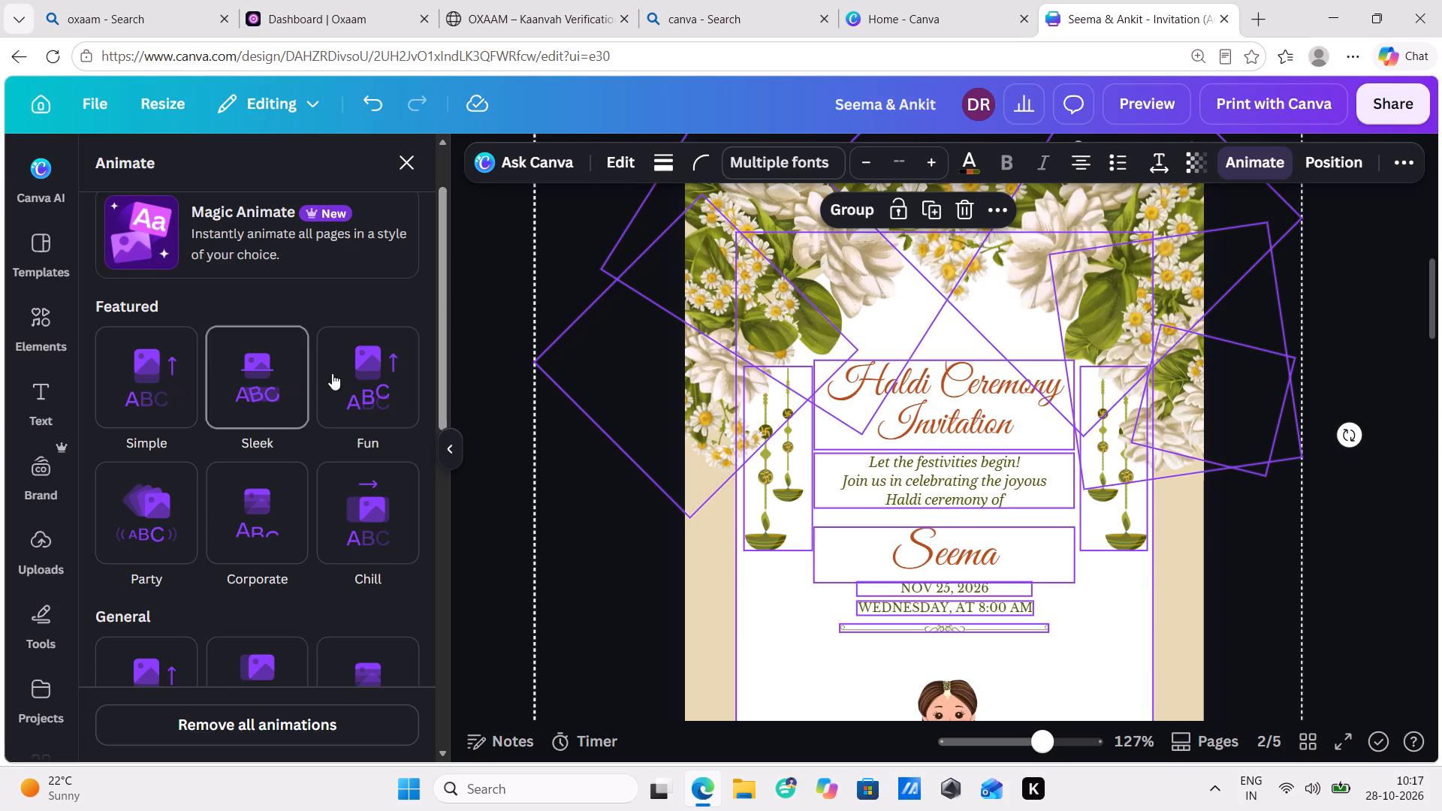
Review the Wipe animation settings on the Save the Date page and return to the Haldi Ceremony page.
scroll(637, 416, up, 9)
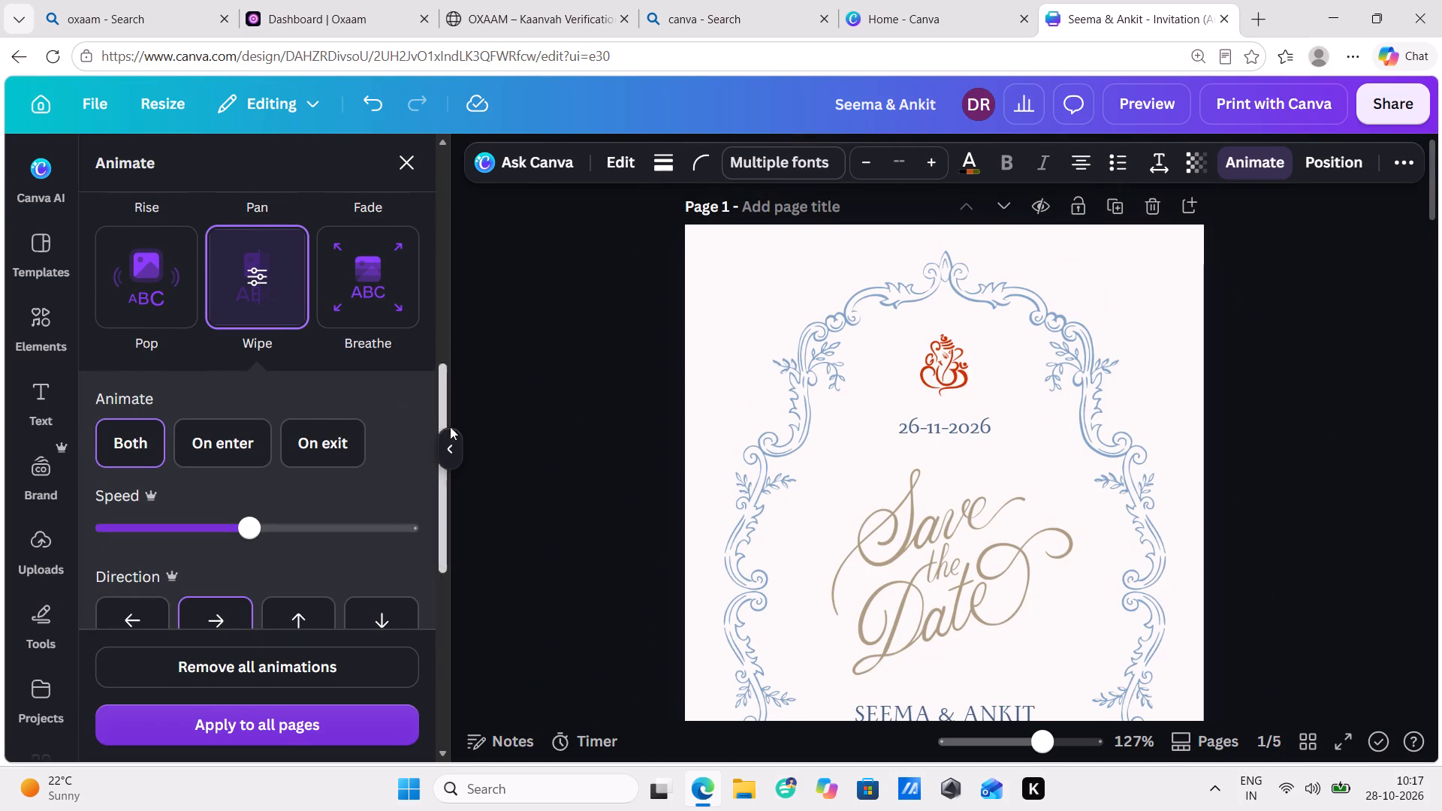
scroll(548, 493, down, 3)
scroll(316, 314, down, 2)
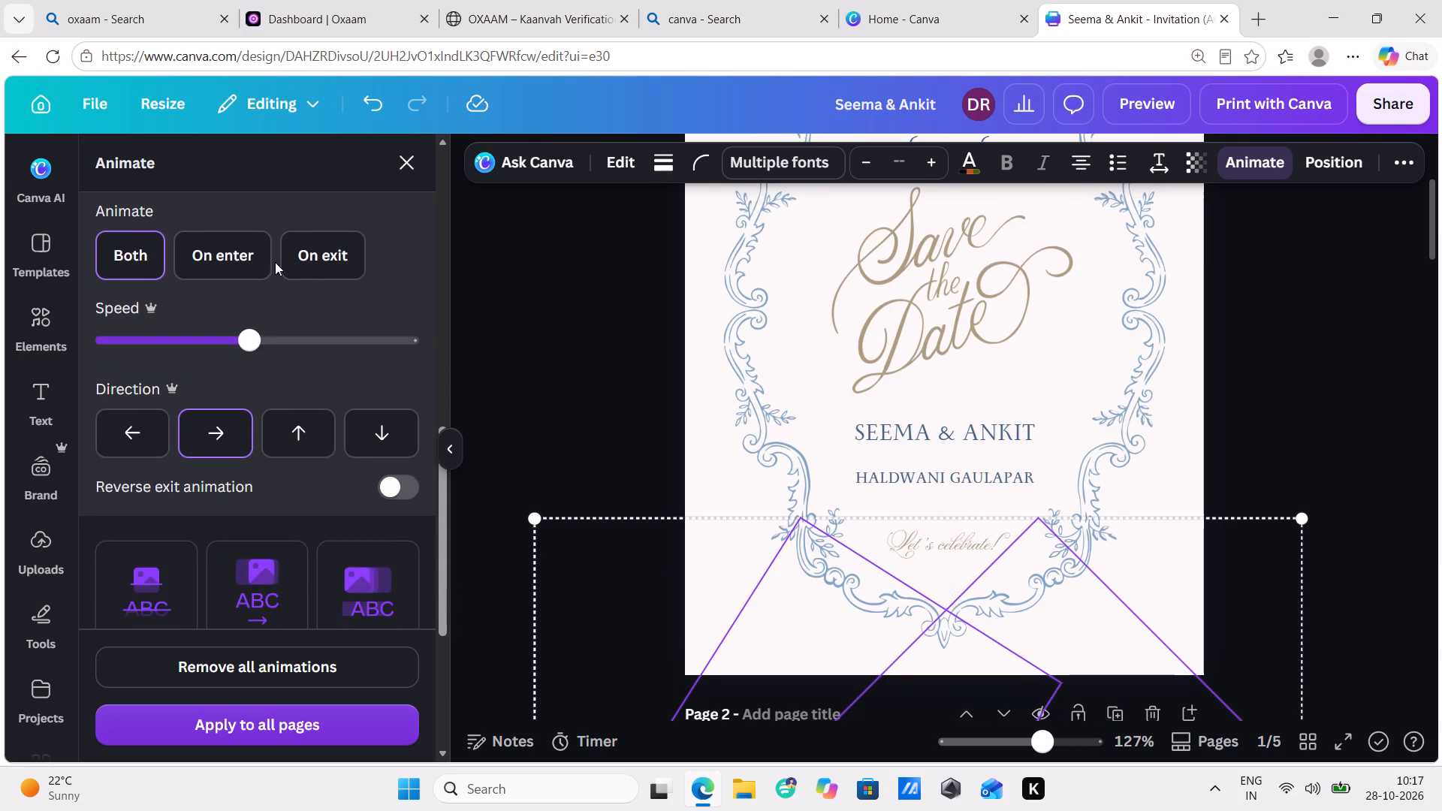
scroll(264, 302, up, 3)
scroll(505, 427, down, 2)
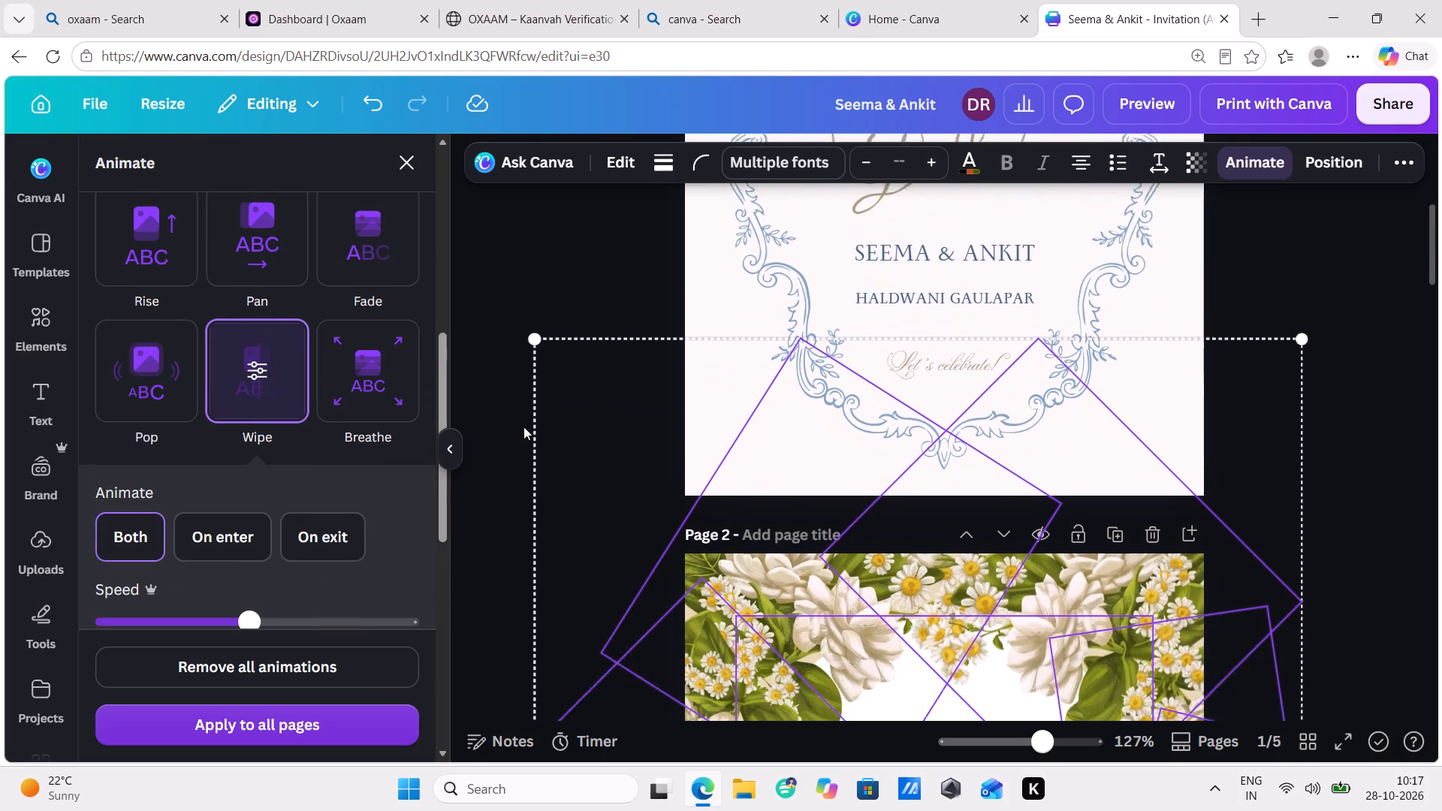
scroll(523, 427, down, 3)
scroll(245, 406, down, 1)
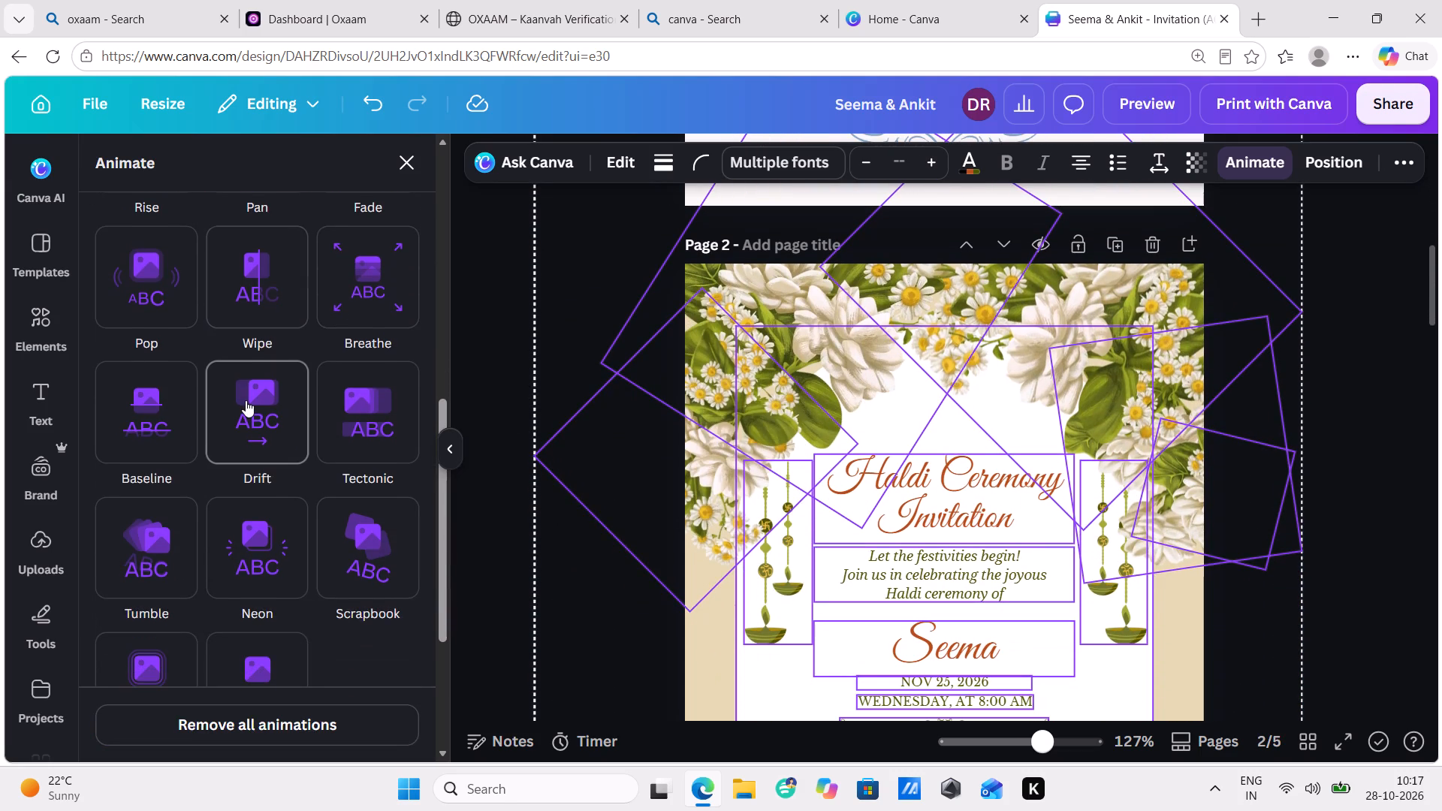
Compare the page animations for the Haldi Ceremony page and apply Wipe to the whole page.
scroll(246, 400, up, 4)
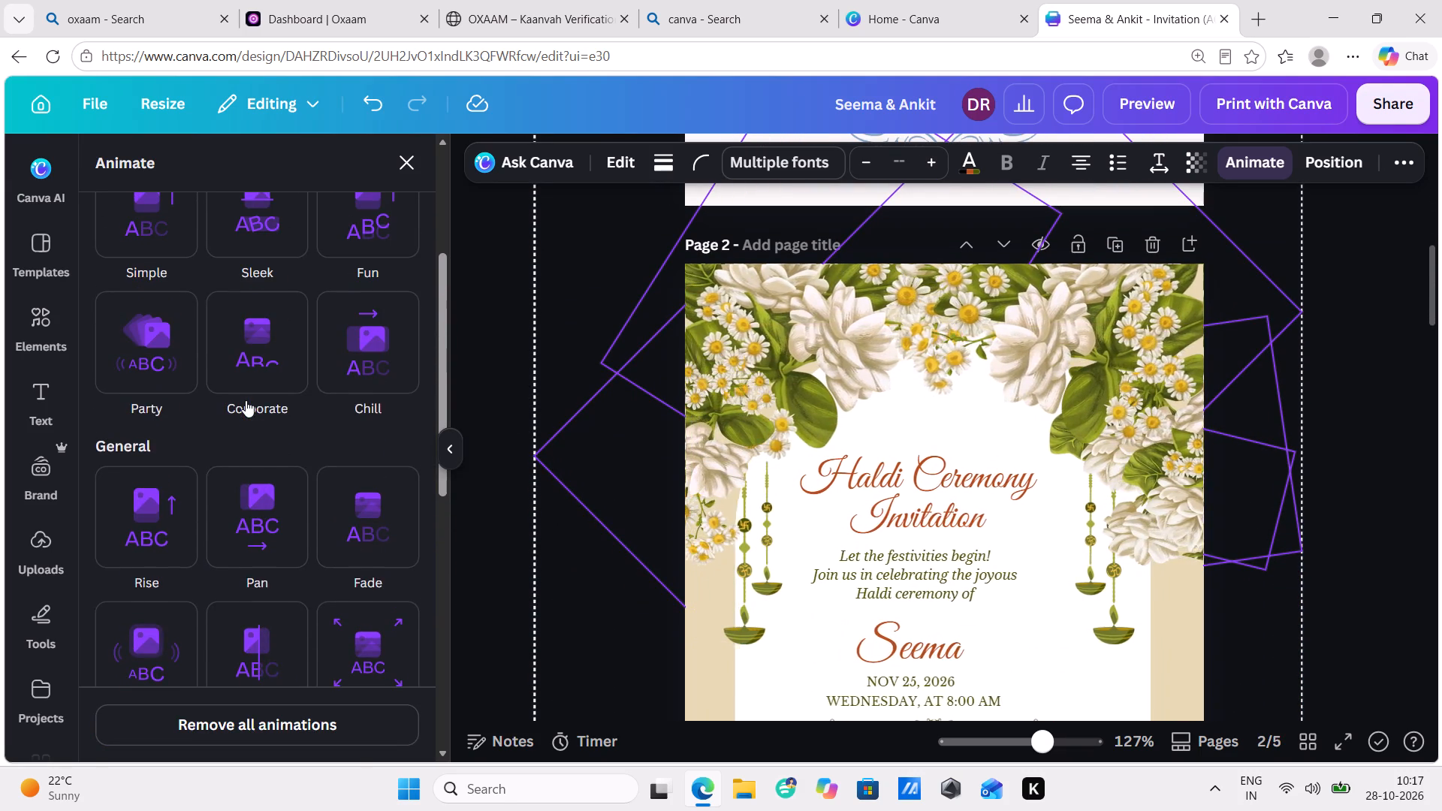
scroll(246, 400, up, 3)
scroll(246, 426, down, 3)
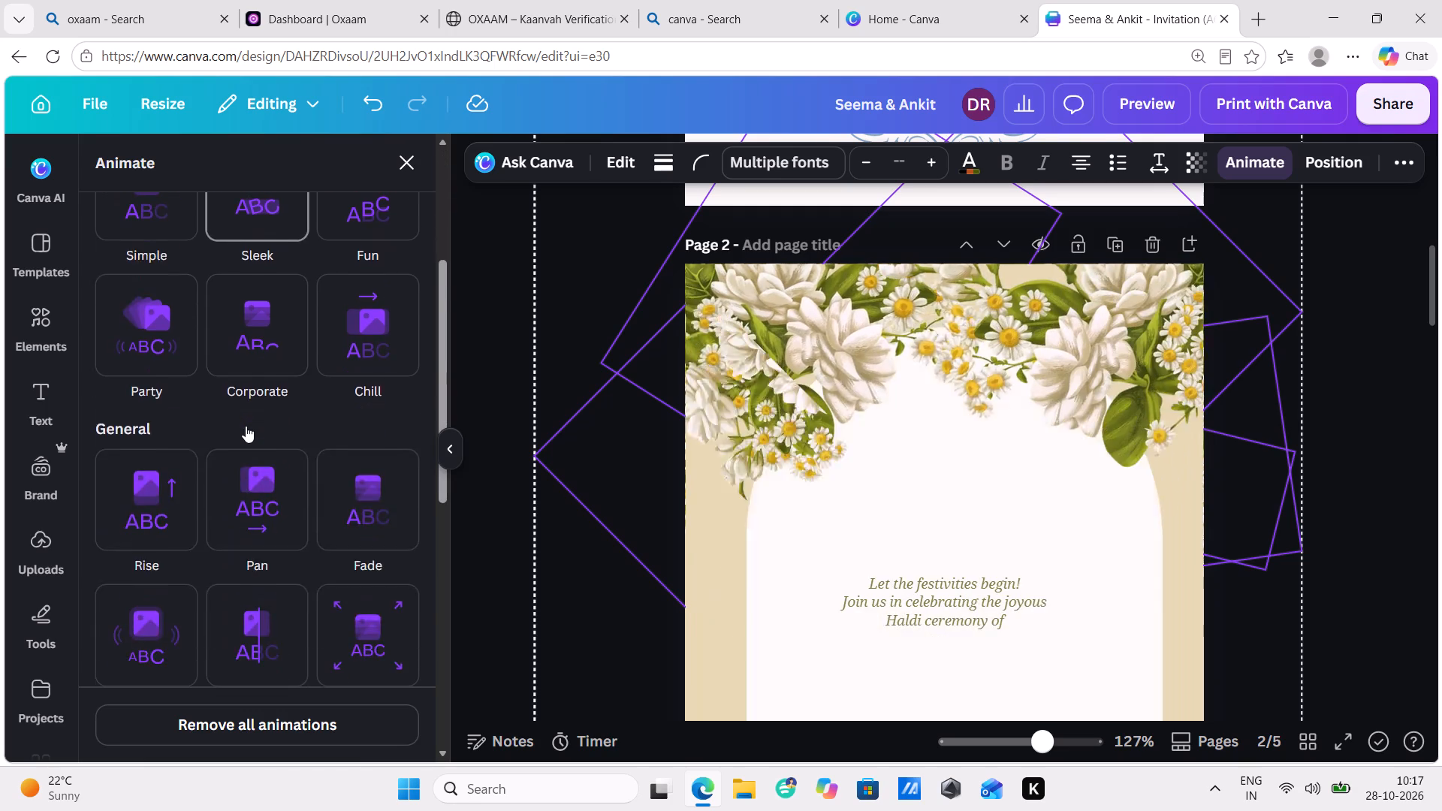
scroll(246, 426, down, 3)
scroll(250, 379, up, 1)
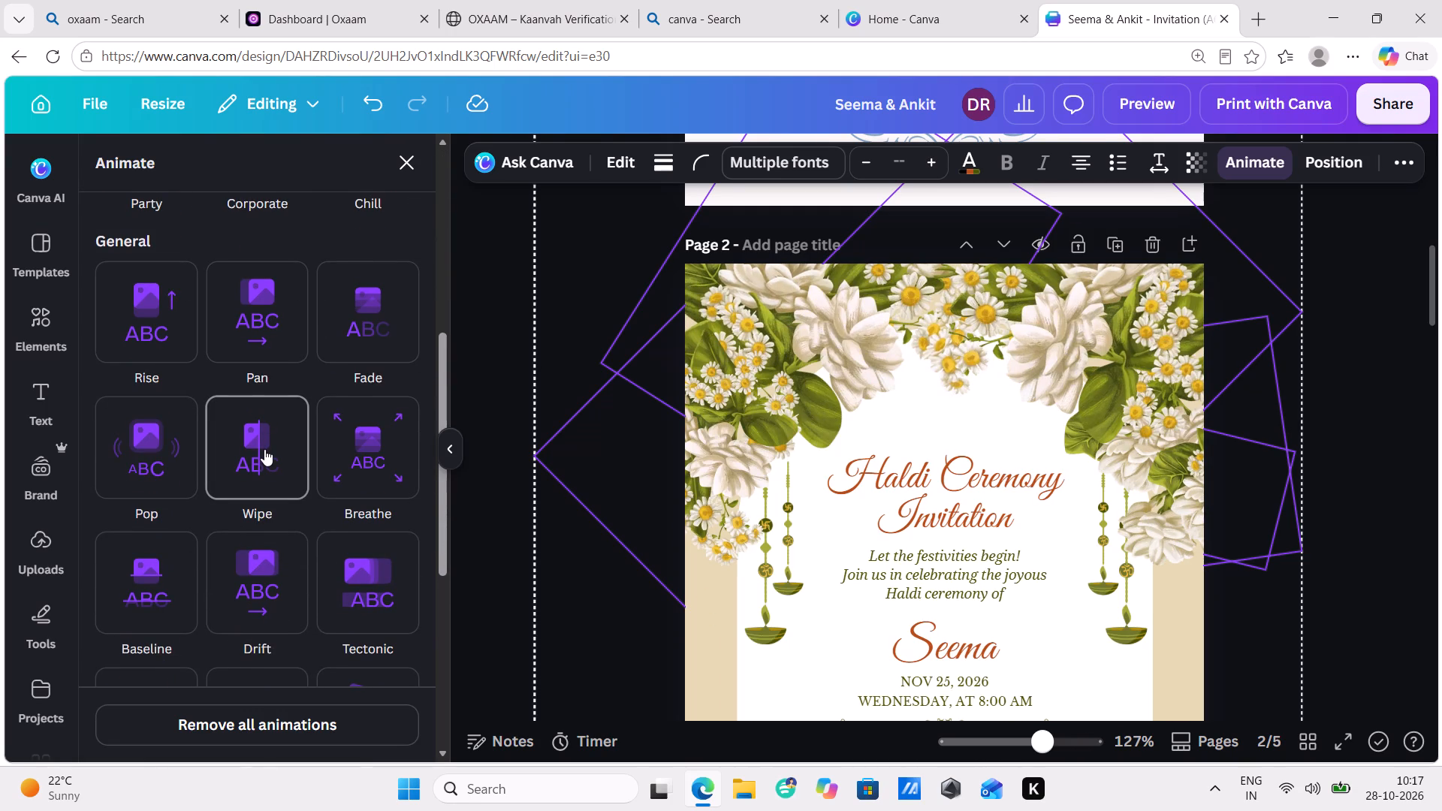
click(264, 449)
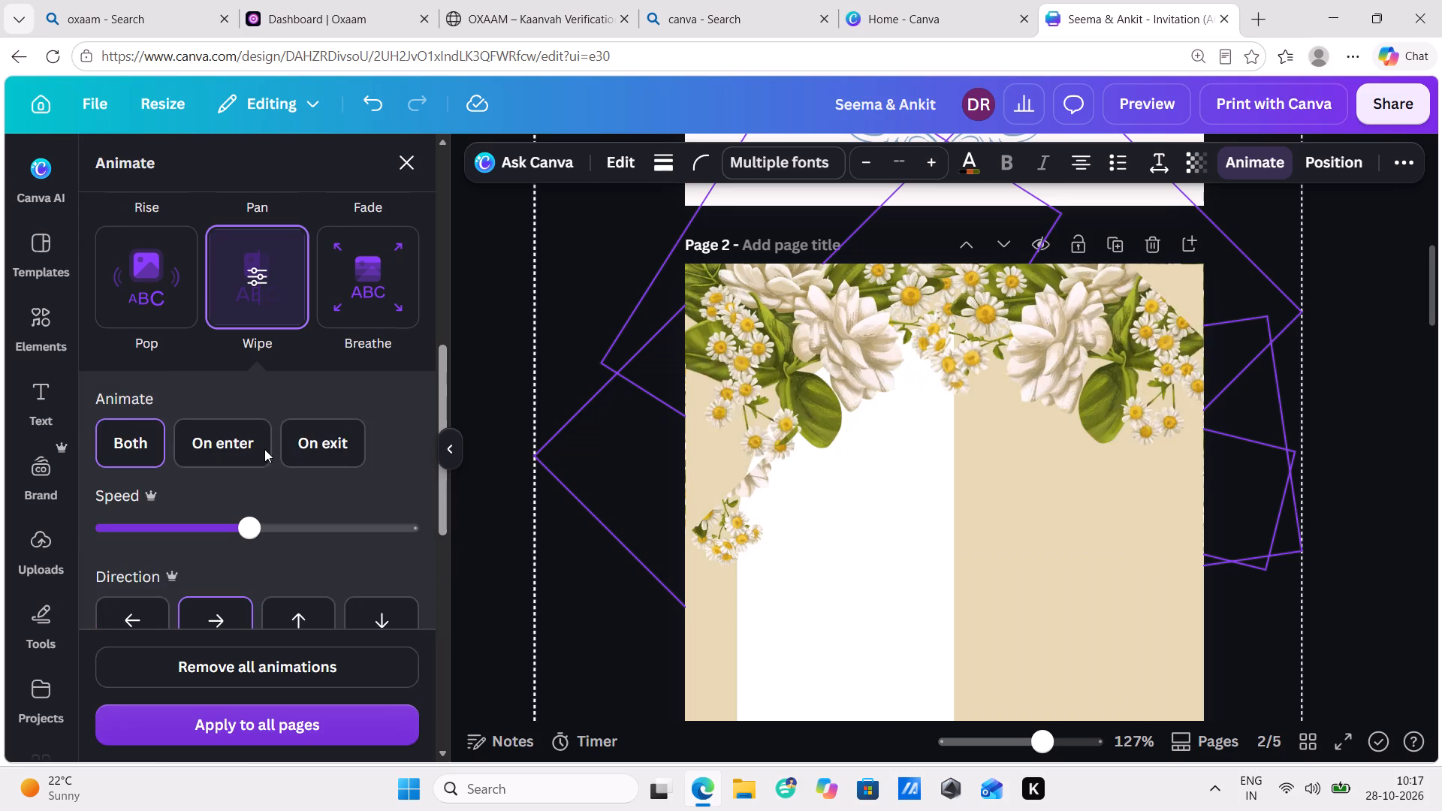
Adjust the speed of the Haldi Ceremony page's Wipe animation to slightly below the middle of its range.
drag(266, 535, 300, 537)
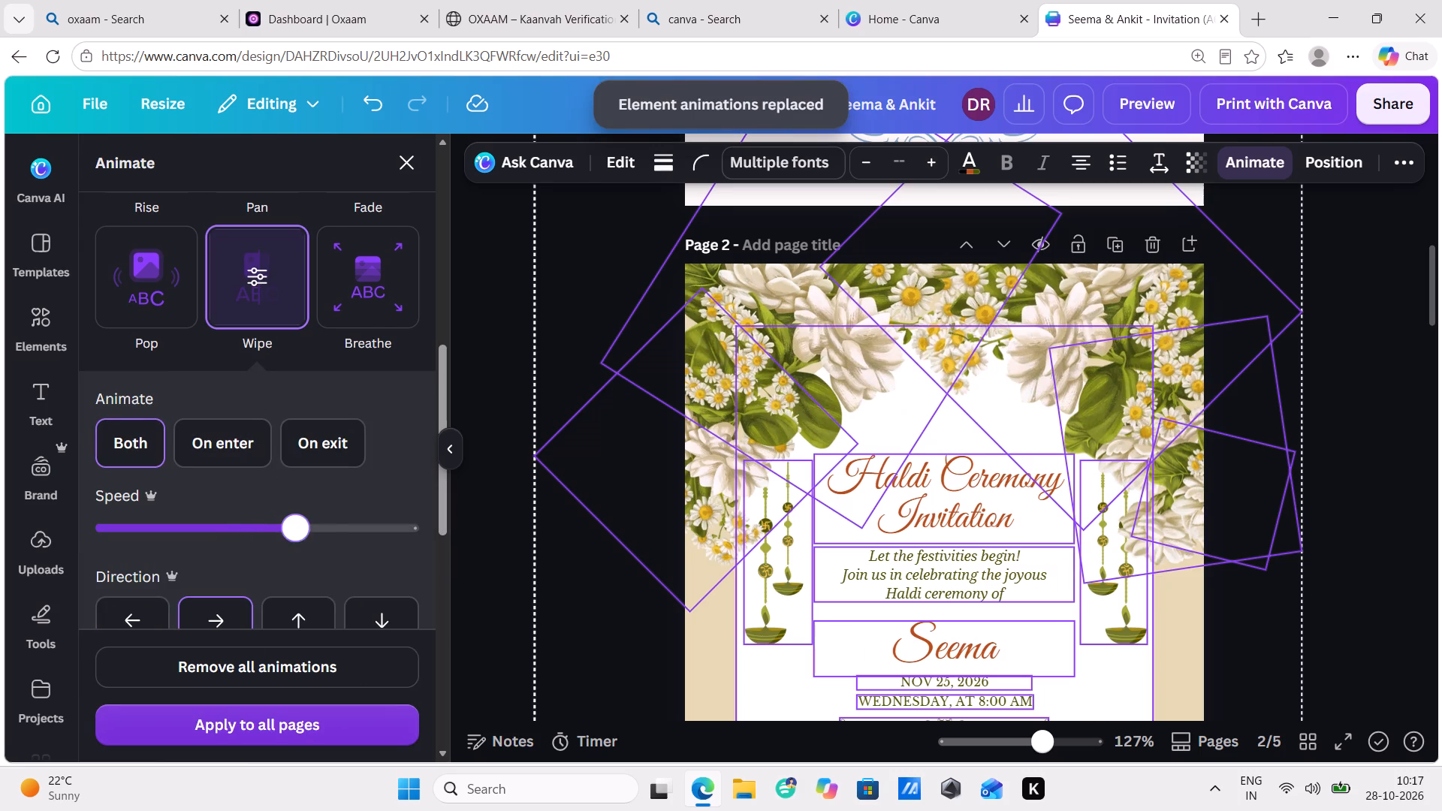
drag(300, 537, 323, 537)
drag(312, 537, 264, 546)
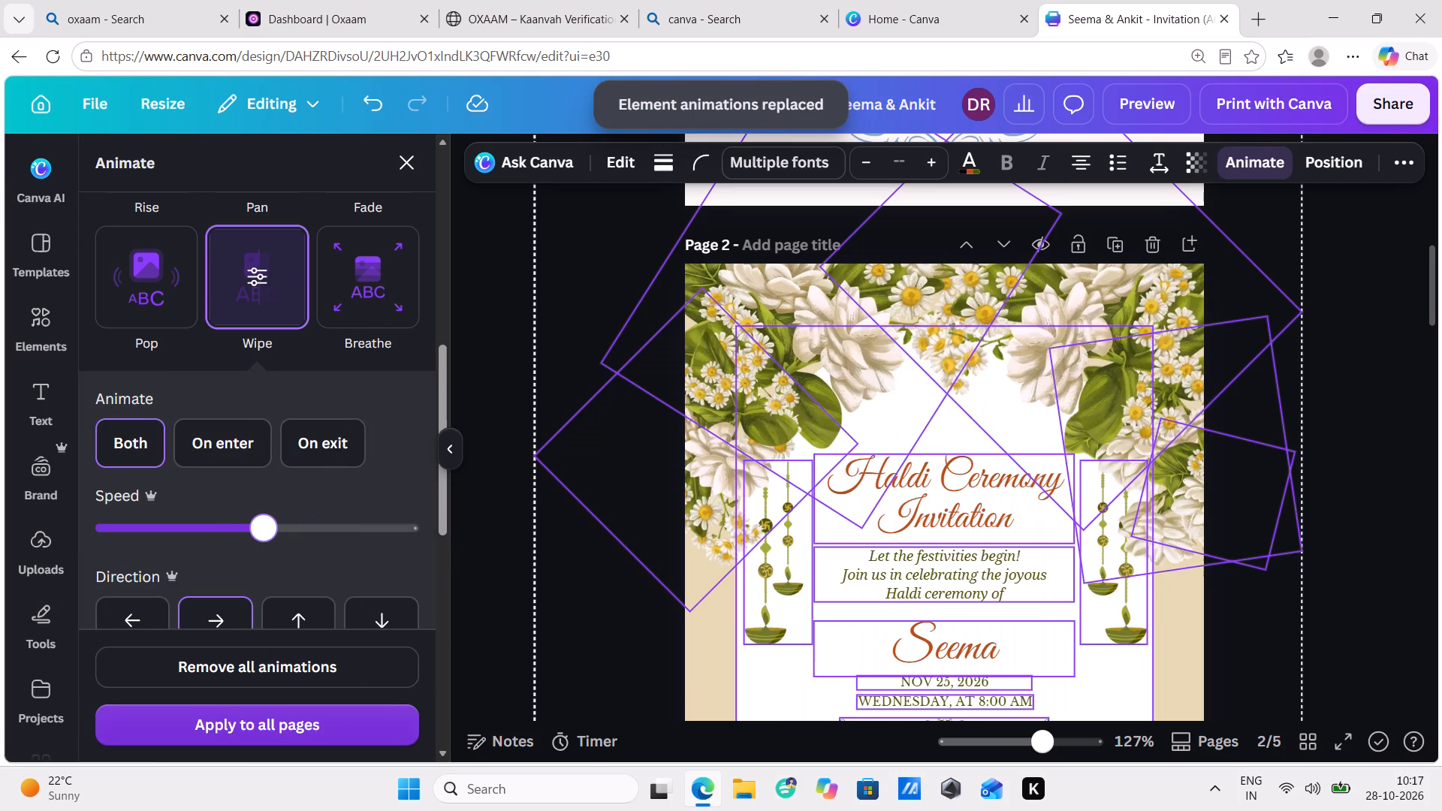
drag(264, 546, 239, 539)
Apply the Ascend text animation to the Sangeet page's title and the text lines directly above and below it.
scroll(512, 395, down, 1)
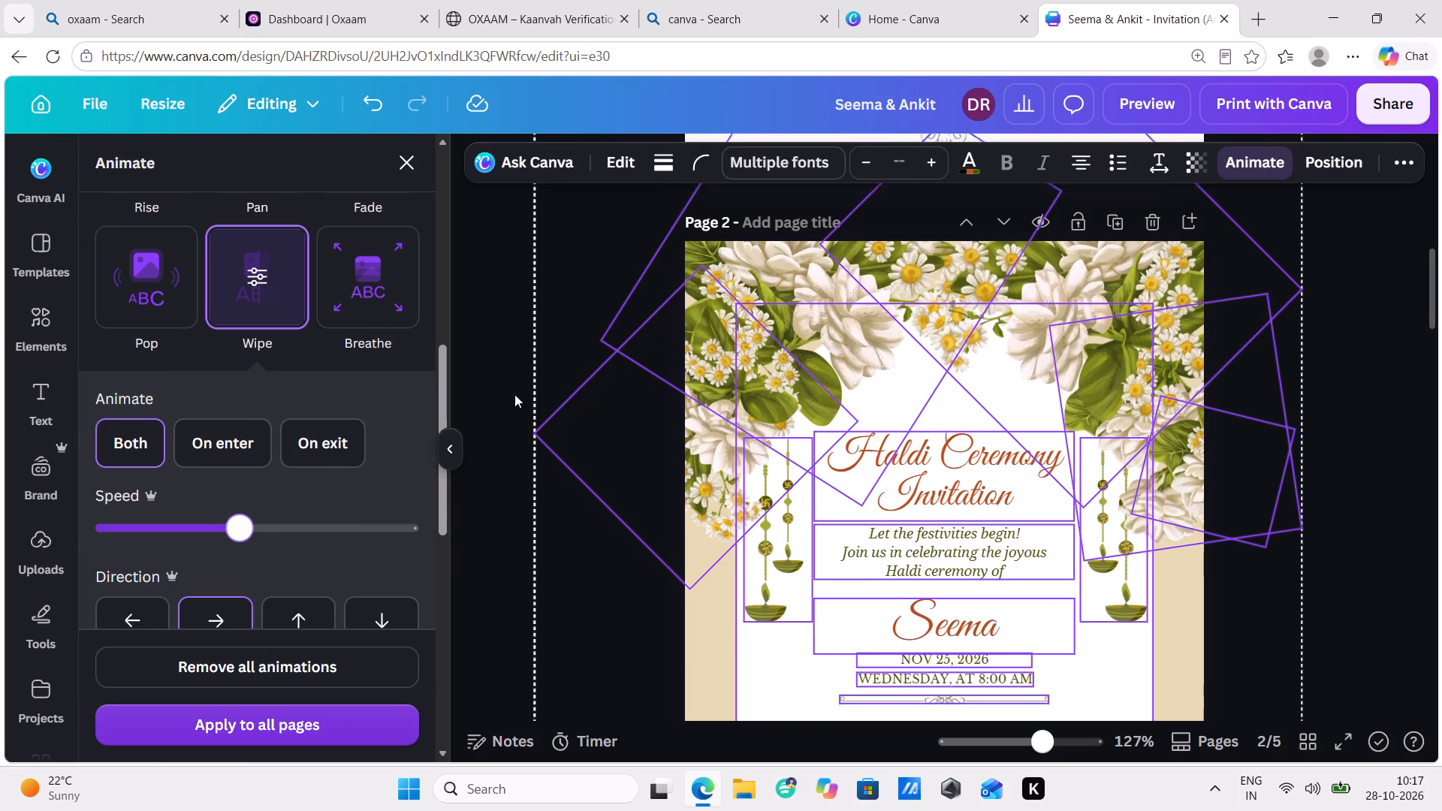
scroll(565, 411, down, 3)
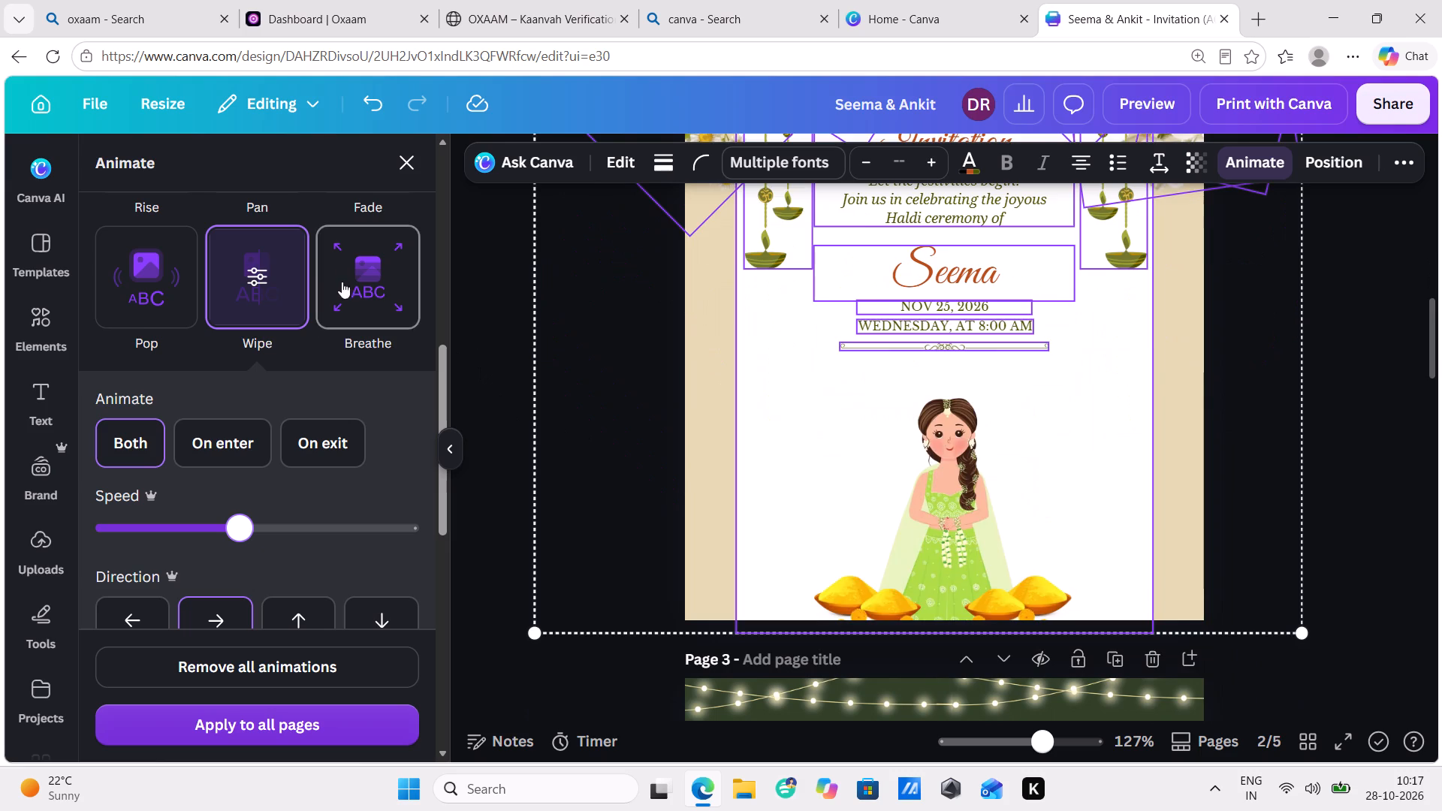
scroll(566, 360, down, 3)
drag(588, 472, 855, 662)
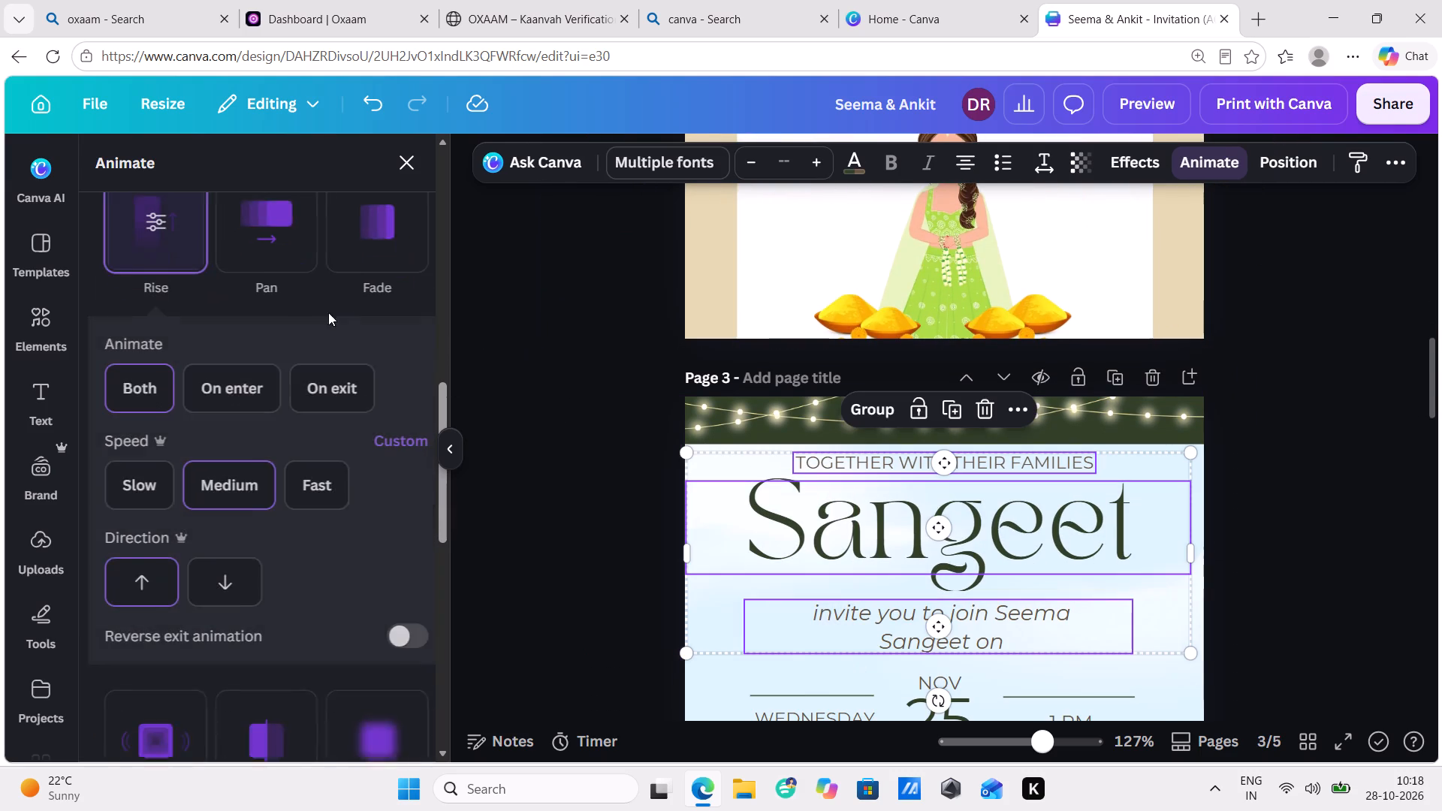
scroll(258, 308, up, 2)
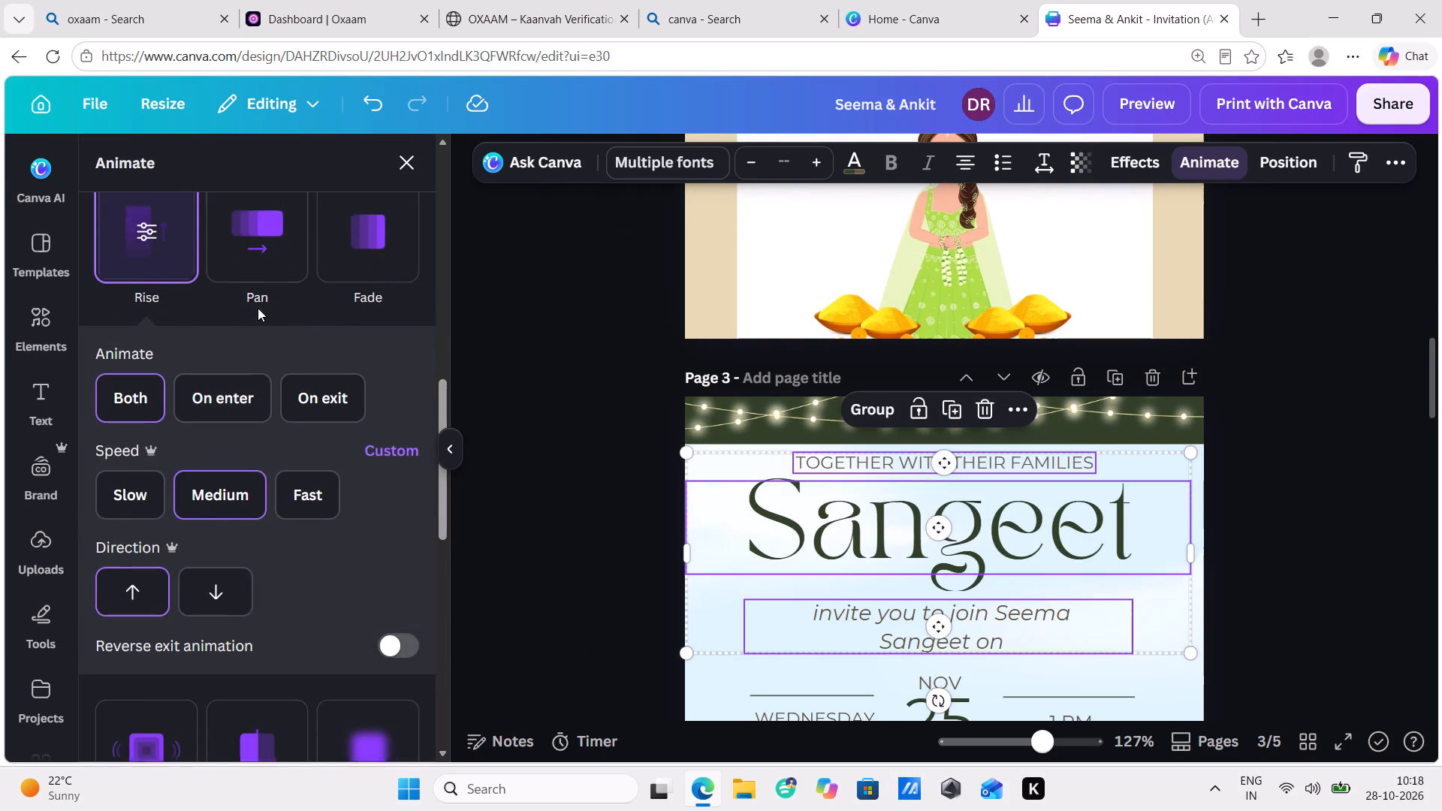
scroll(268, 299, up, 2)
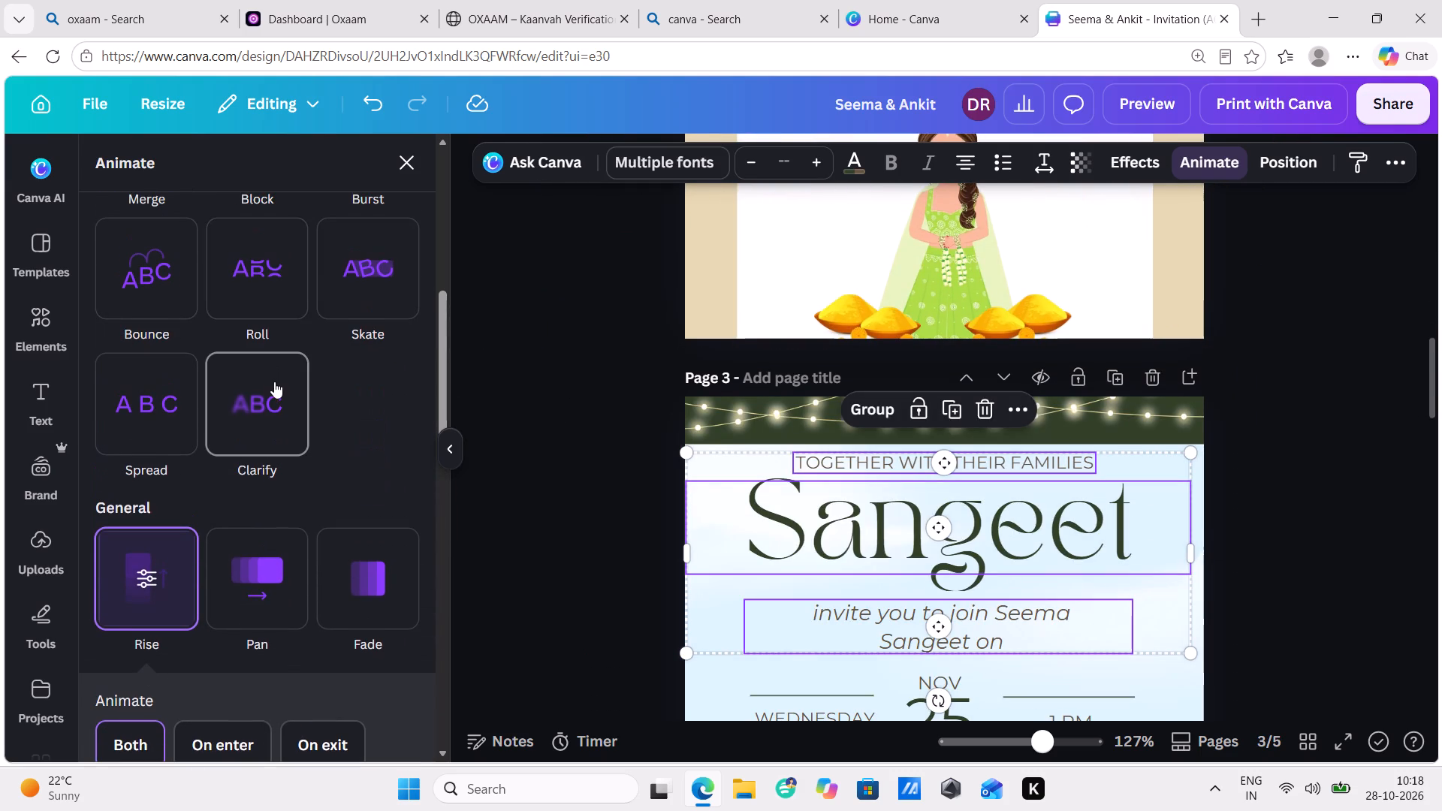
scroll(267, 376, up, 4)
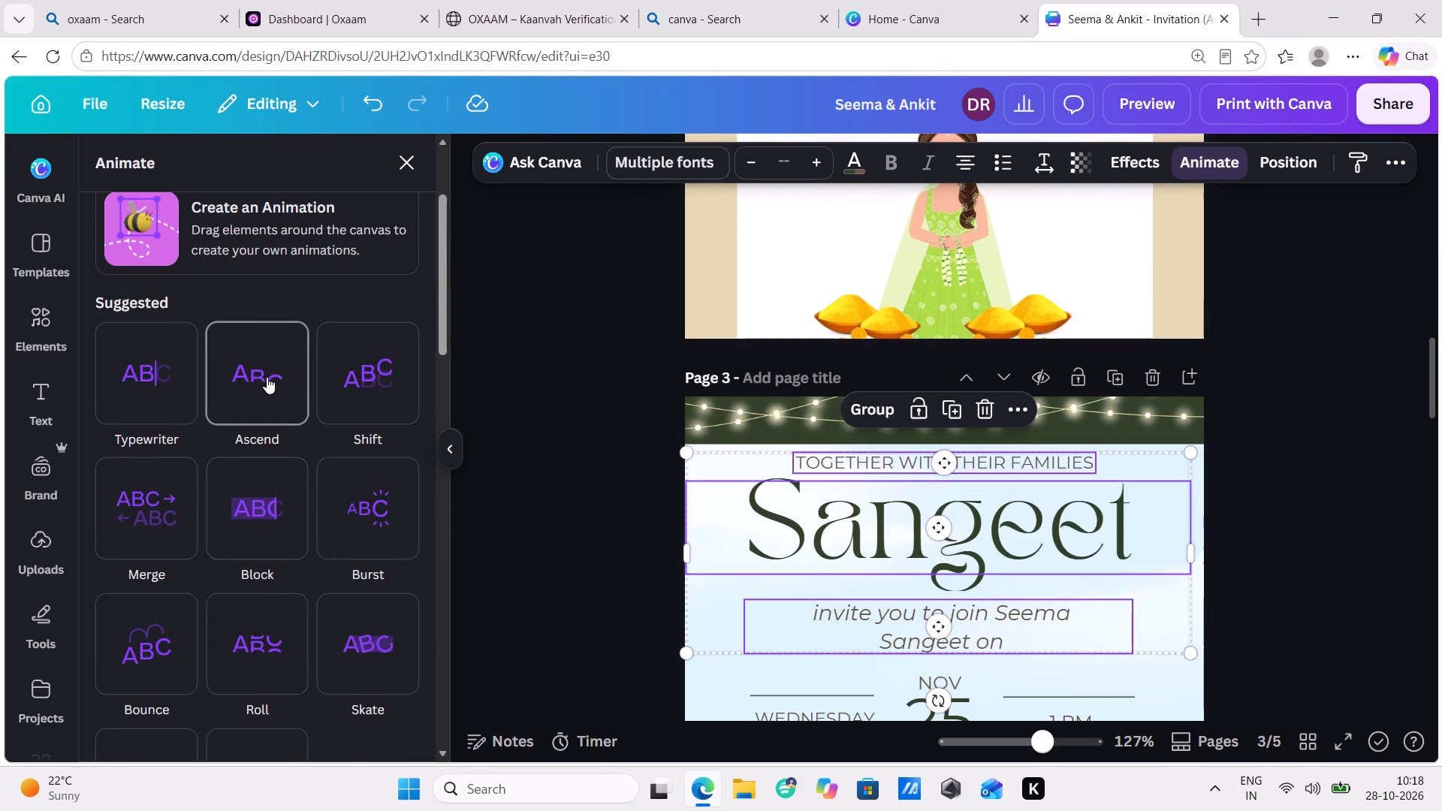
scroll(267, 377, down, 2)
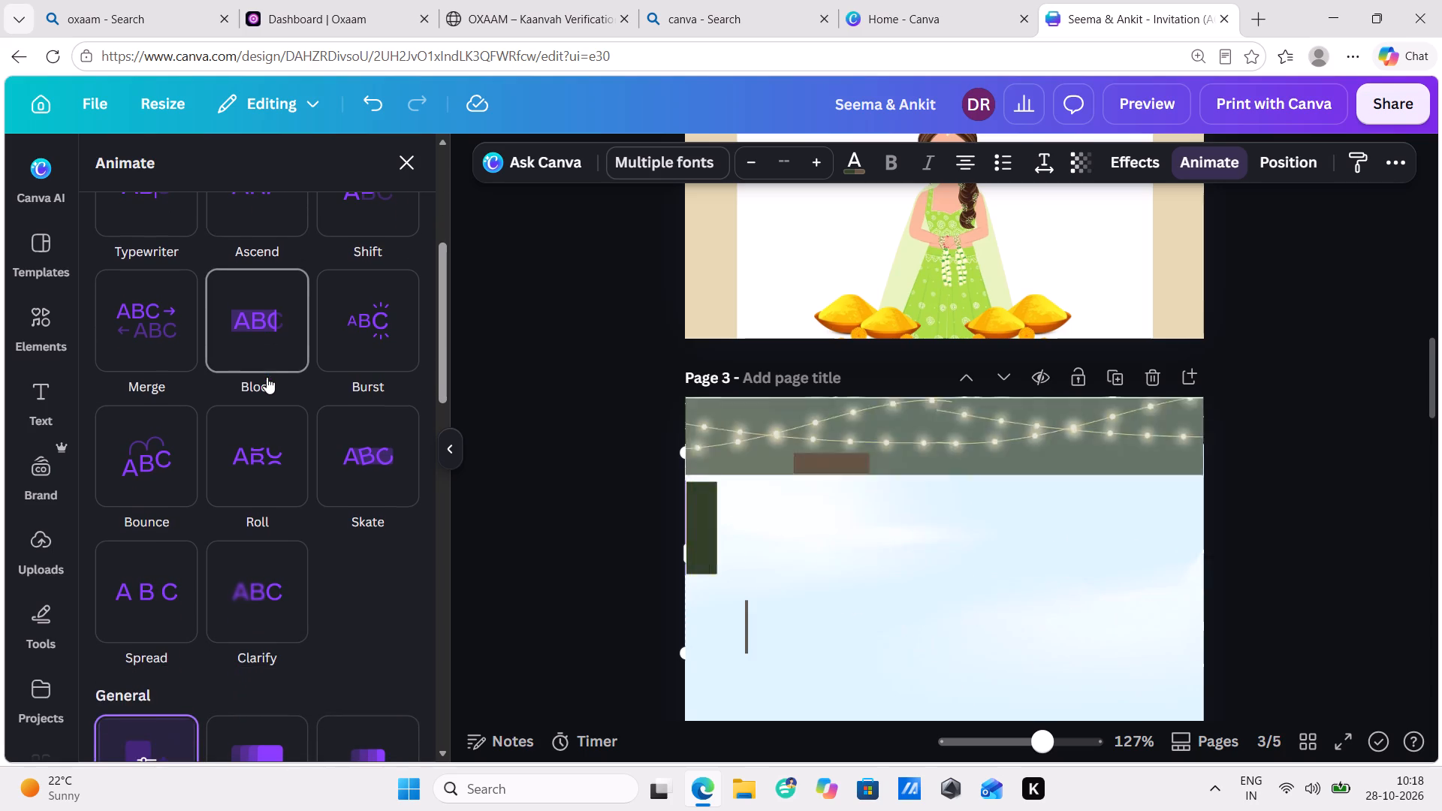
scroll(569, 518, down, 4)
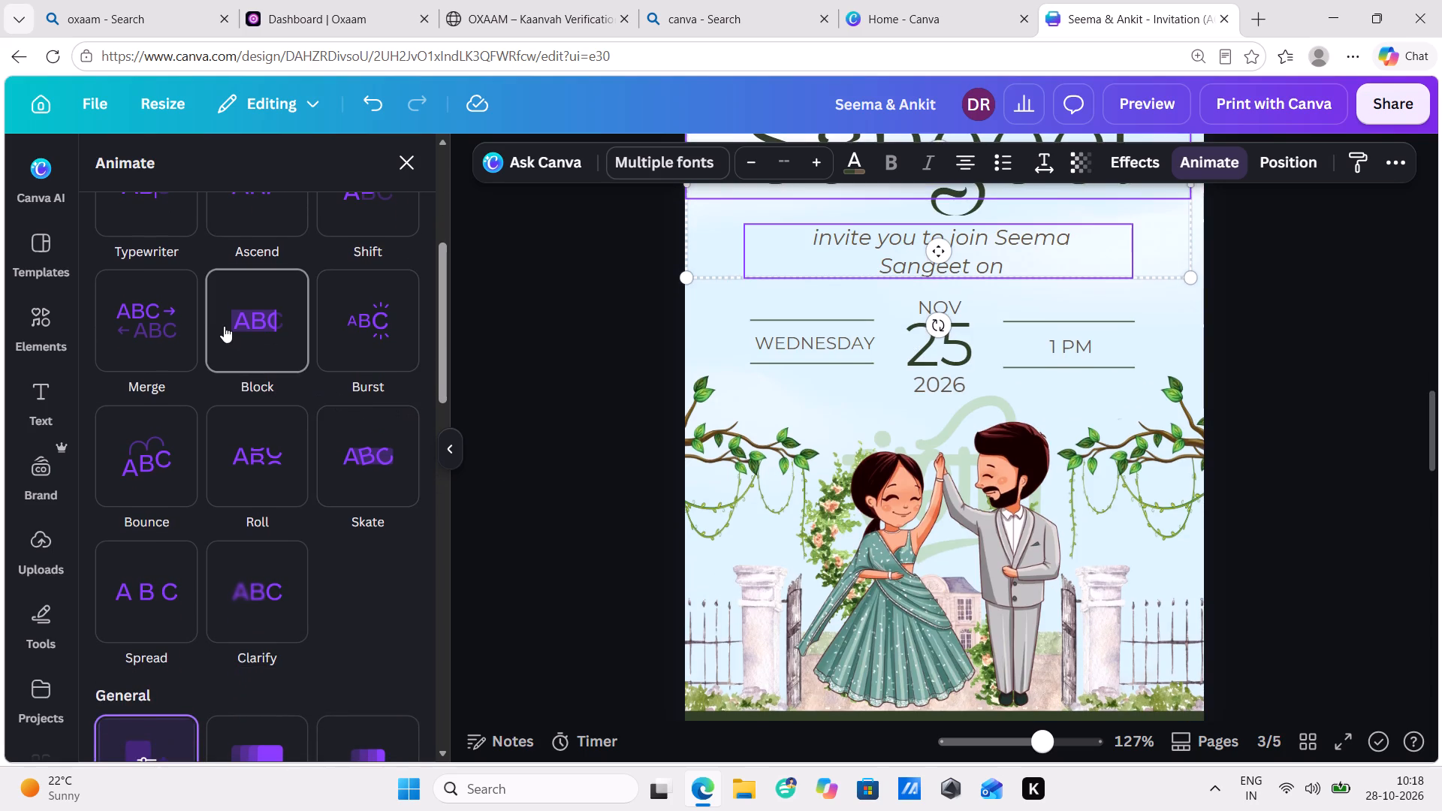
scroll(229, 325, up, 2)
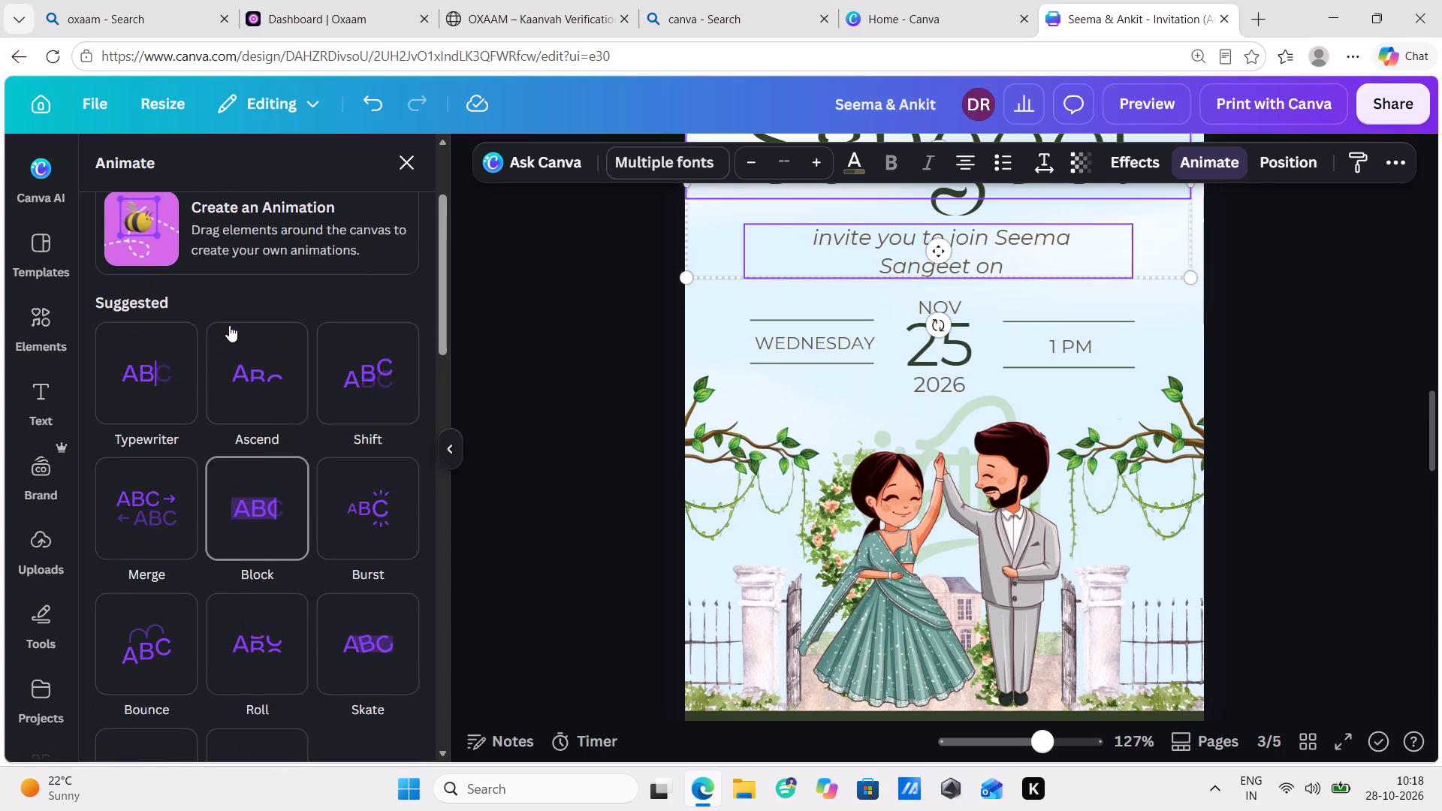
click(237, 369)
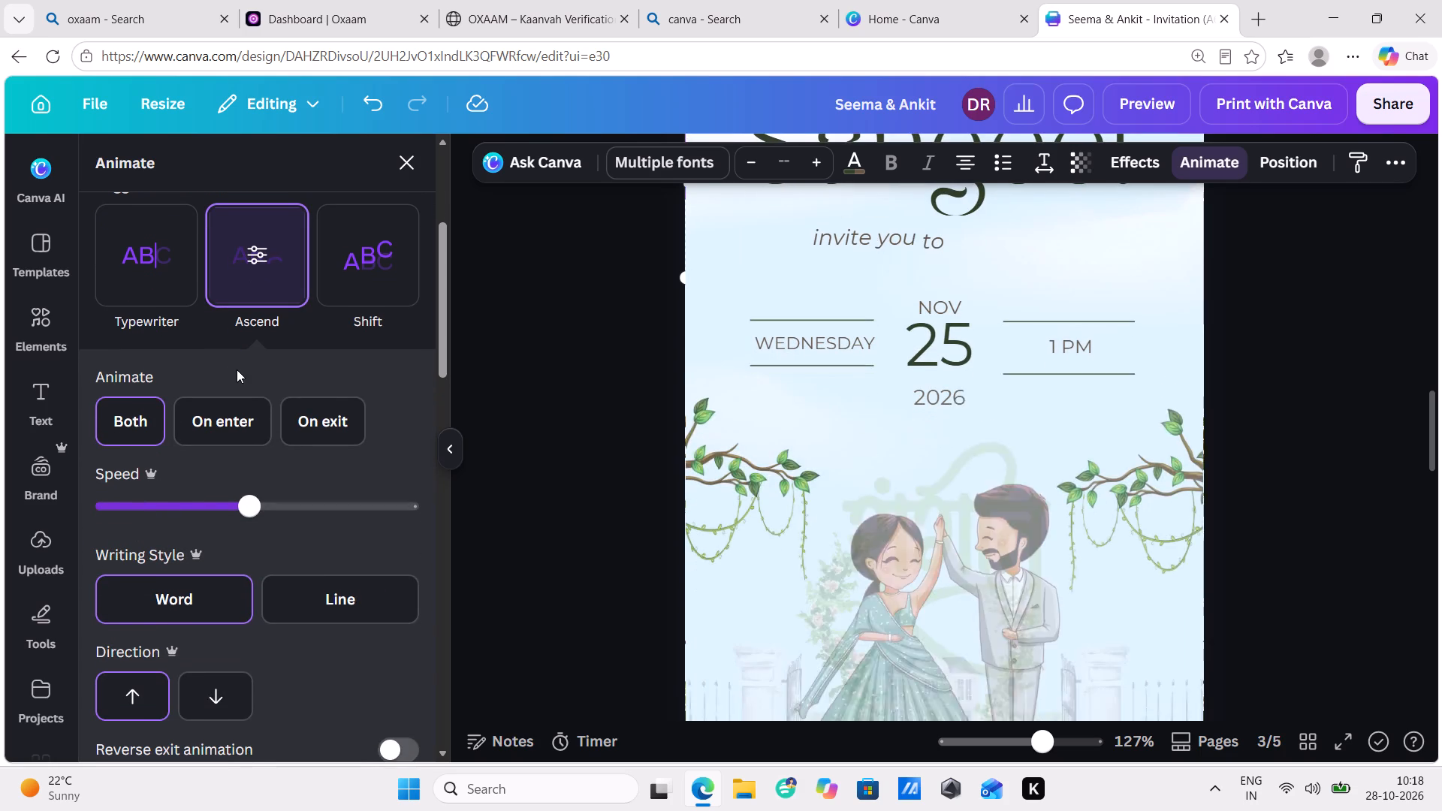
scroll(545, 509, down, 5)
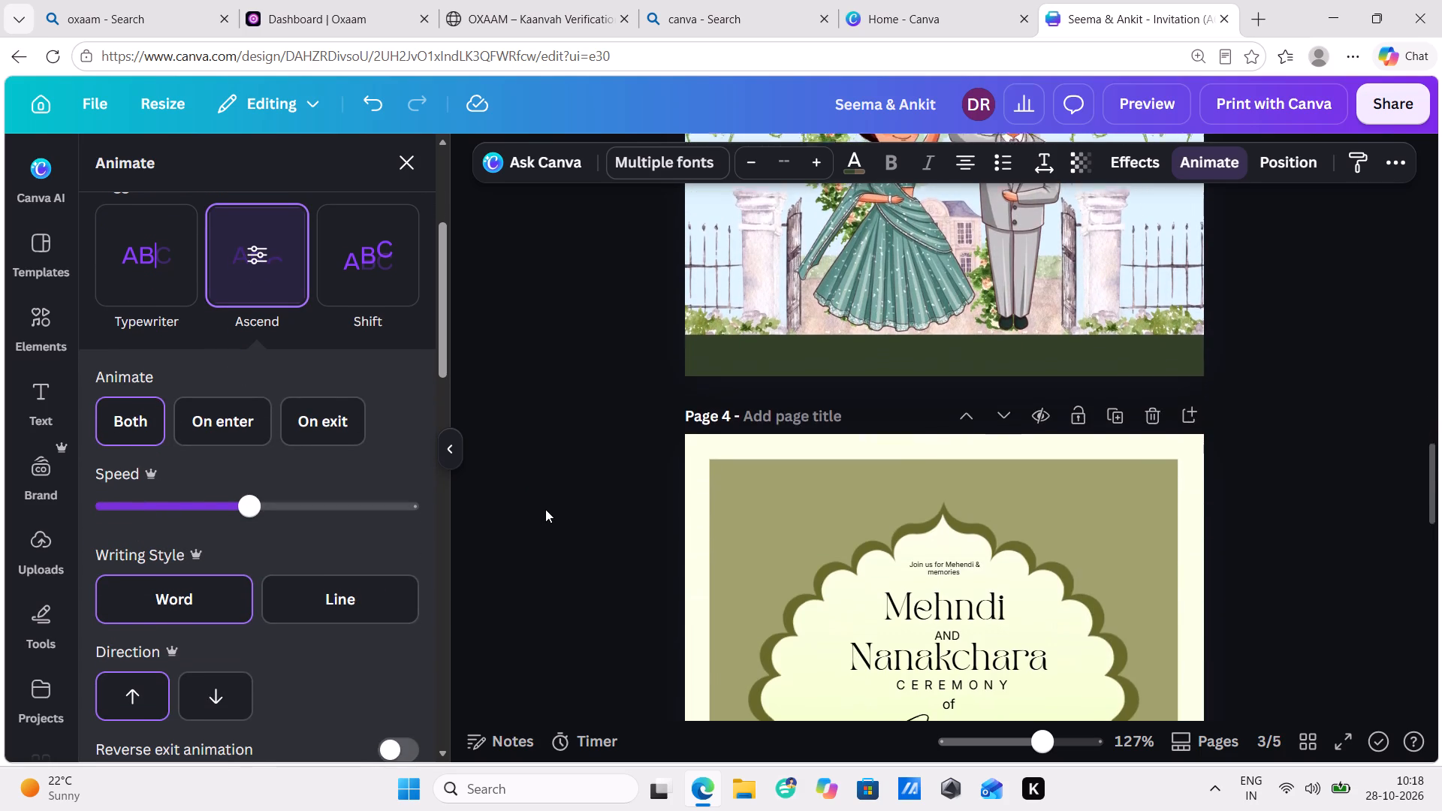
Raise the speed of the Ascend animation on the Sangeet page's selected text to near its maximum.
scroll(545, 509, down, 2)
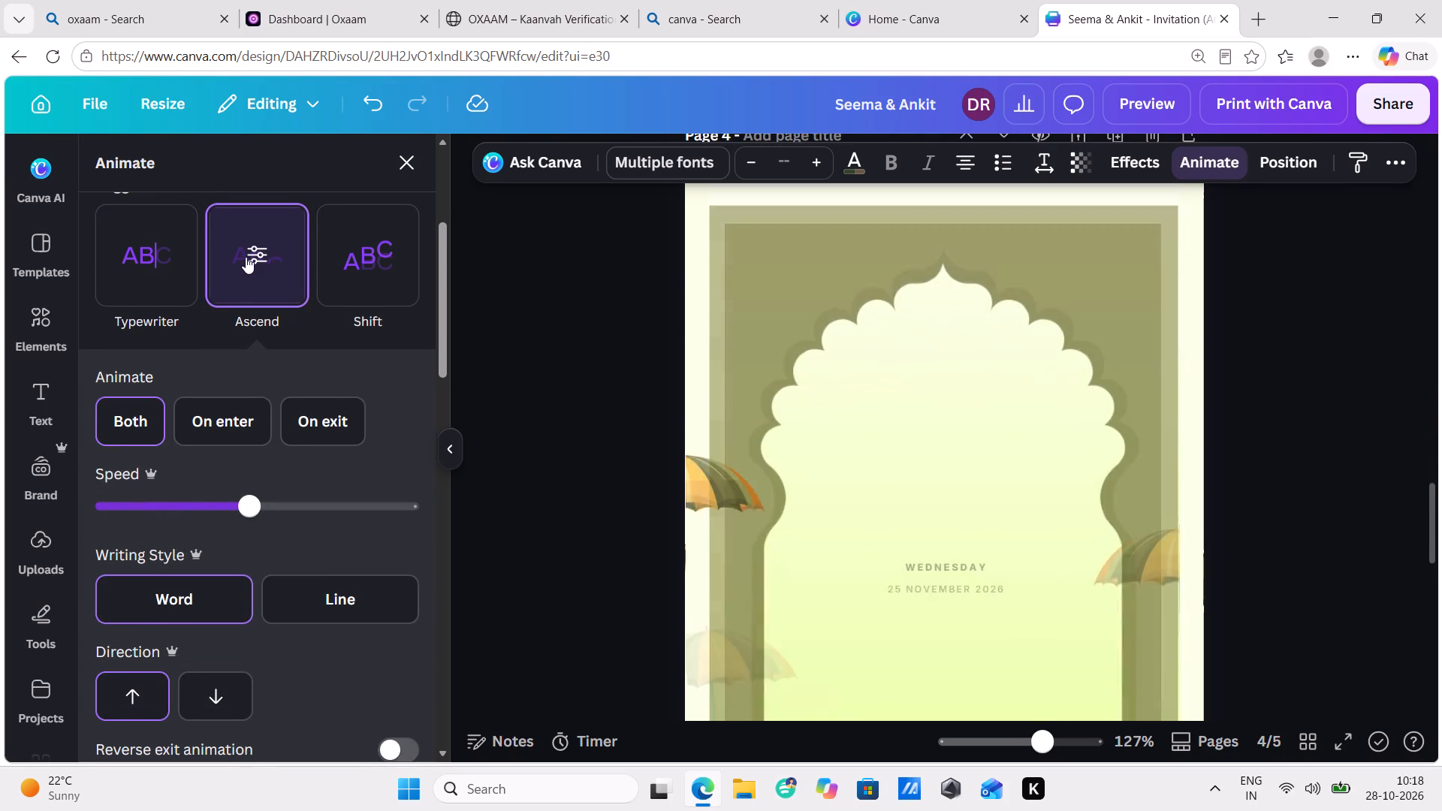
drag(244, 512, 252, 514)
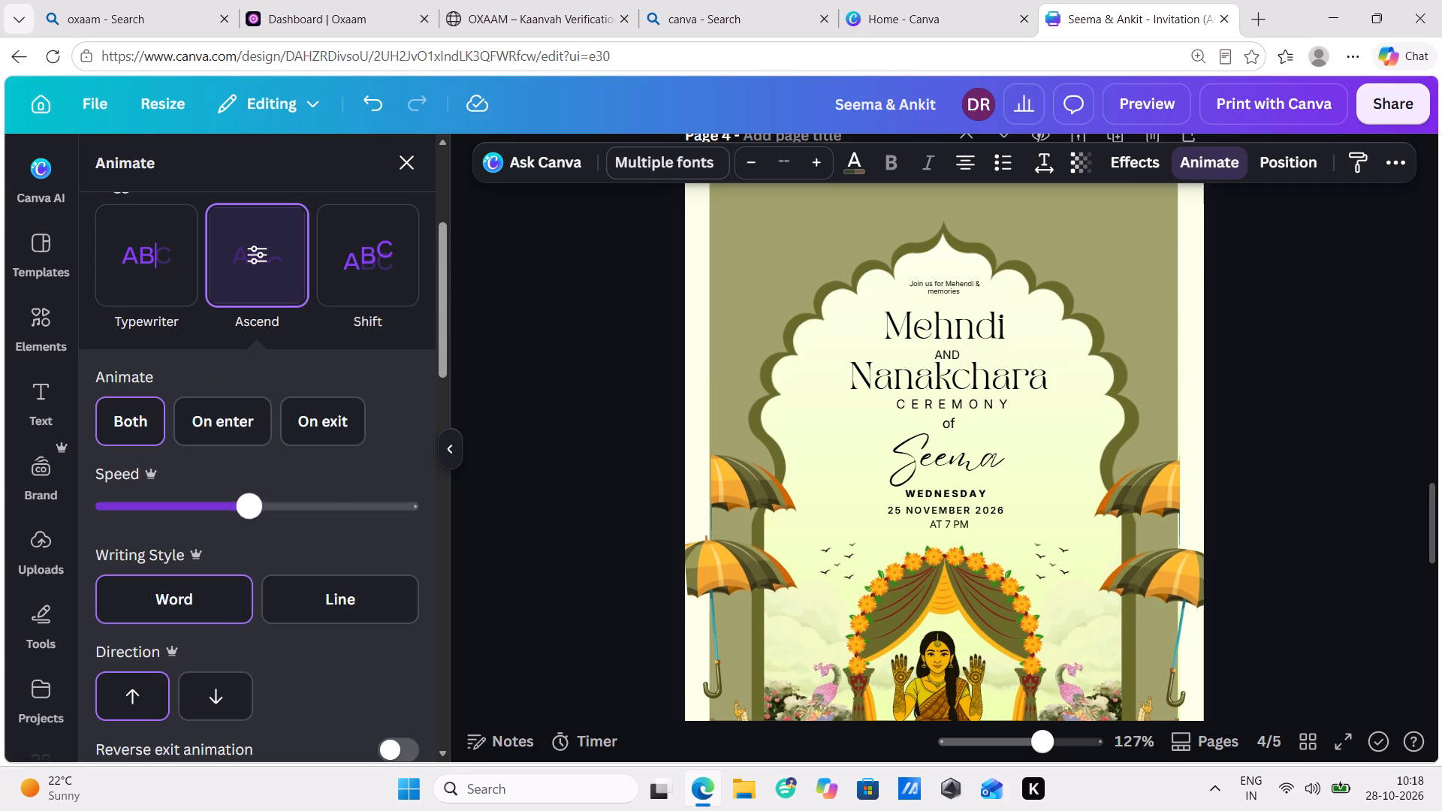
drag(252, 514, 388, 532)
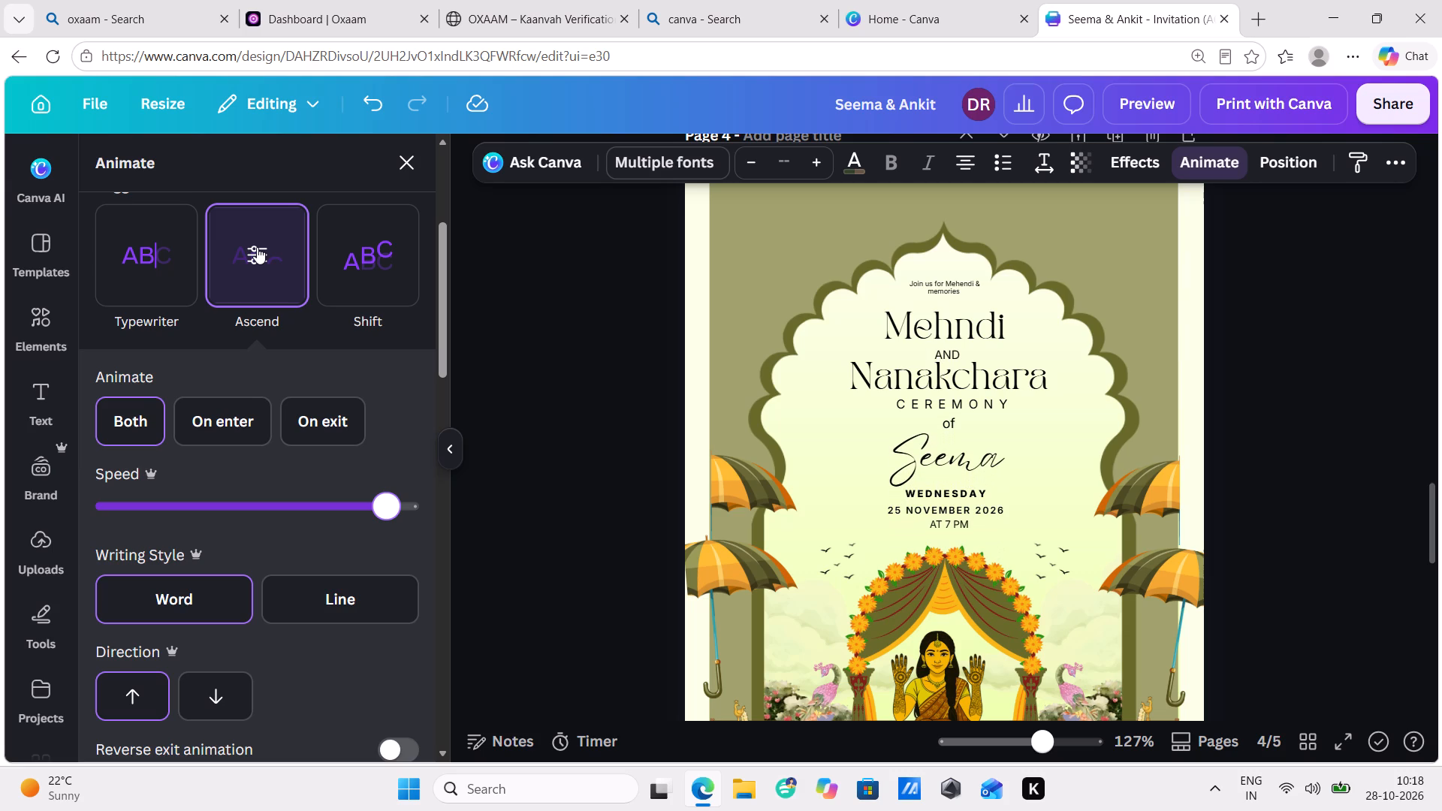
scroll(257, 249, down, 4)
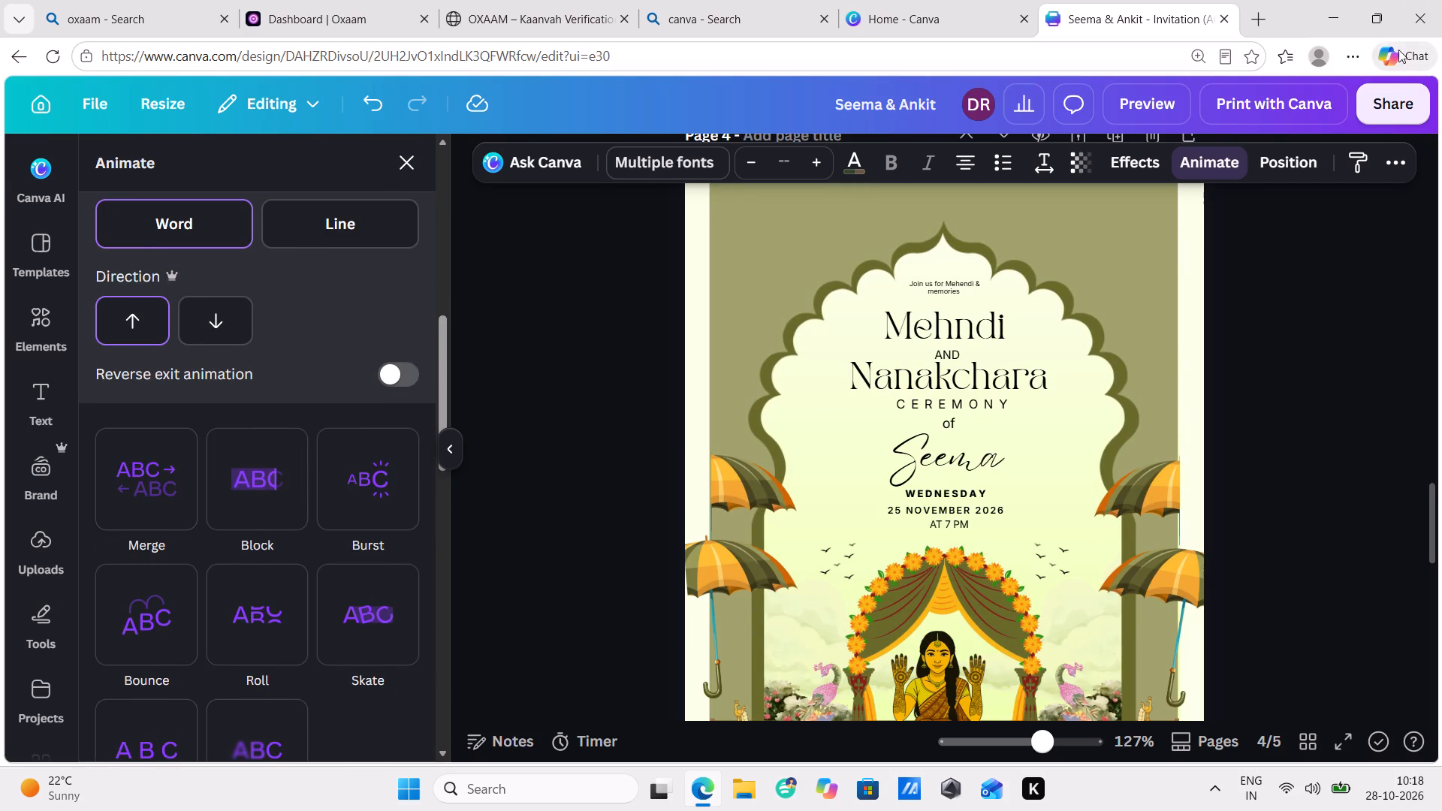
Minimize the browser window and open the Snipping Tool.
click(1344, 19)
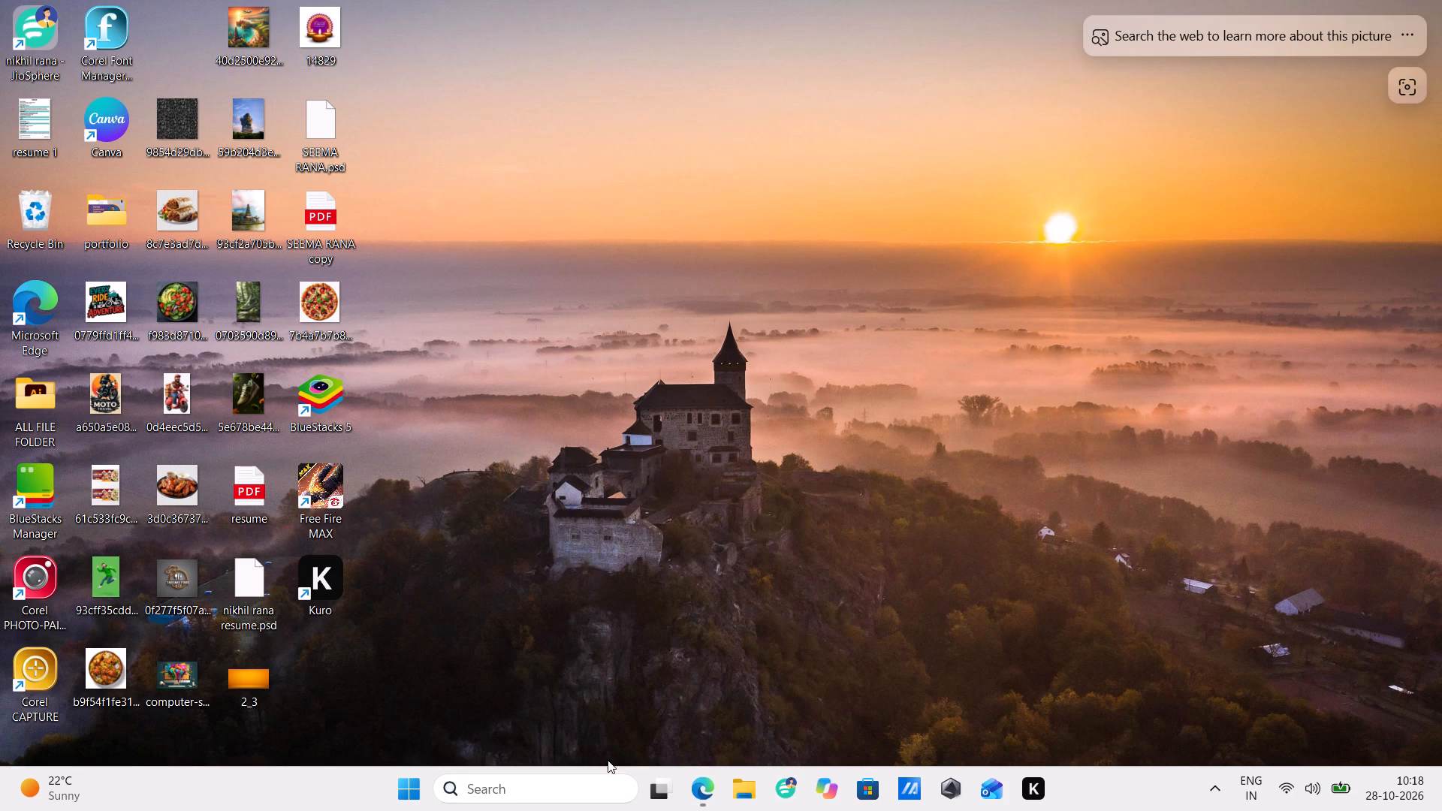
click(424, 797)
click(584, 556)
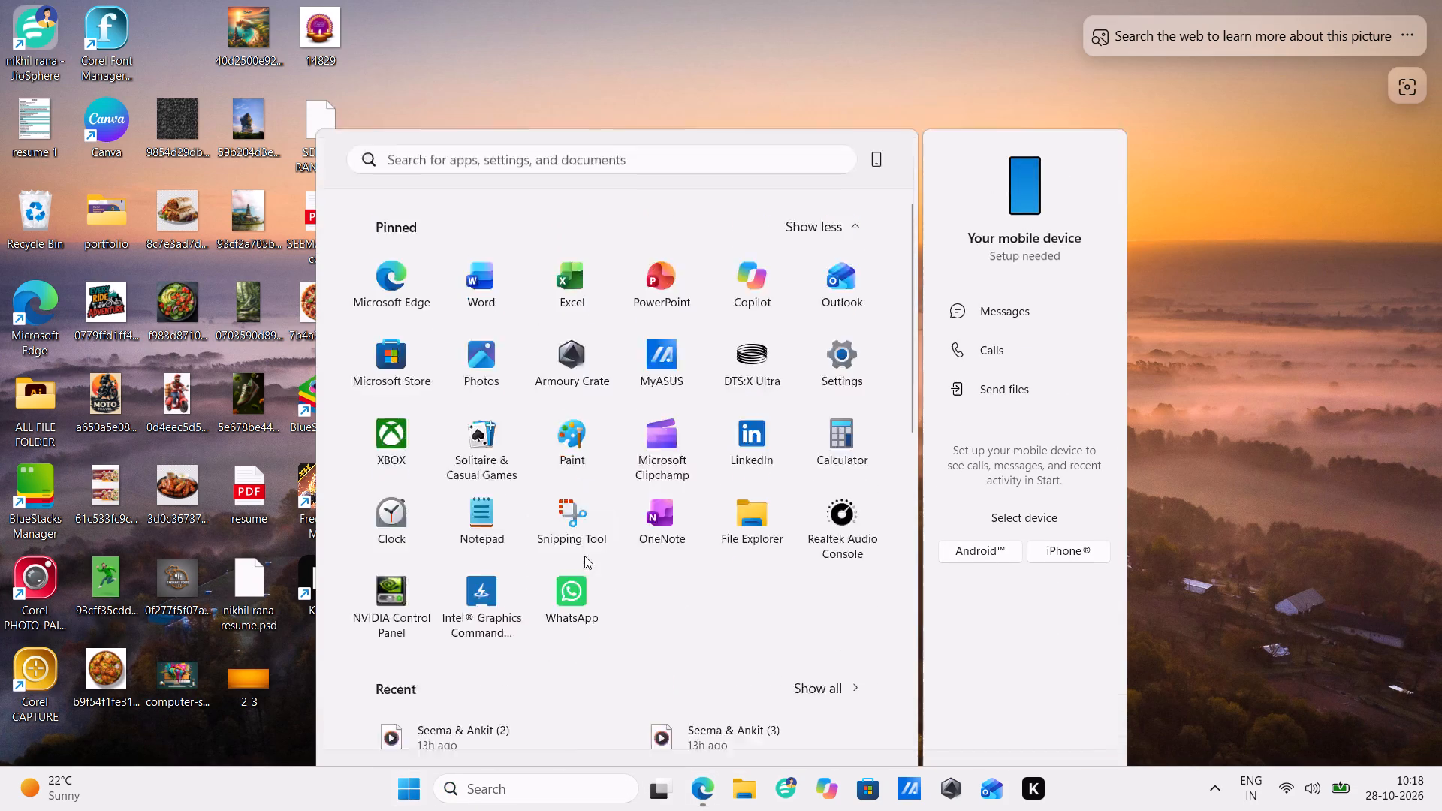